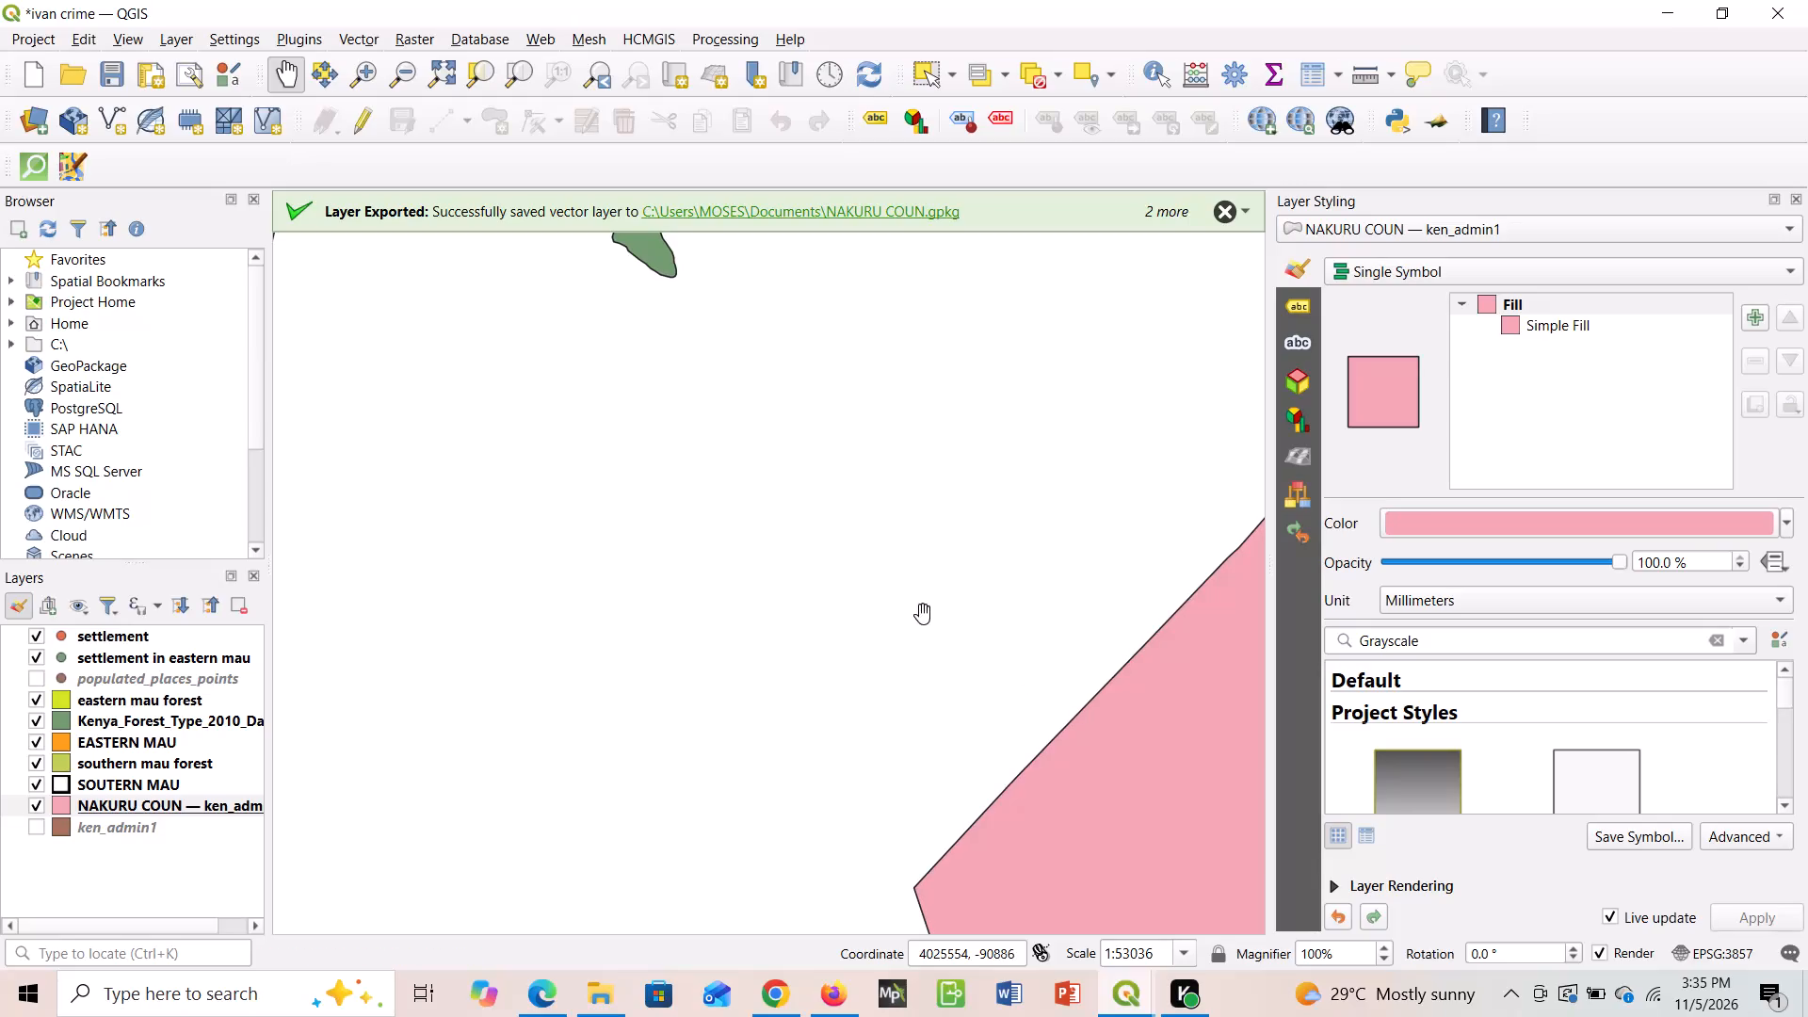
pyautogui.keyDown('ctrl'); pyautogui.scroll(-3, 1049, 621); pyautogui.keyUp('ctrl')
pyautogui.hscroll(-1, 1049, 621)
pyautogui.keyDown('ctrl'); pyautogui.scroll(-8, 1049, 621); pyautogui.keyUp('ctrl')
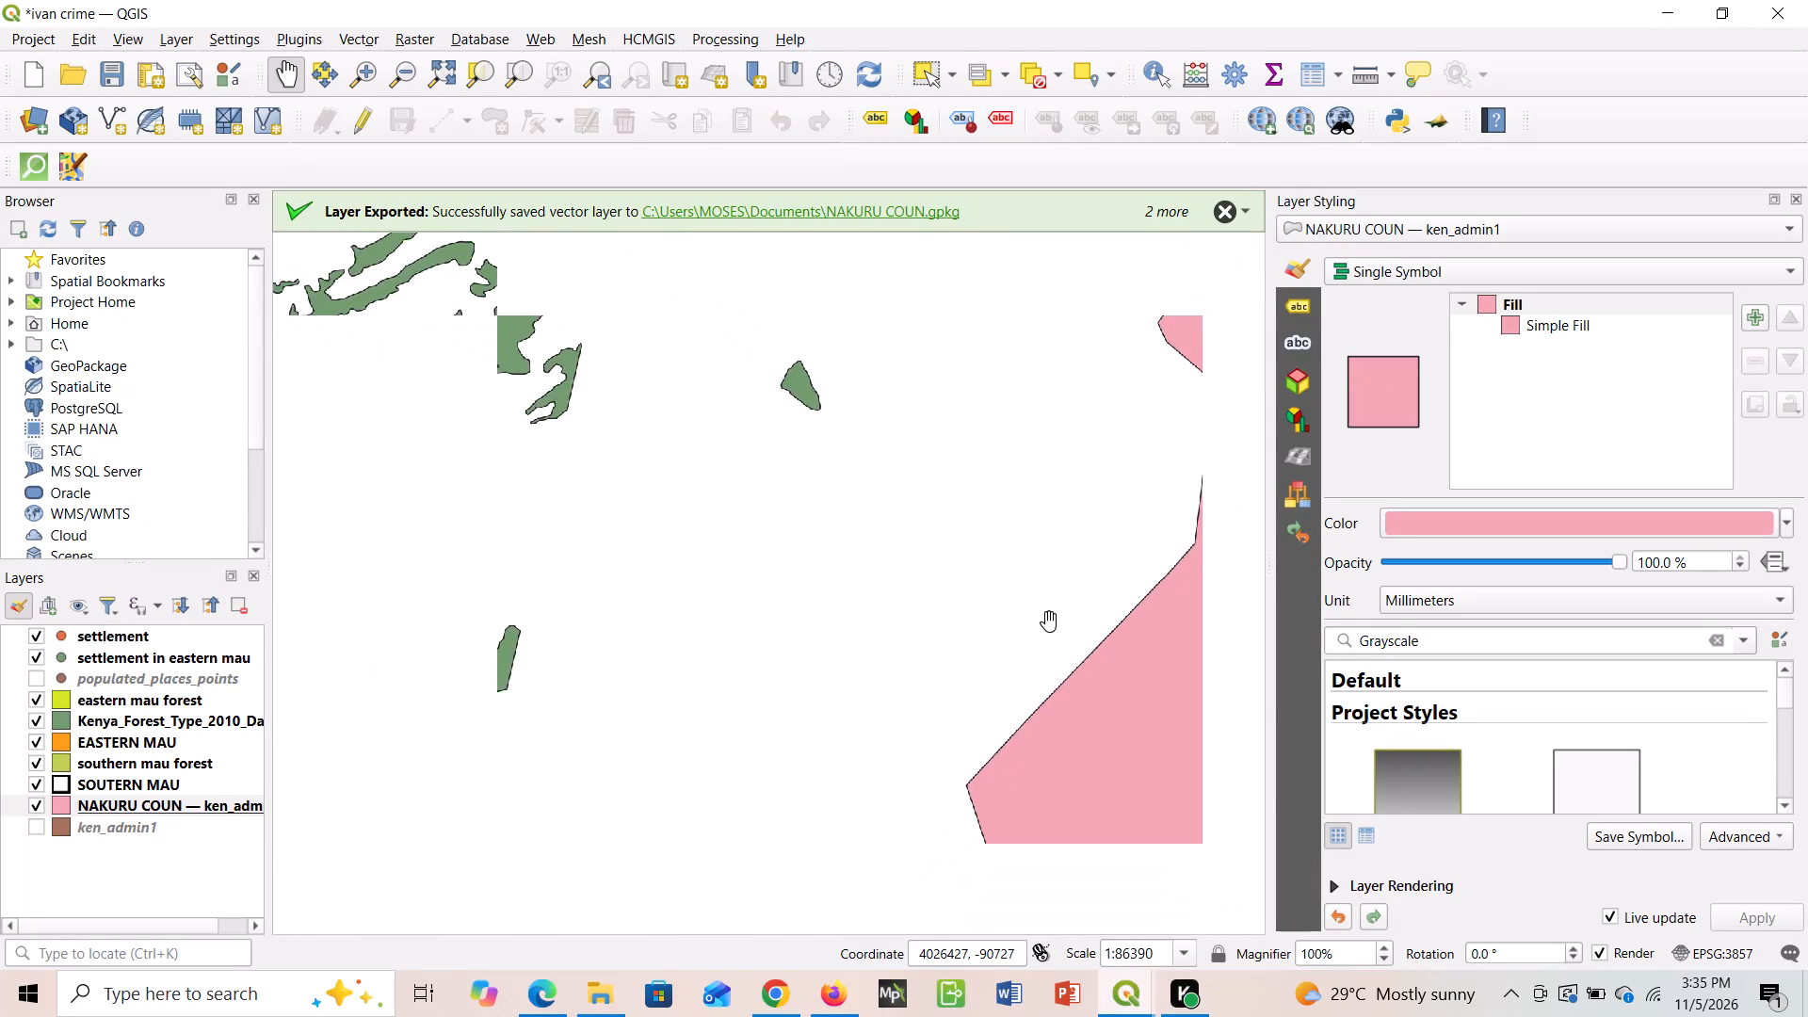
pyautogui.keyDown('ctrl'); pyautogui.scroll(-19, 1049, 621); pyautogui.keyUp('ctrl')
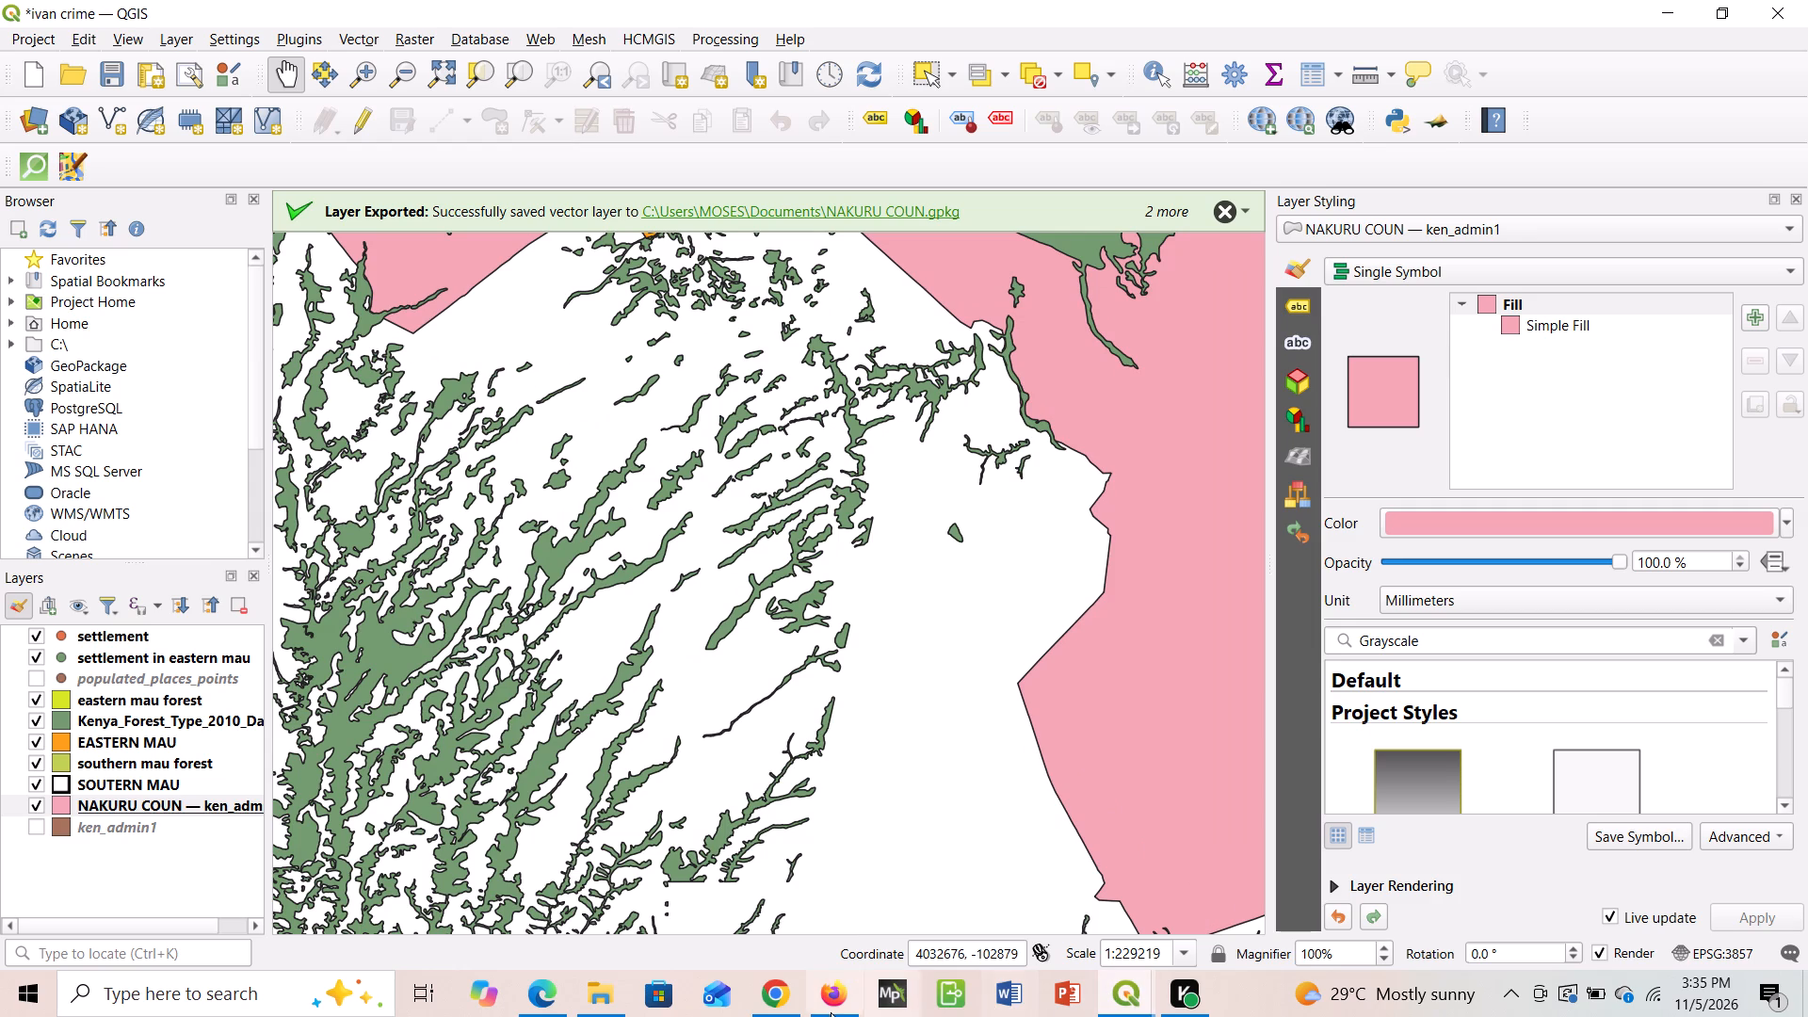
# Switch to Firefox and open the SourceCAD video "3D AutoCAD practice drawing" from the recommended videos.
pyautogui.click(834, 998)
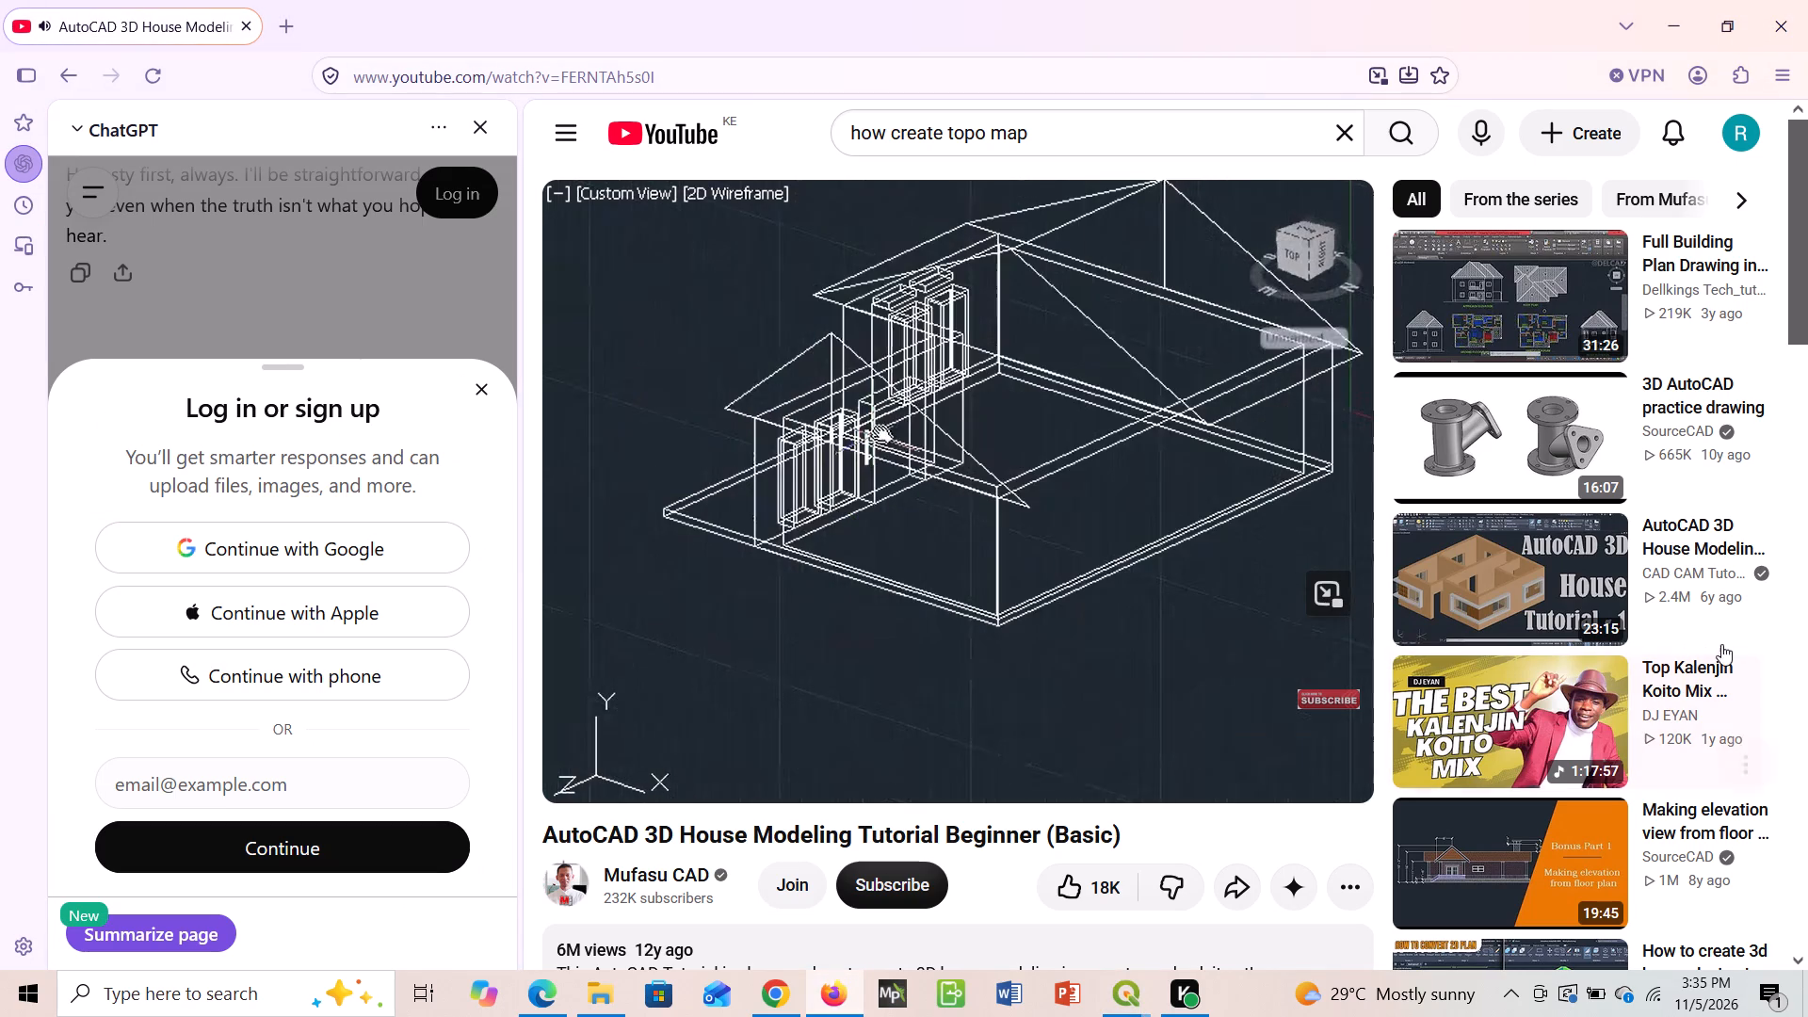
pyautogui.scroll(-2, 1568, 721)
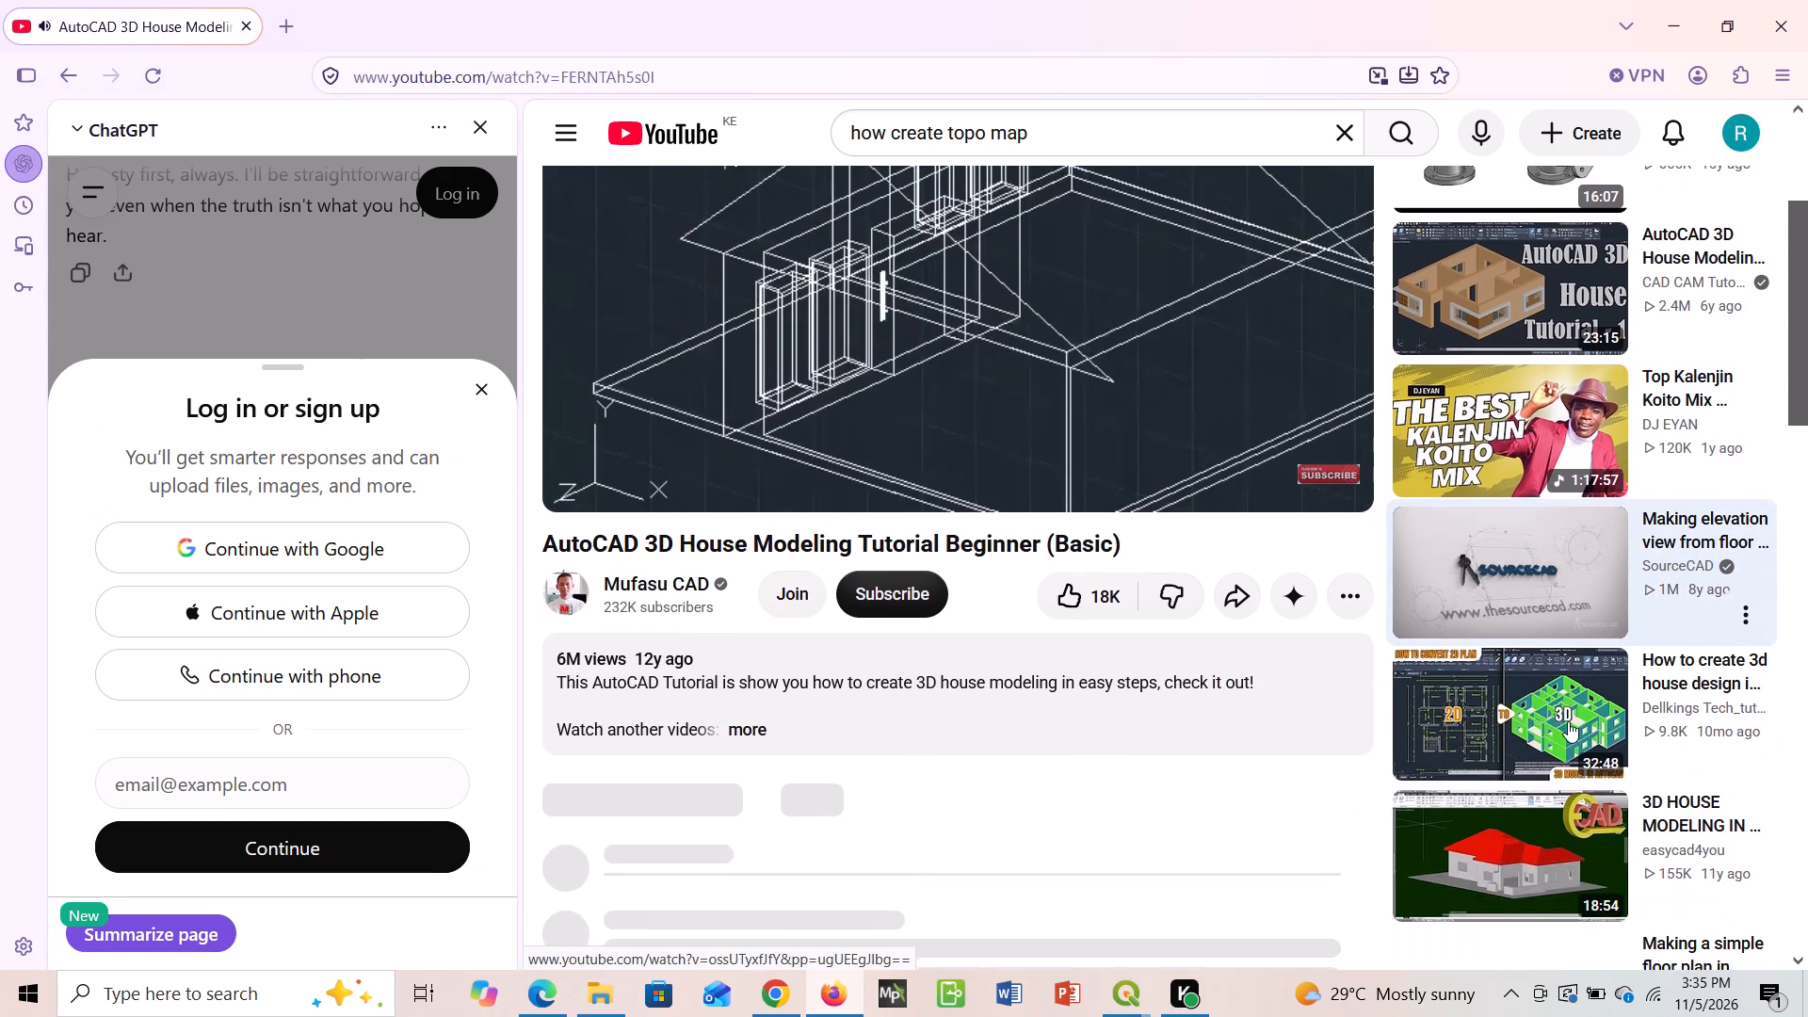
pyautogui.scroll(-2, 1568, 721)
pyautogui.scroll(2, 1568, 721)
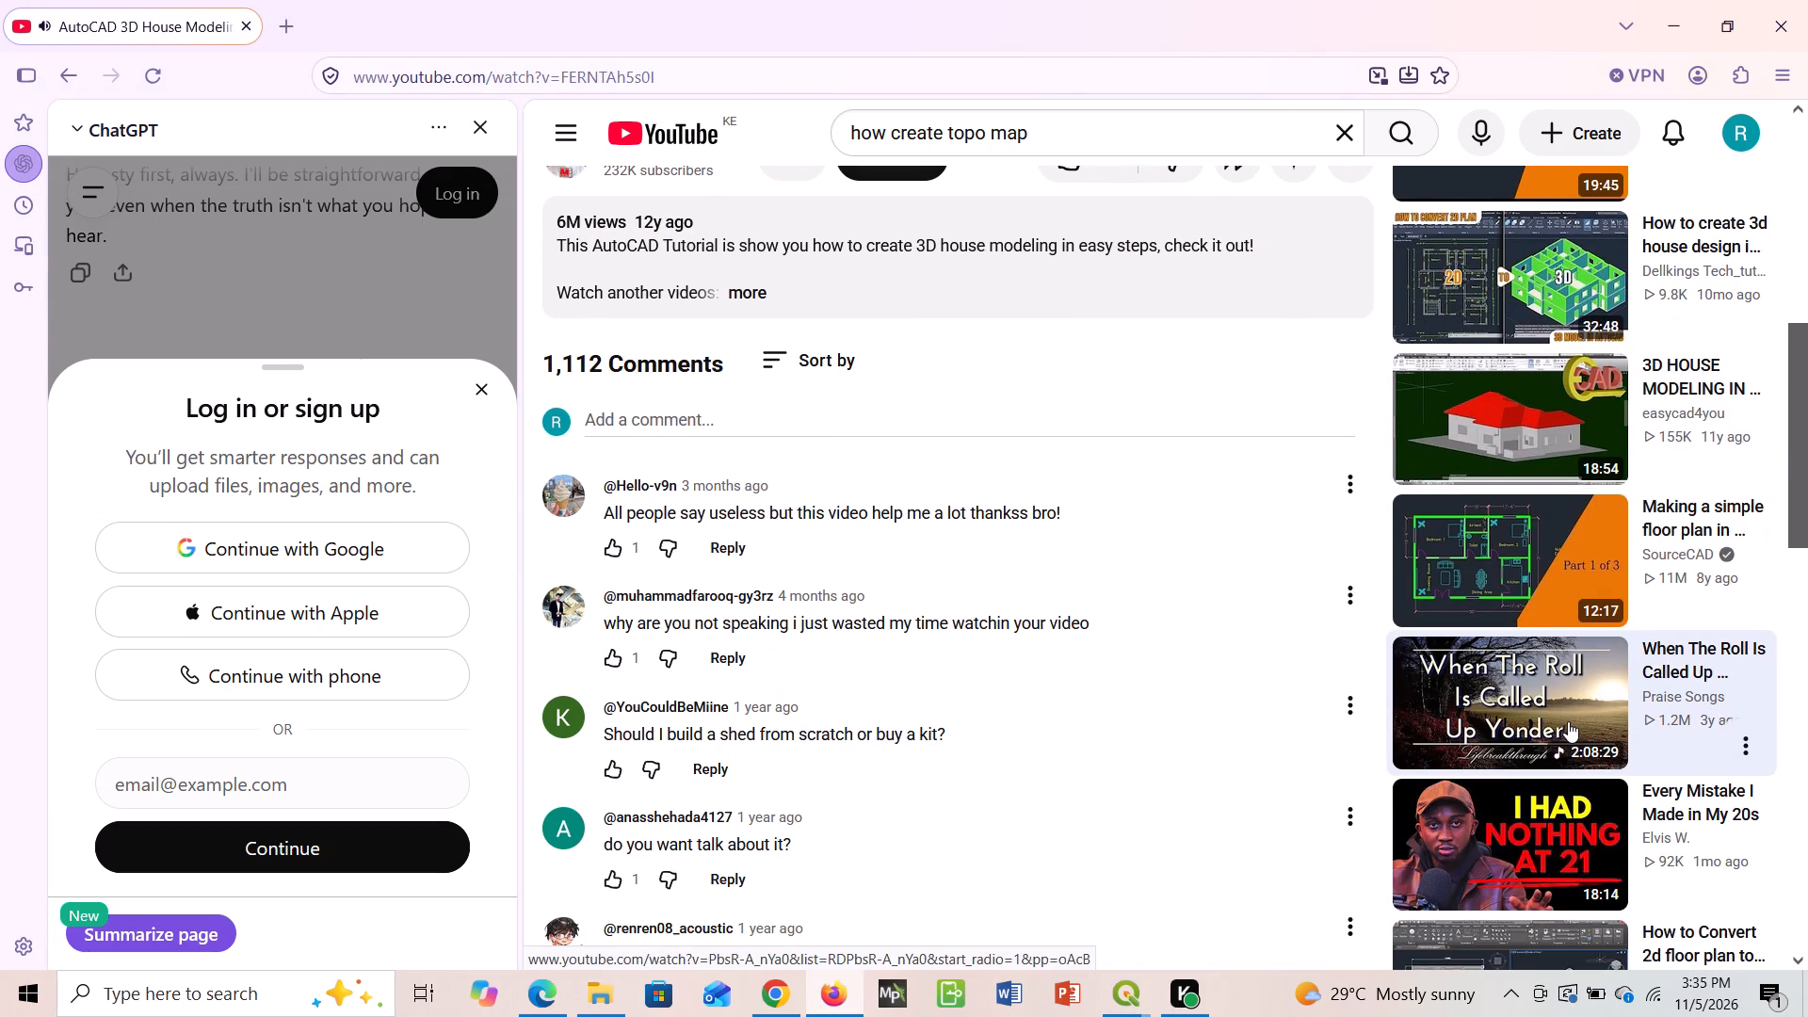
pyautogui.scroll(1, 1568, 721)
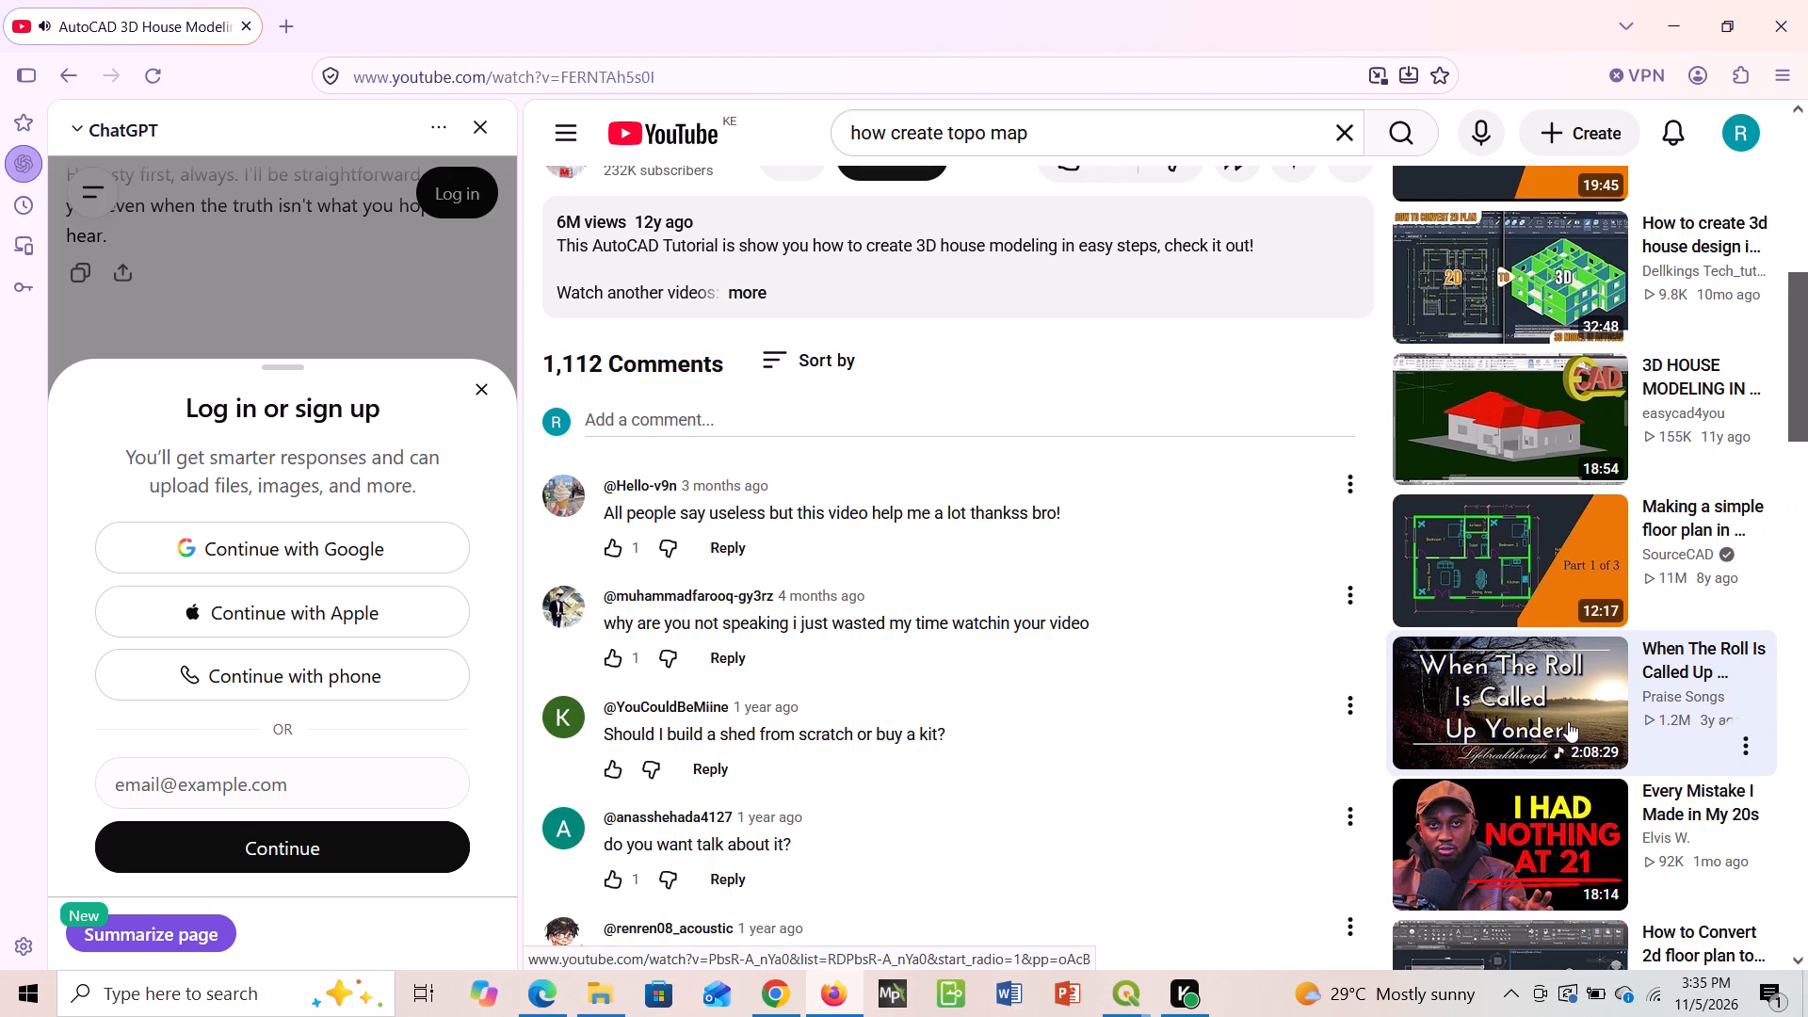
pyautogui.scroll(5, 1568, 721)
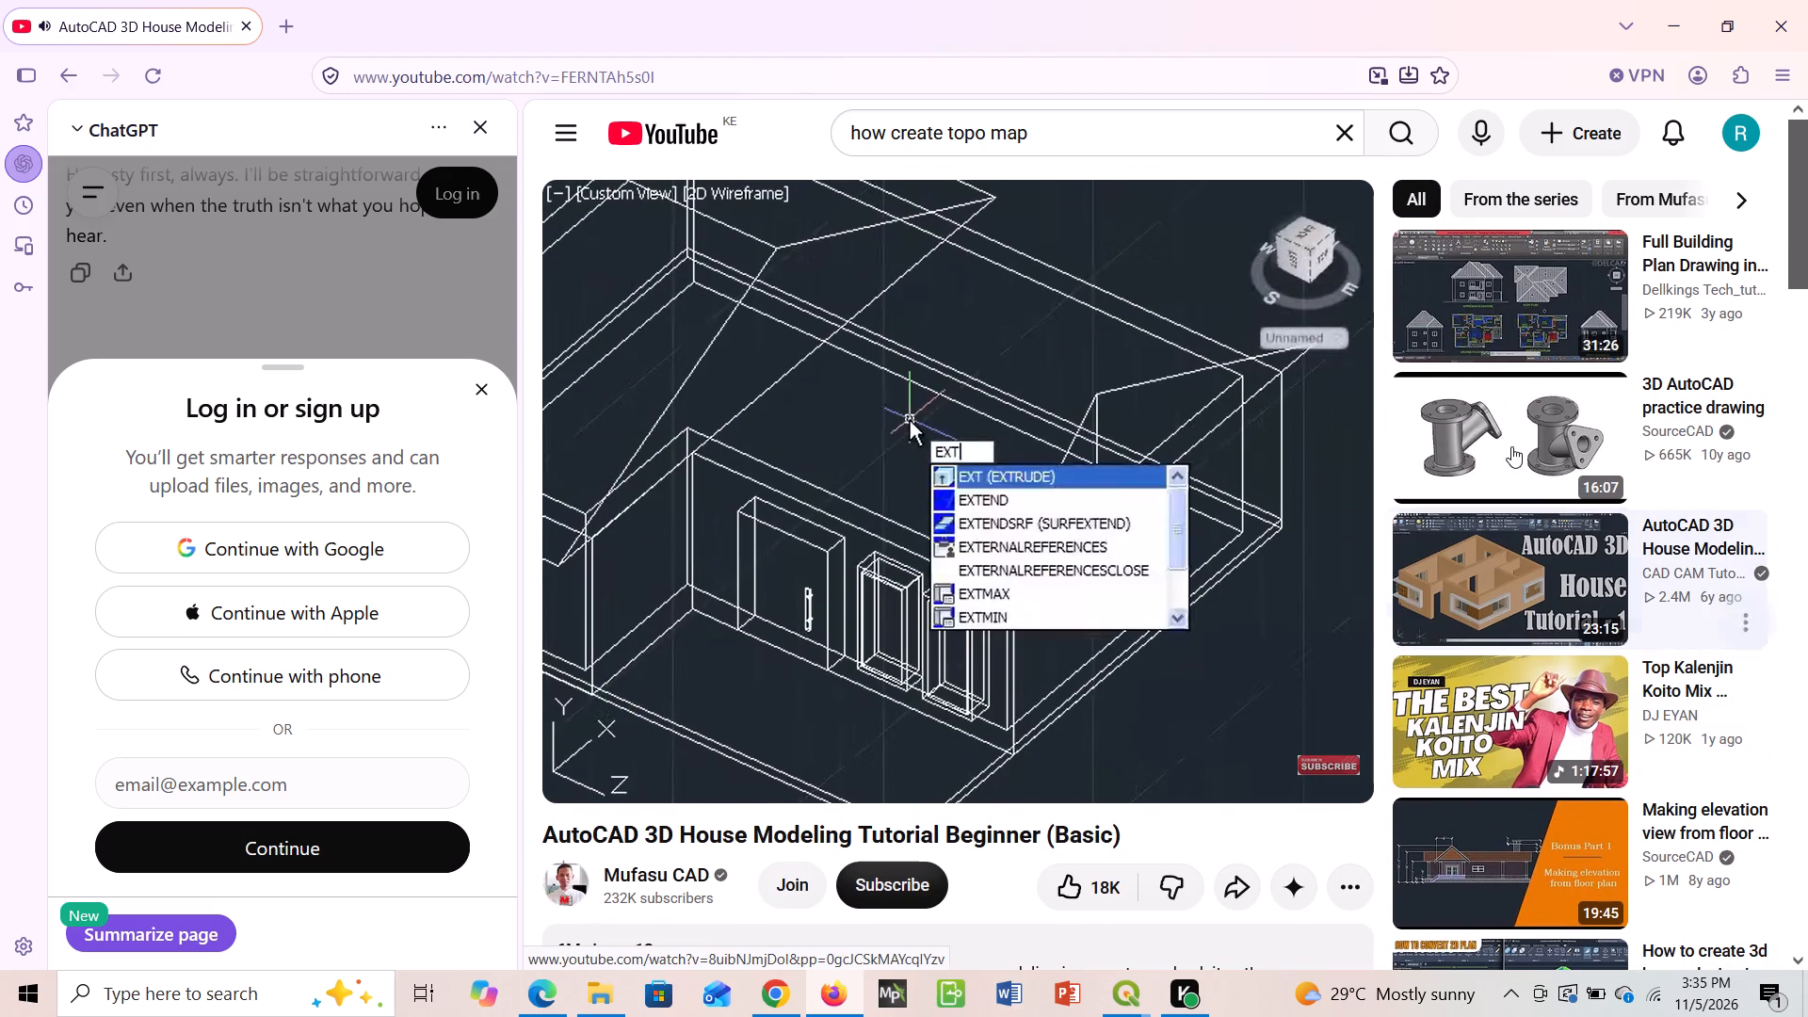
pyautogui.click(1510, 446)
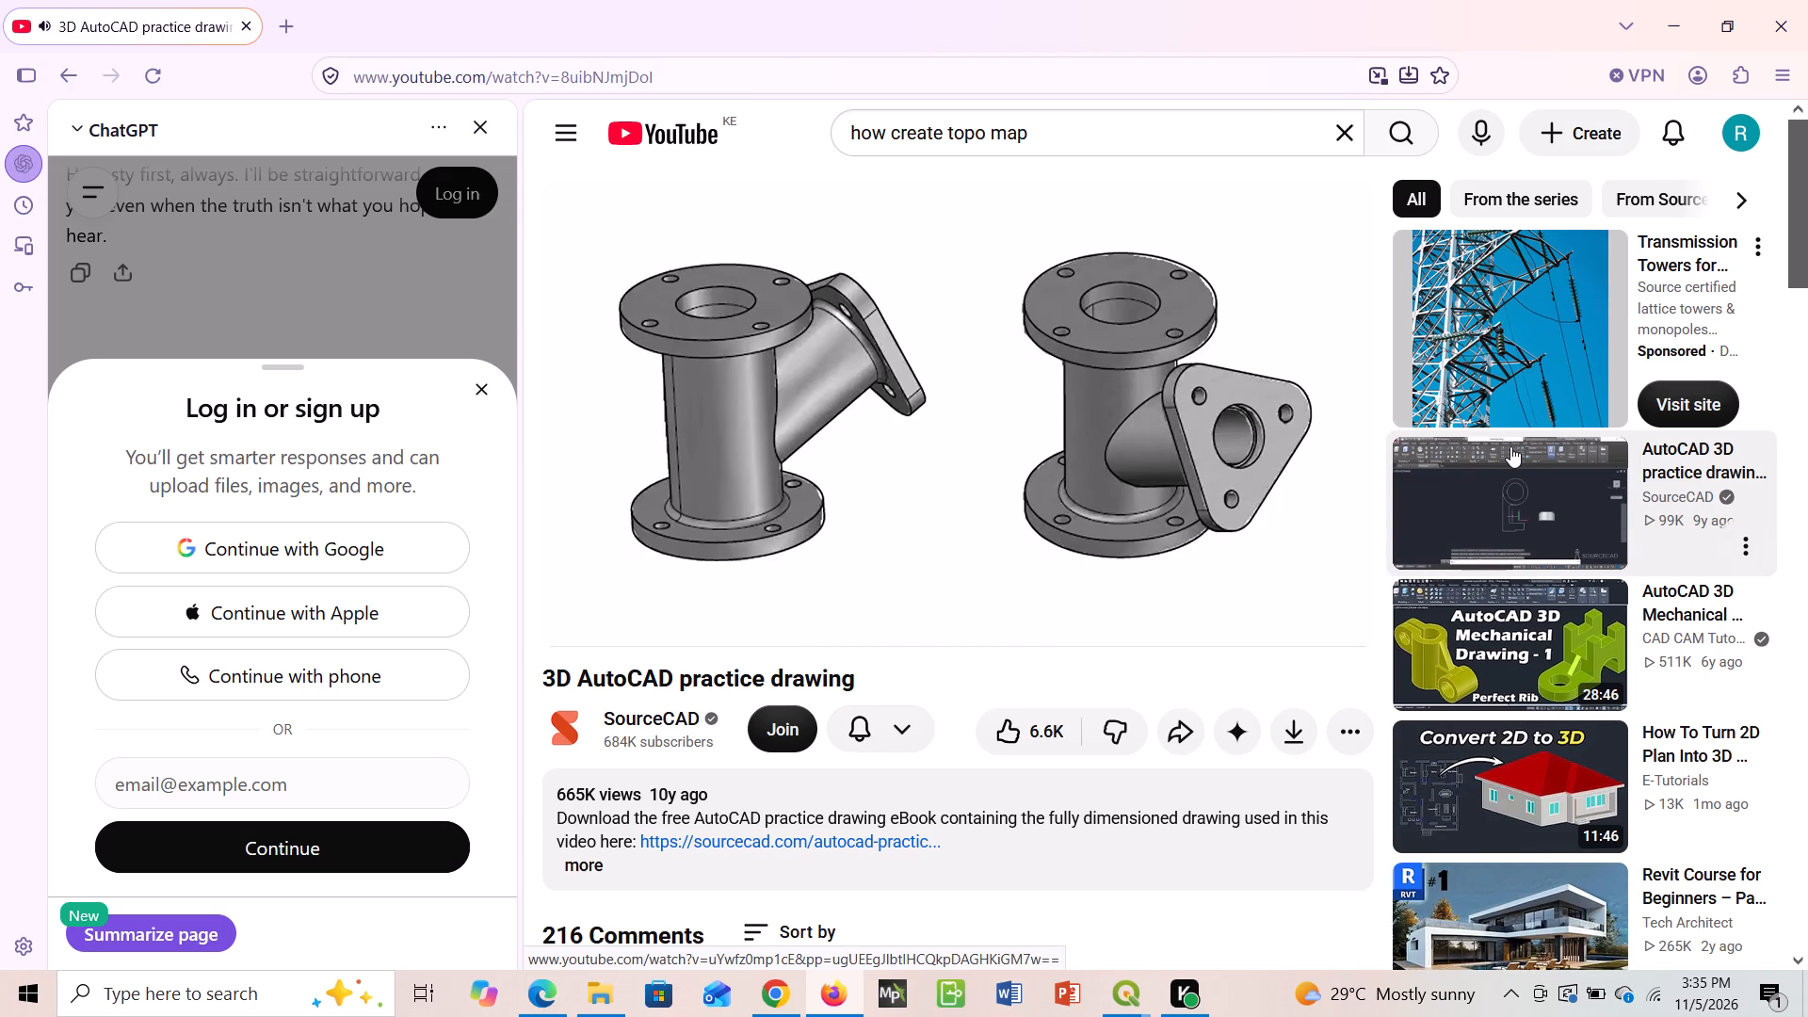
# Restore Firefox to a floating window and narrow it to a little under half the screen width.
pyautogui.click(1728, 30)
pyautogui.scroll(1, 1728, 34)
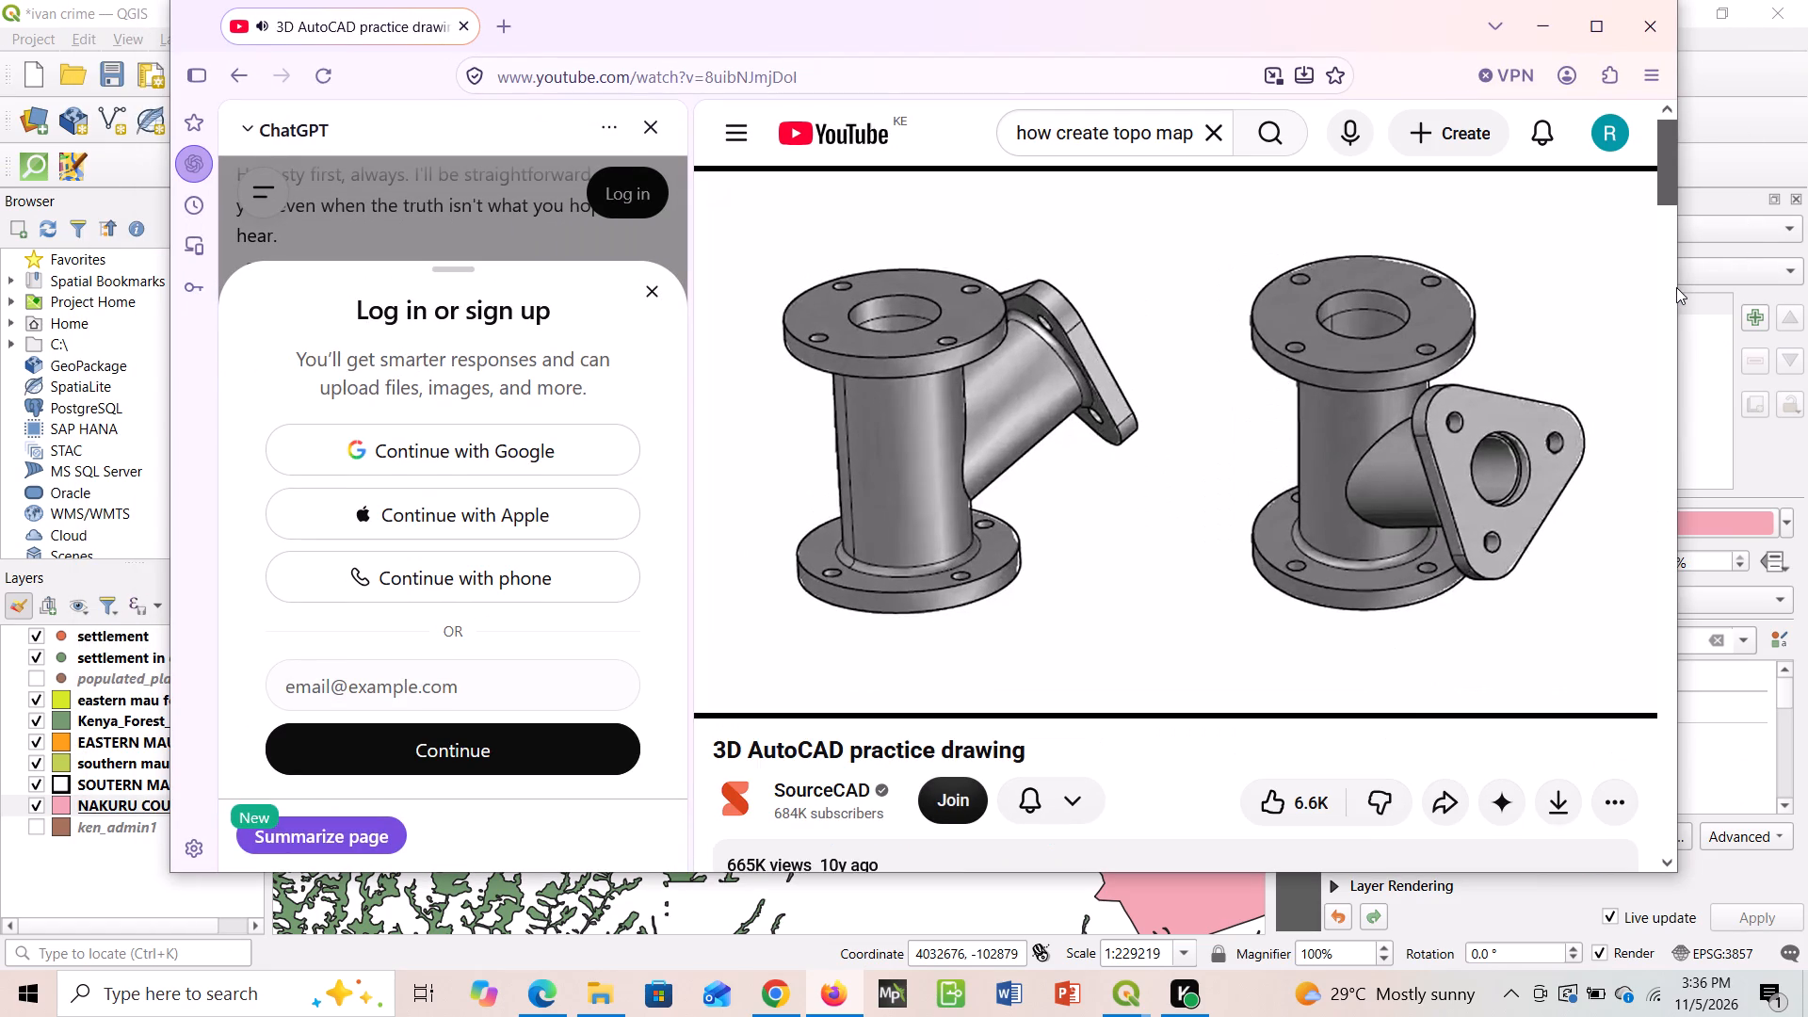
pyautogui.scroll(2, 1641, 197)
pyautogui.moveTo(1679, 280); pyautogui.dragTo(1676, 276)
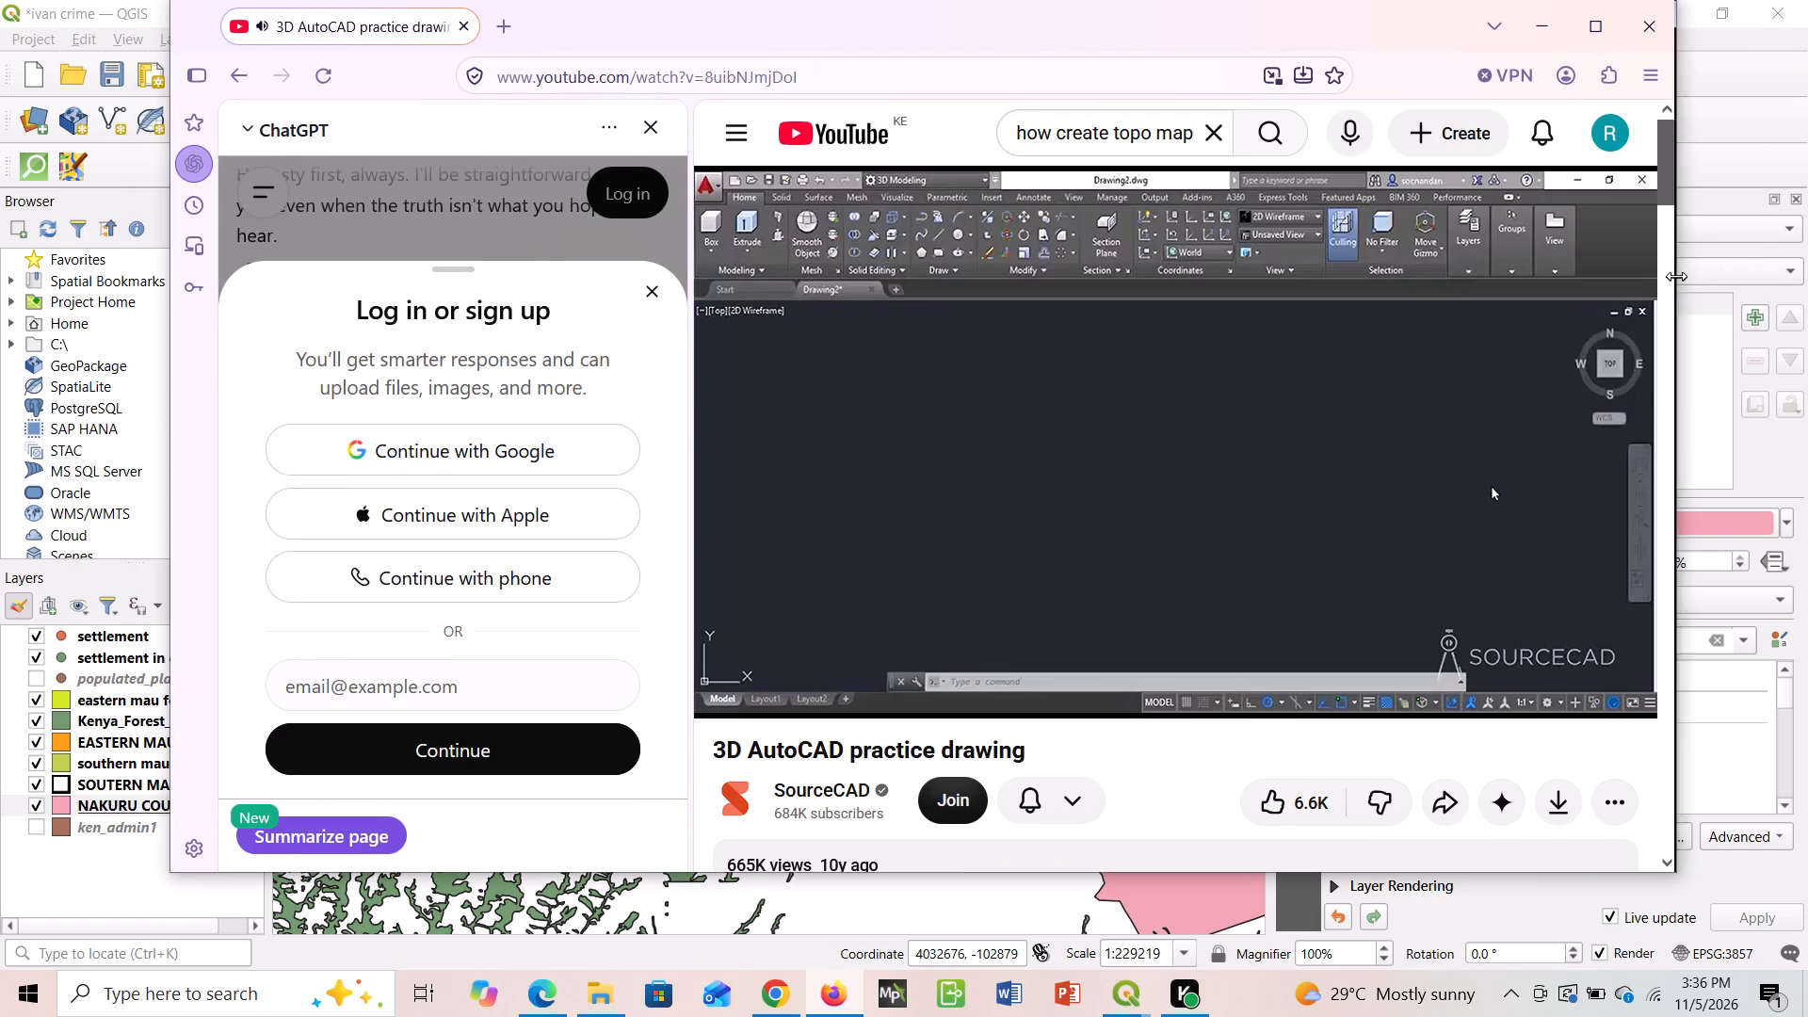
pyautogui.moveTo(1676, 276); pyautogui.dragTo(1036, 561)
pyautogui.hscroll(-1, 1641, 281)
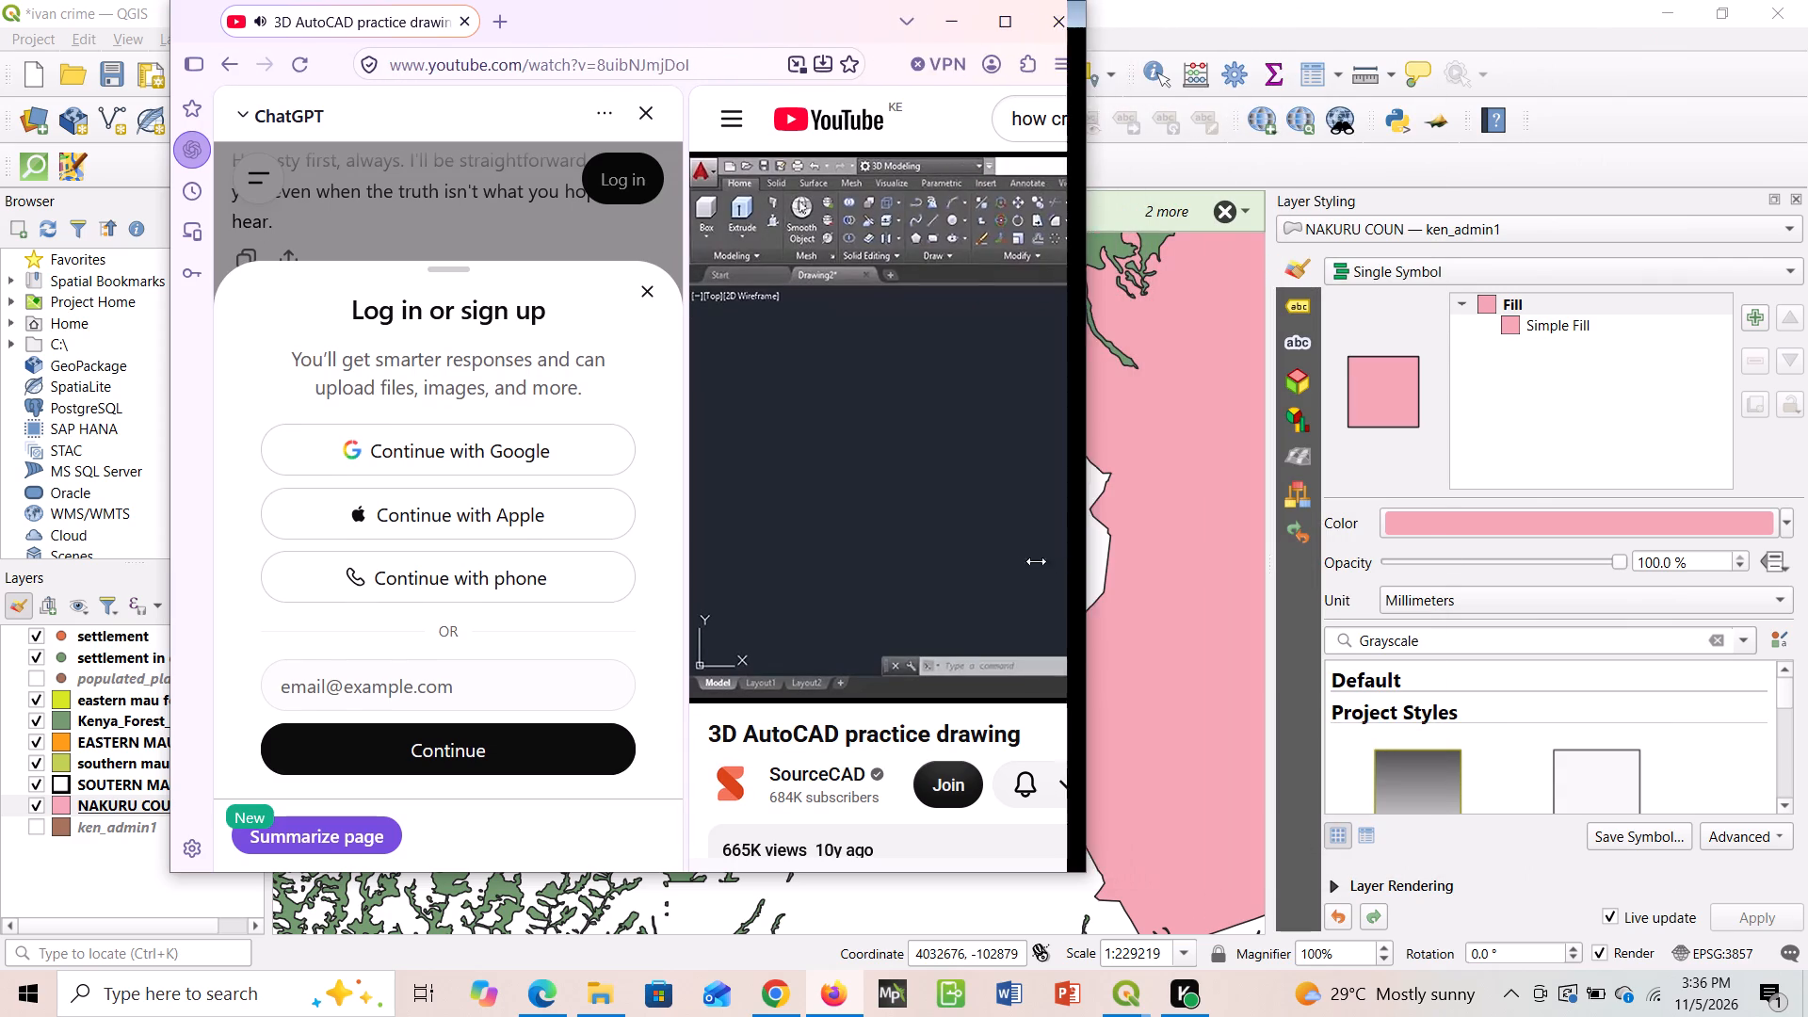
pyautogui.moveTo(1036, 561); pyautogui.dragTo(953, 565)
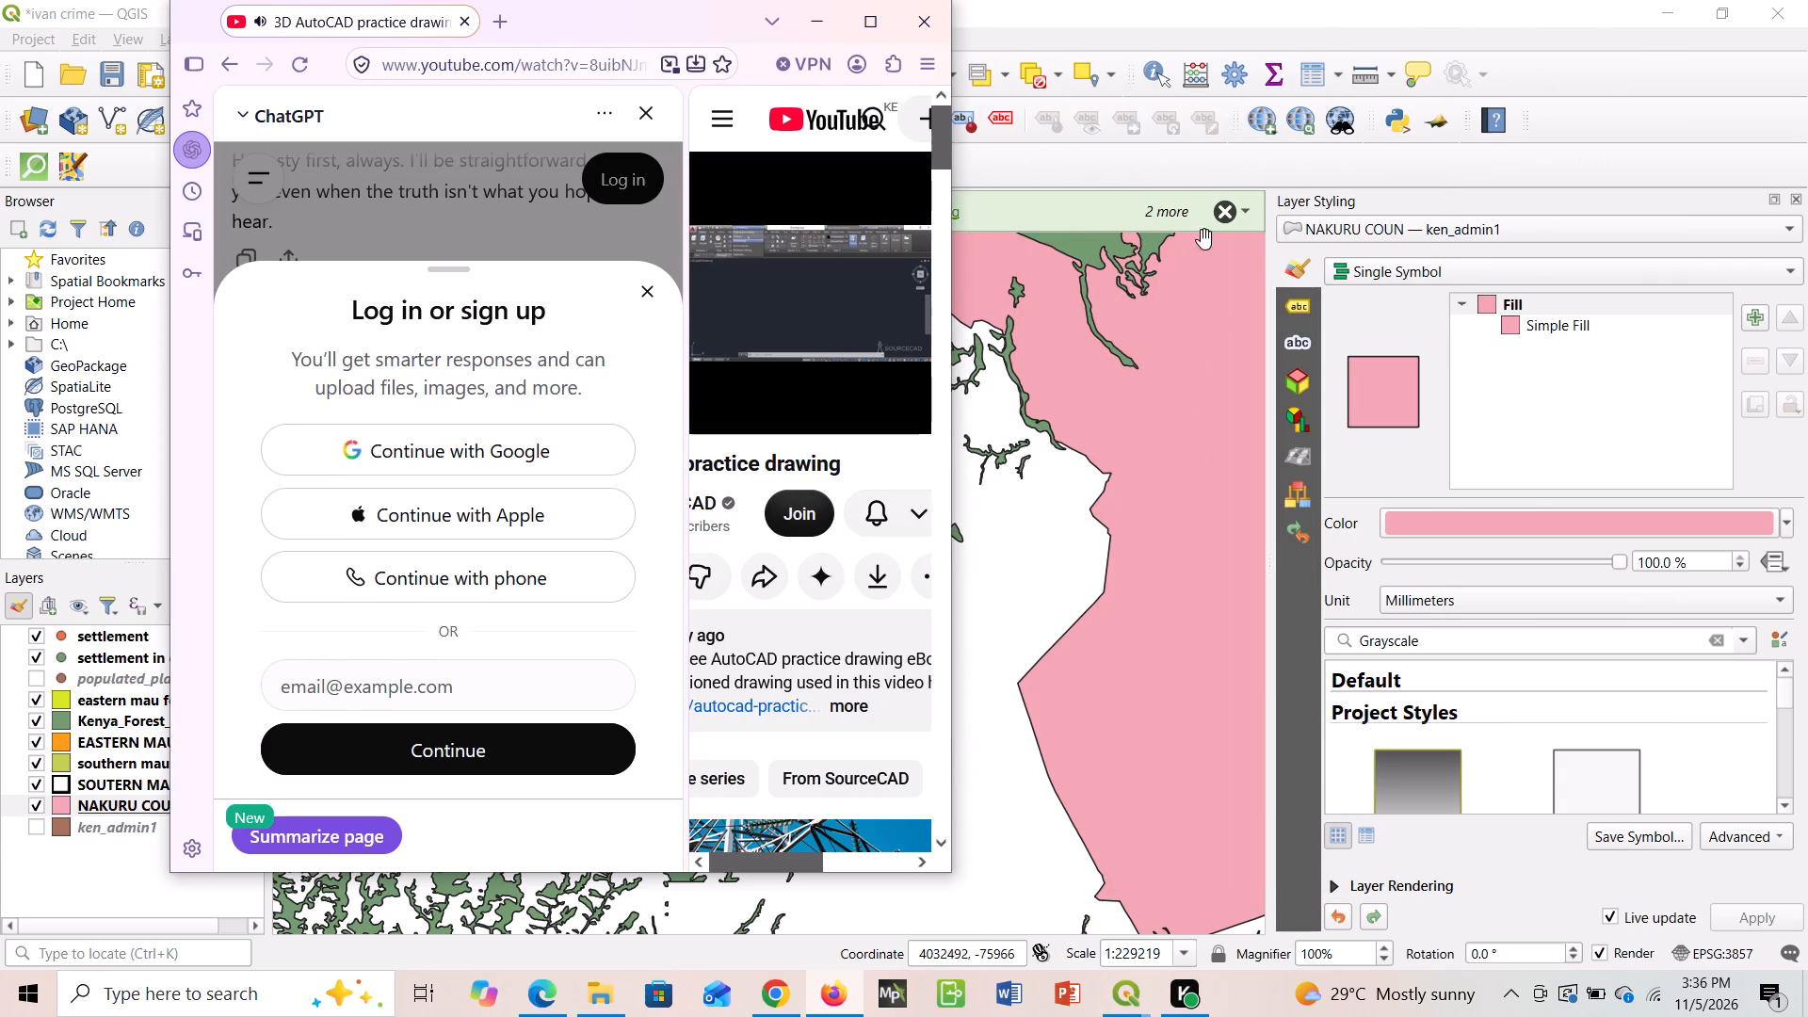
# Restore the maximized QGIS, Edge and Chrome windows to floating size and bring the "ivan crime" QGIS project window forward.
pyautogui.click(1722, 12)
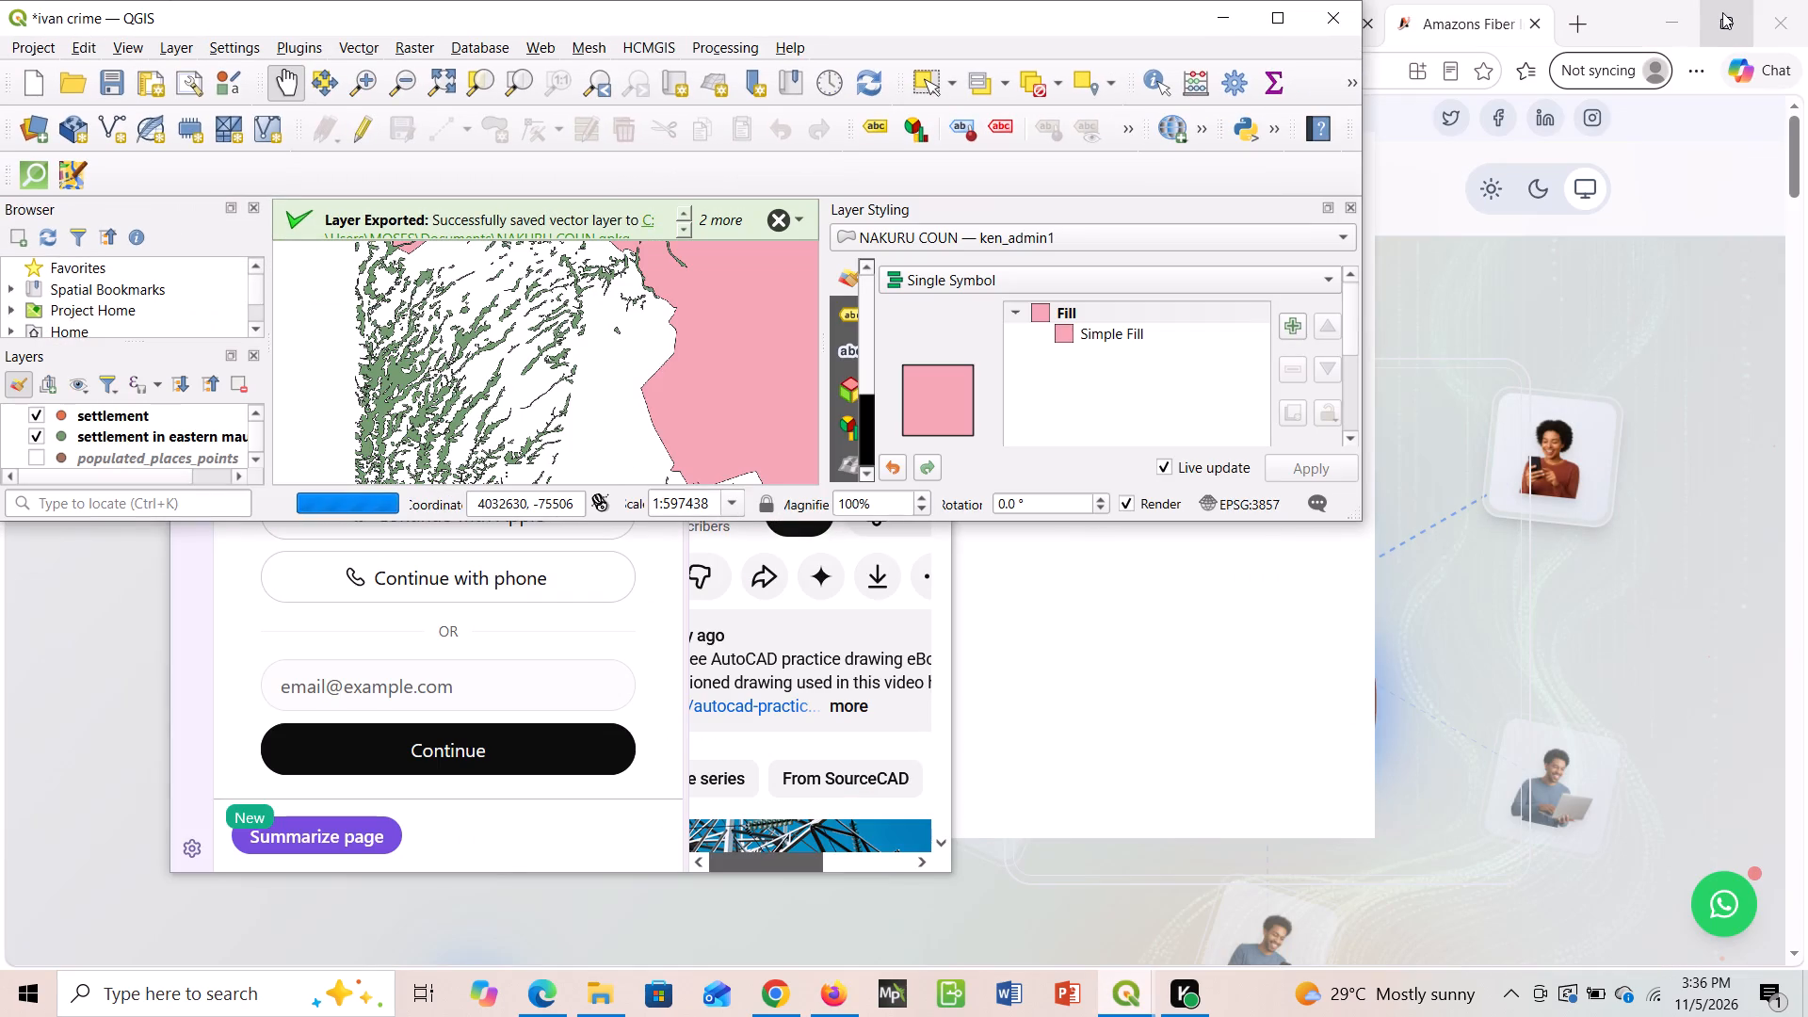
pyautogui.click(1722, 12)
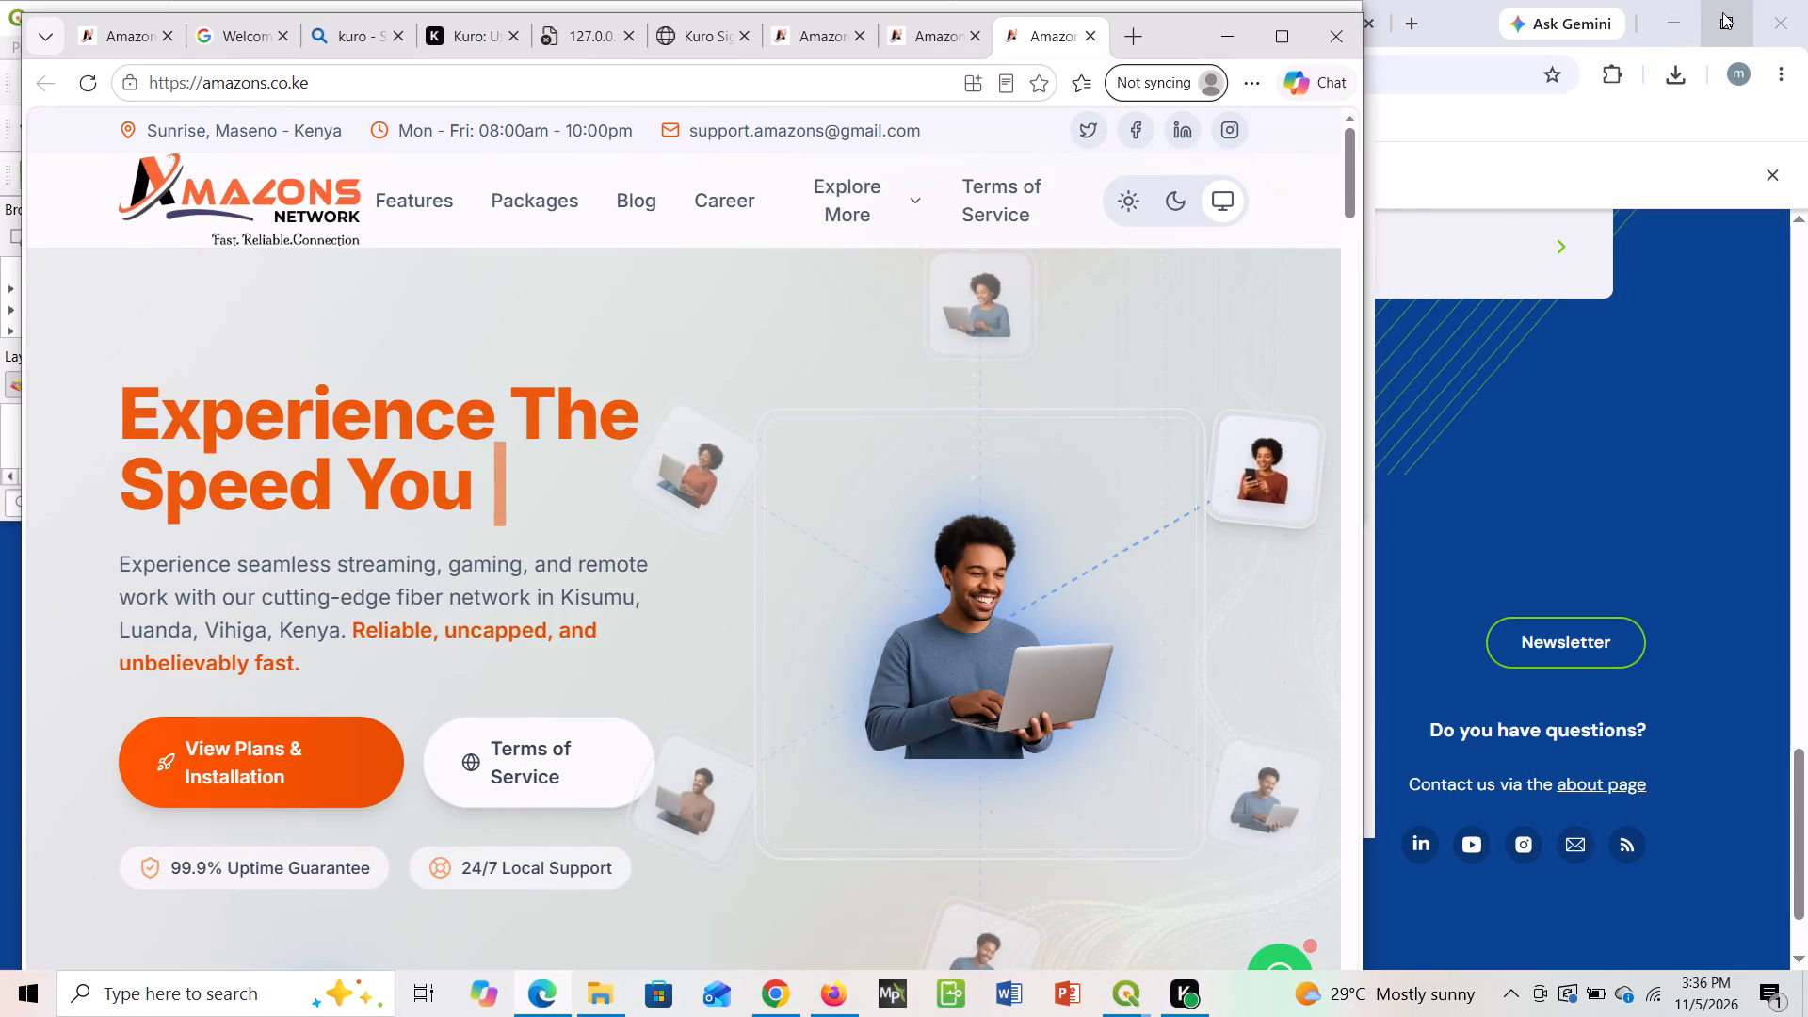
pyautogui.click(1722, 12)
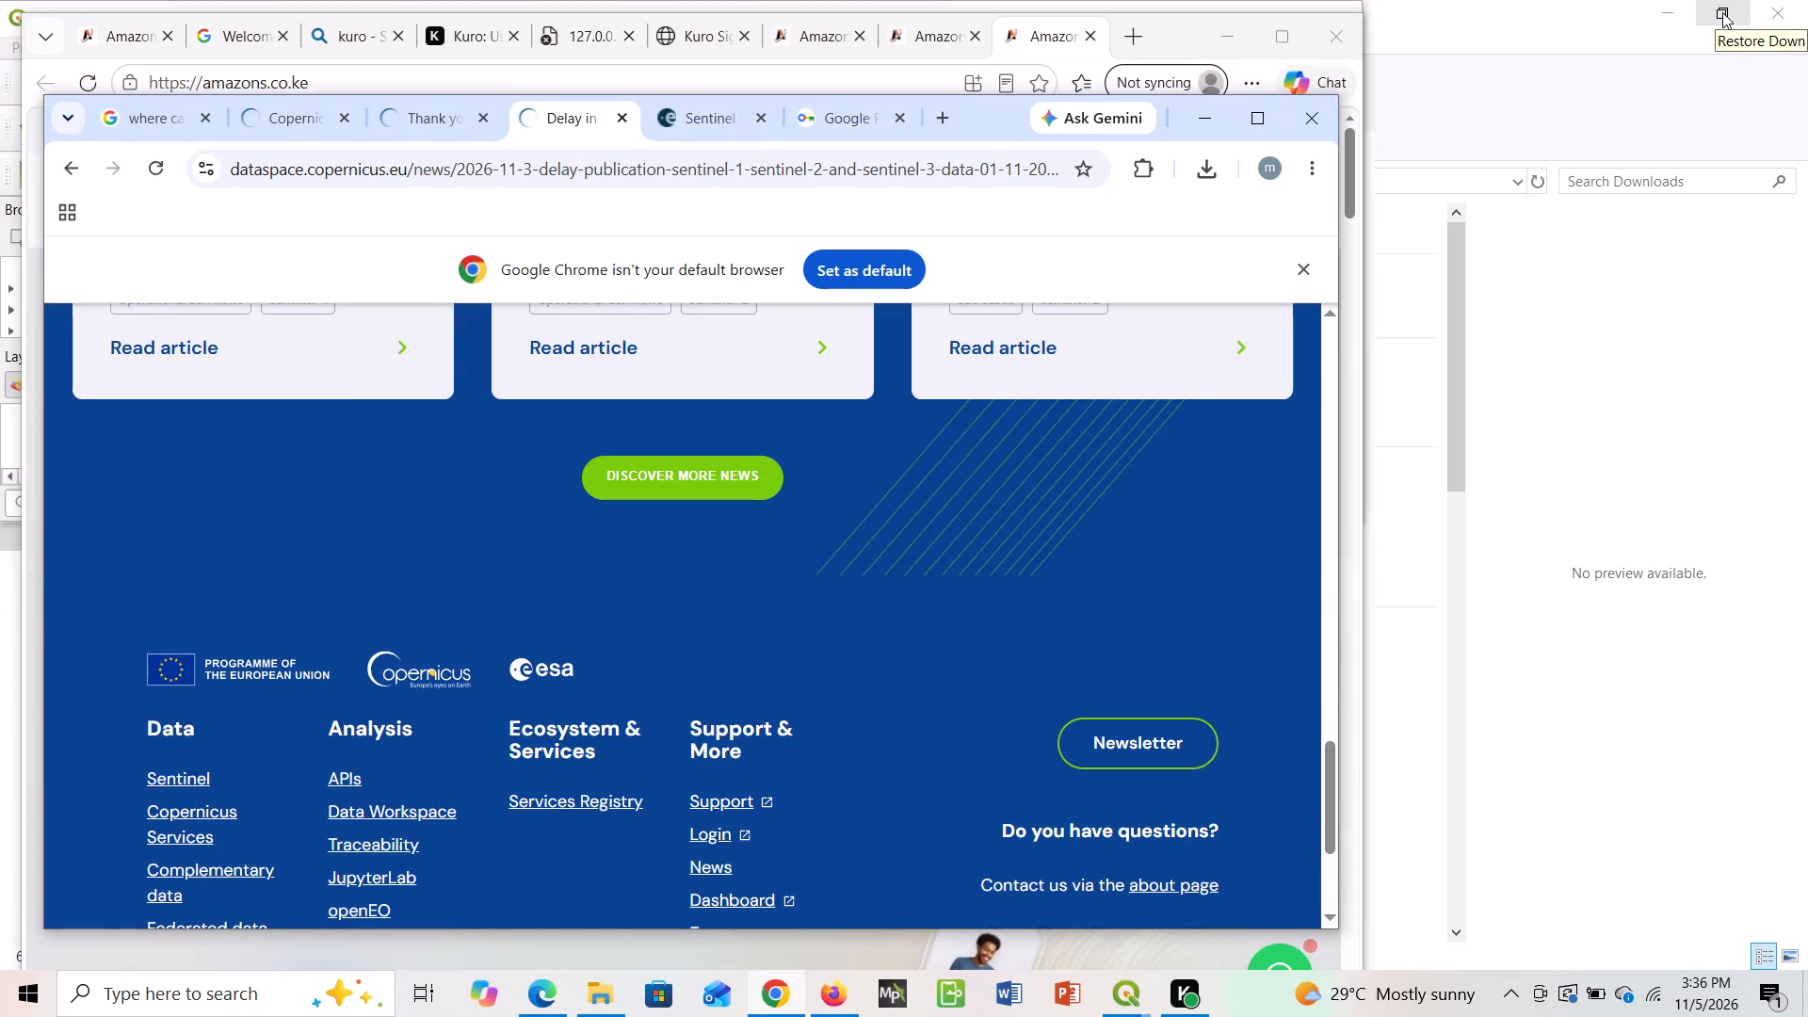
pyautogui.click(1115, 994)
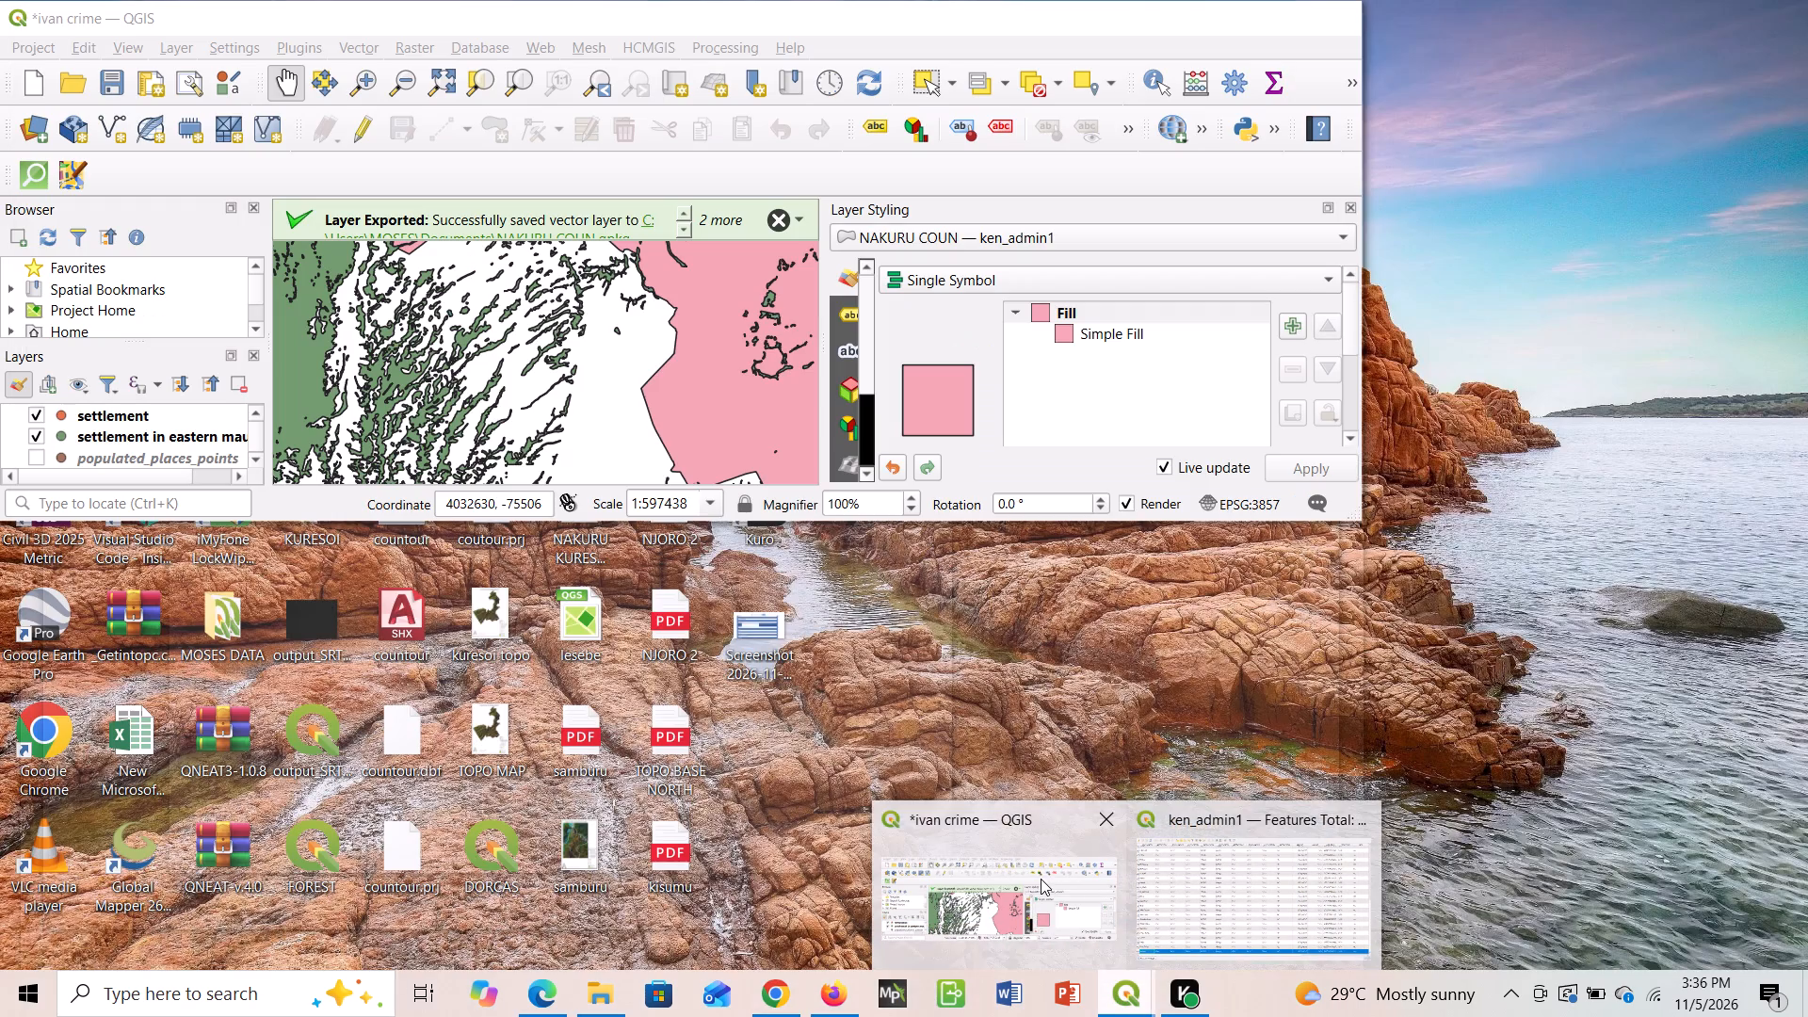
pyautogui.click(1041, 879)
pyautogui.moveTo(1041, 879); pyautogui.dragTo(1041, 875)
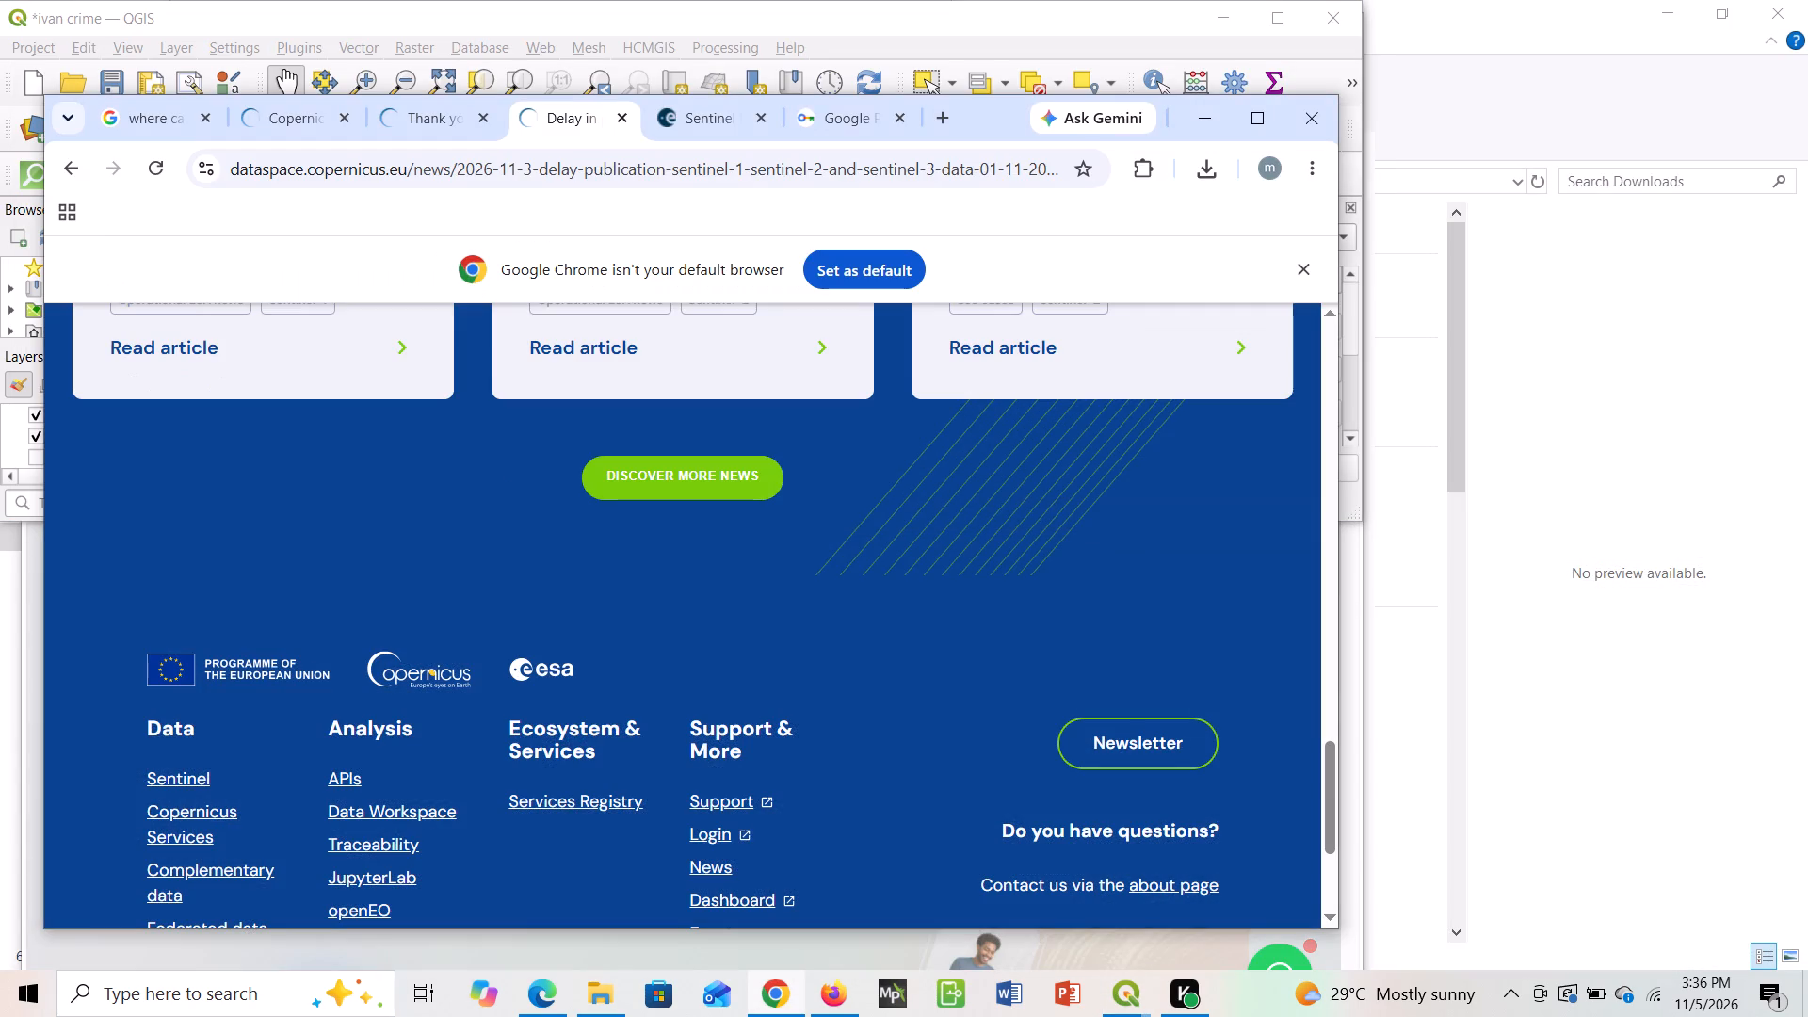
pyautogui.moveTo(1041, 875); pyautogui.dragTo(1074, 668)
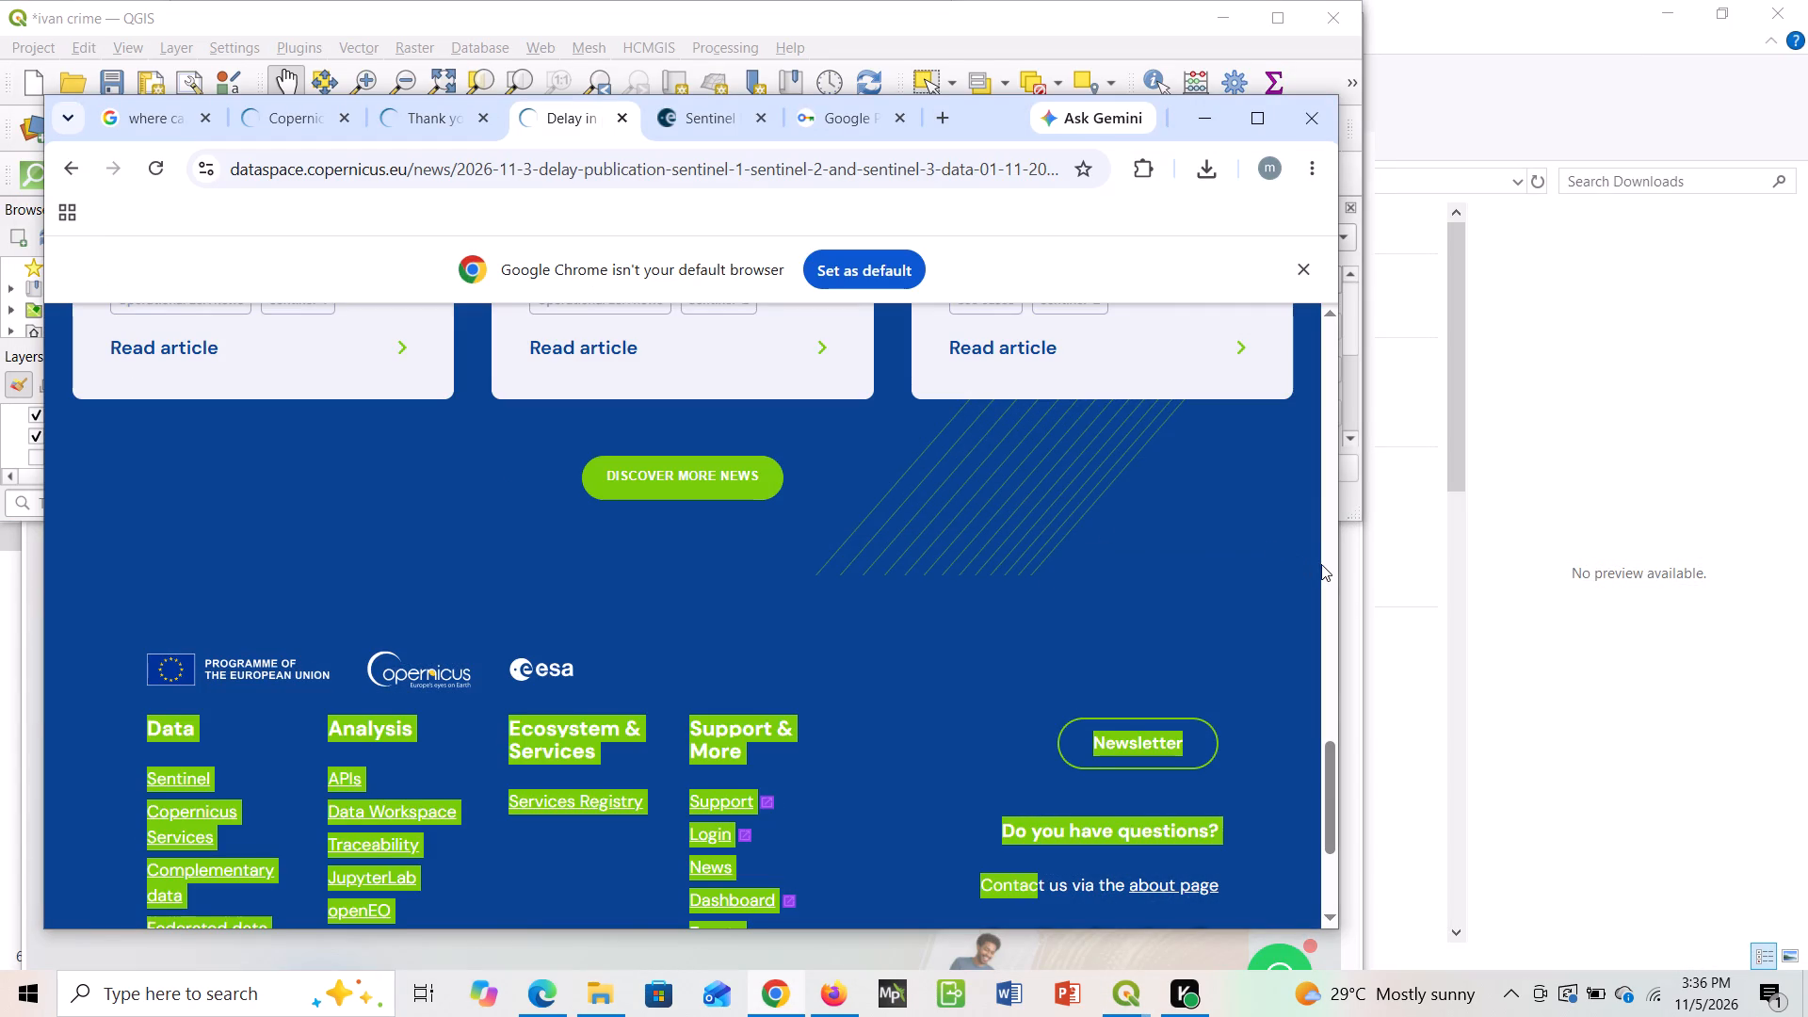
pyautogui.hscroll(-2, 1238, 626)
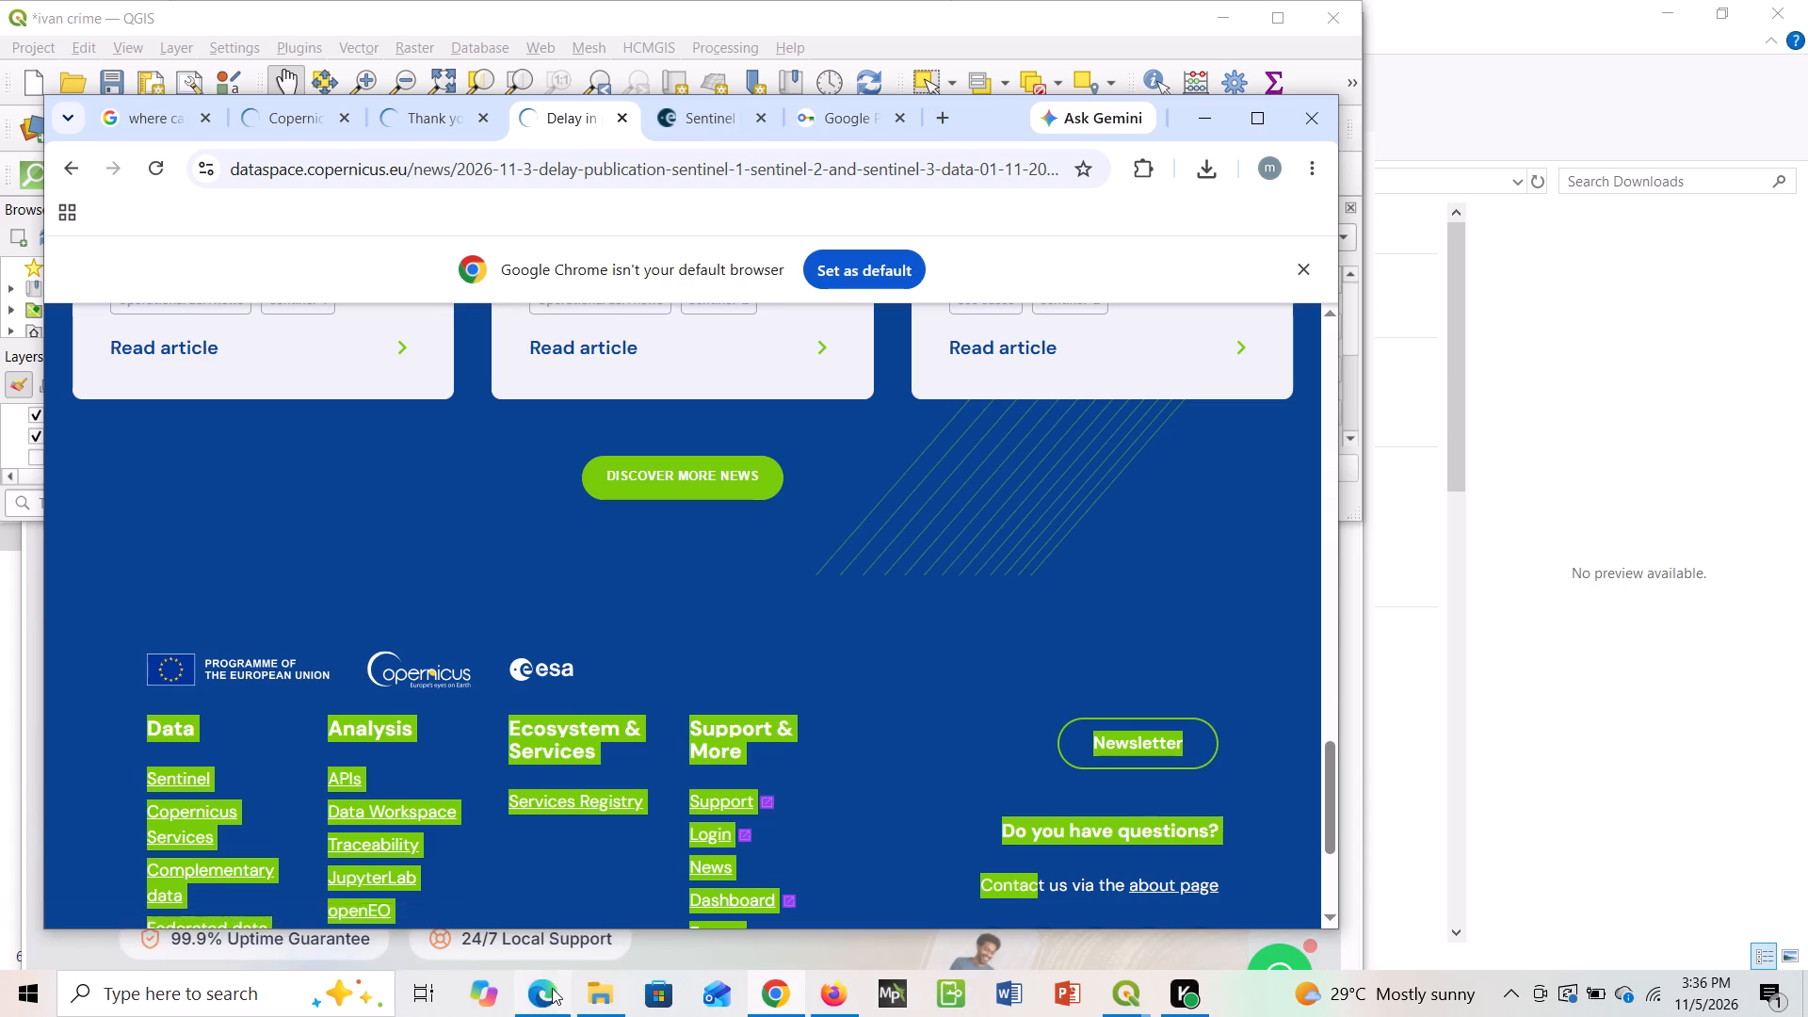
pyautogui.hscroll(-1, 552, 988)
# Switch to Edge and shrink its amazons.co.ke window, reducing it to about 60% of its height and 60% of its width.
pyautogui.click(548, 989)
pyautogui.hscroll(-1, 548, 989)
pyautogui.scroll(-1, 581, 329)
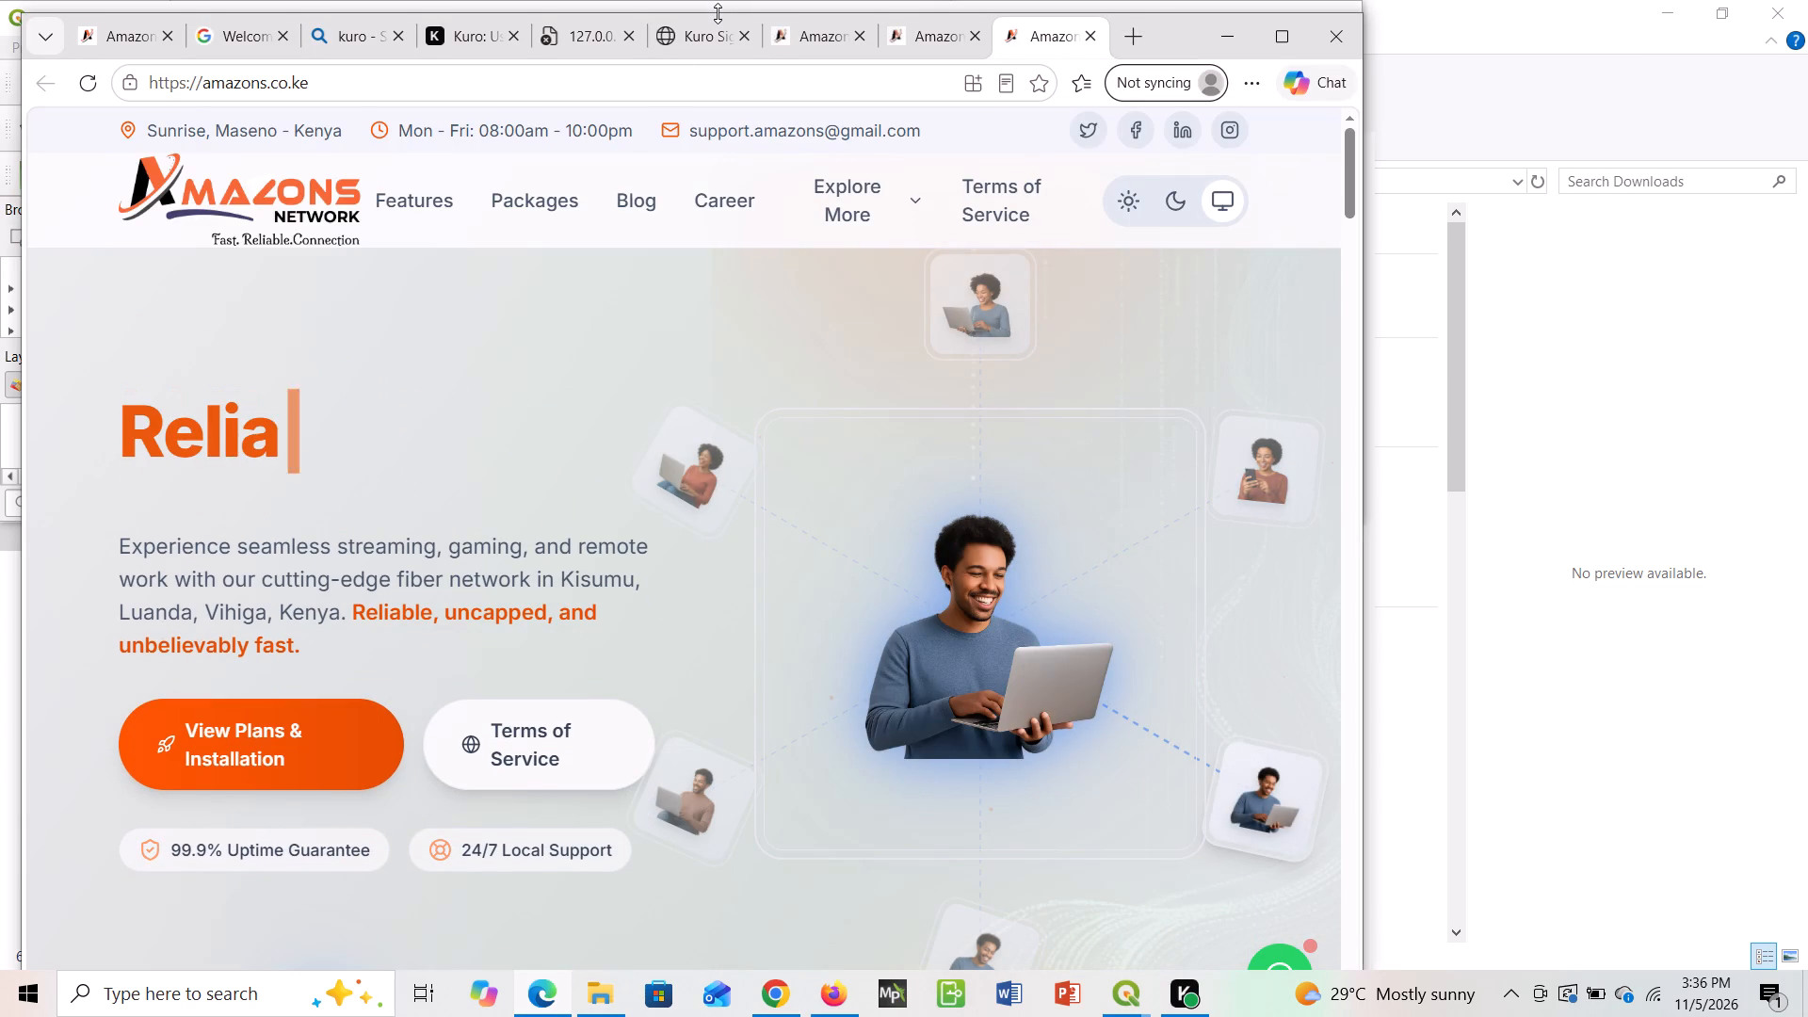
pyautogui.moveTo(718, 13); pyautogui.dragTo(740, 437)
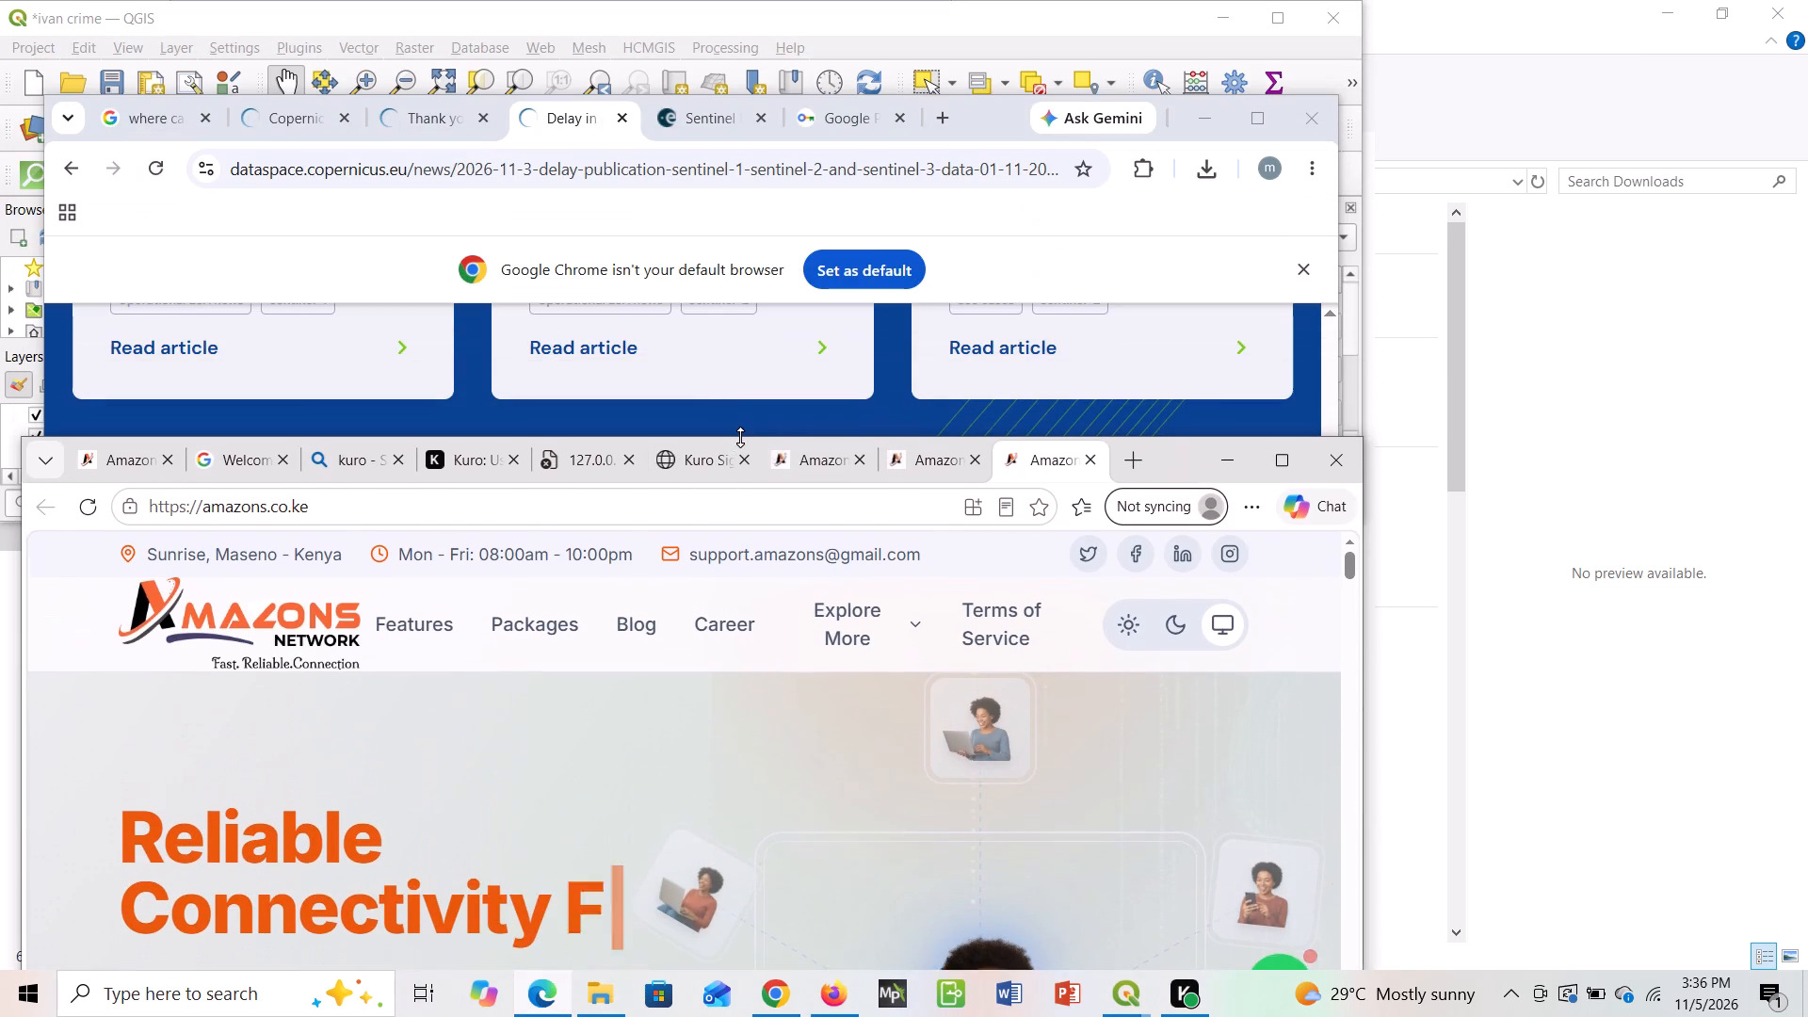
pyautogui.moveTo(740, 437); pyautogui.dragTo(793, 681)
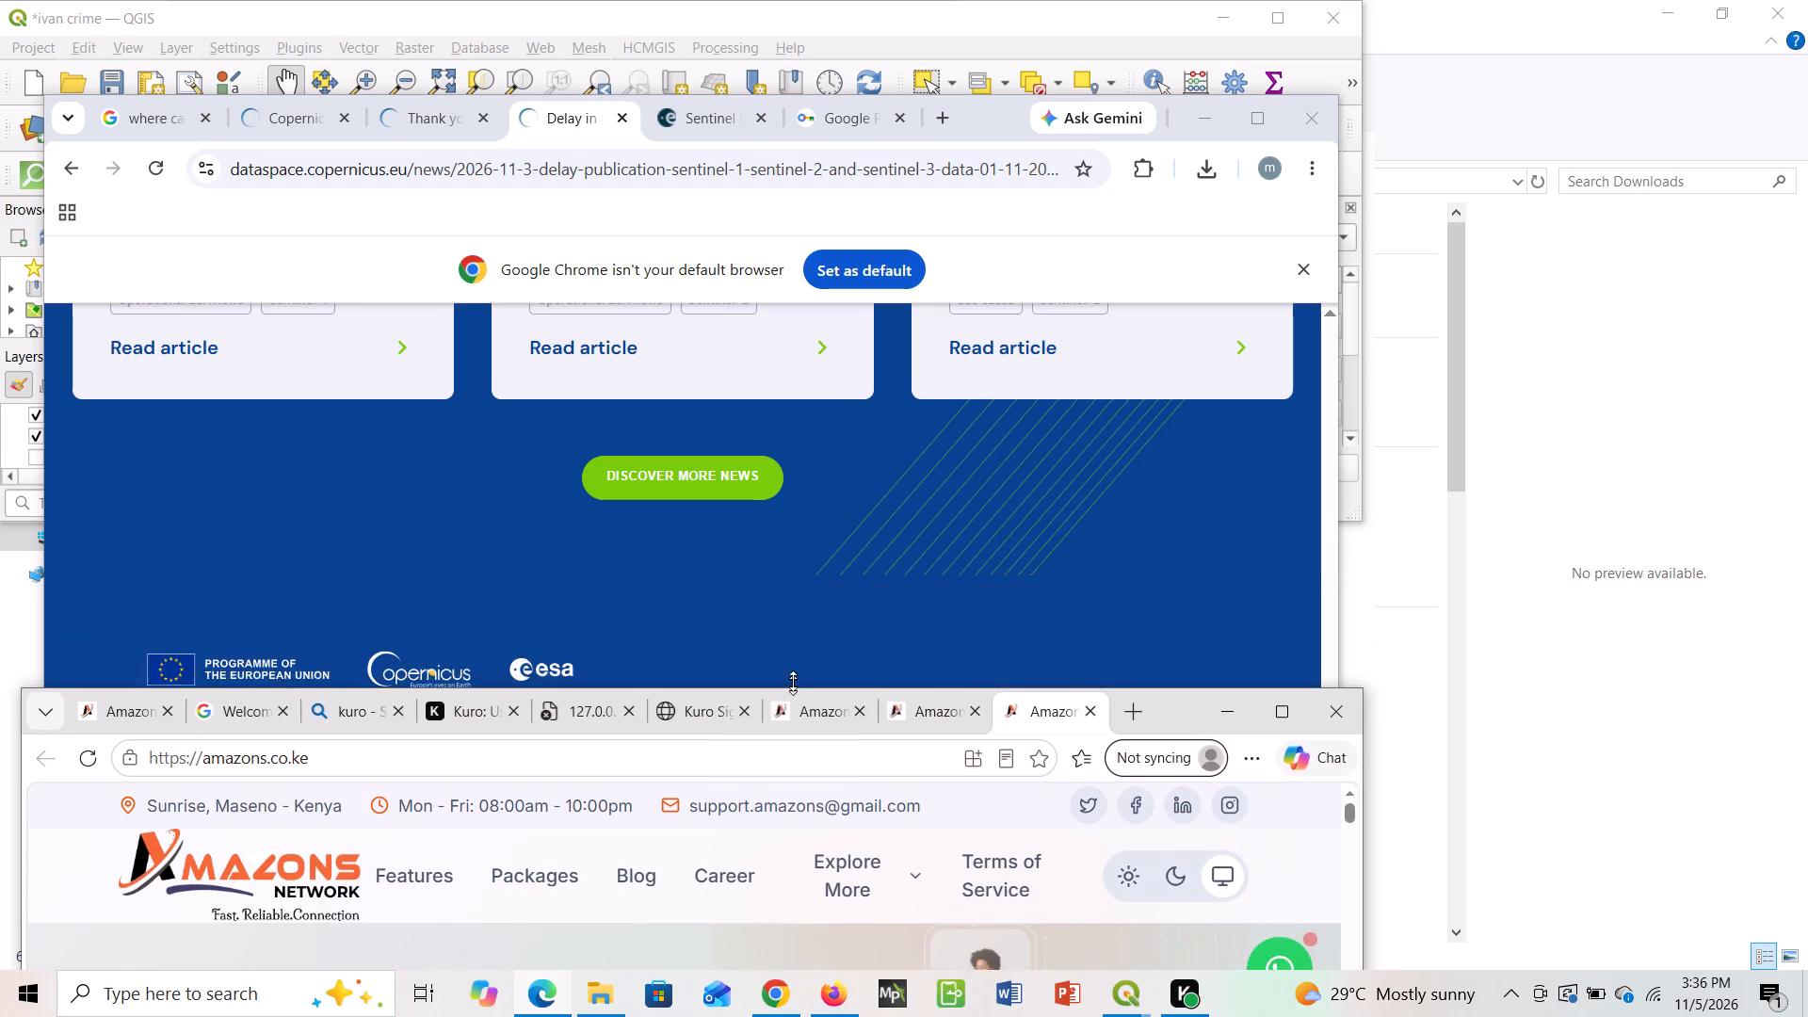
pyautogui.moveTo(793, 681); pyautogui.dragTo(786, 509)
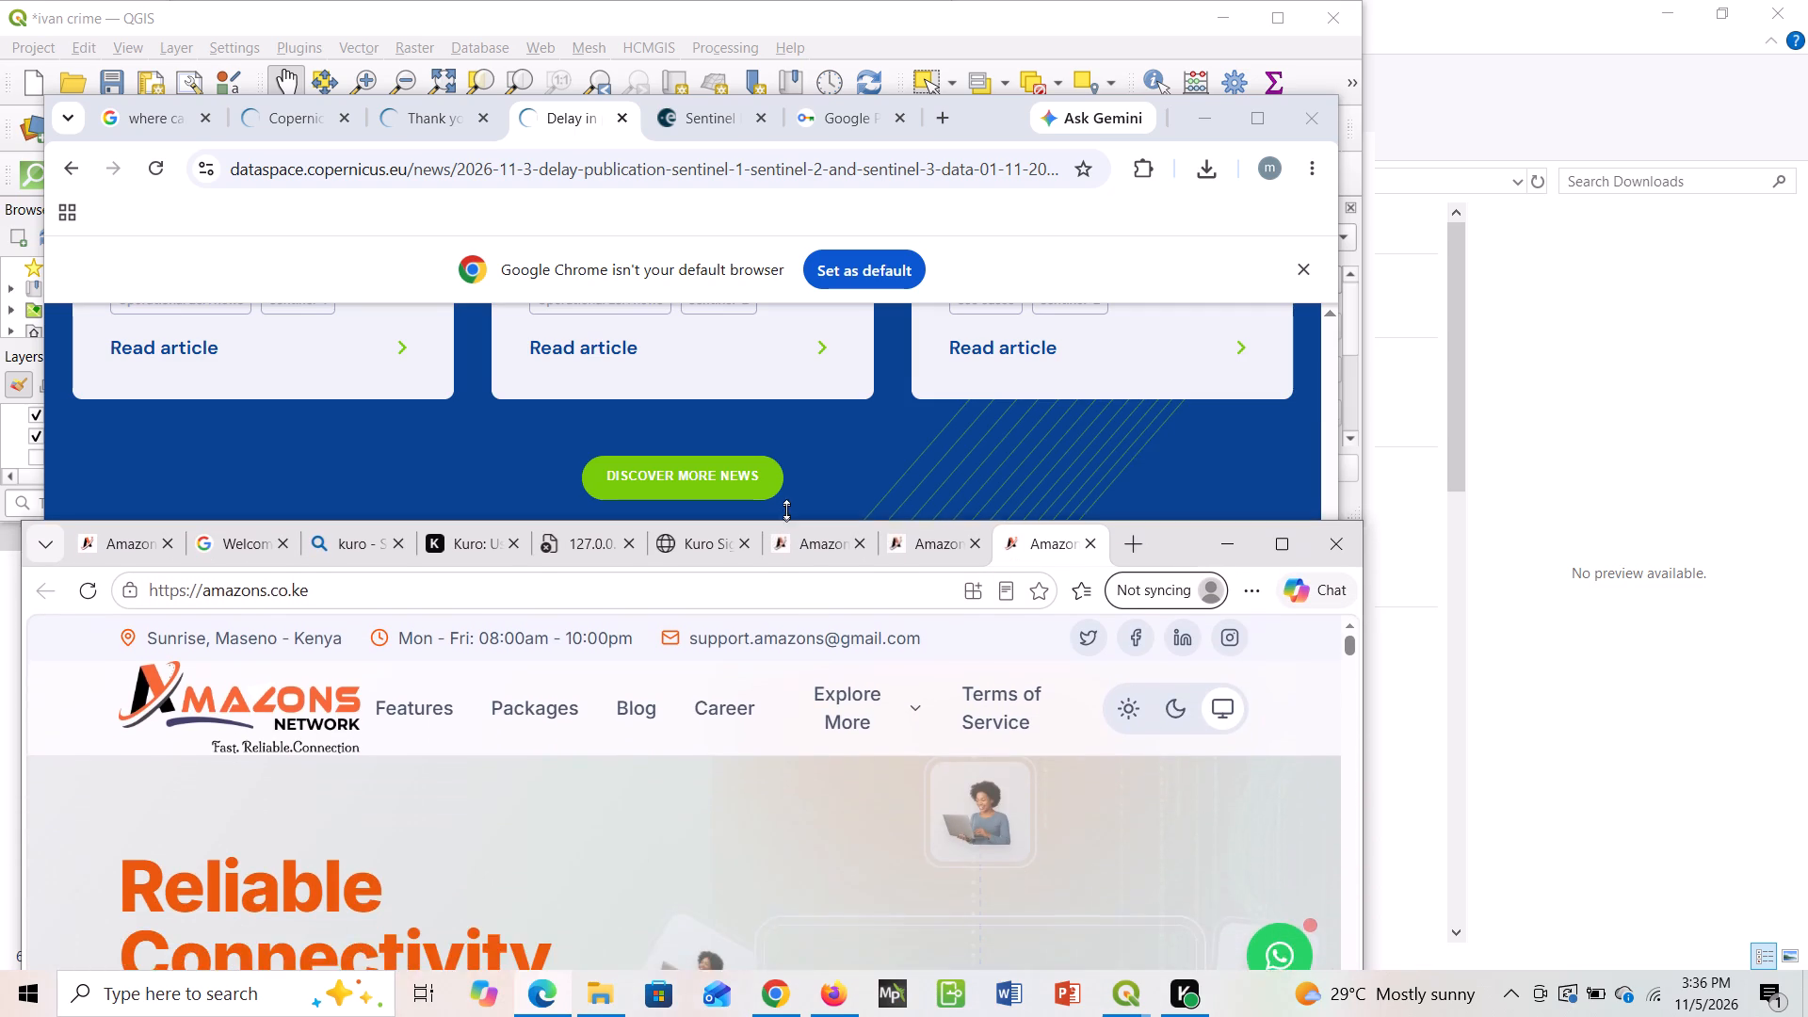
pyautogui.moveTo(786, 509); pyautogui.dragTo(767, 390)
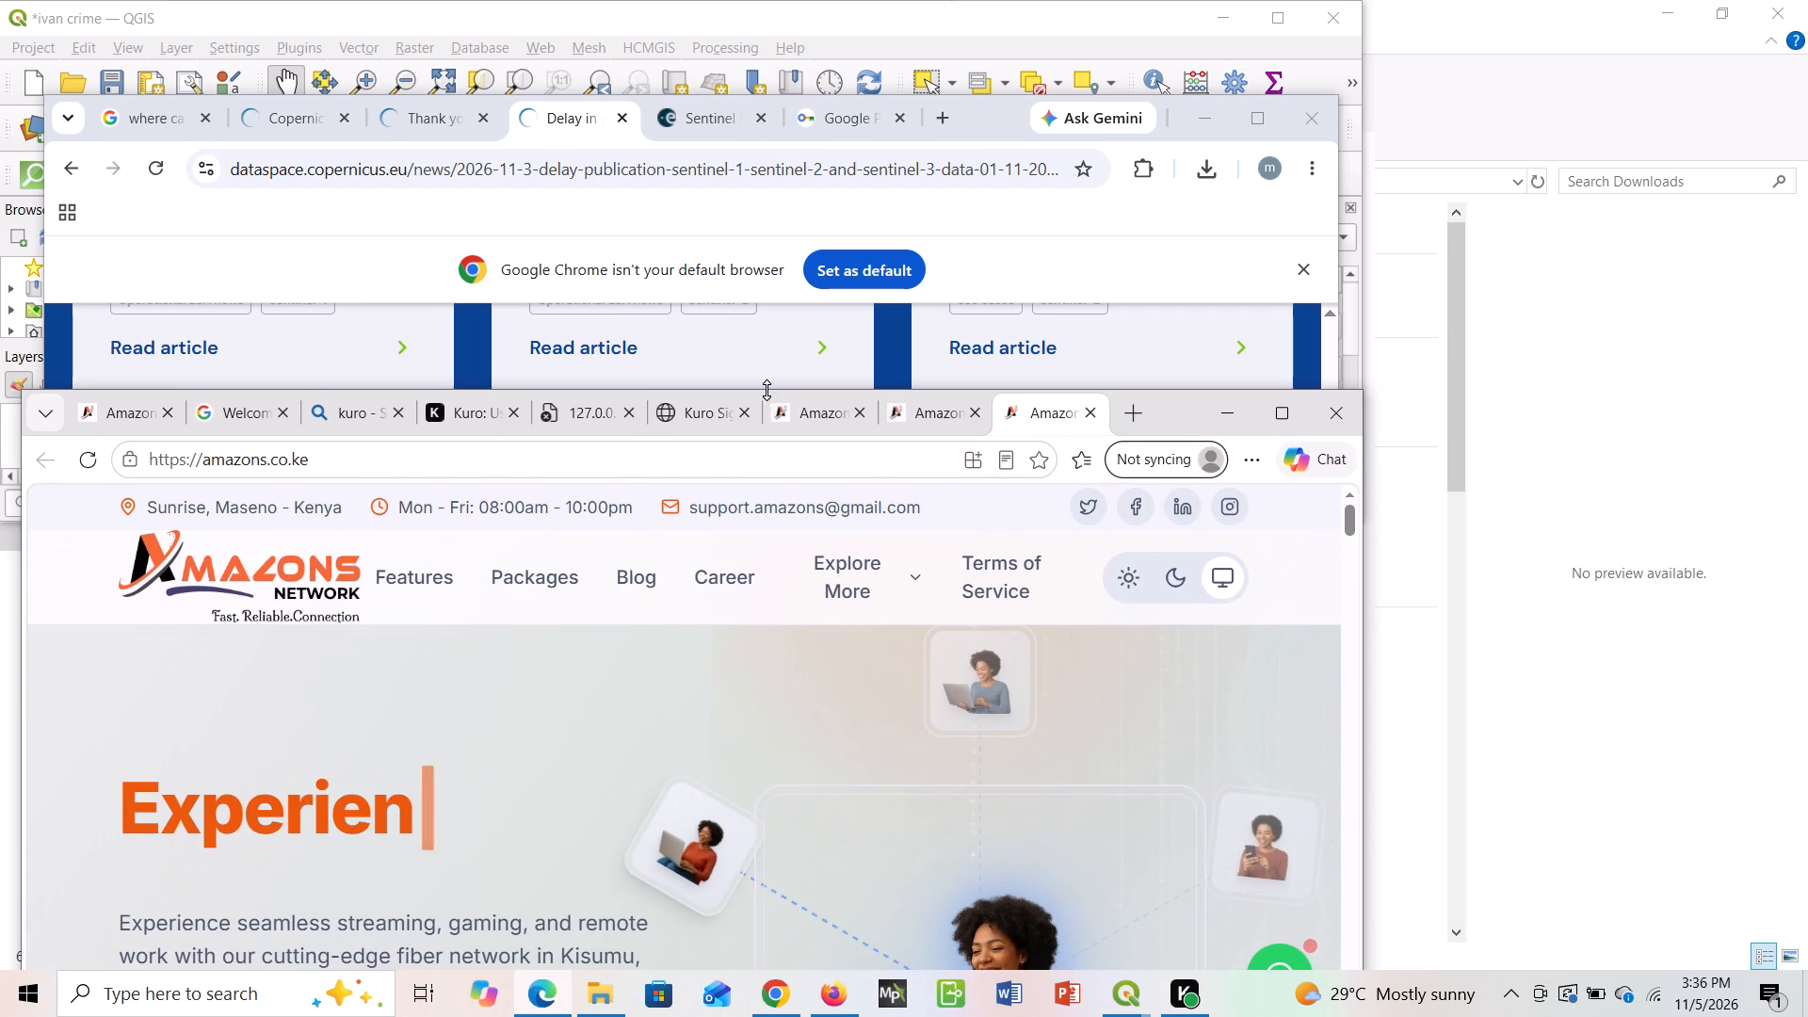
pyautogui.moveTo(767, 390); pyautogui.dragTo(767, 394)
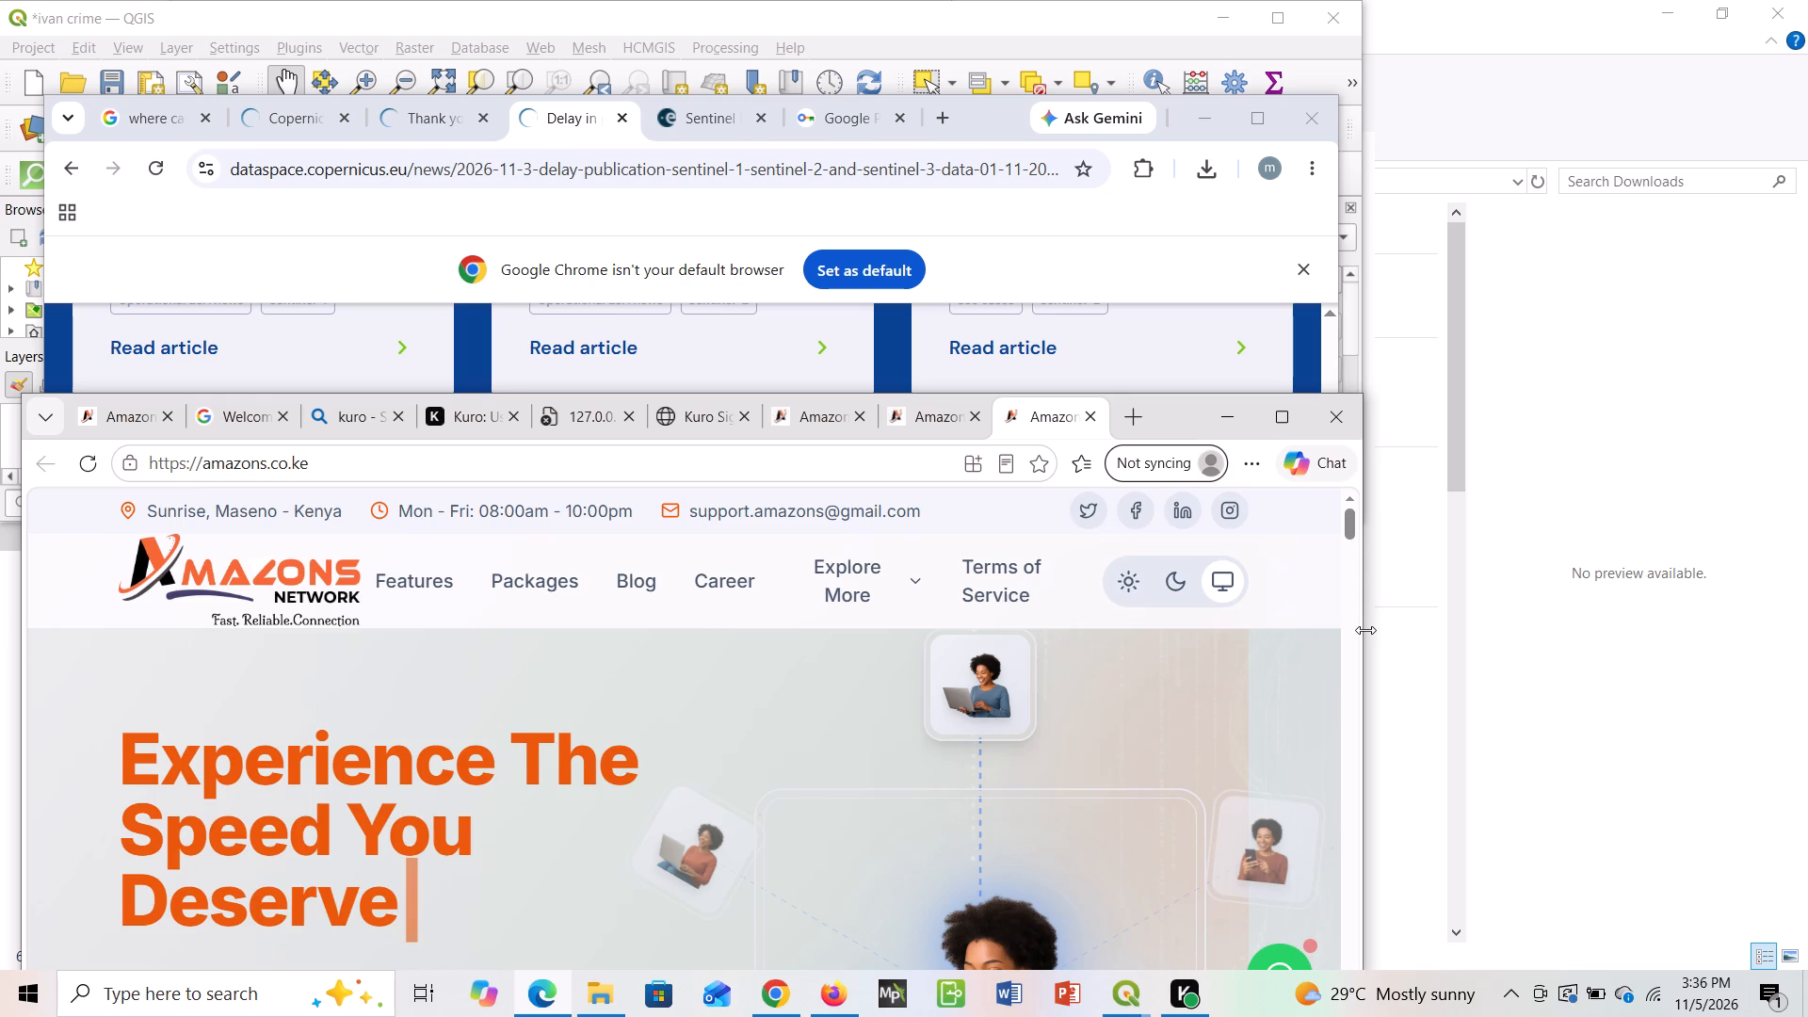
pyautogui.click(1365, 630)
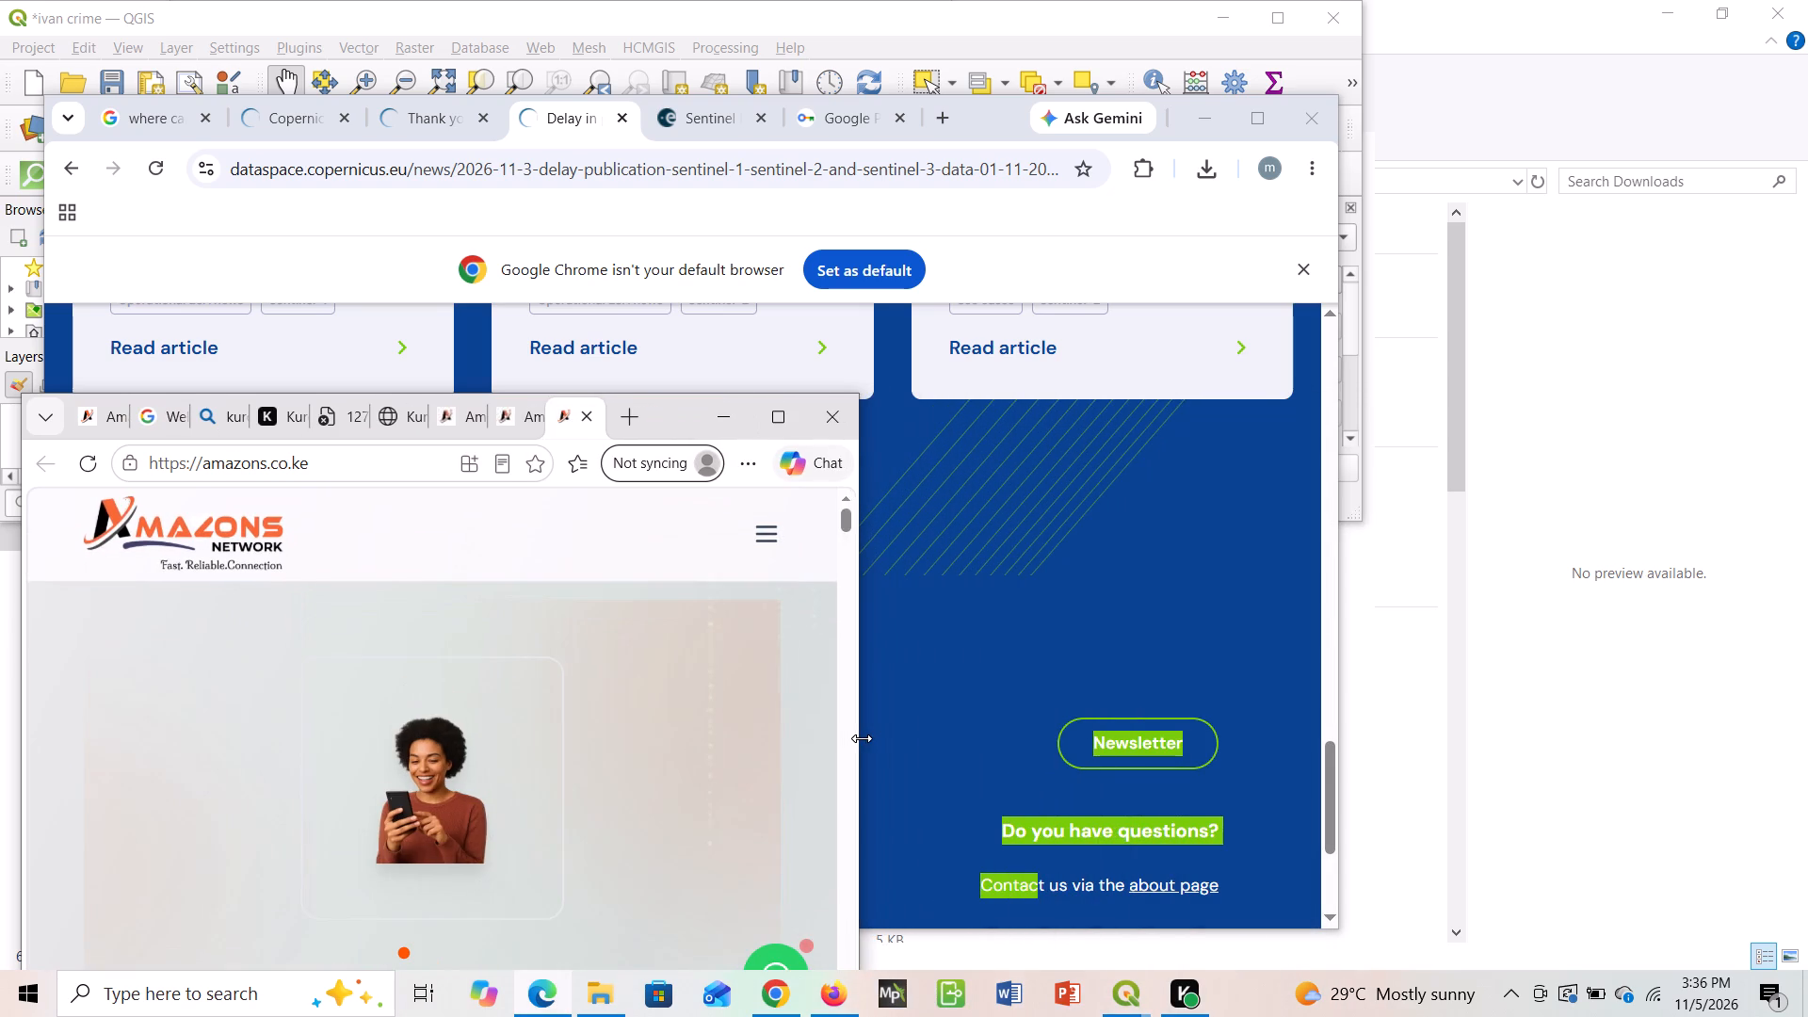
pyautogui.click(823, 740)
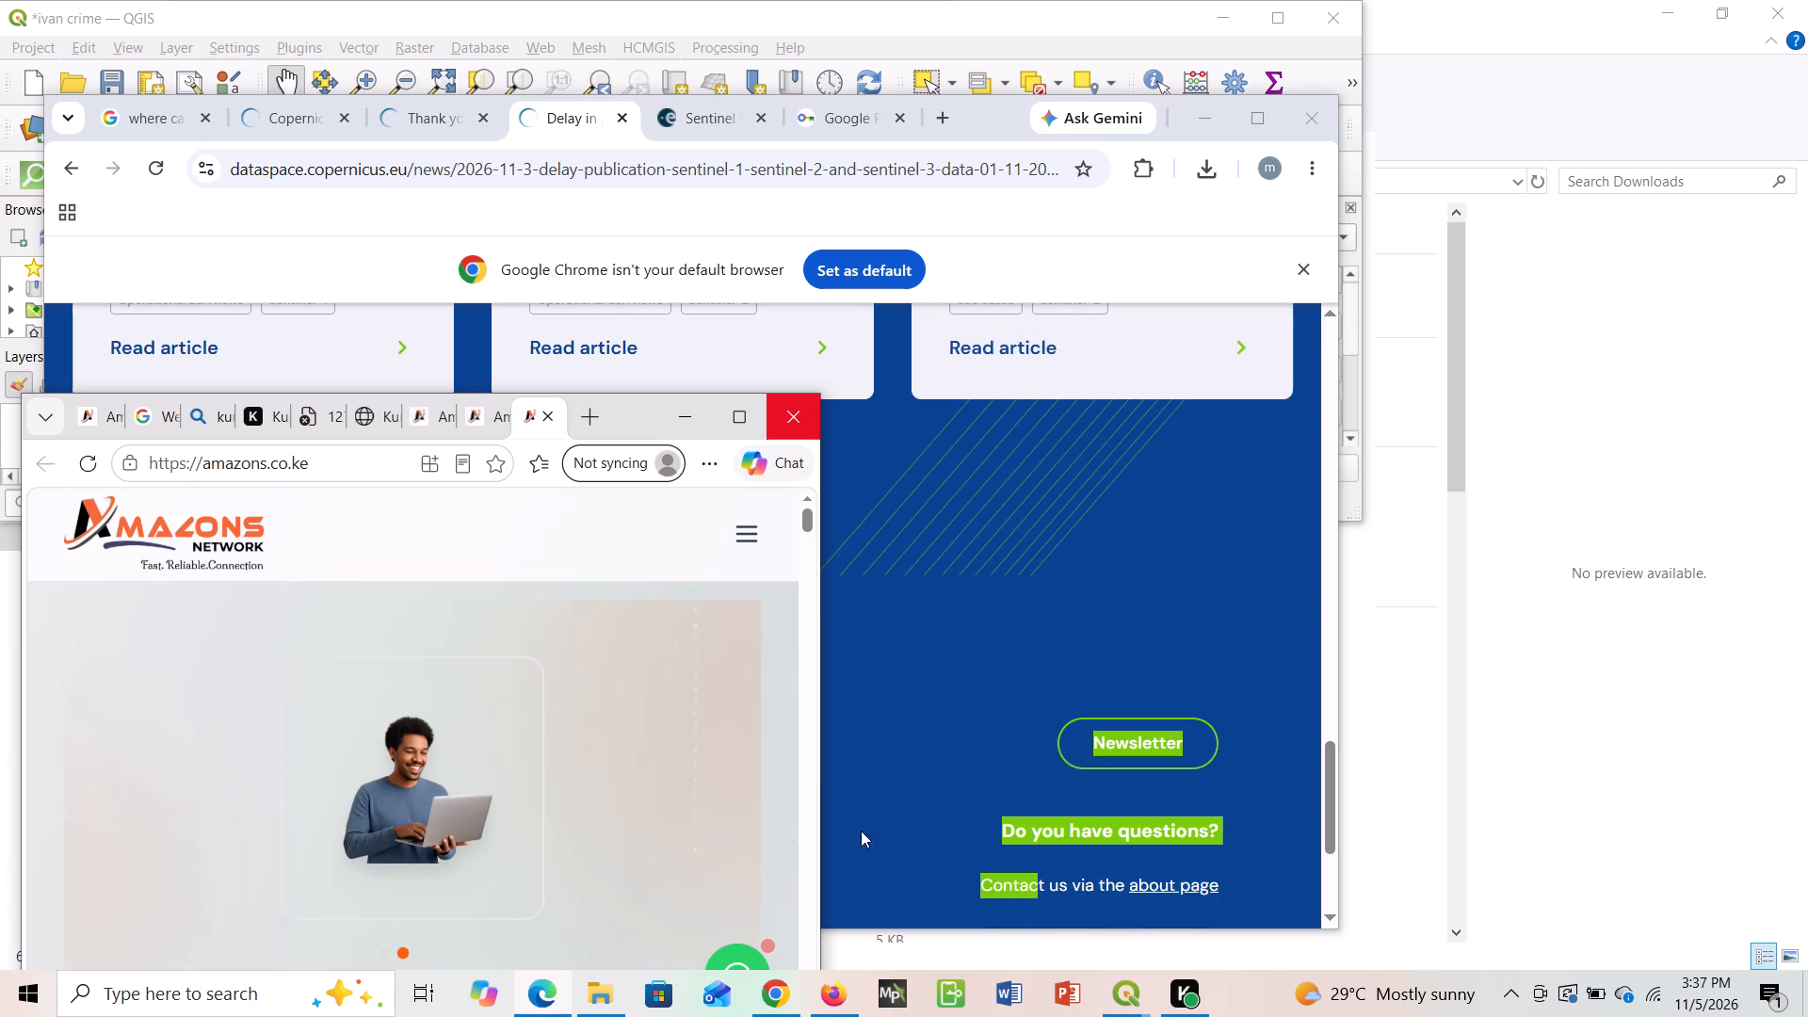
# Switch to the Chrome Copernicus window, clear its text selection, and resize it to span from beside the Edge page to near the far screen edge.
pyautogui.click(775, 993)
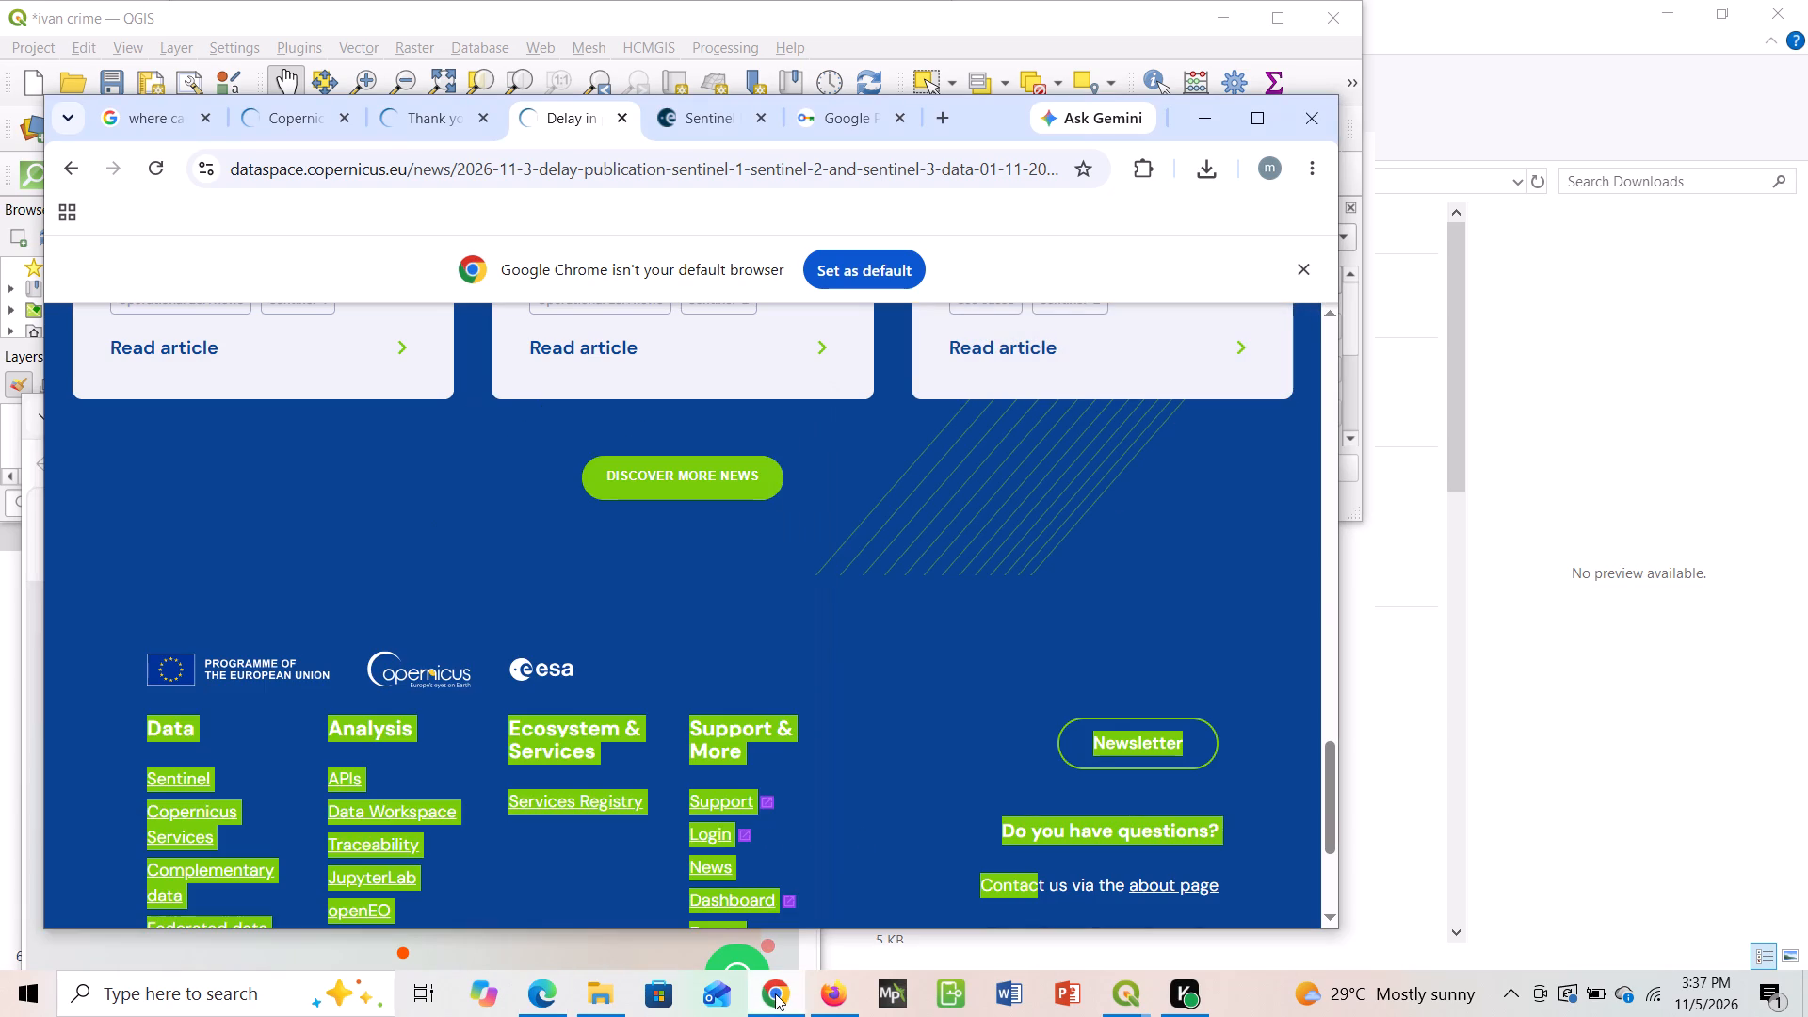
pyautogui.click(775, 993)
pyautogui.click(775, 993)
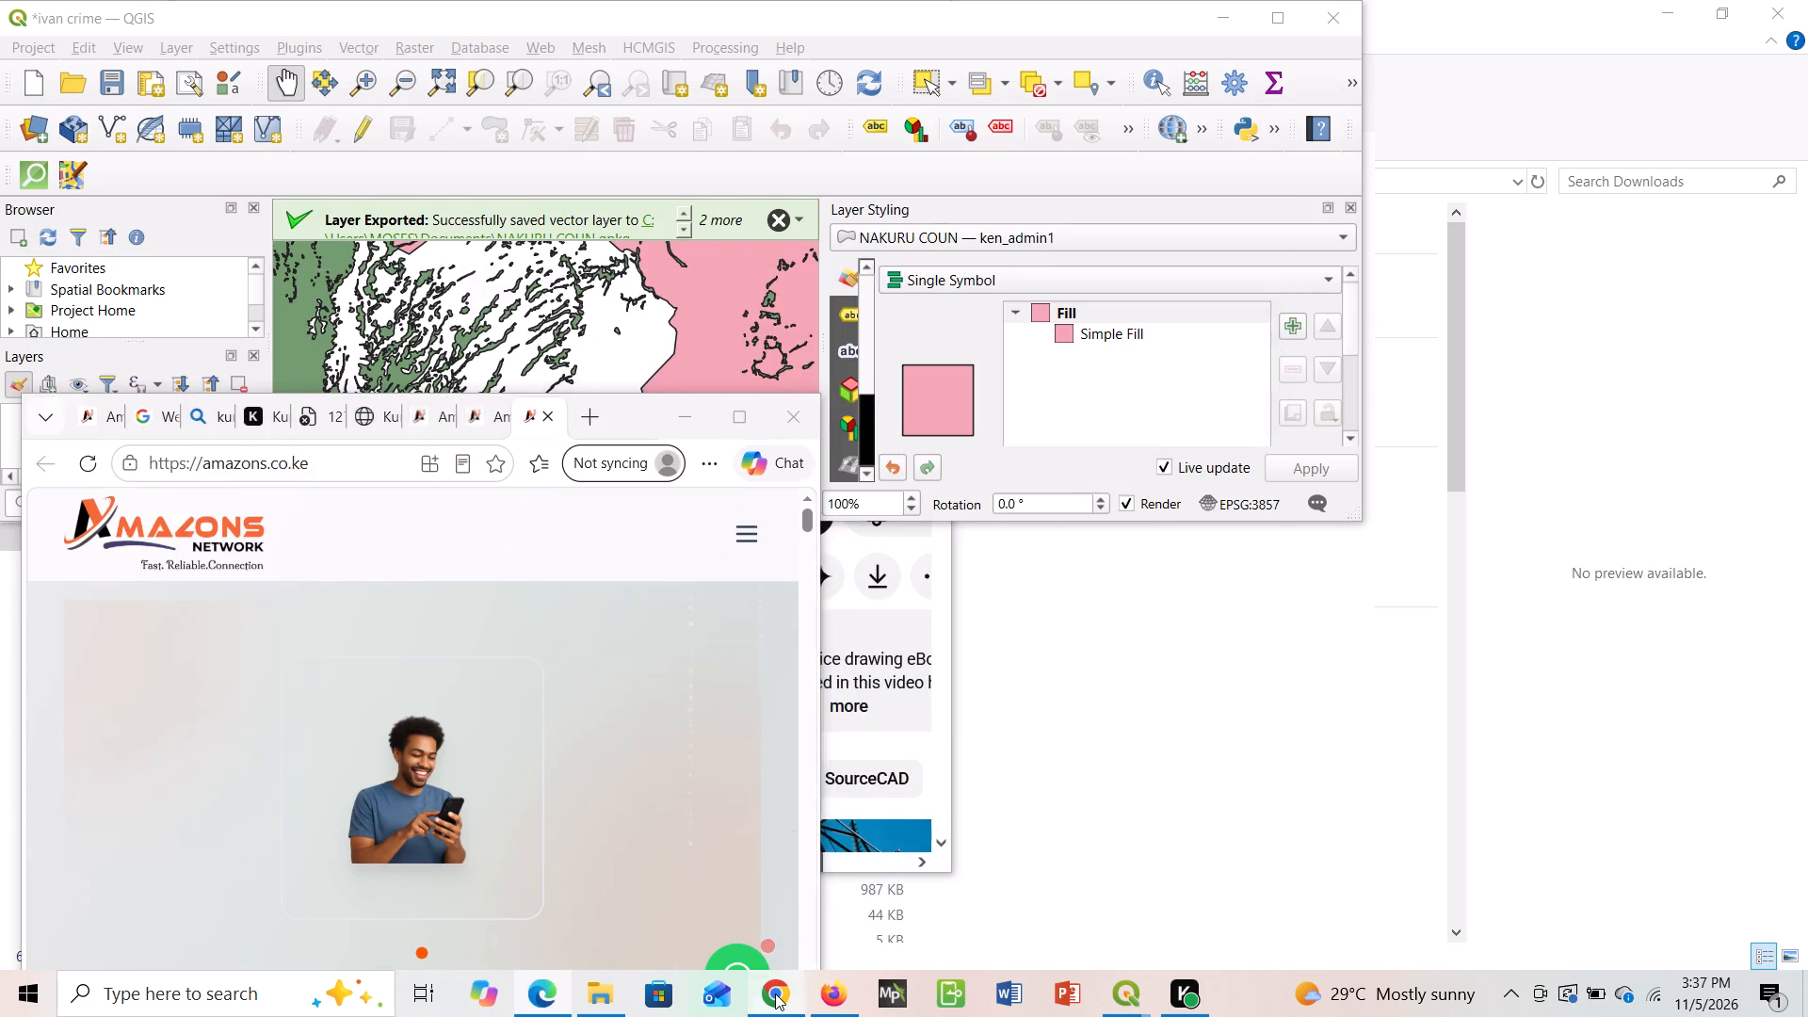
pyautogui.click(930, 589)
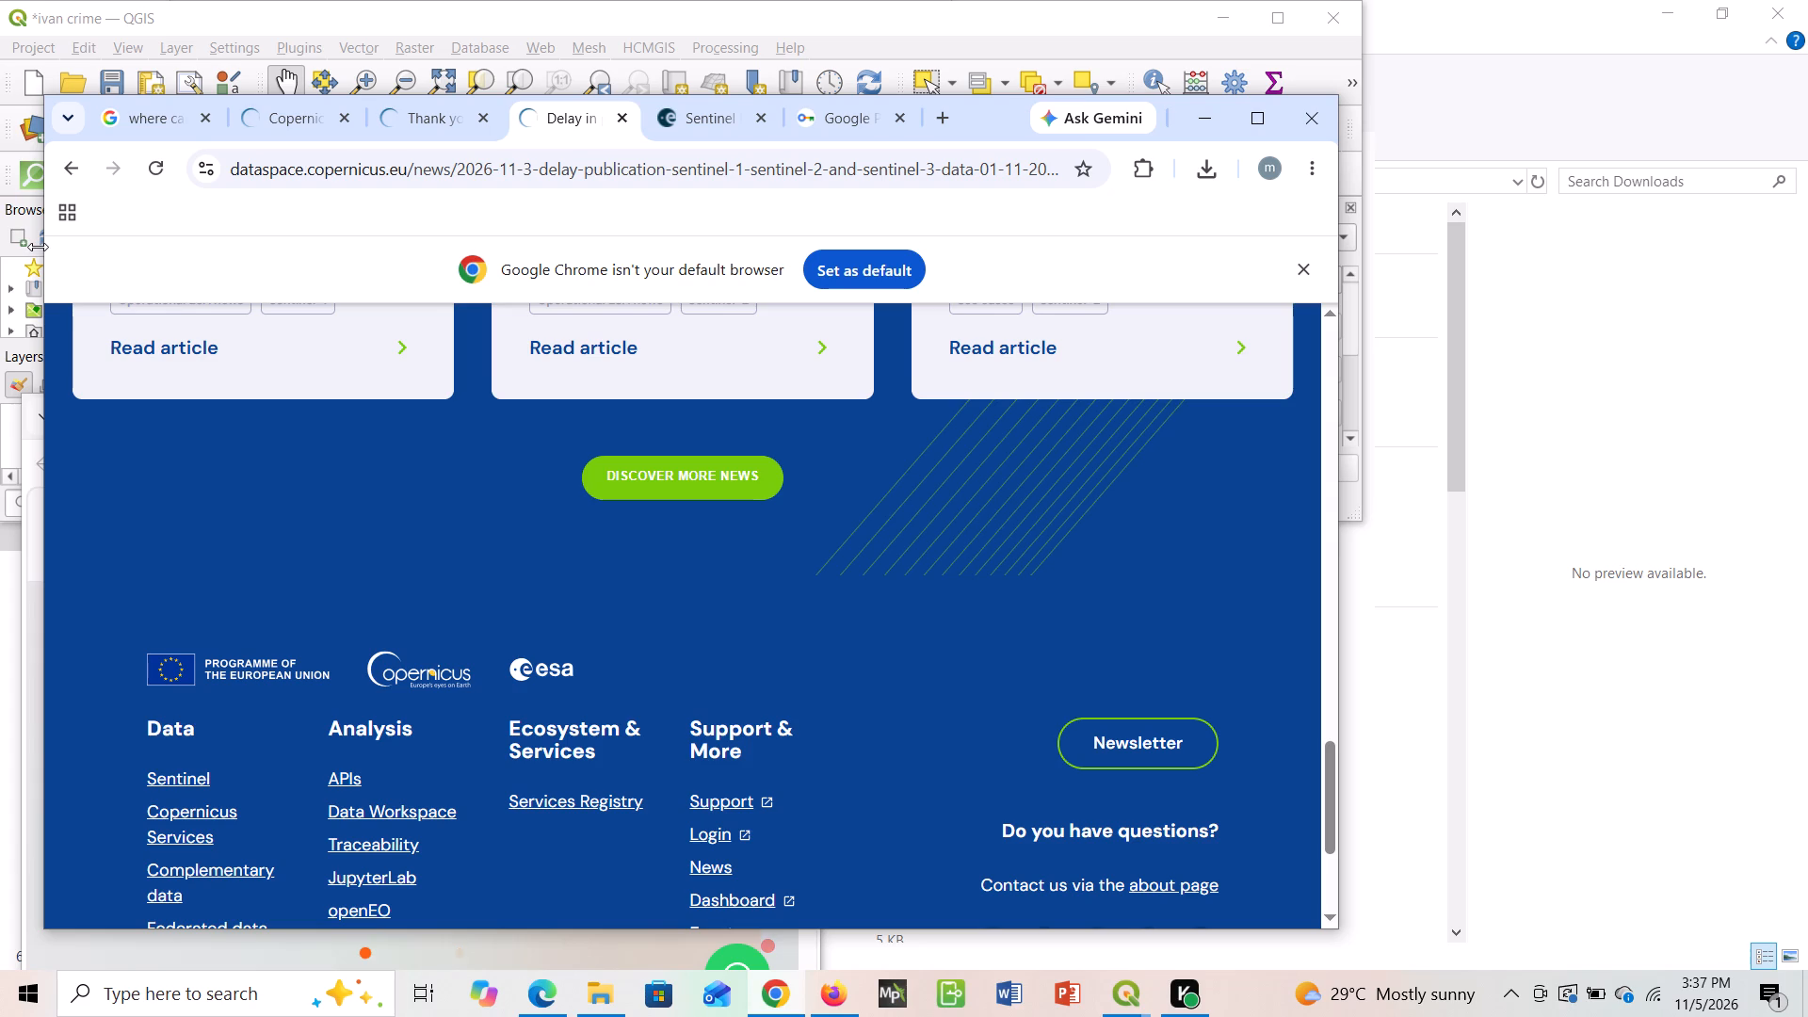
pyautogui.moveTo(38, 247); pyautogui.dragTo(449, 257)
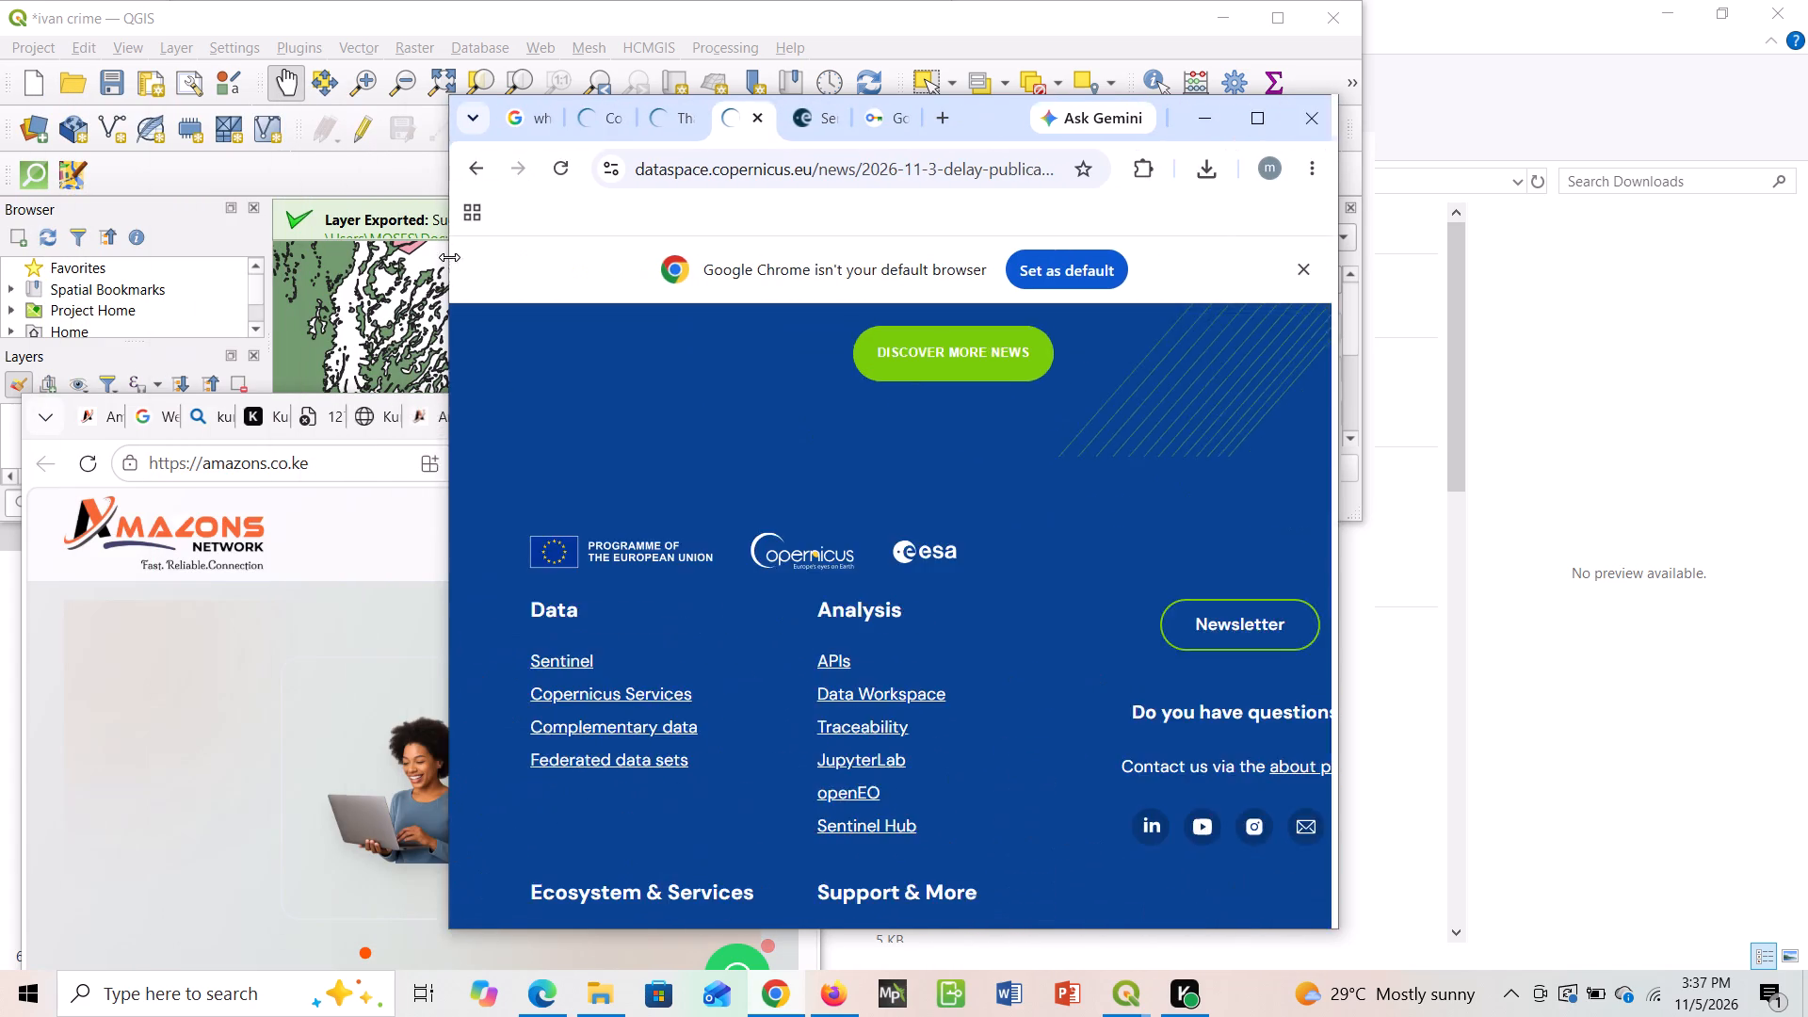
pyautogui.moveTo(449, 257); pyautogui.dragTo(502, 320)
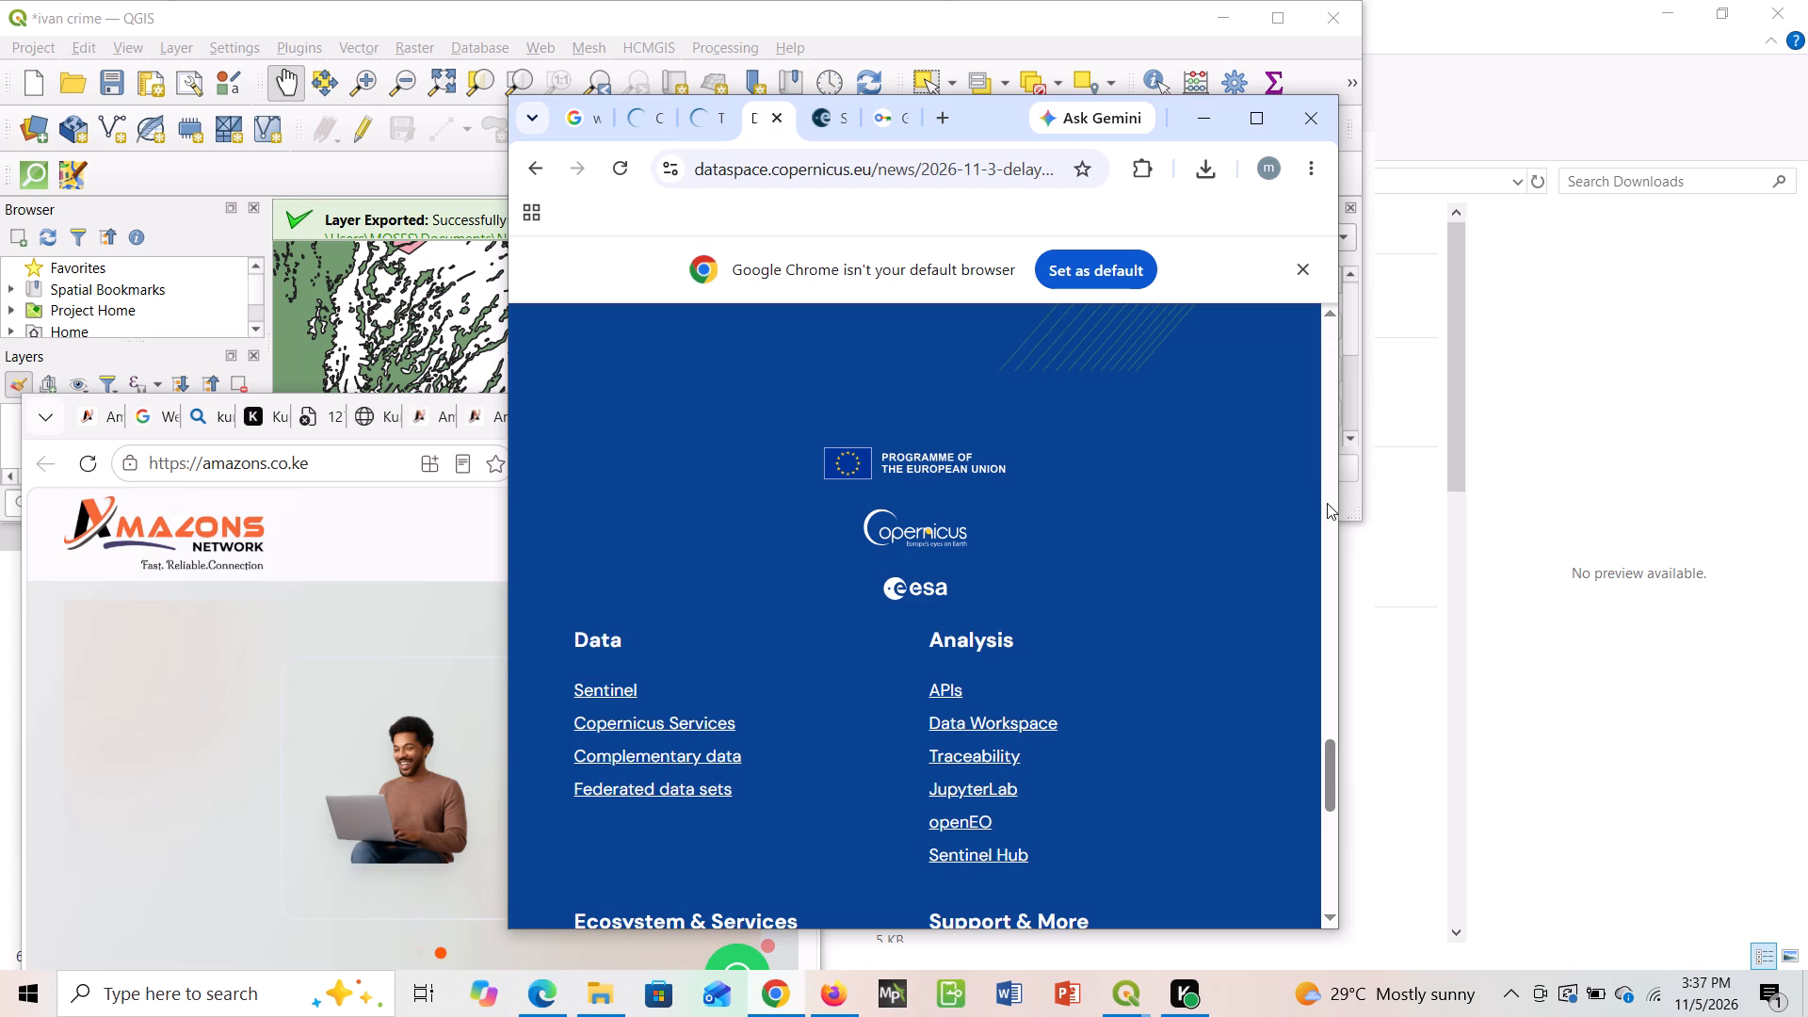
pyautogui.moveTo(1346, 512); pyautogui.dragTo(1554, 487)
pyautogui.hscroll(1, 1396, 512)
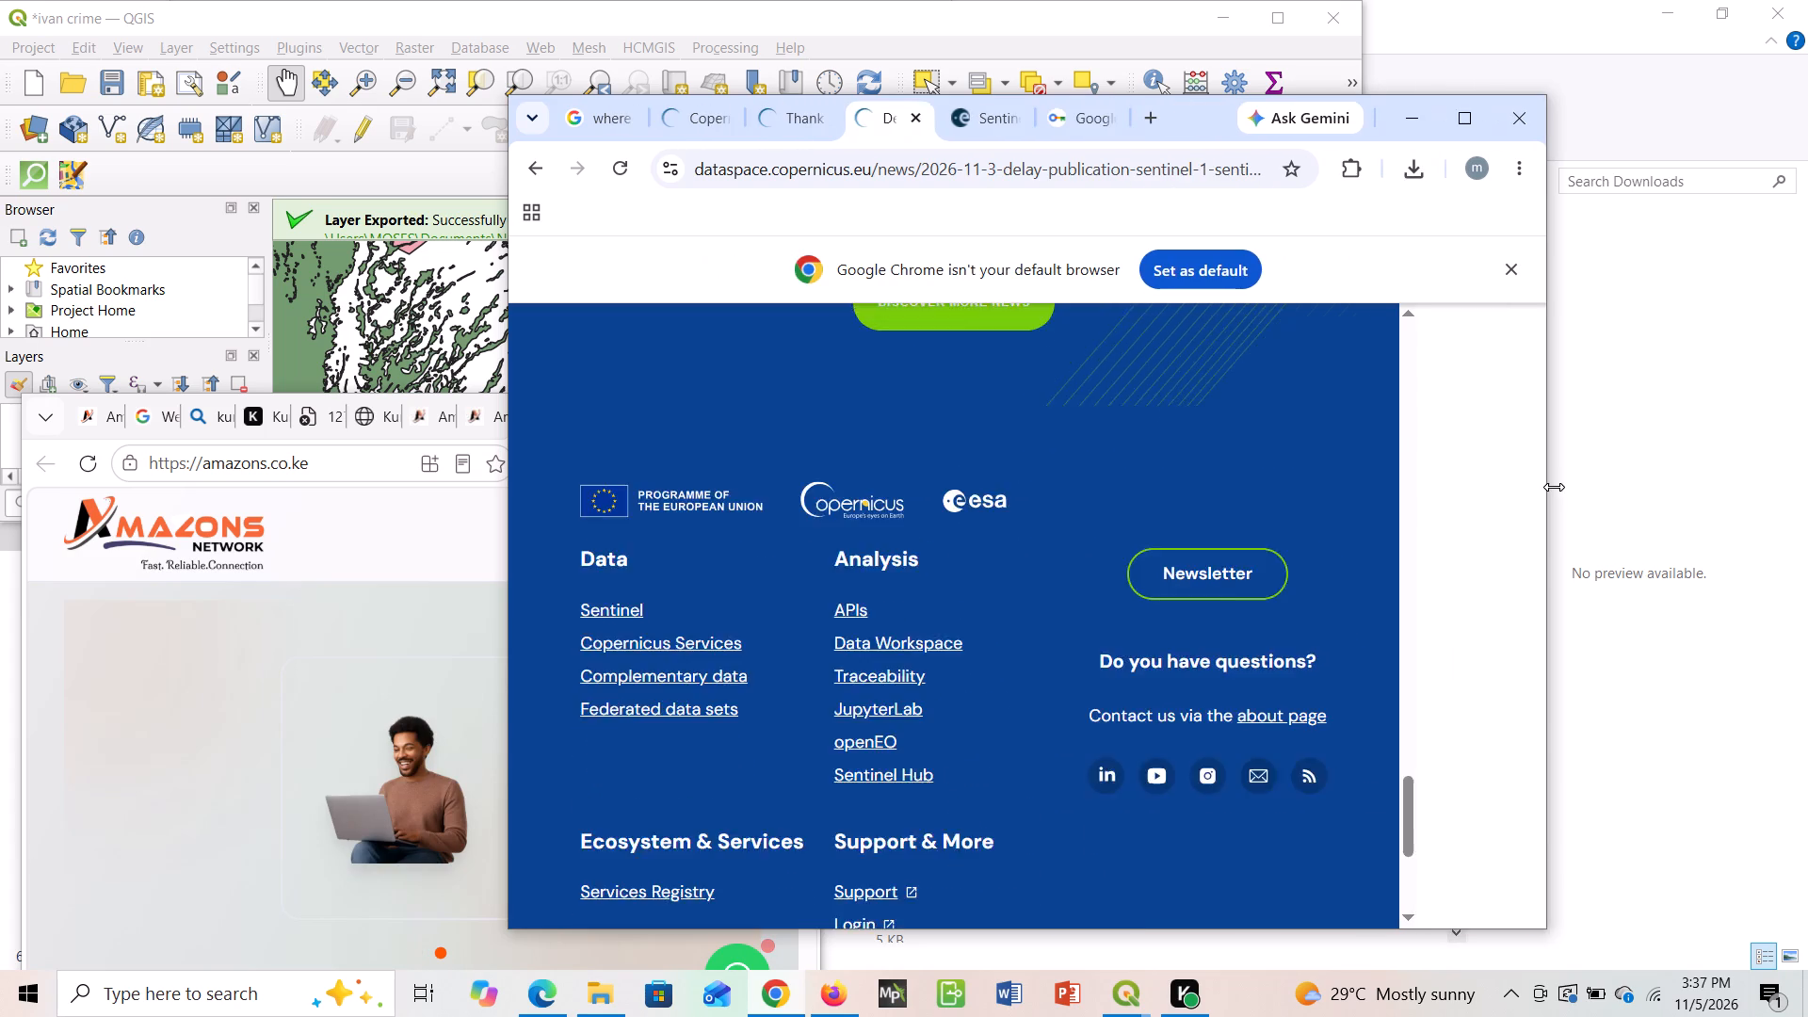
pyautogui.moveTo(1554, 487); pyautogui.dragTo(1755, 488)
pyautogui.hscroll(1, 1599, 487)
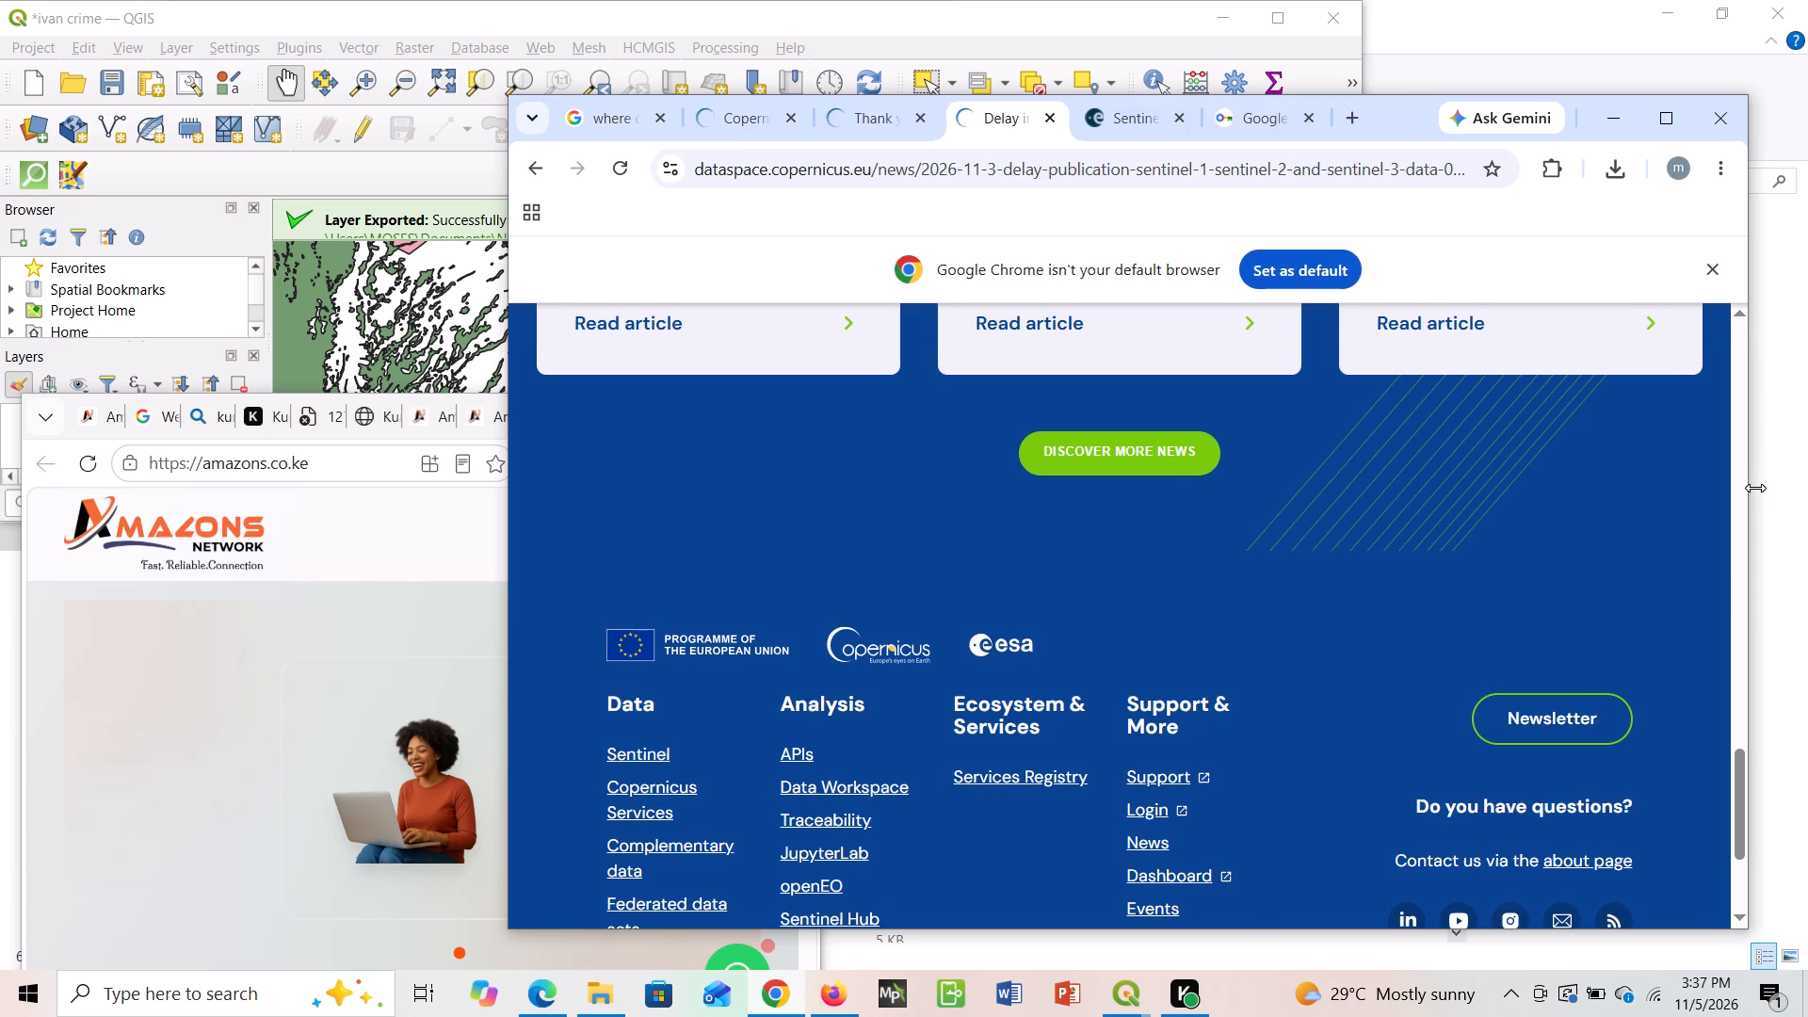
# Shrink the Chrome Copernicus window to about a third of the screen width and just under half the screen height.
pyautogui.moveTo(1755, 488); pyautogui.dragTo(1714, 489)
pyautogui.hscroll(1, 1755, 488)
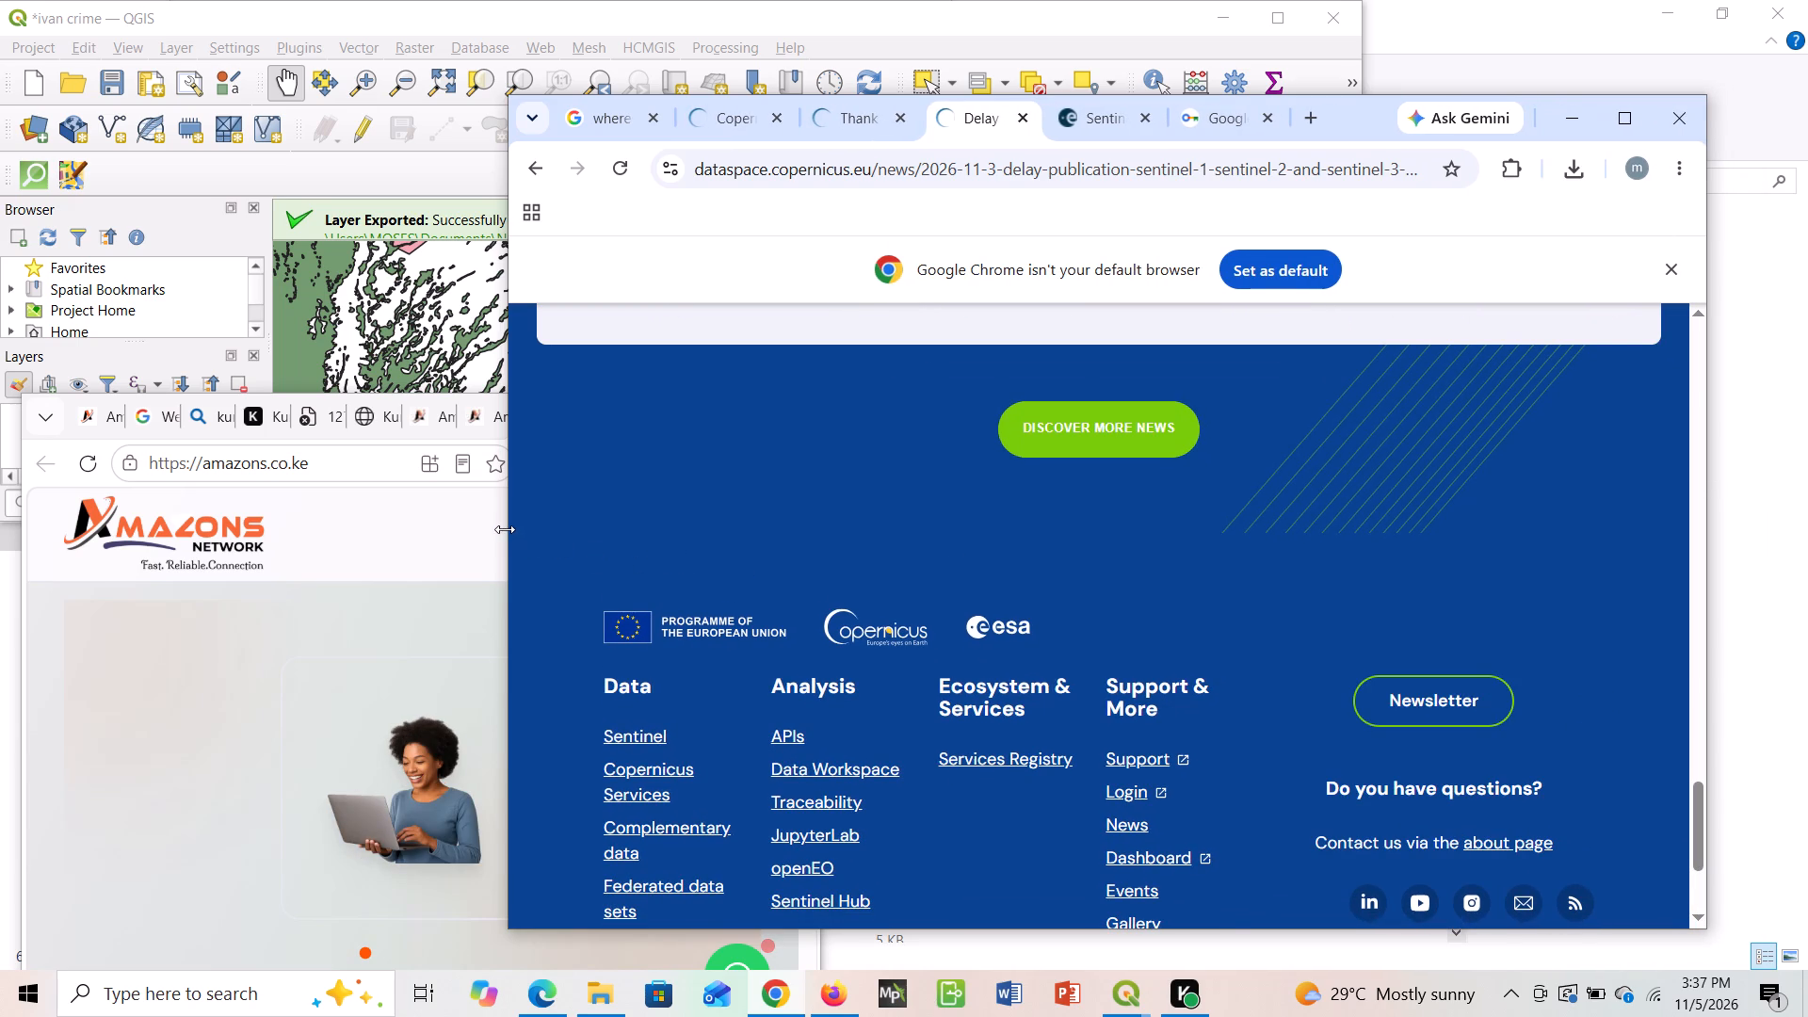
pyautogui.moveTo(505, 529); pyautogui.dragTo(1219, 459)
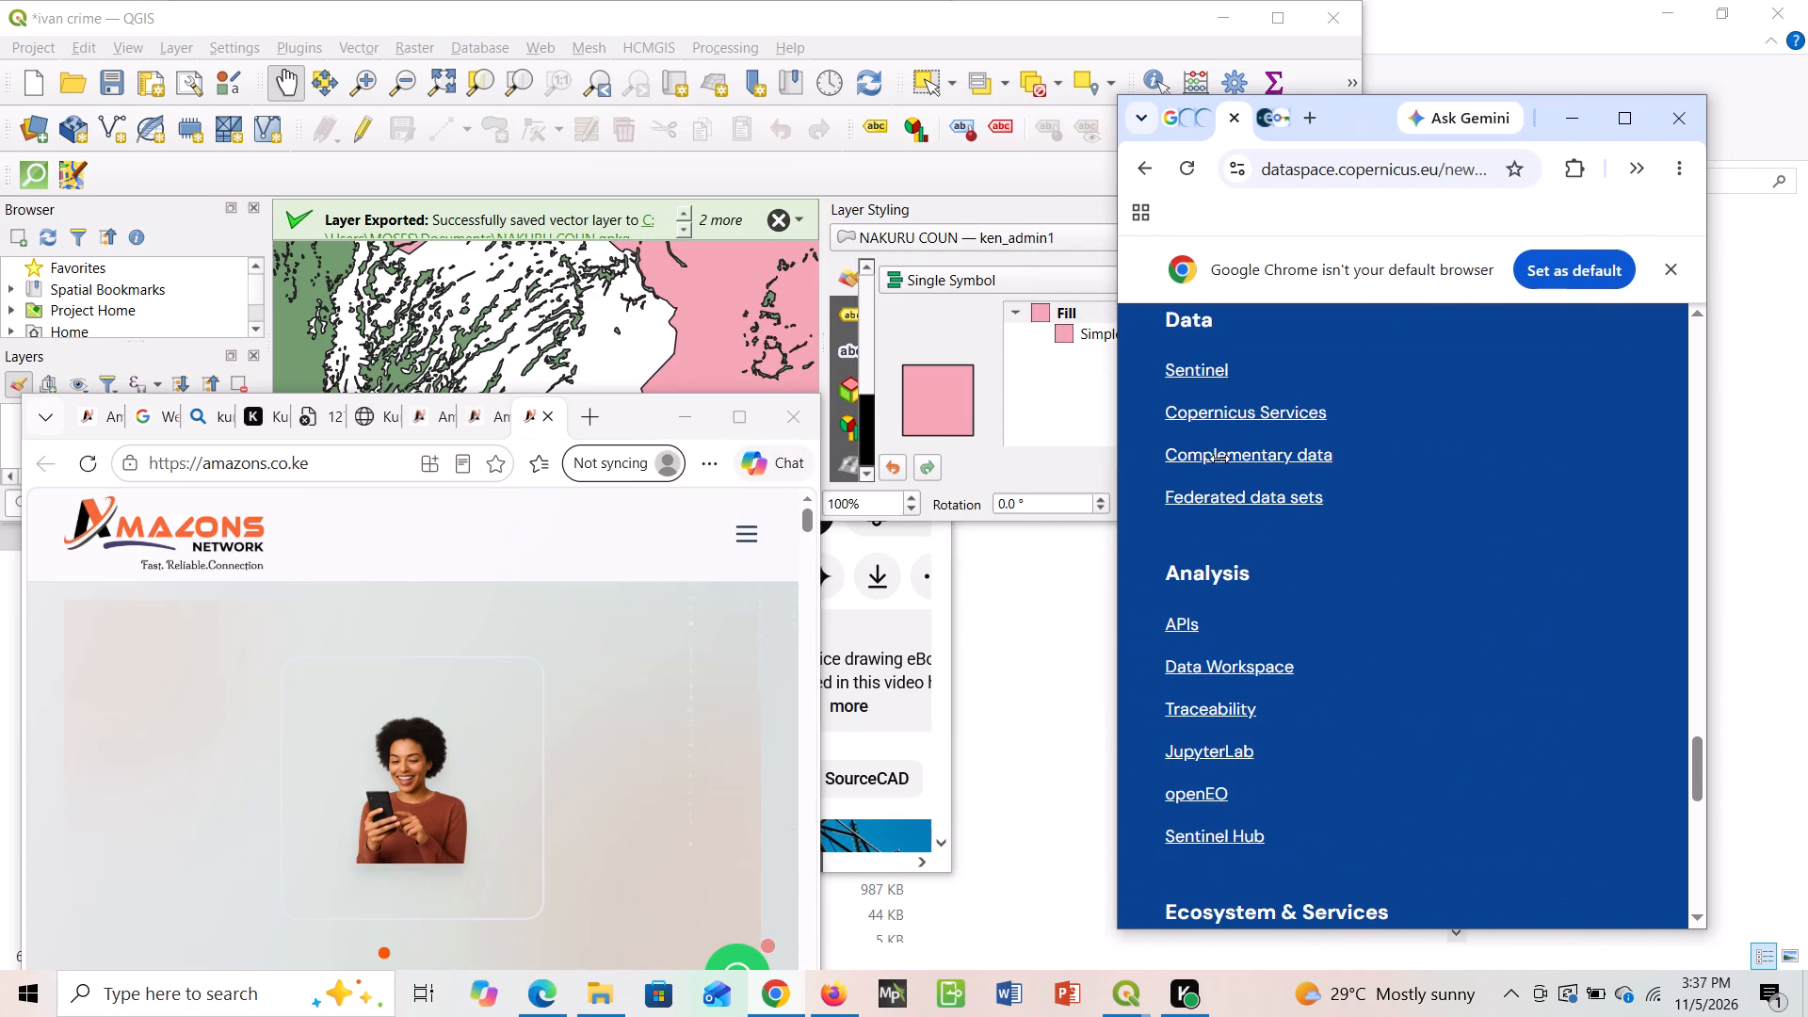
pyautogui.moveTo(1219, 459); pyautogui.dragTo(1259, 459)
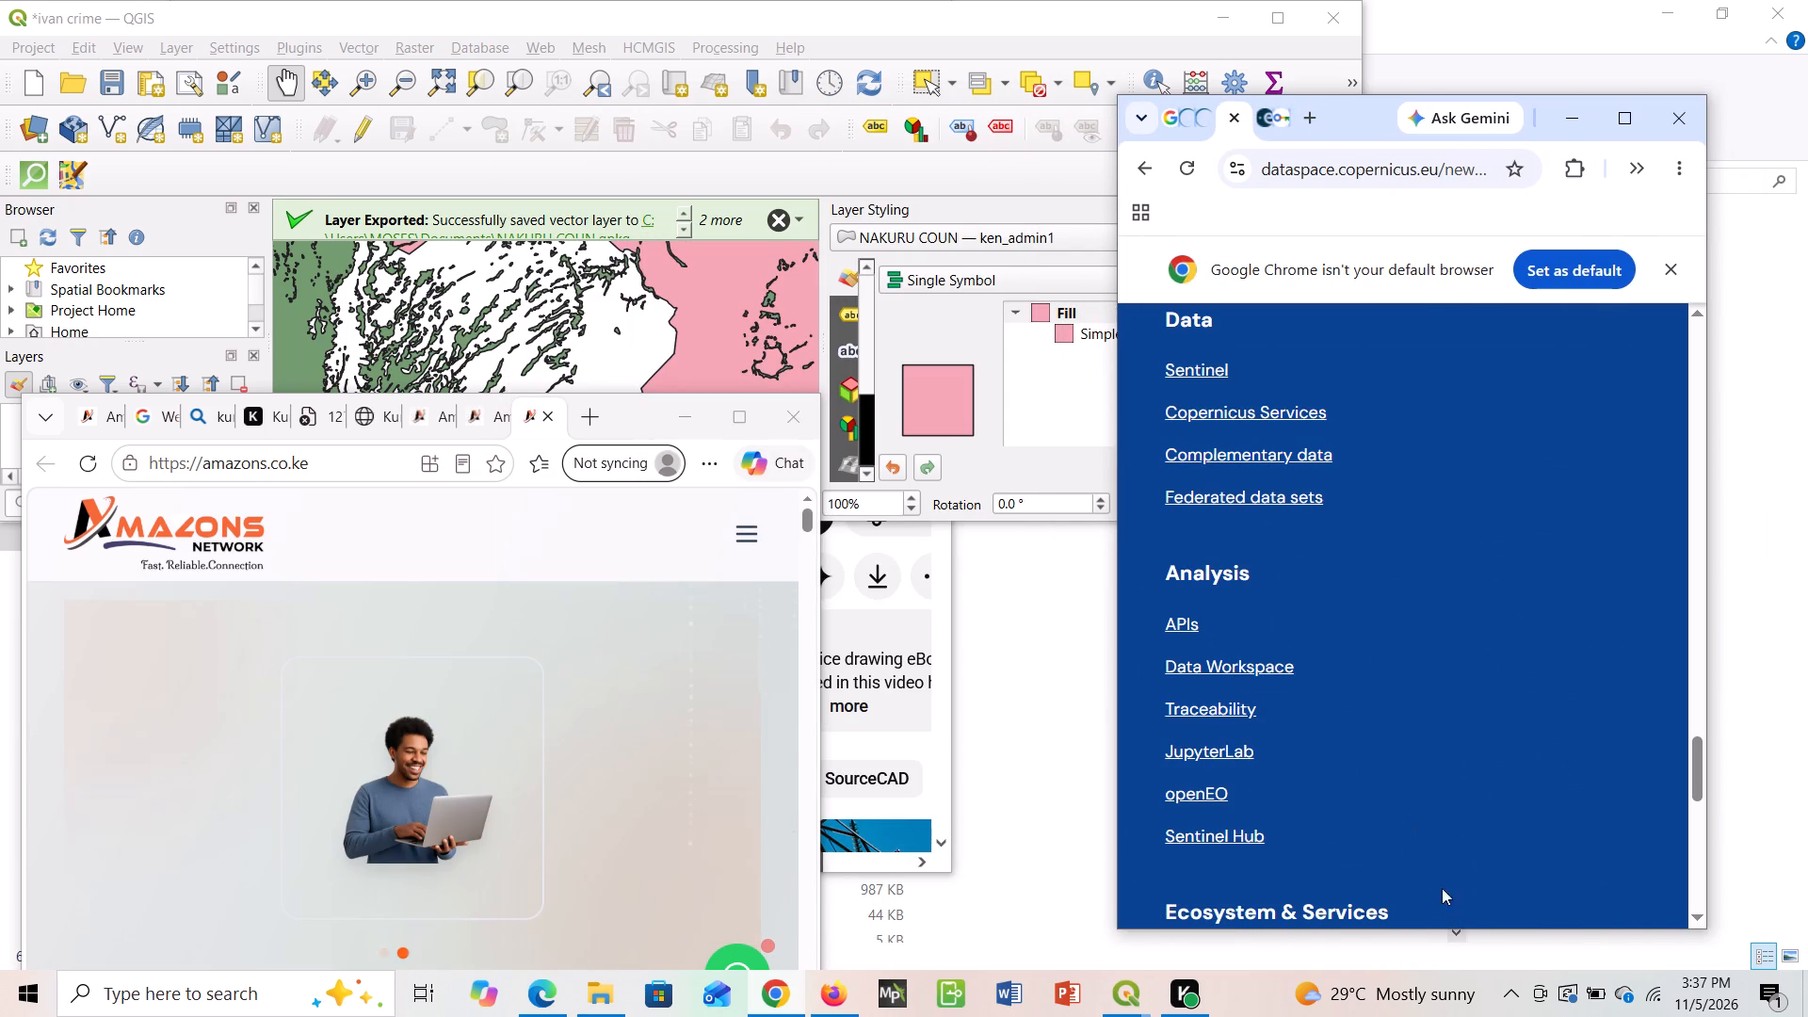
pyautogui.moveTo(1458, 931); pyautogui.dragTo(1527, 581)
pyautogui.scroll(-1, 1460, 892)
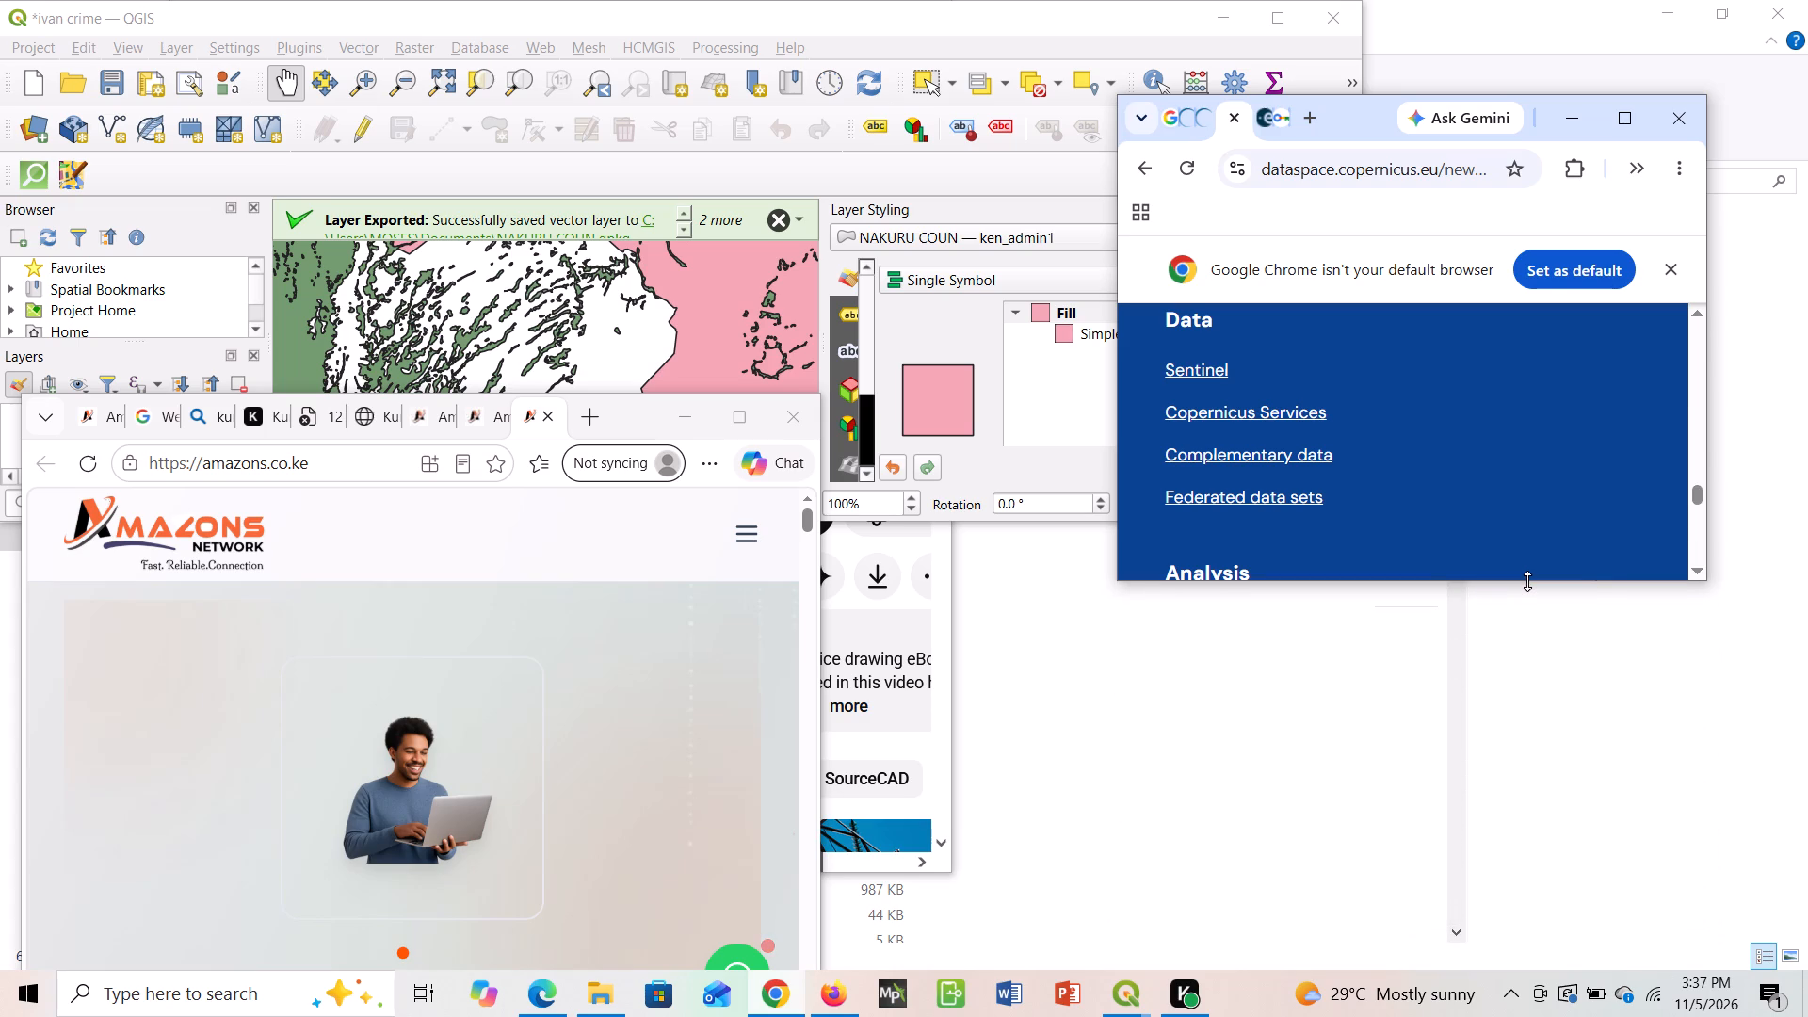
pyautogui.scroll(-1, 1527, 581)
pyautogui.moveTo(1527, 581); pyautogui.dragTo(1527, 580)
pyautogui.scroll(-1, 1527, 580)
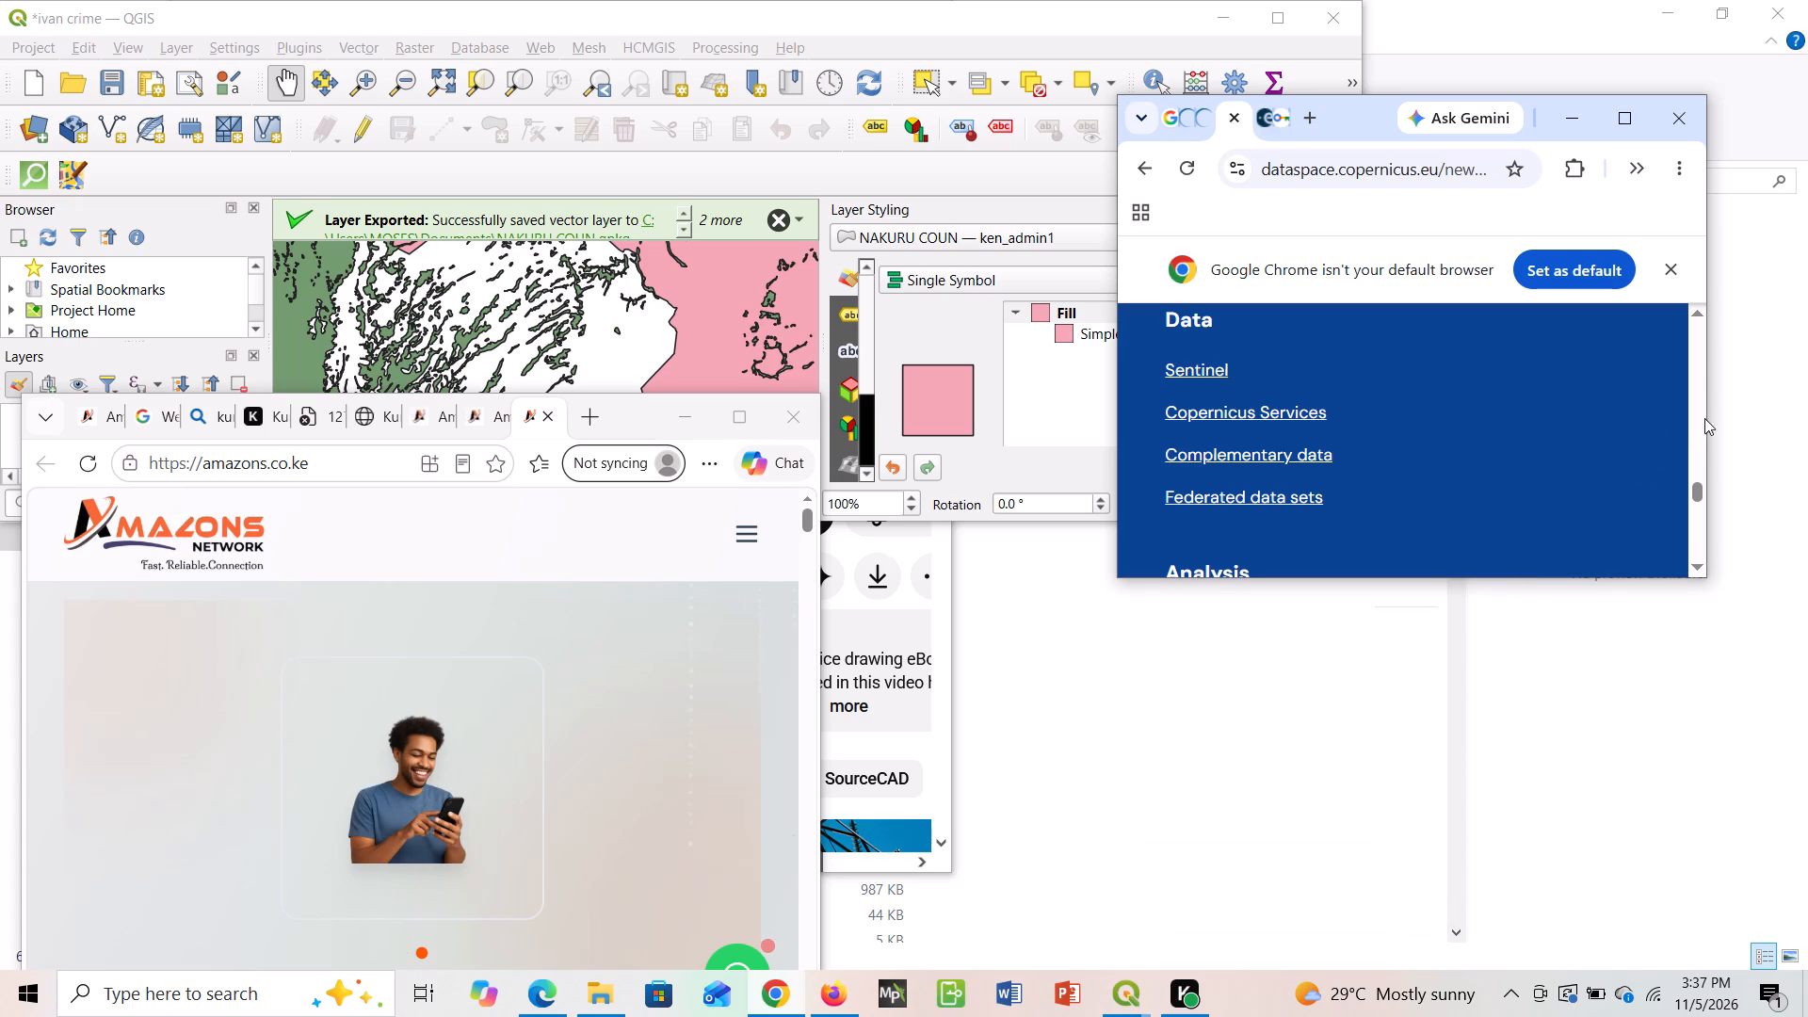
# Extend the Chrome window almost to the far screen edge, then narrow it from the QGIS side to about a third of the screen width.
pyautogui.moveTo(1711, 419); pyautogui.dragTo(1803, 428)
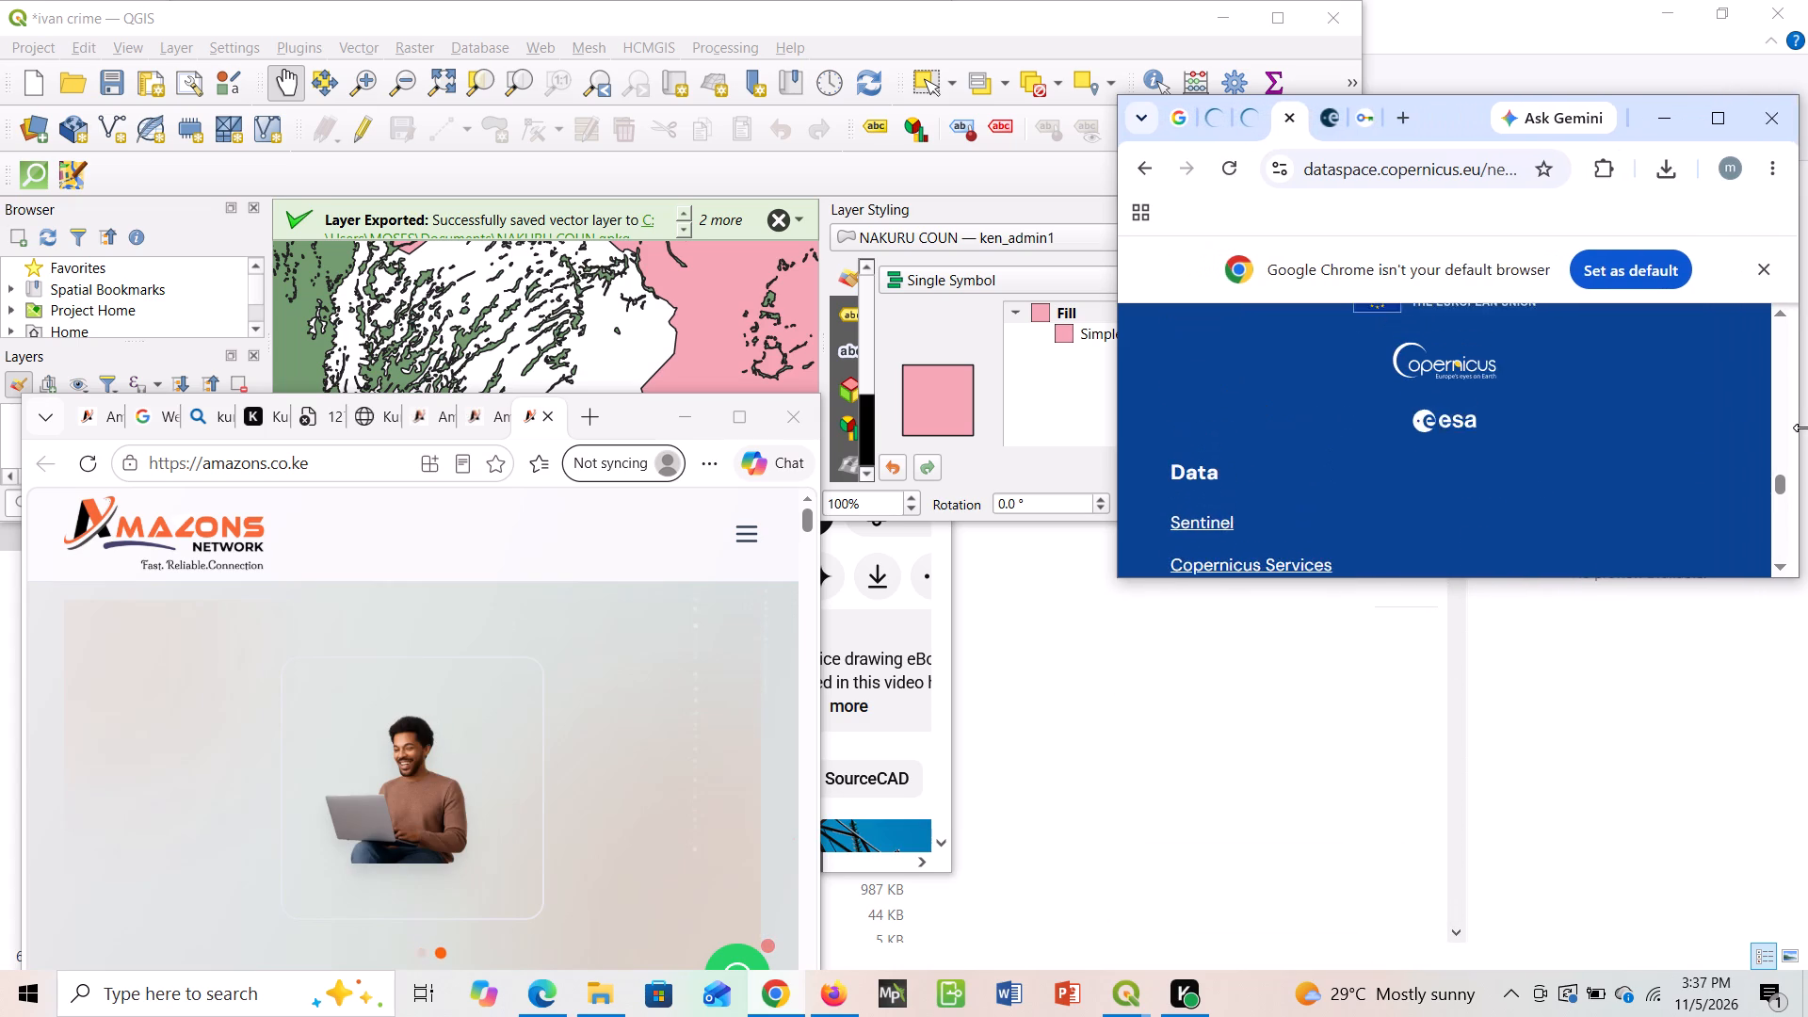
pyautogui.moveTo(1803, 428); pyautogui.dragTo(1793, 429)
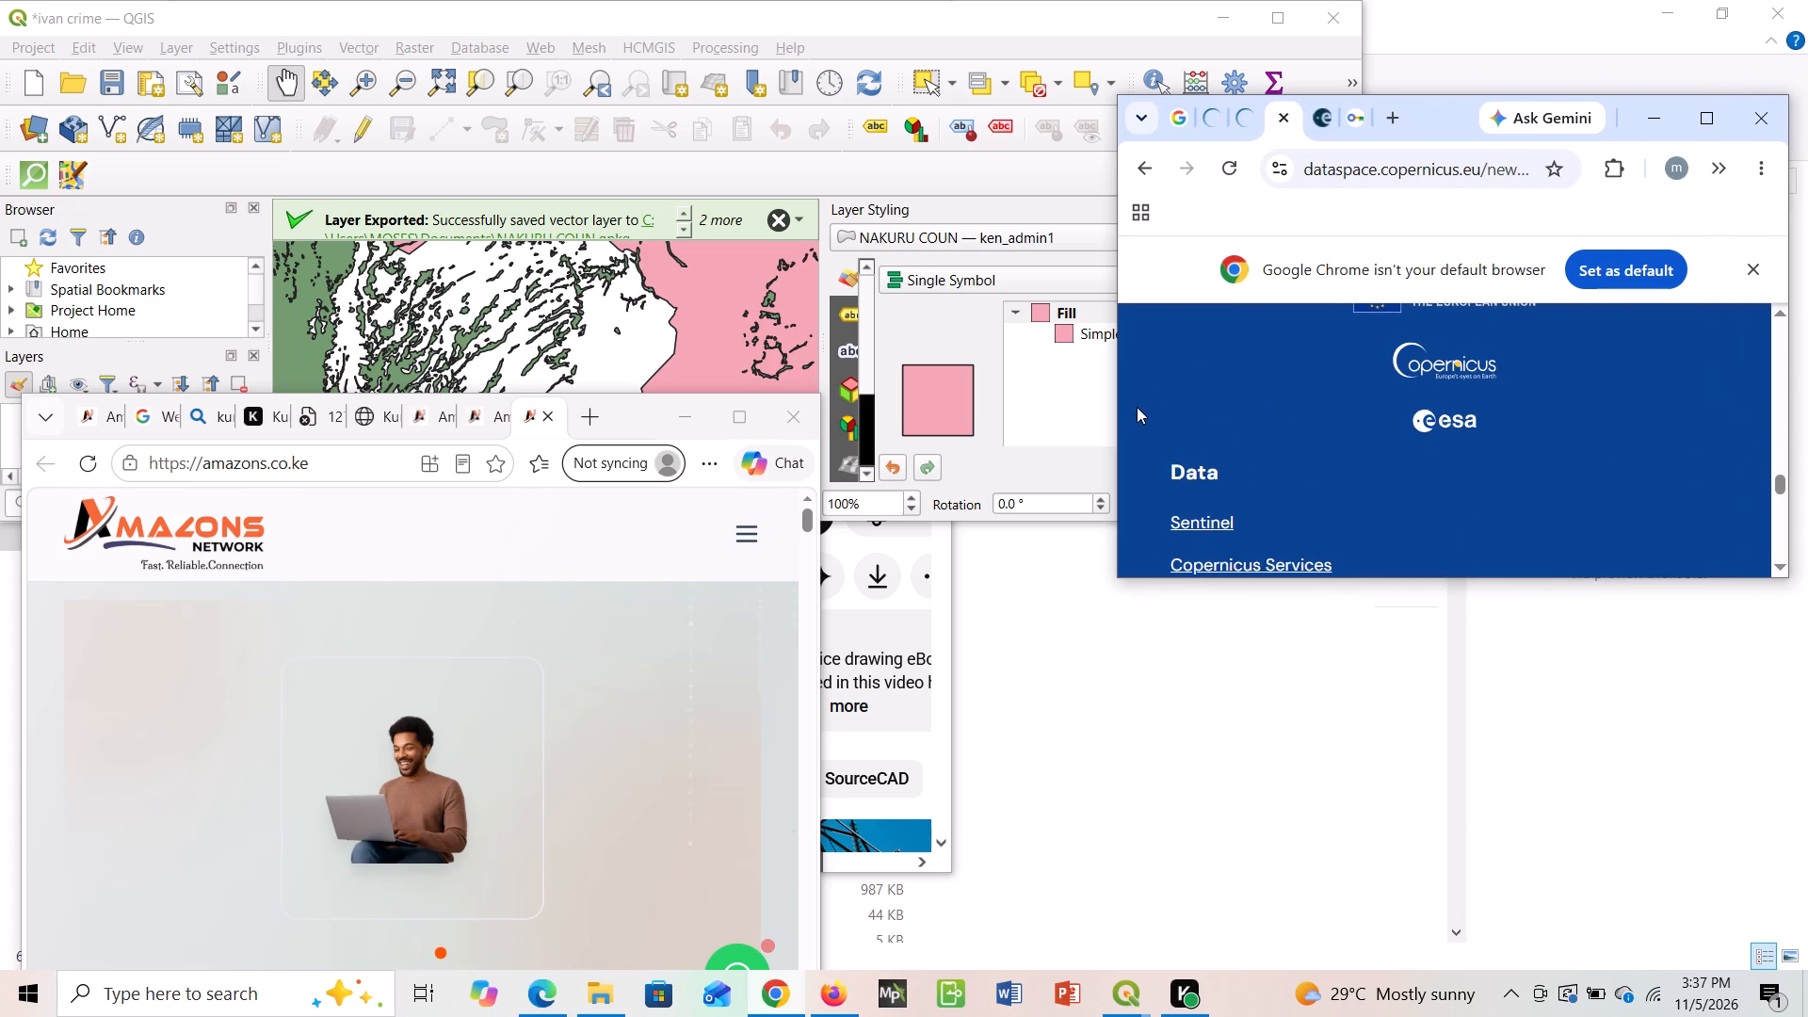
pyautogui.moveTo(1112, 404); pyautogui.dragTo(1263, 386)
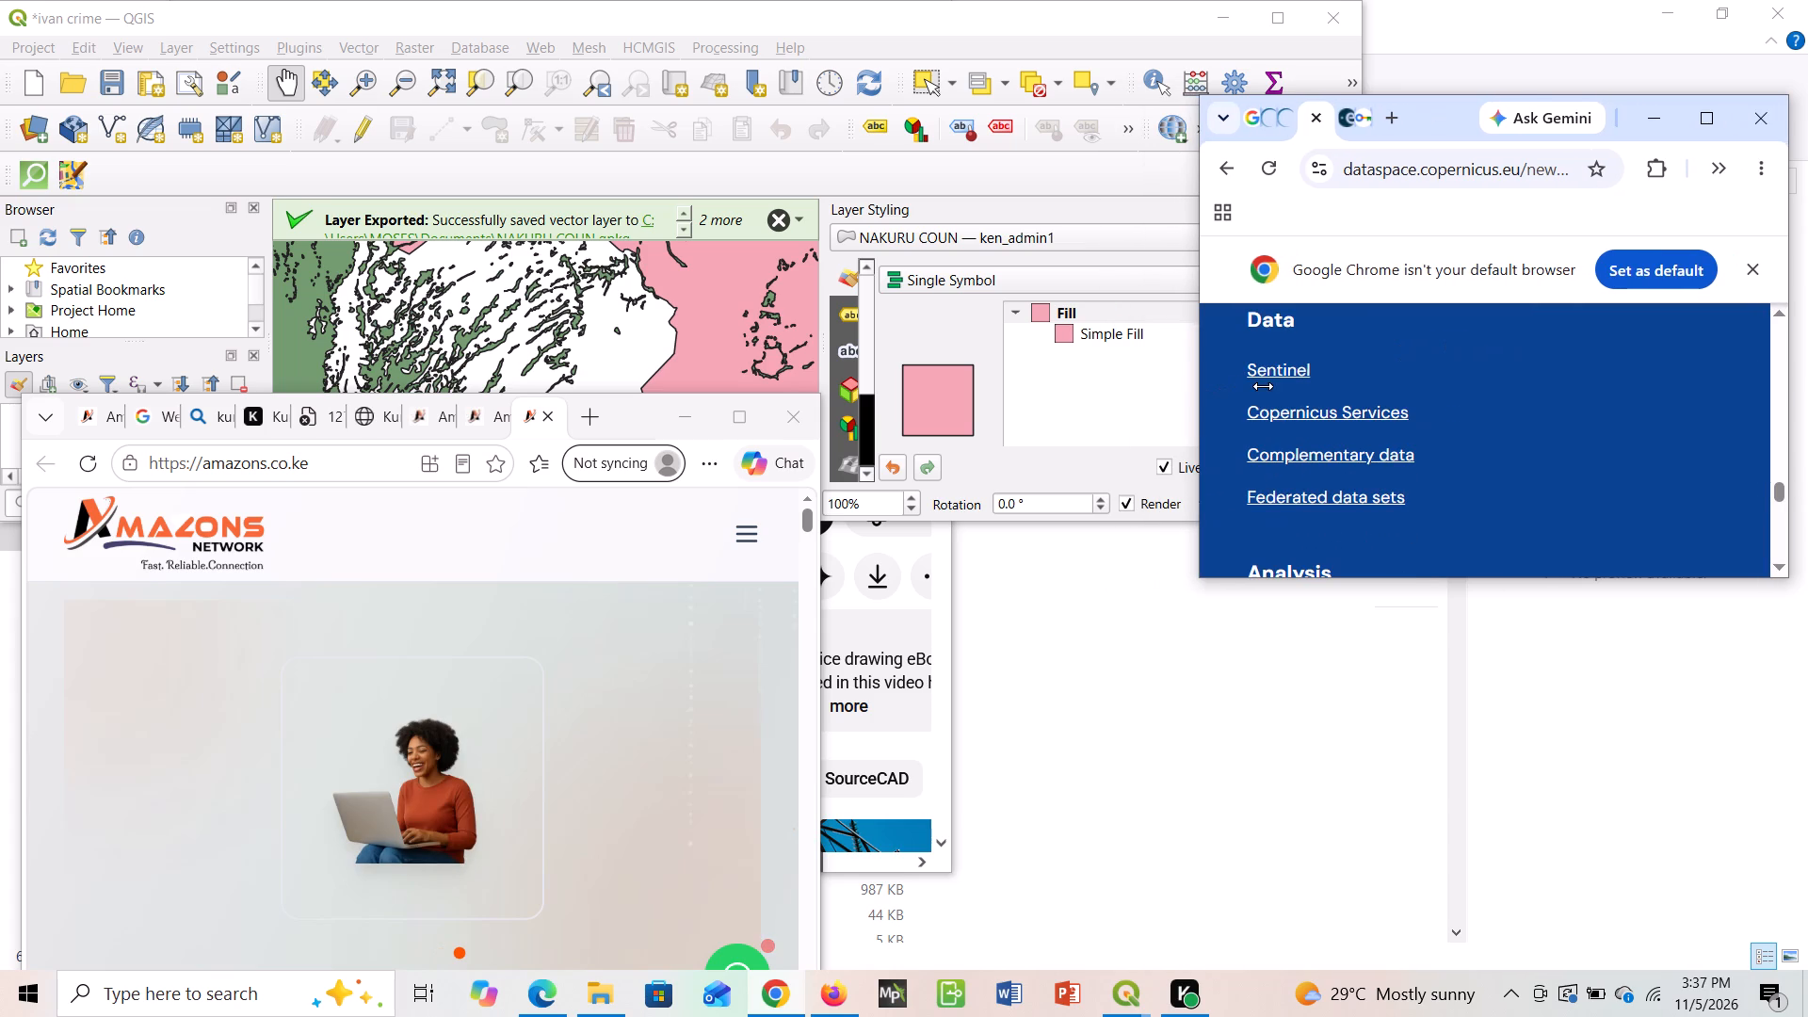
pyautogui.moveTo(1263, 386); pyautogui.dragTo(1235, 392)
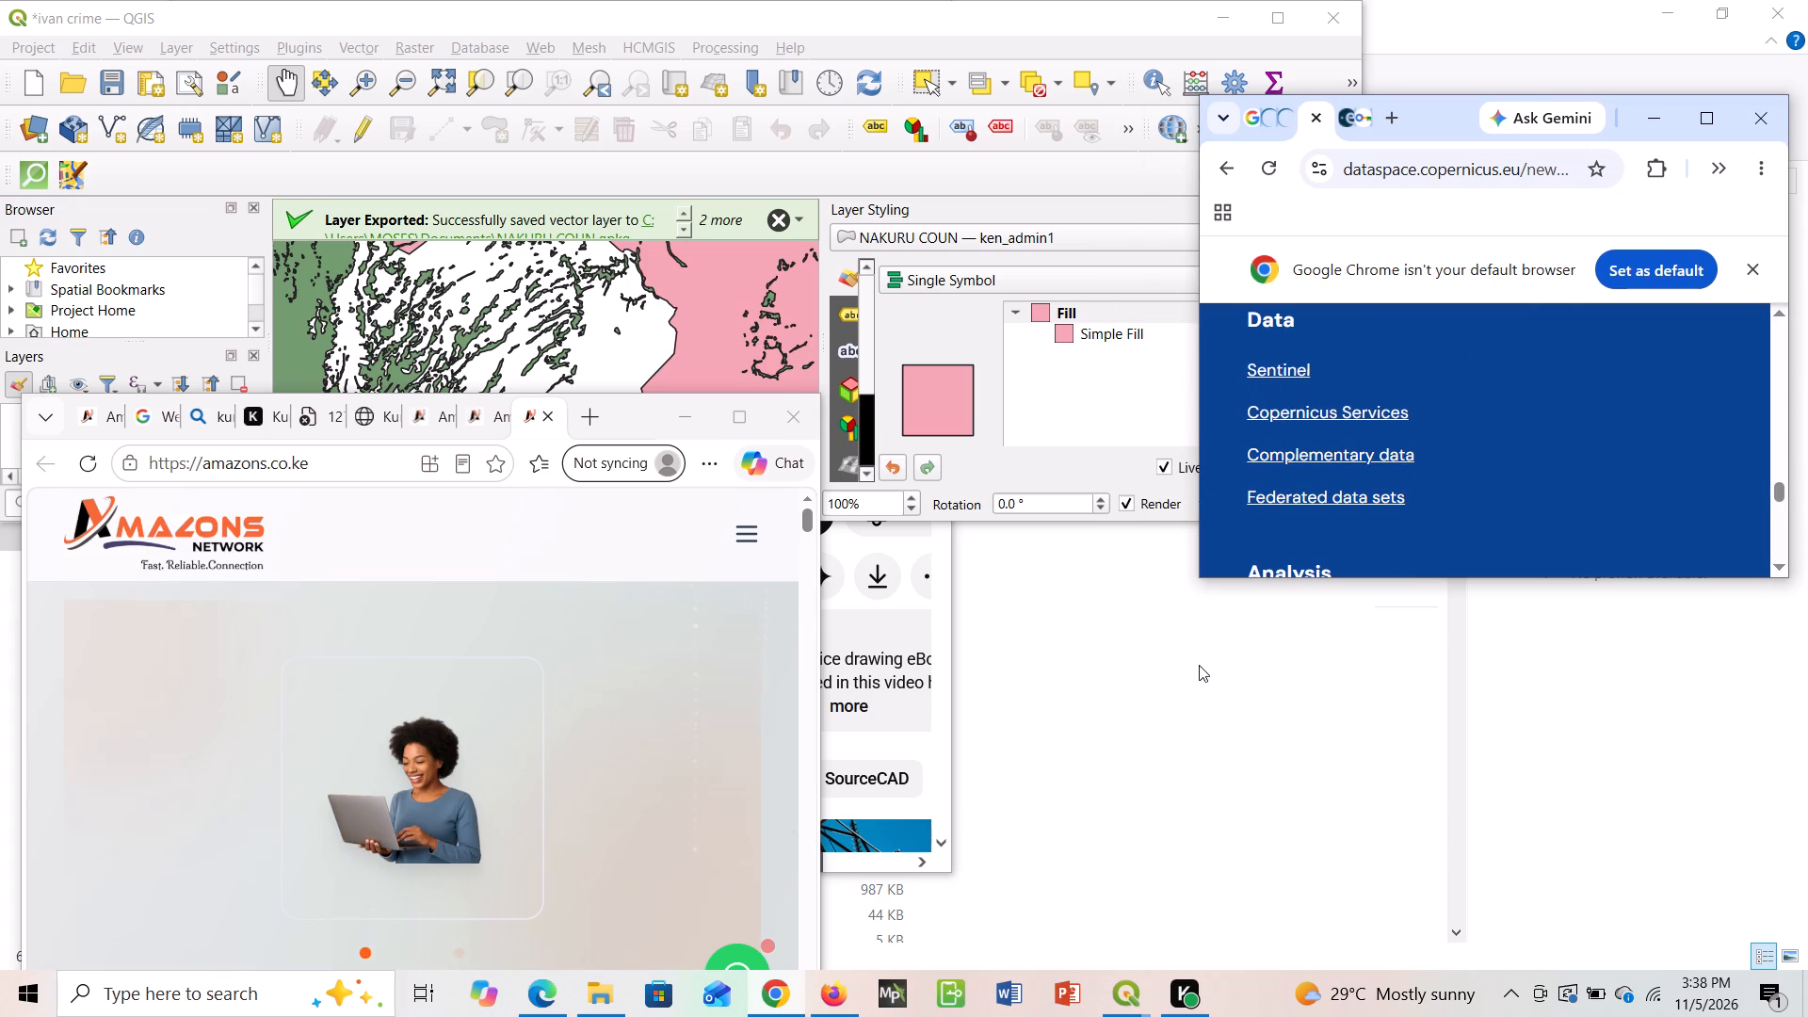
# Bring the "ivan crime" QGIS project window forward and narrow it to about two thirds of the screen width, near the Chrome window.
pyautogui.click(1126, 987)
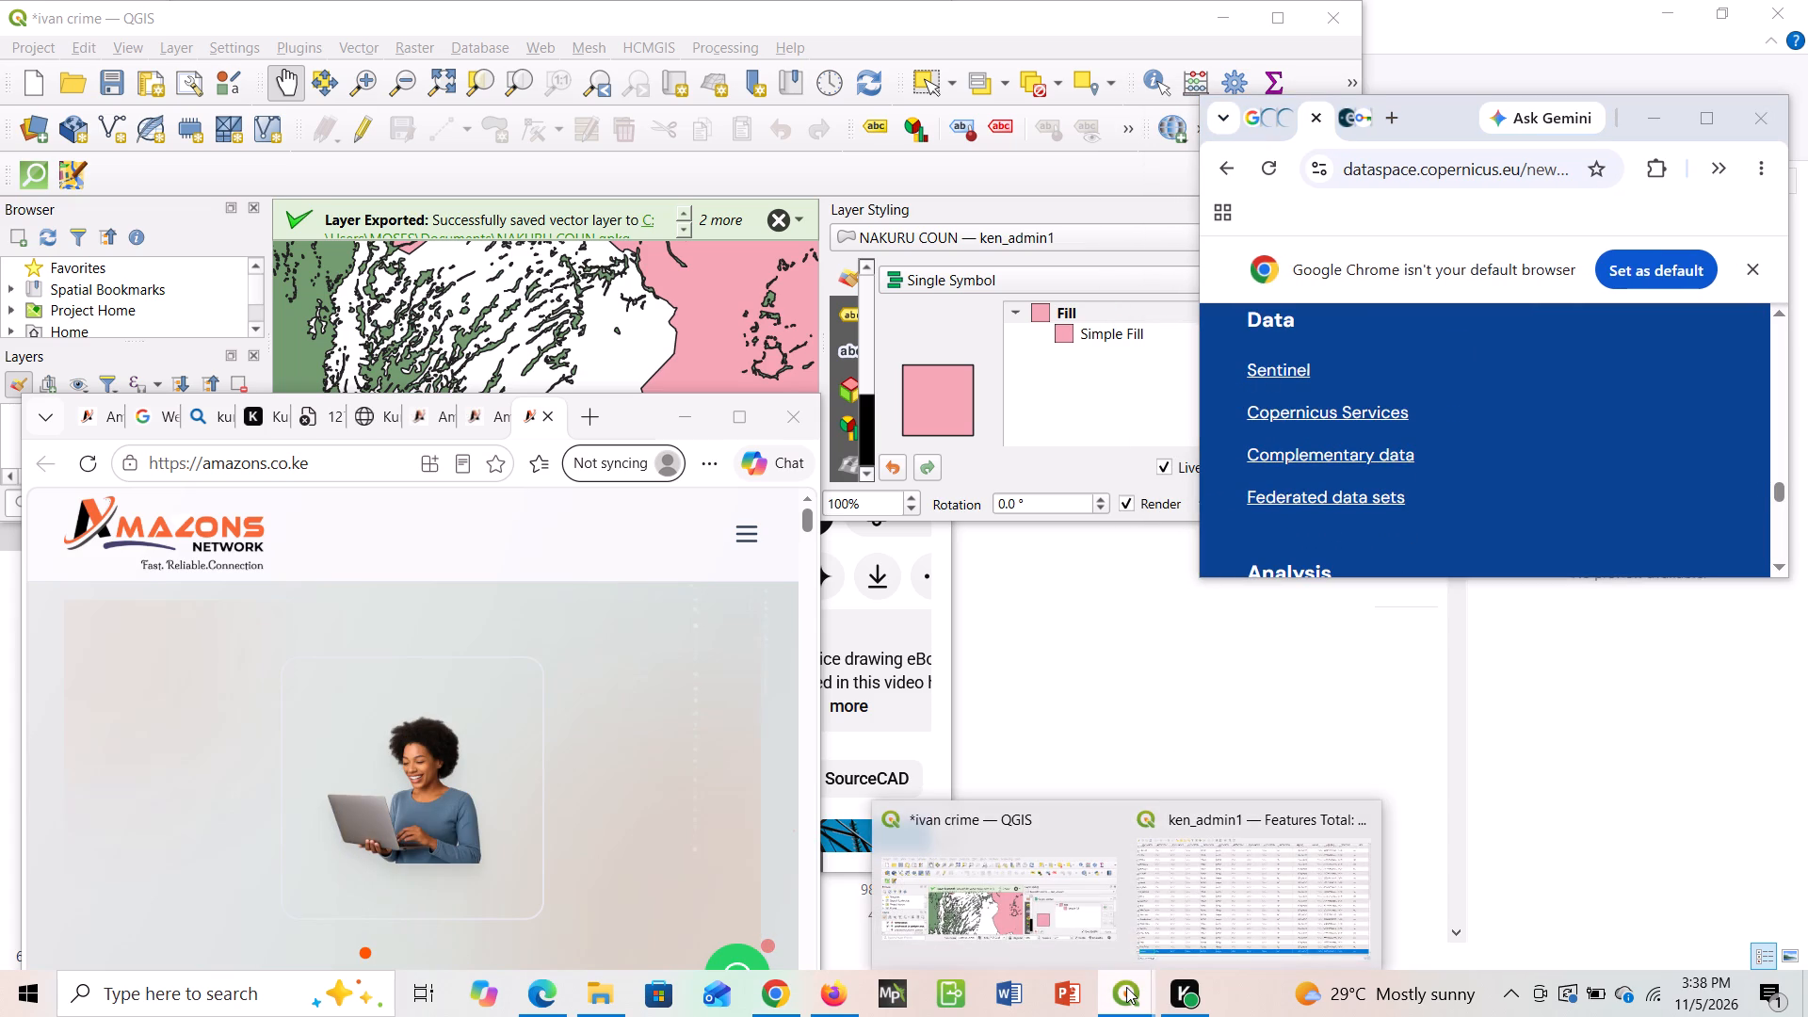
pyautogui.click(1060, 899)
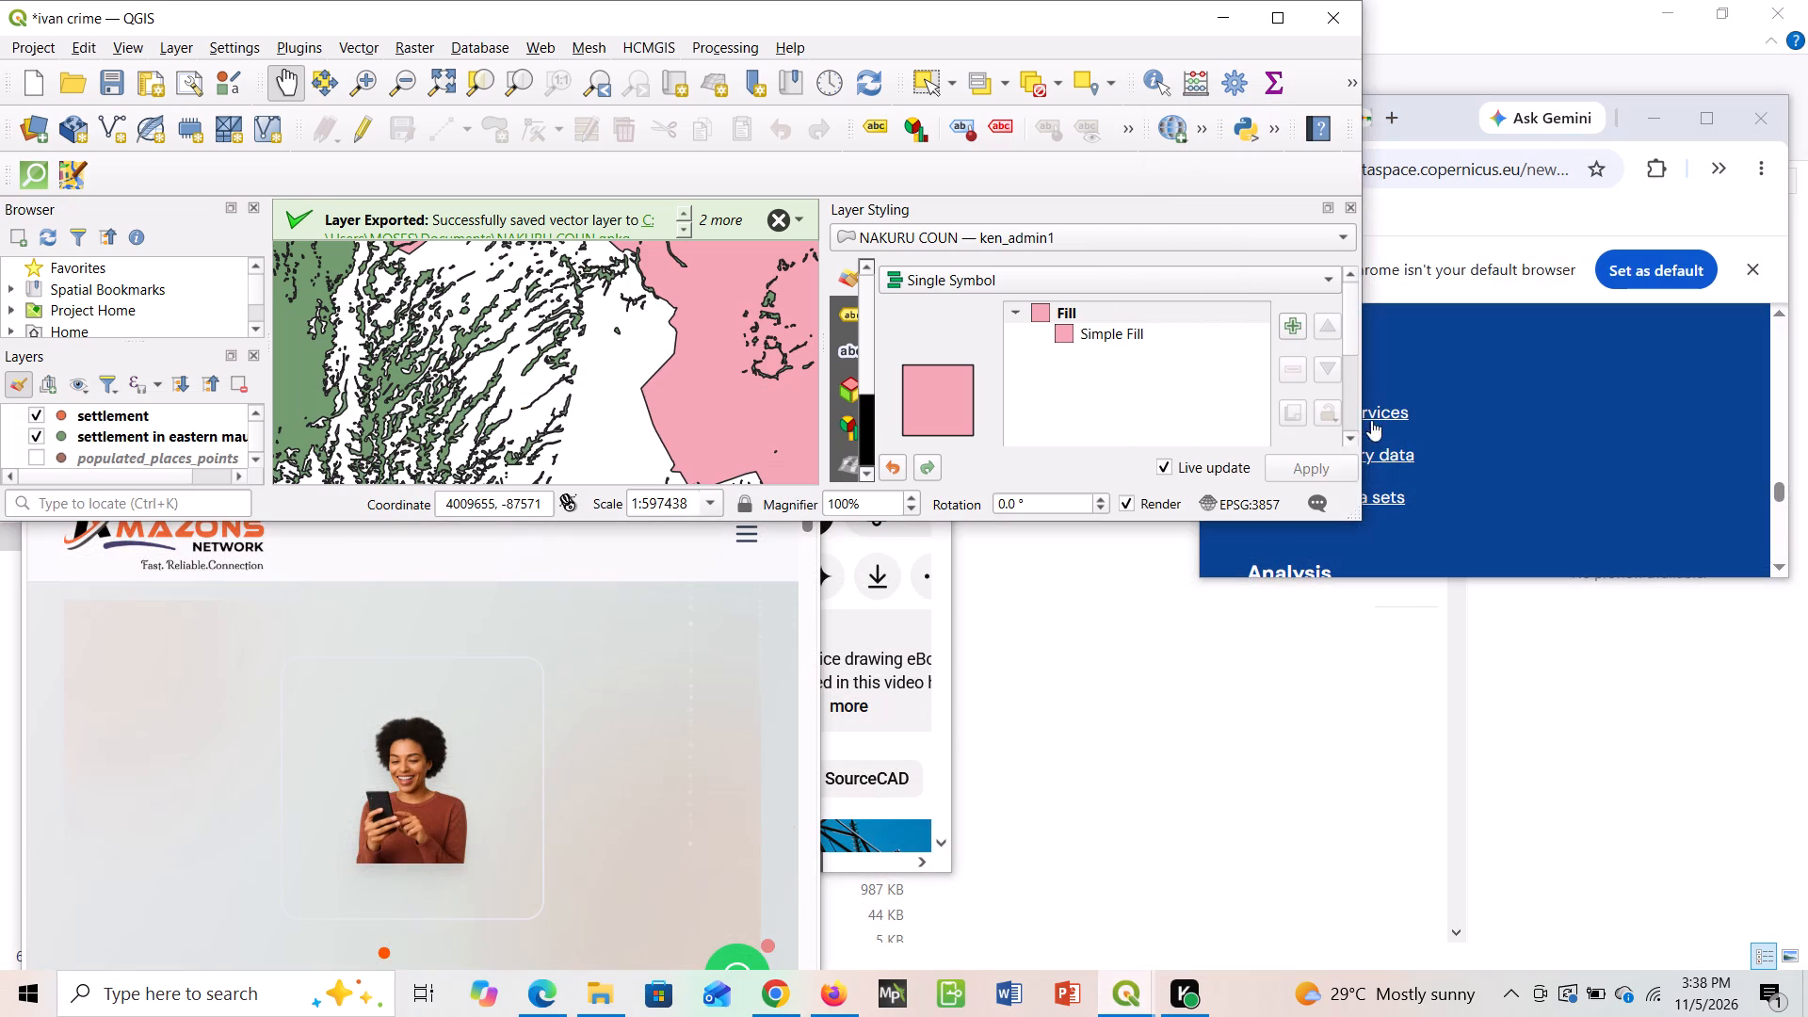
pyautogui.moveTo(1363, 320); pyautogui.dragTo(1299, 347)
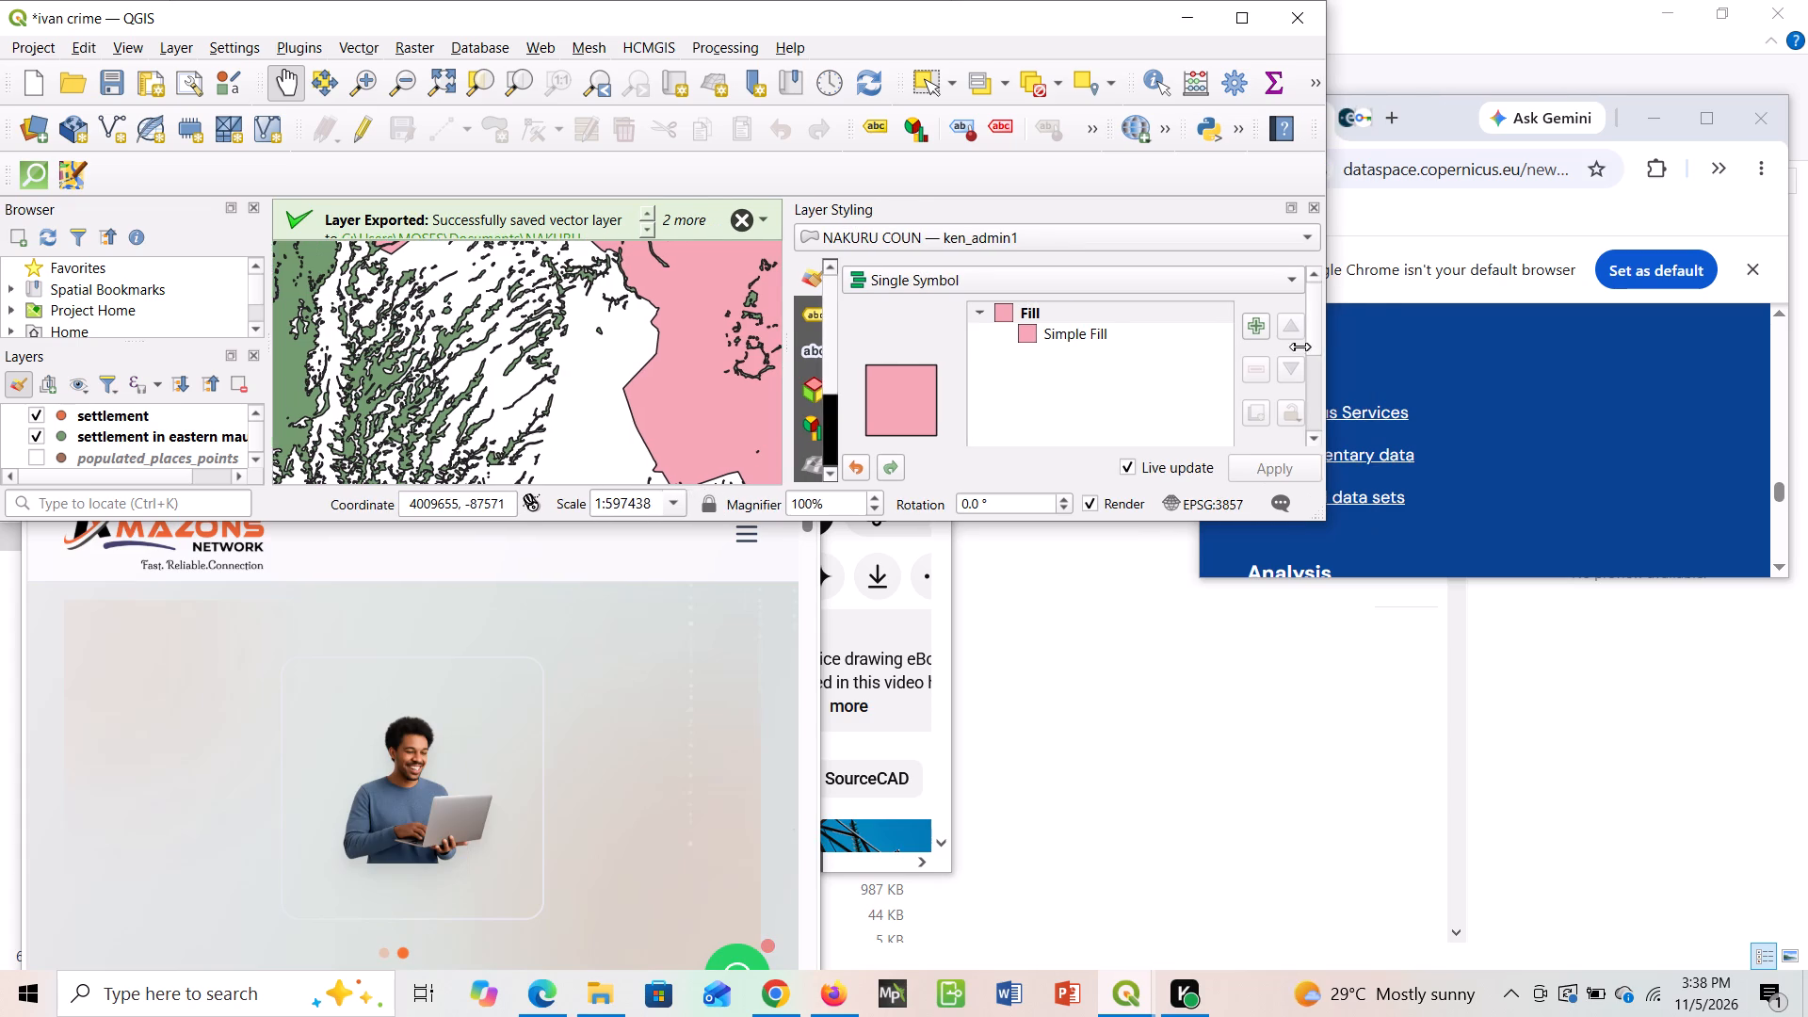
pyautogui.moveTo(1299, 347); pyautogui.dragTo(1100, 462)
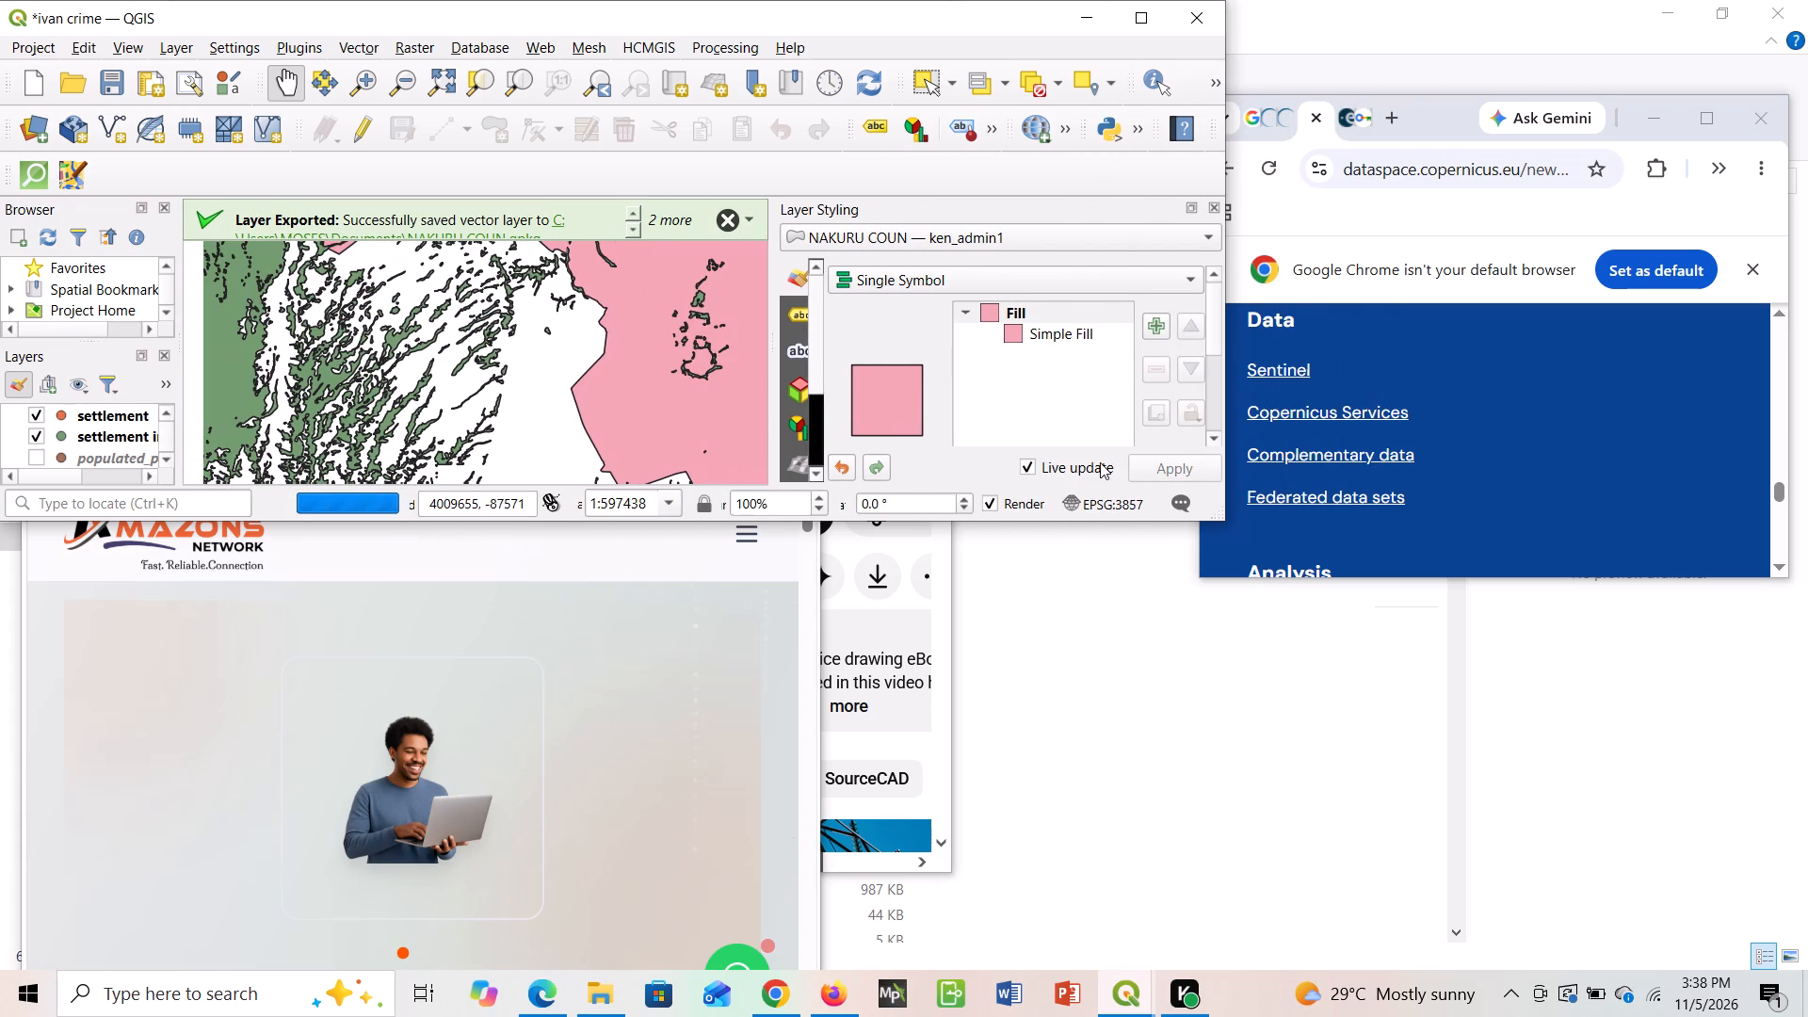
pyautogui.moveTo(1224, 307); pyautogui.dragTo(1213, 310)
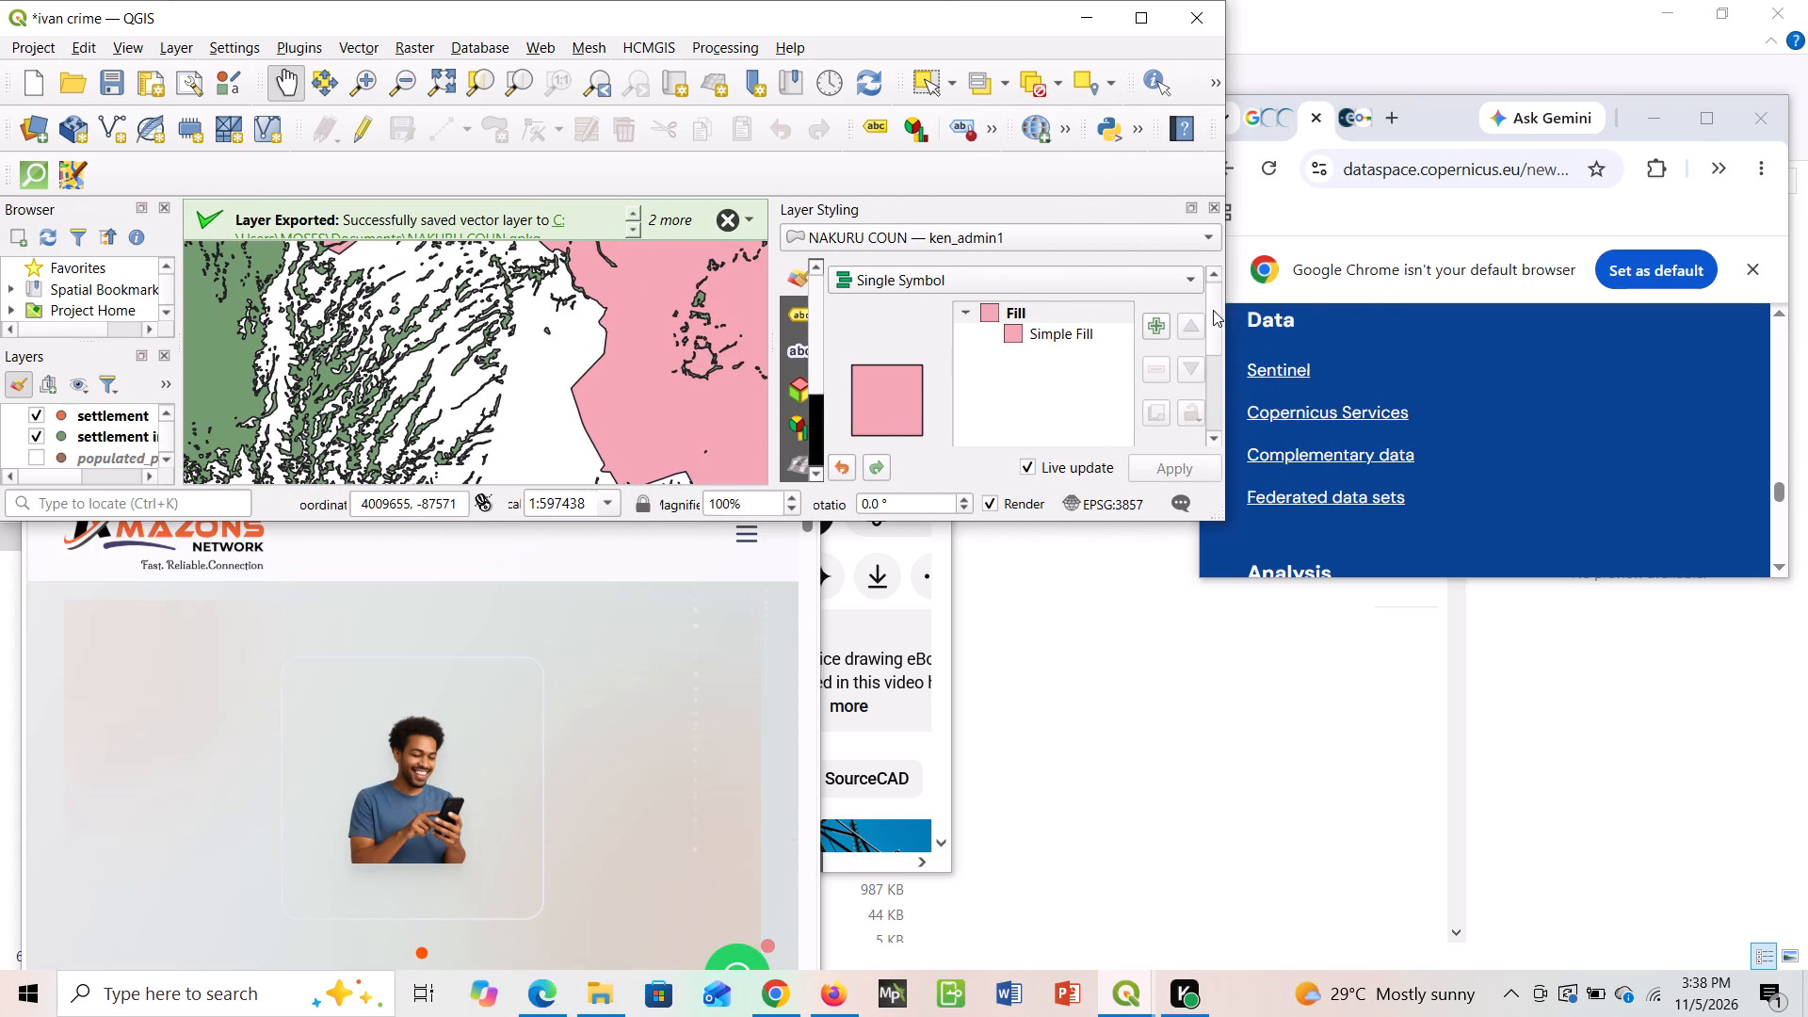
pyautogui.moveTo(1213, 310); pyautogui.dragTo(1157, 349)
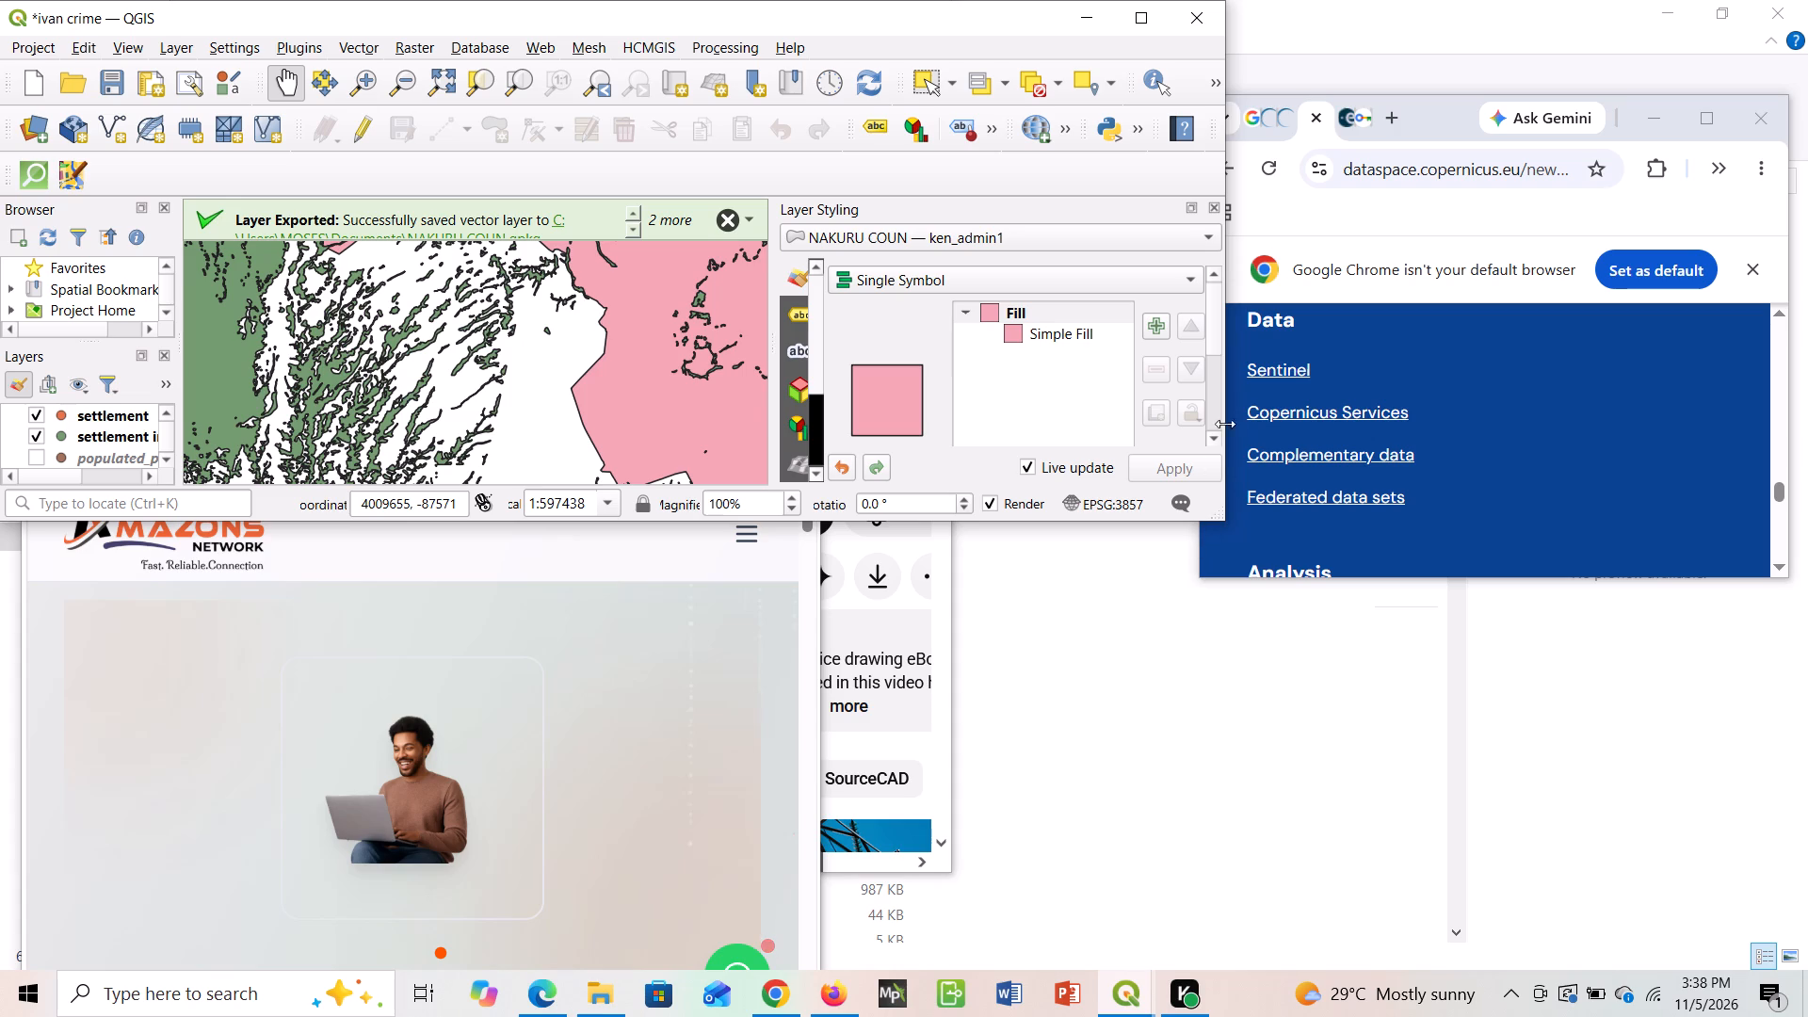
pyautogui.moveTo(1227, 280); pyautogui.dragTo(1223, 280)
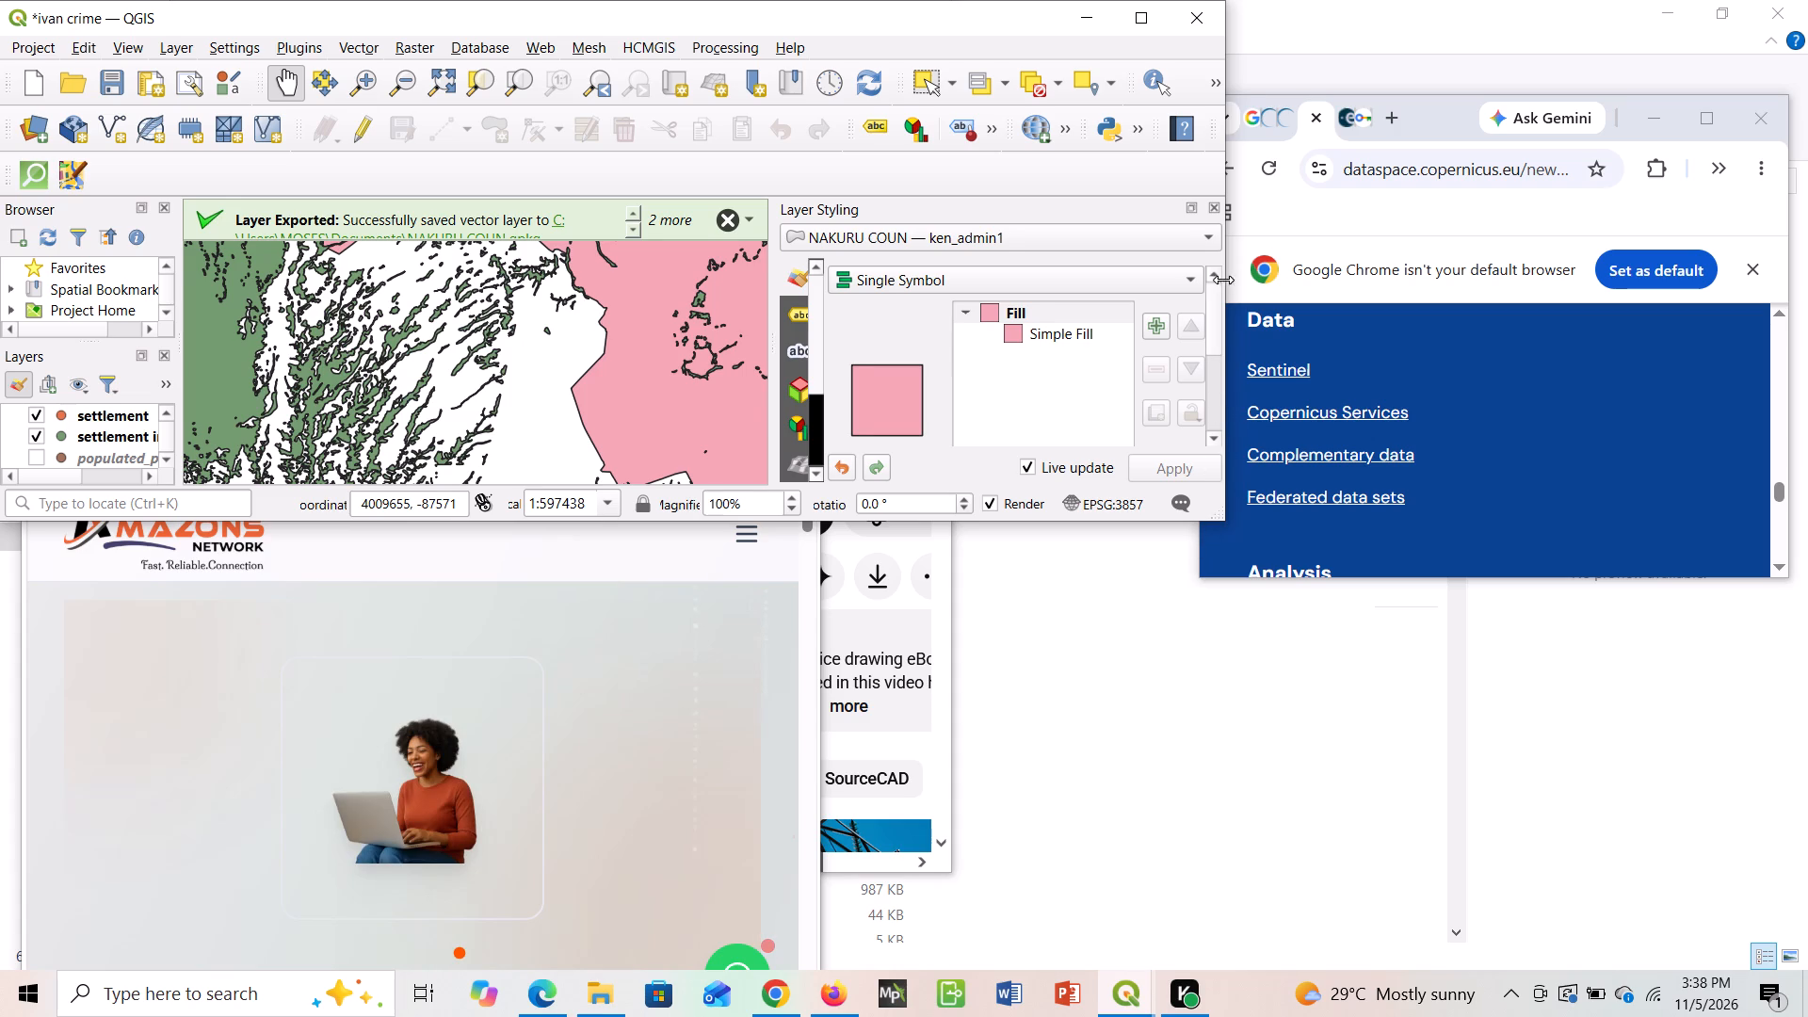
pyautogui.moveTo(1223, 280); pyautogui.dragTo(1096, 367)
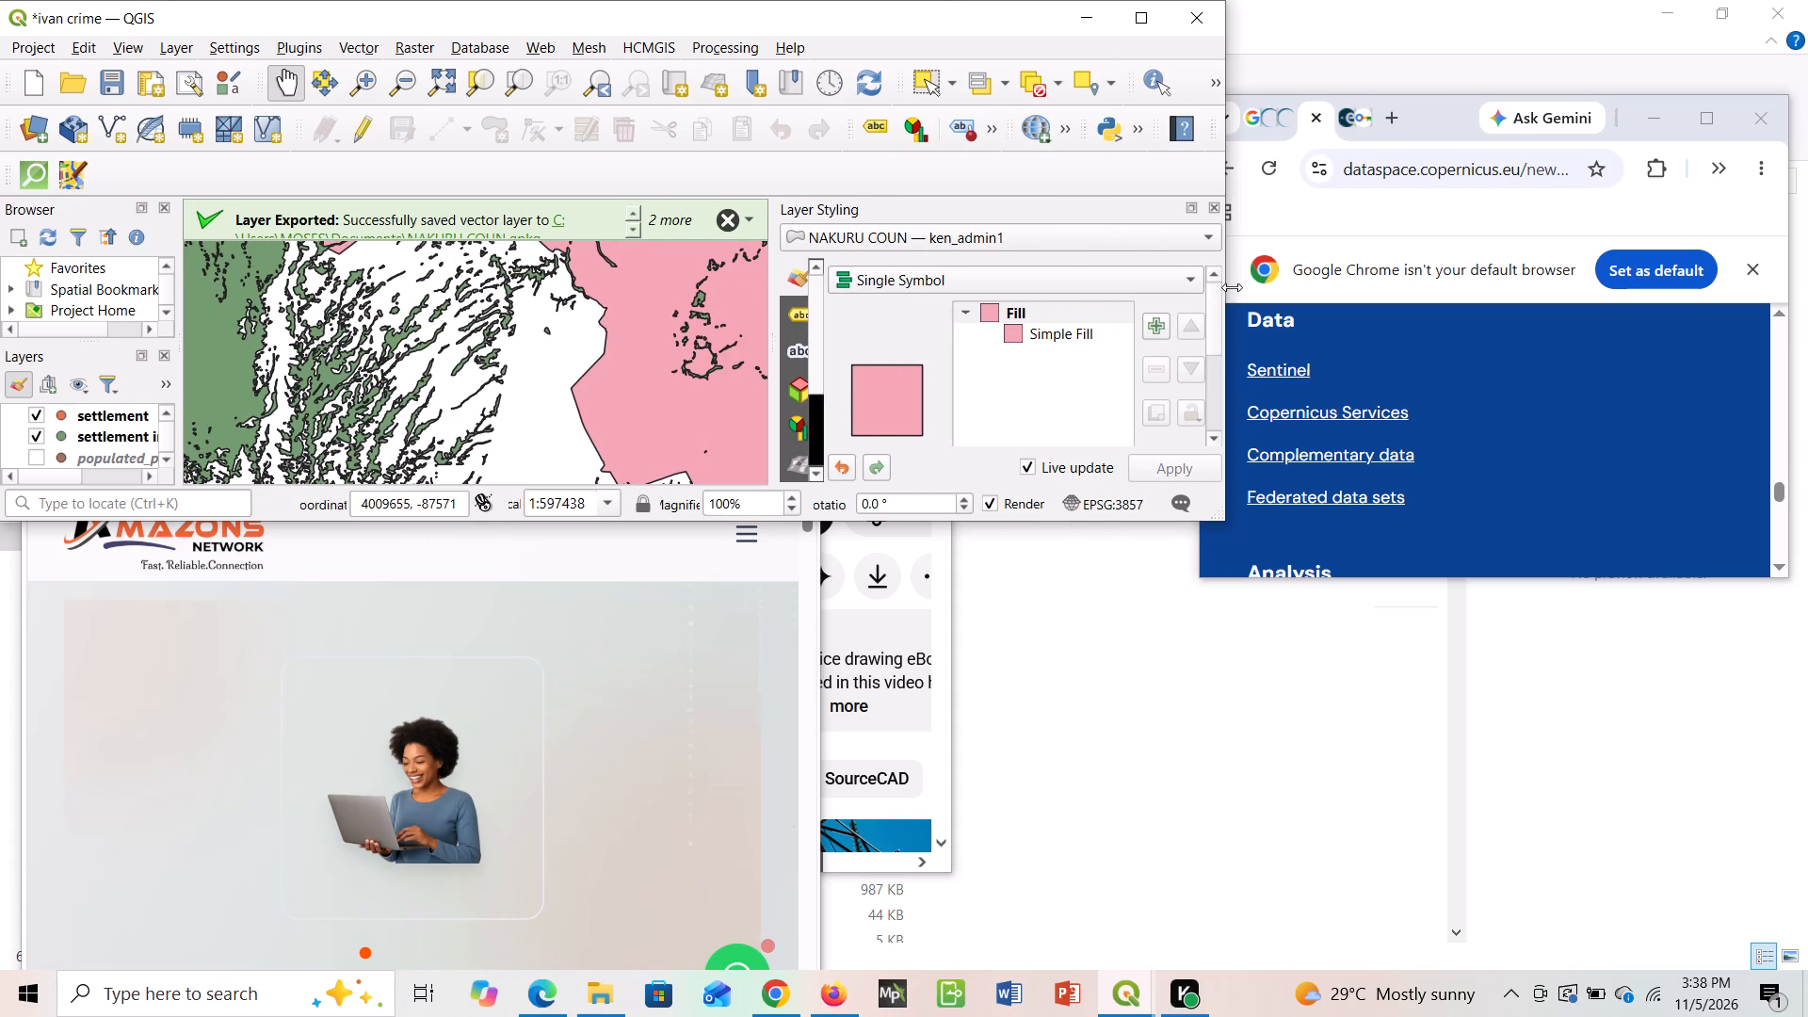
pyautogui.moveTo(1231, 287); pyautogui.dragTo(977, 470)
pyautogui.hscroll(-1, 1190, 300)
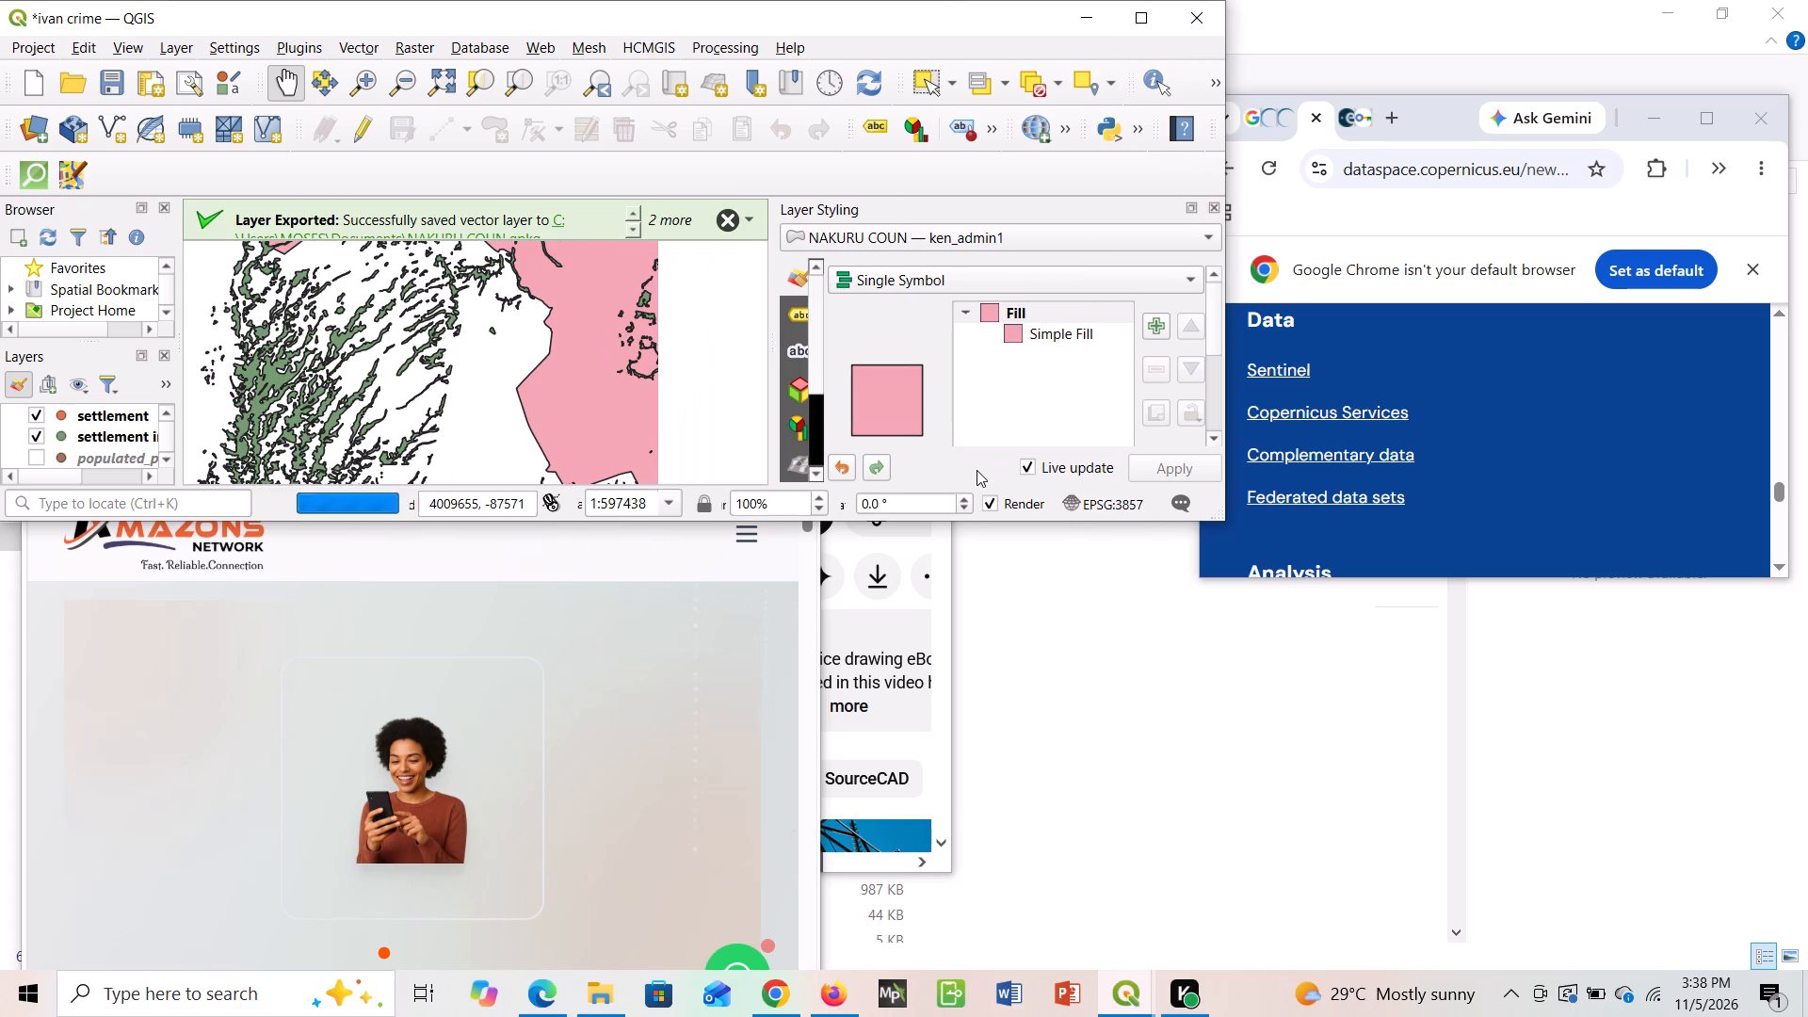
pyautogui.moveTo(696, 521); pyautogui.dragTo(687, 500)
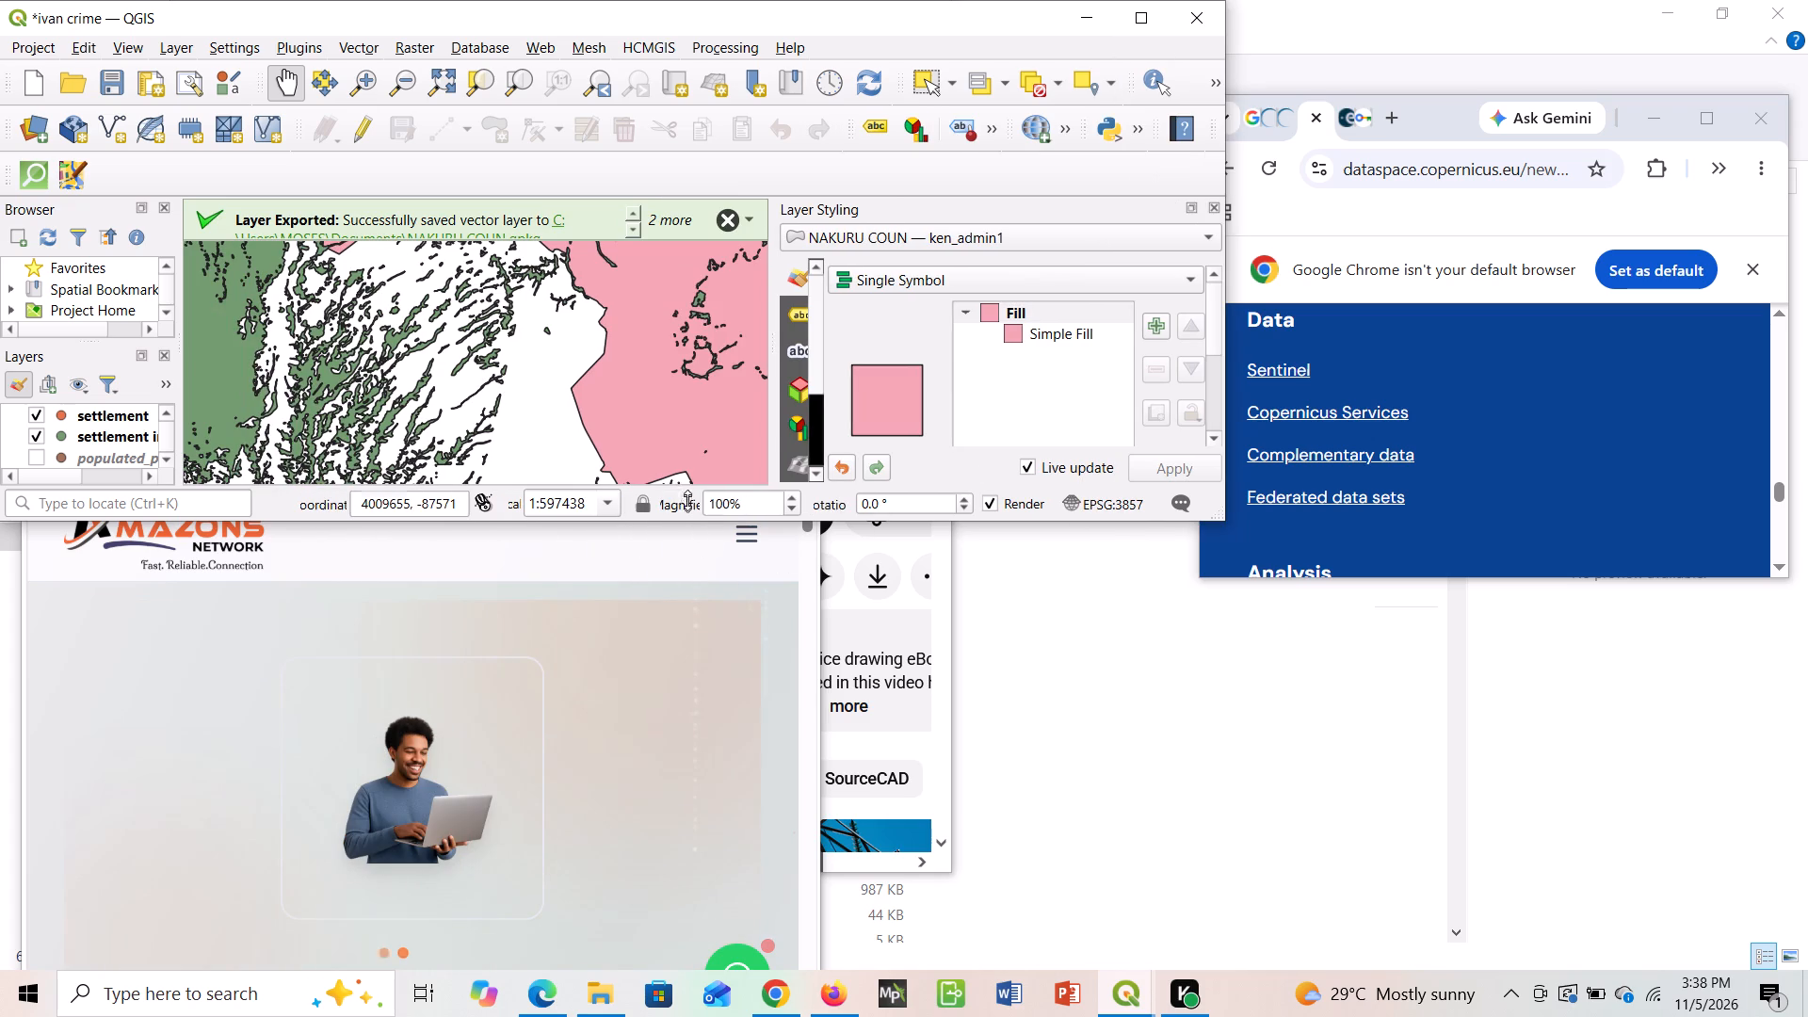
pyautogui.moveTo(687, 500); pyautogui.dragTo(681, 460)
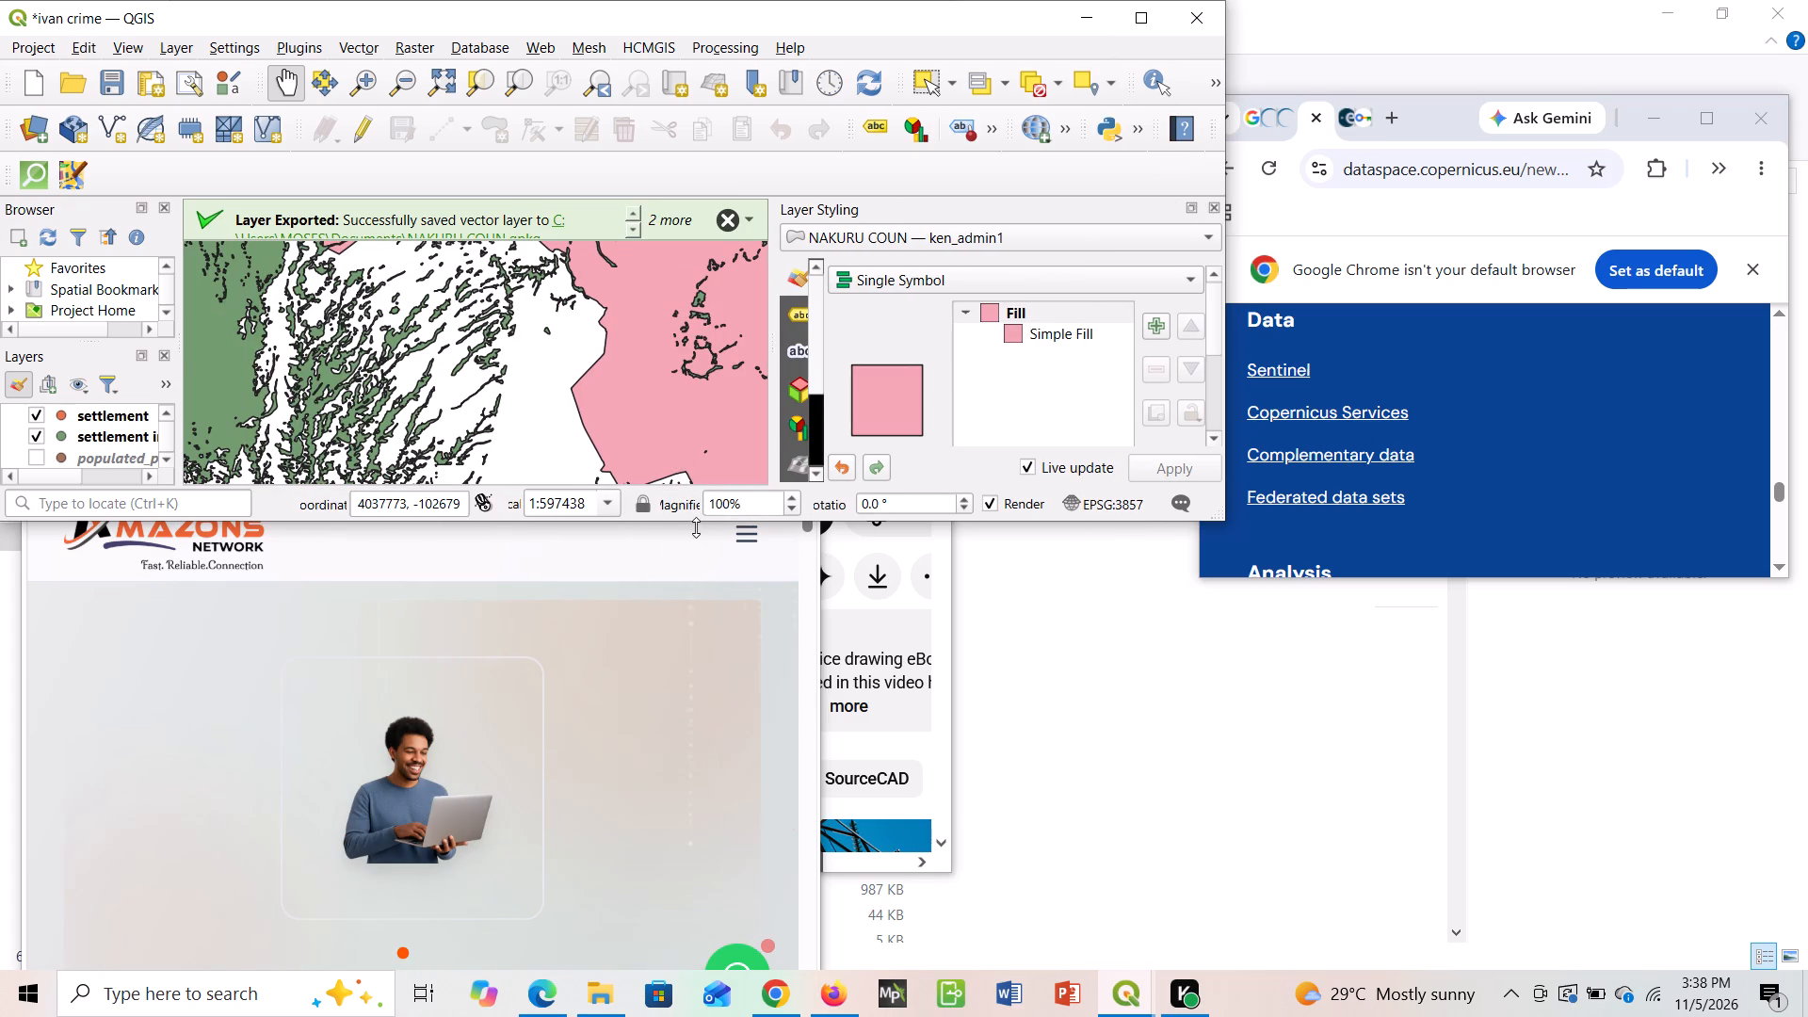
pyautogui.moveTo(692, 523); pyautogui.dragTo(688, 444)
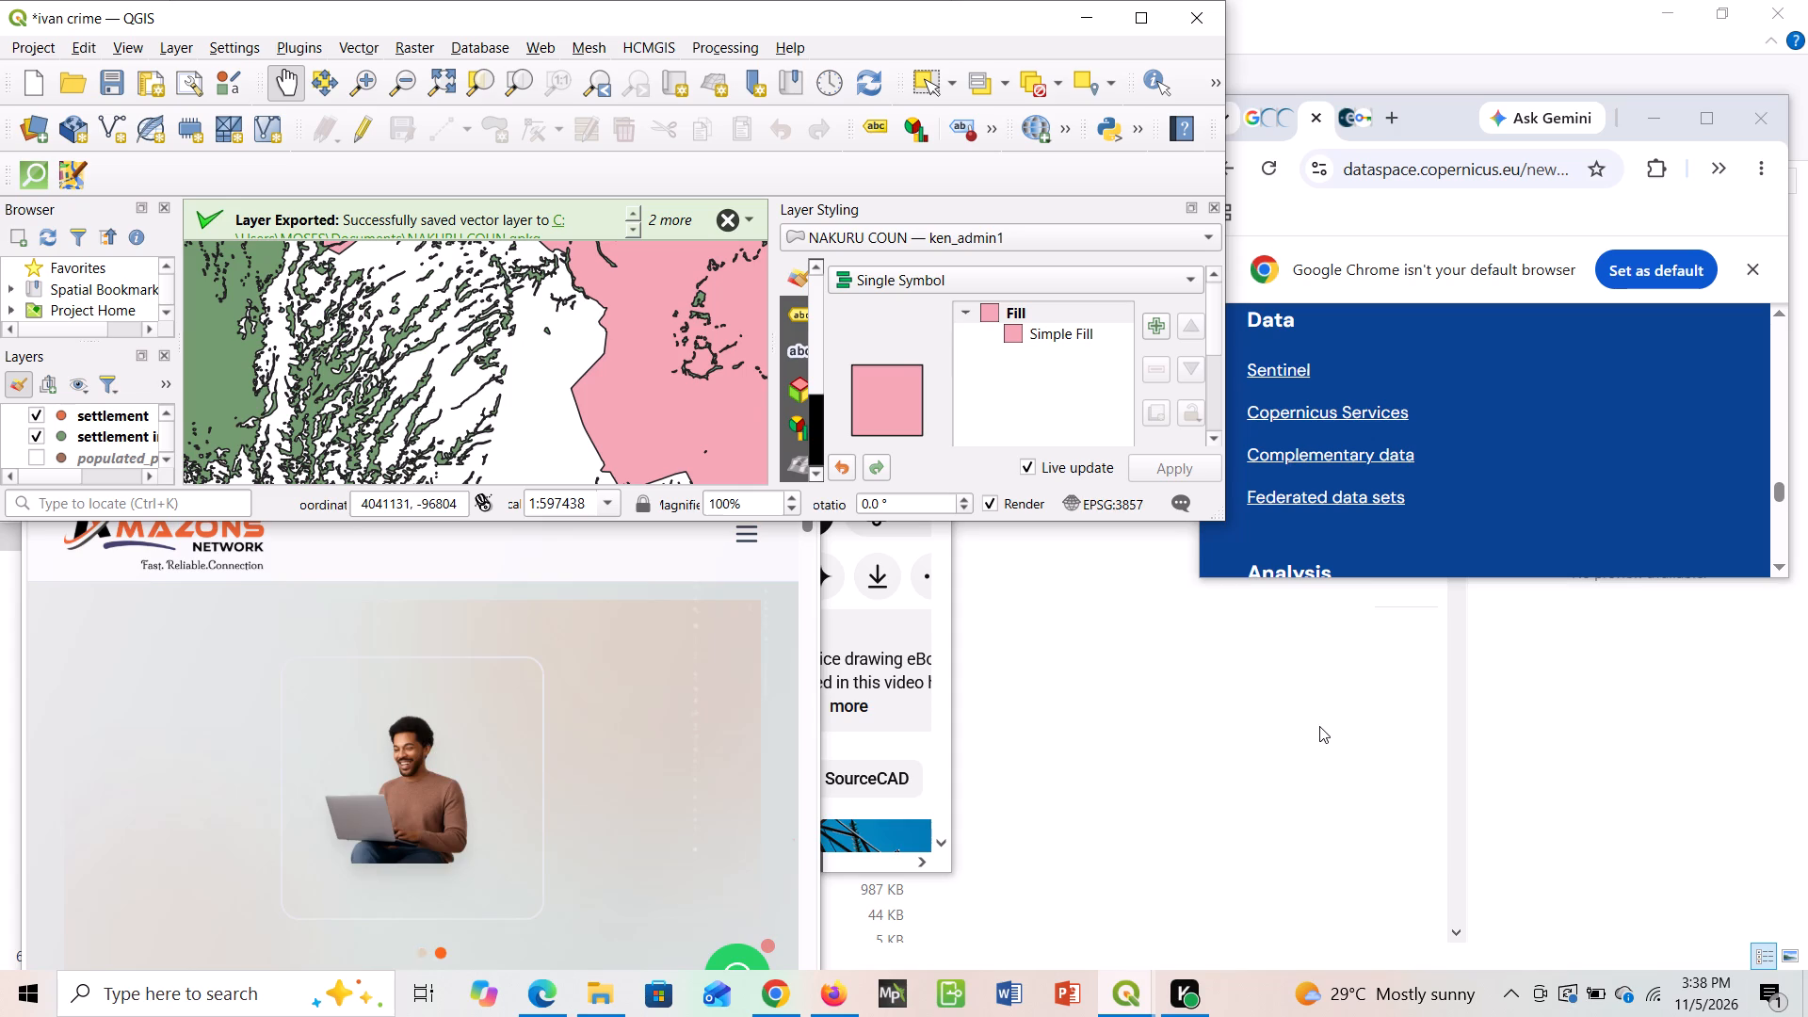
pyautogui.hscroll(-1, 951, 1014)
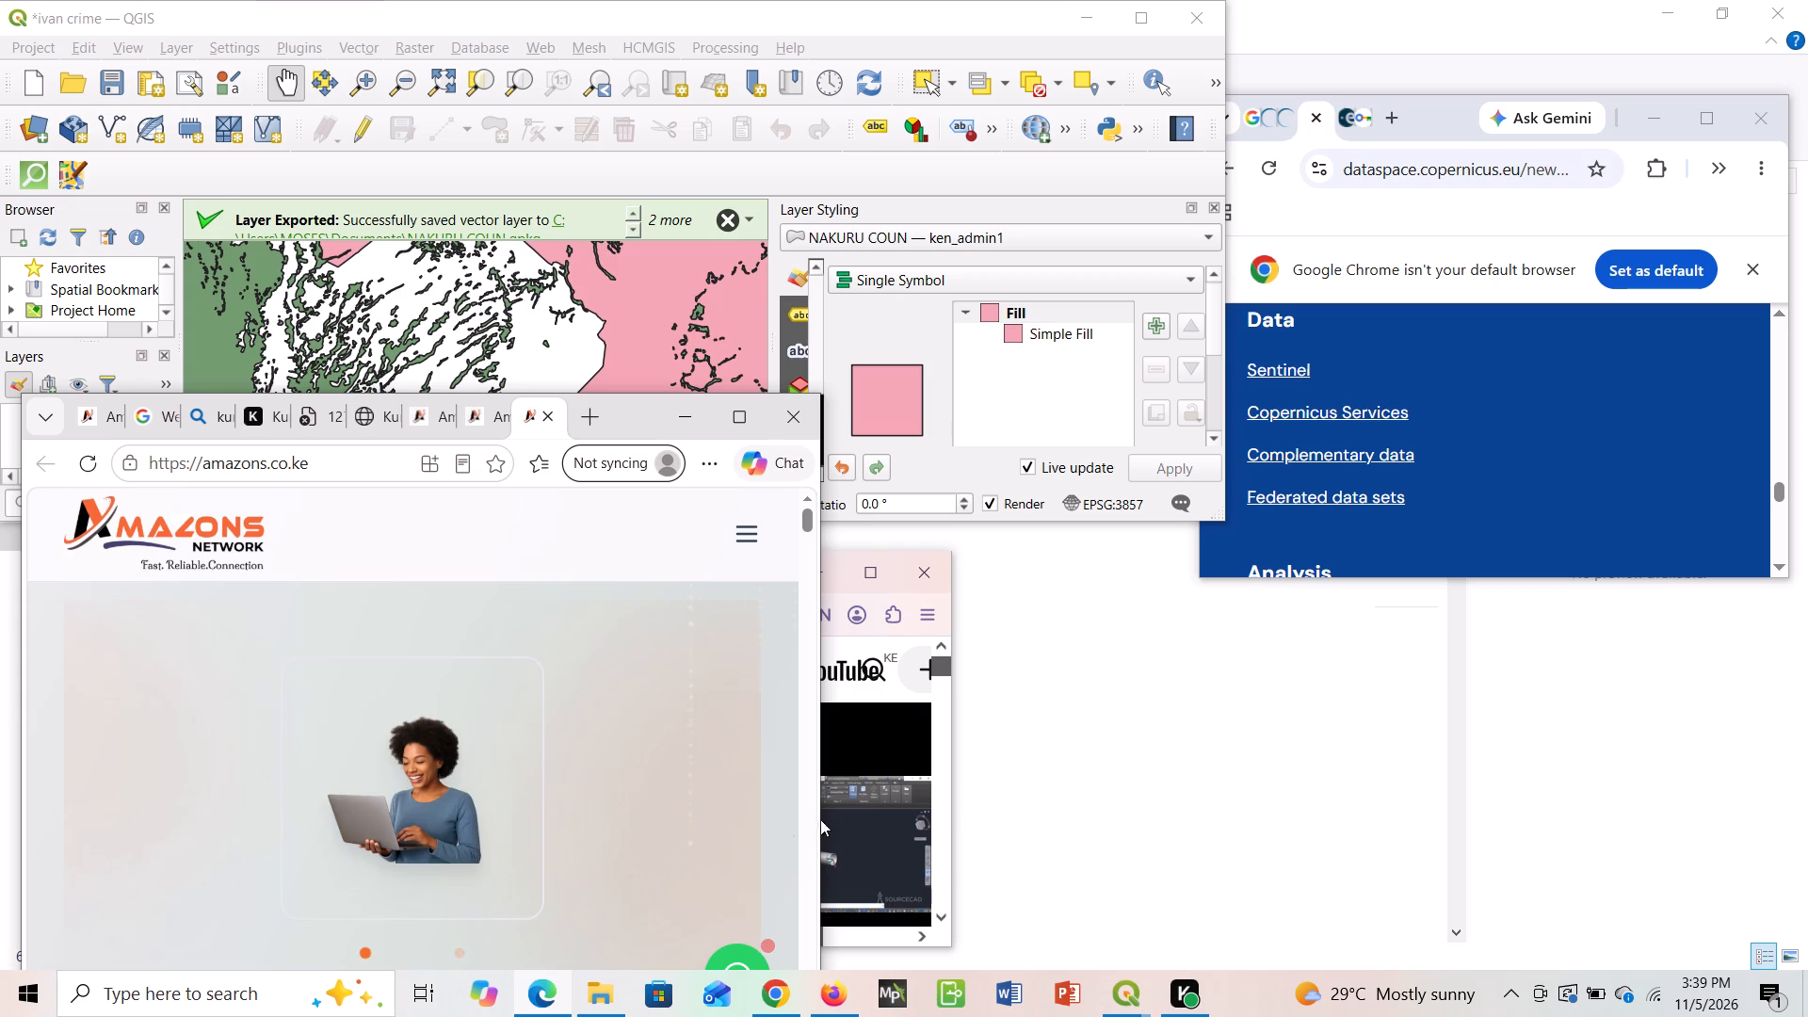
pyautogui.hscroll(2, 820, 819)
pyautogui.moveTo(821, 819); pyautogui.dragTo(1389, 728)
pyautogui.hscroll(1, 1389, 728)
pyautogui.hscroll(-1, 222, 895)
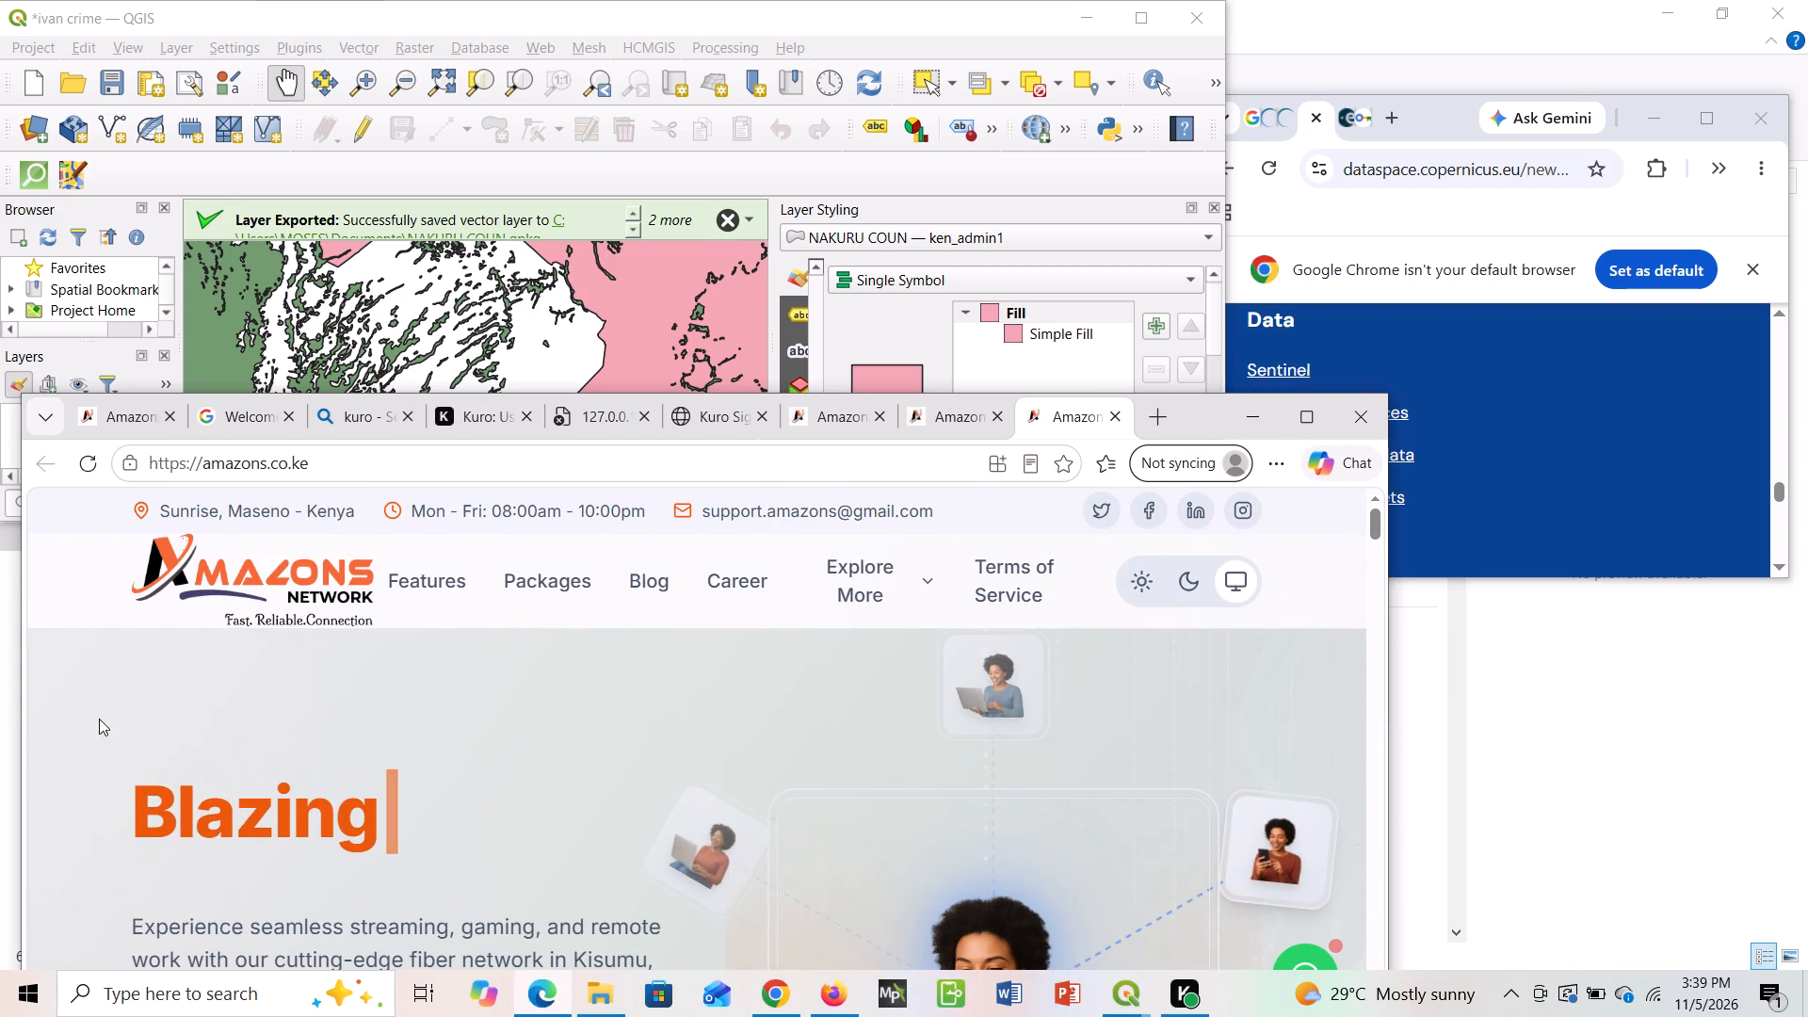
pyautogui.hscroll(-1, 99, 718)
pyautogui.moveTo(15, 718); pyautogui.dragTo(132, 718)
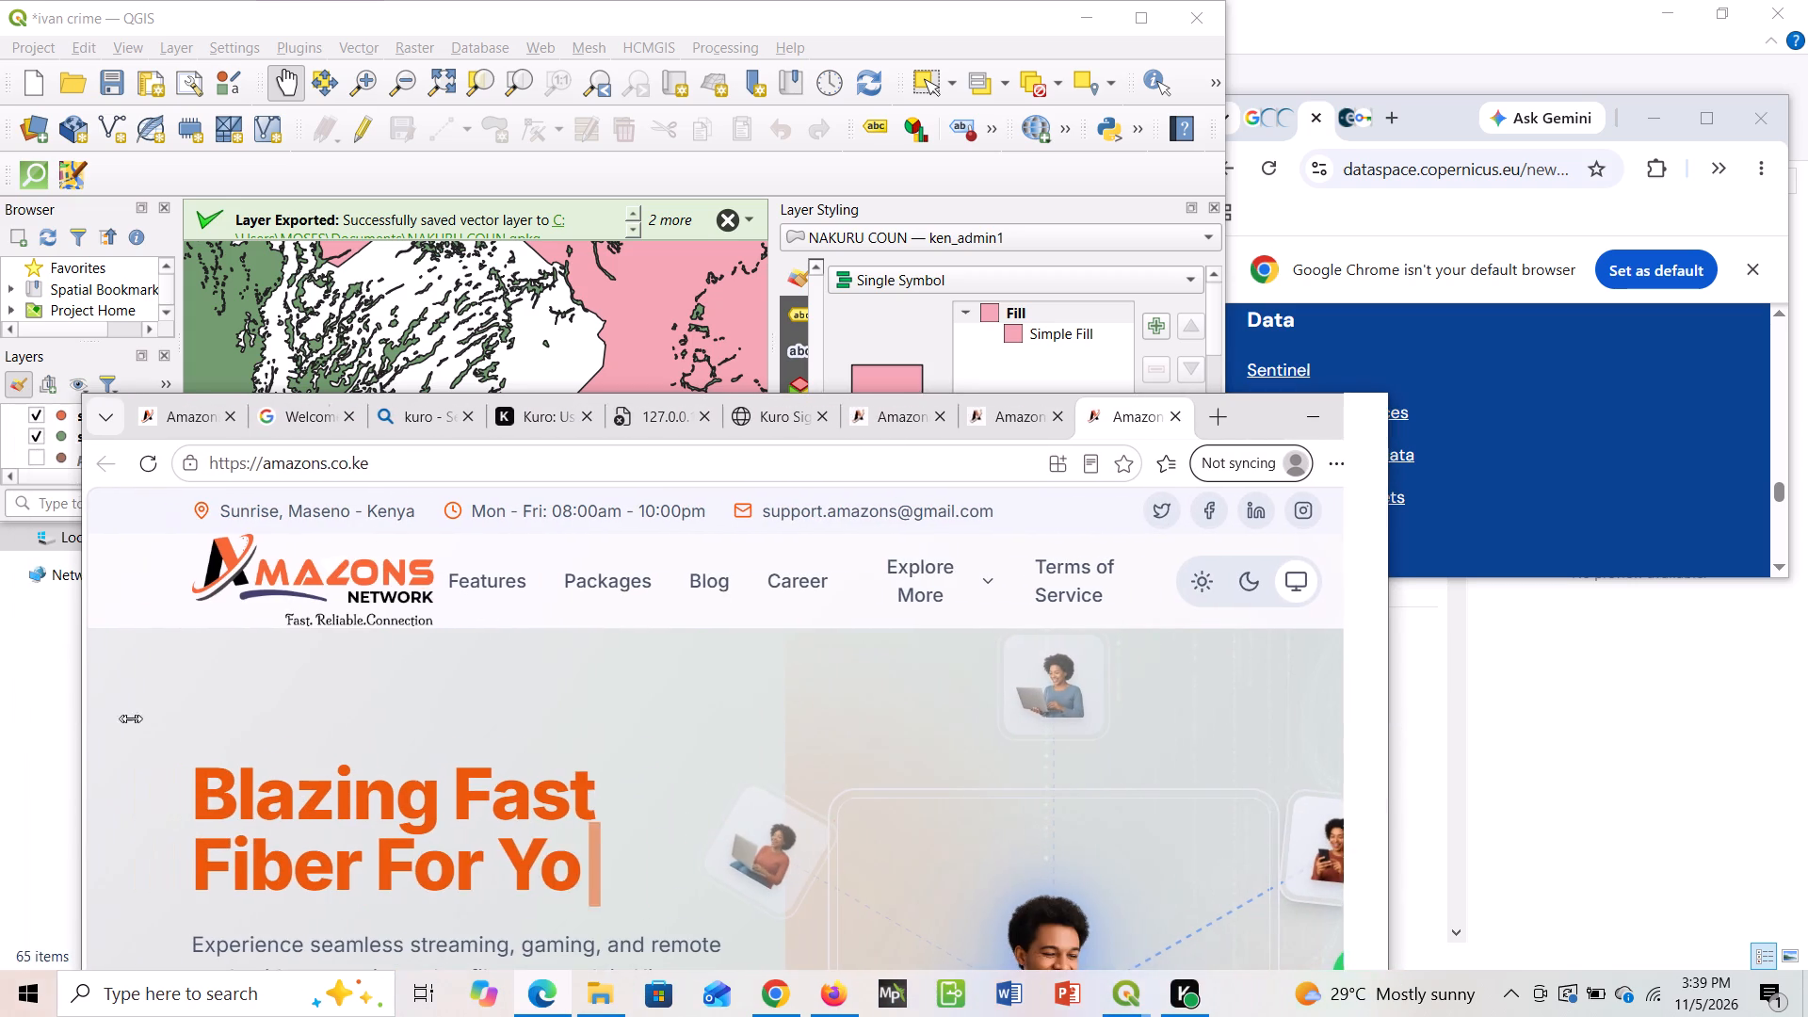
pyautogui.moveTo(132, 718); pyautogui.dragTo(959, 701)
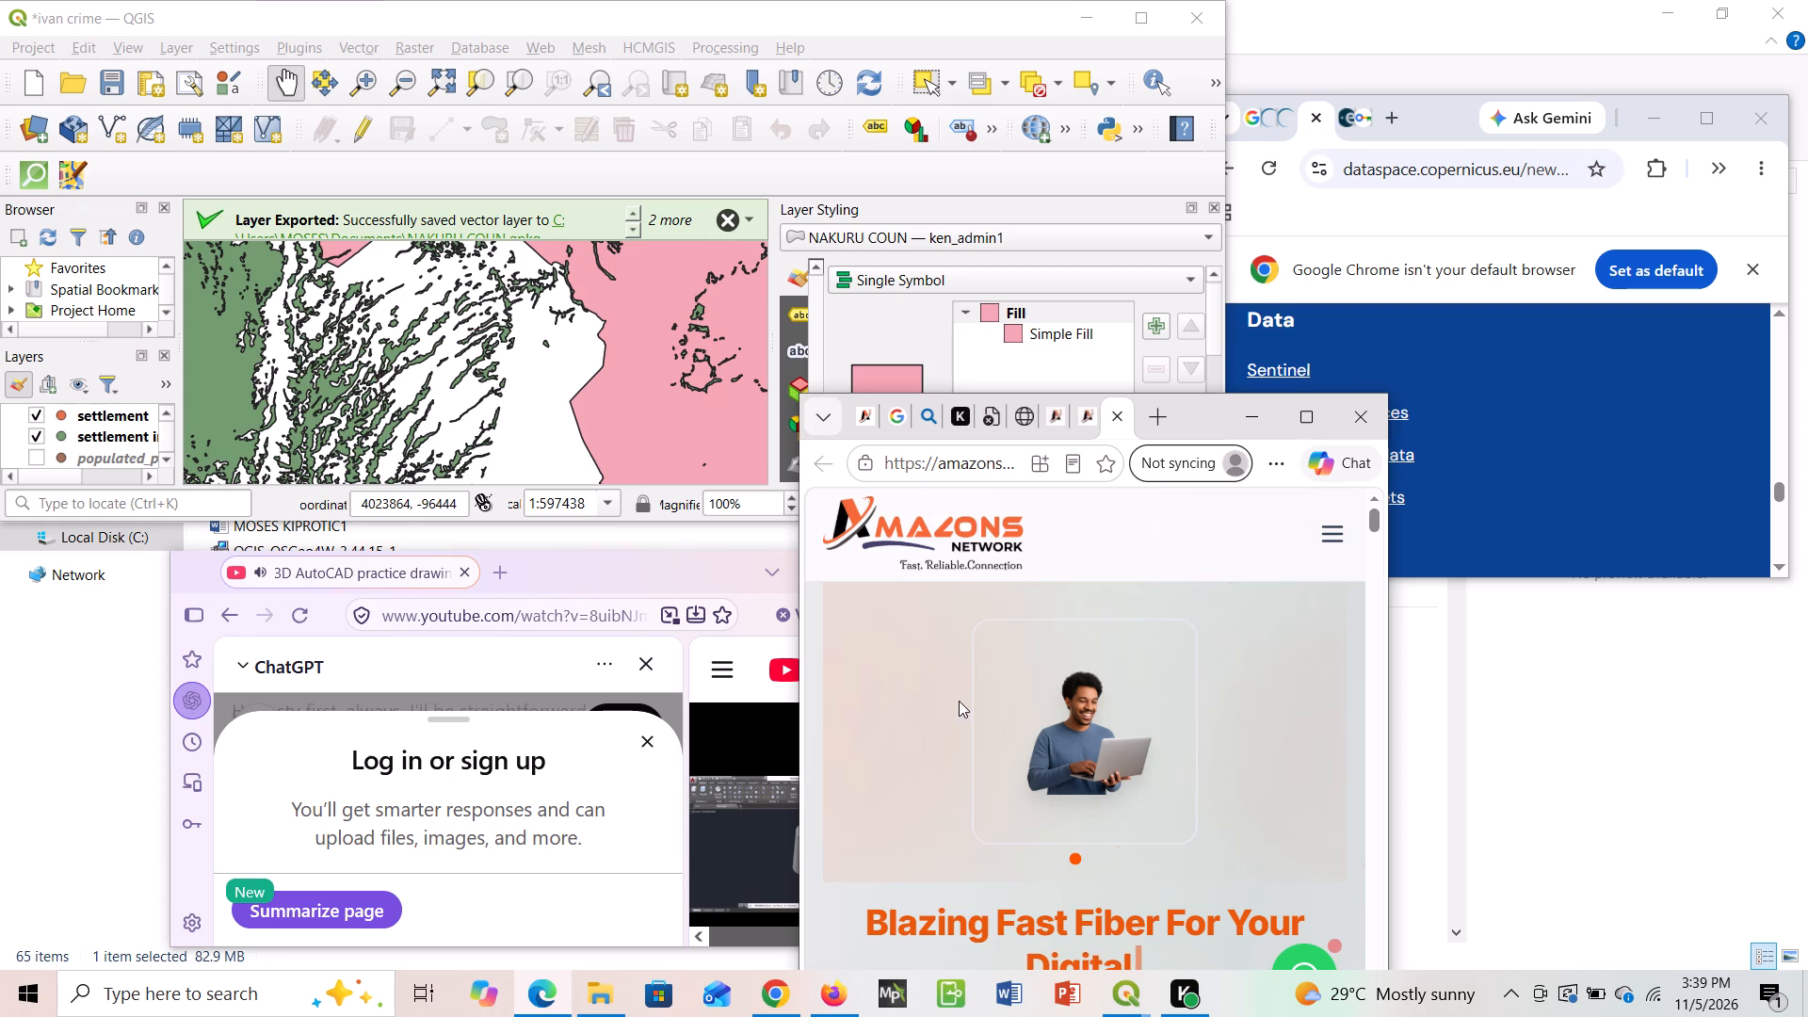
# Extend the Edge window's outer side to near Chrome's outer edge, and pull its inner side back until it clears the Firefox window.
pyautogui.moveTo(1392, 701); pyautogui.dragTo(1517, 684)
pyautogui.hscroll(1, 1403, 700)
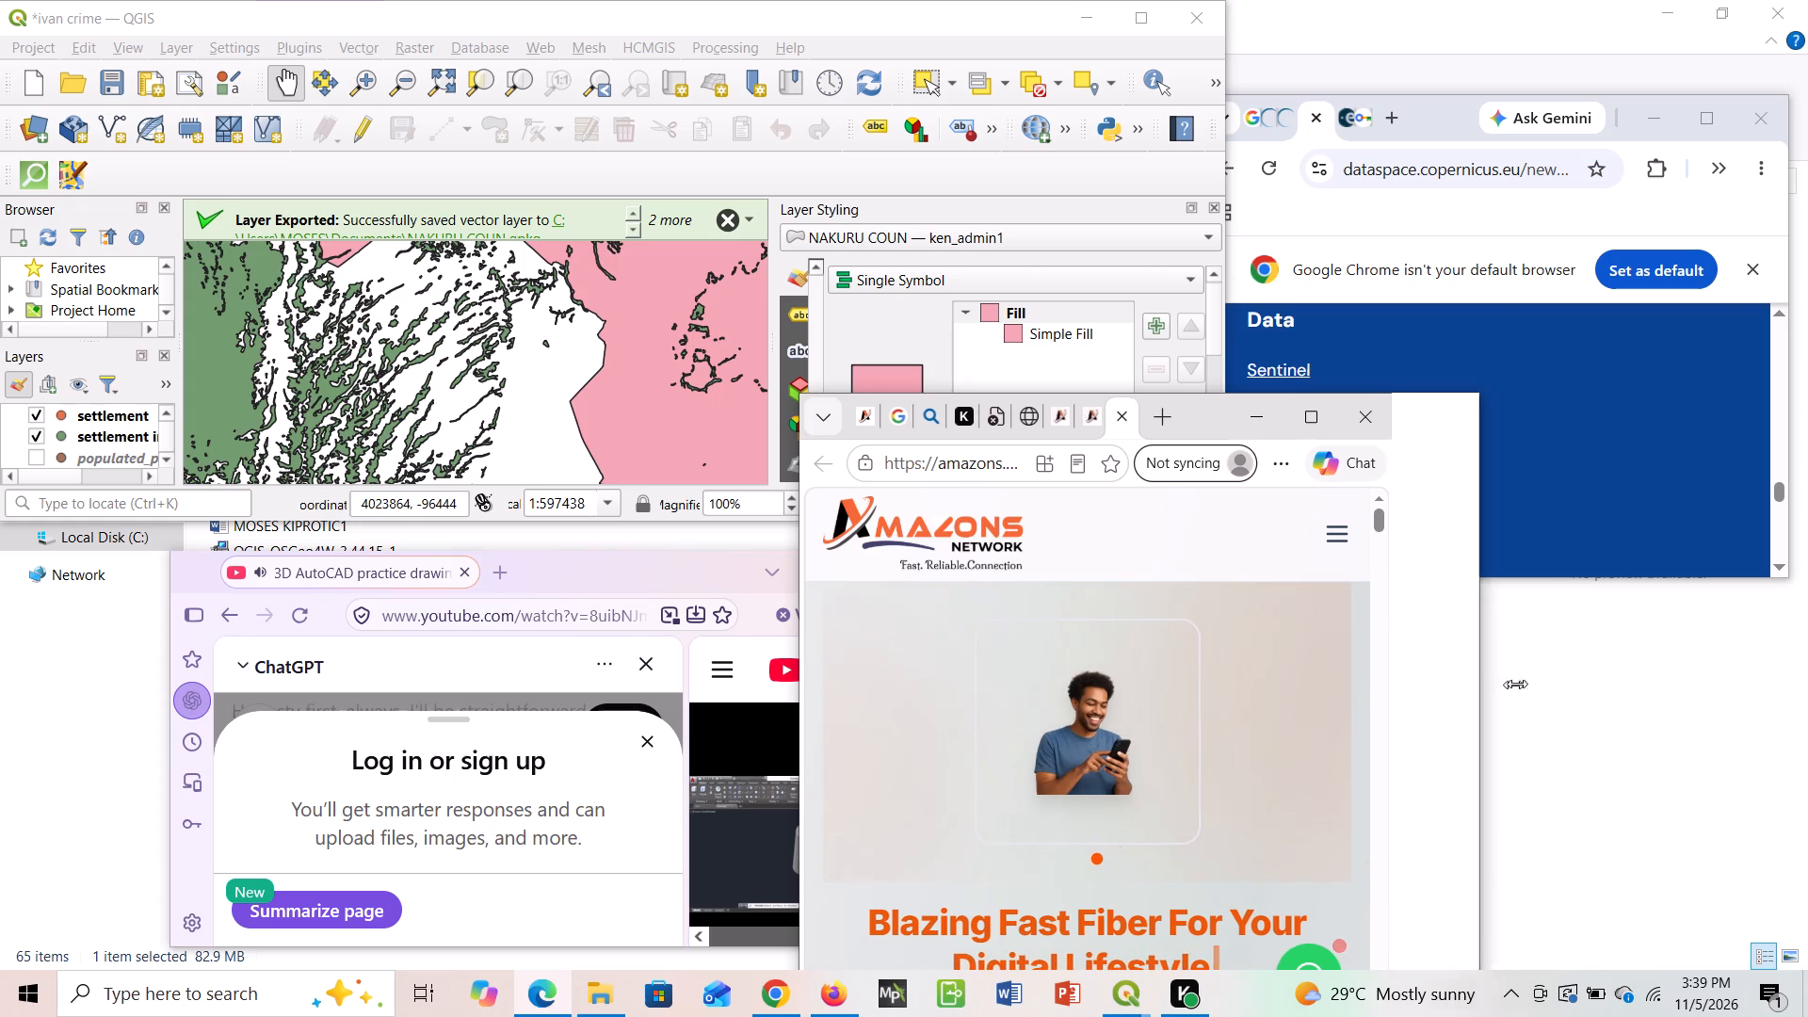
pyautogui.hscroll(1, 1517, 684)
pyautogui.moveTo(1517, 684); pyautogui.dragTo(1773, 662)
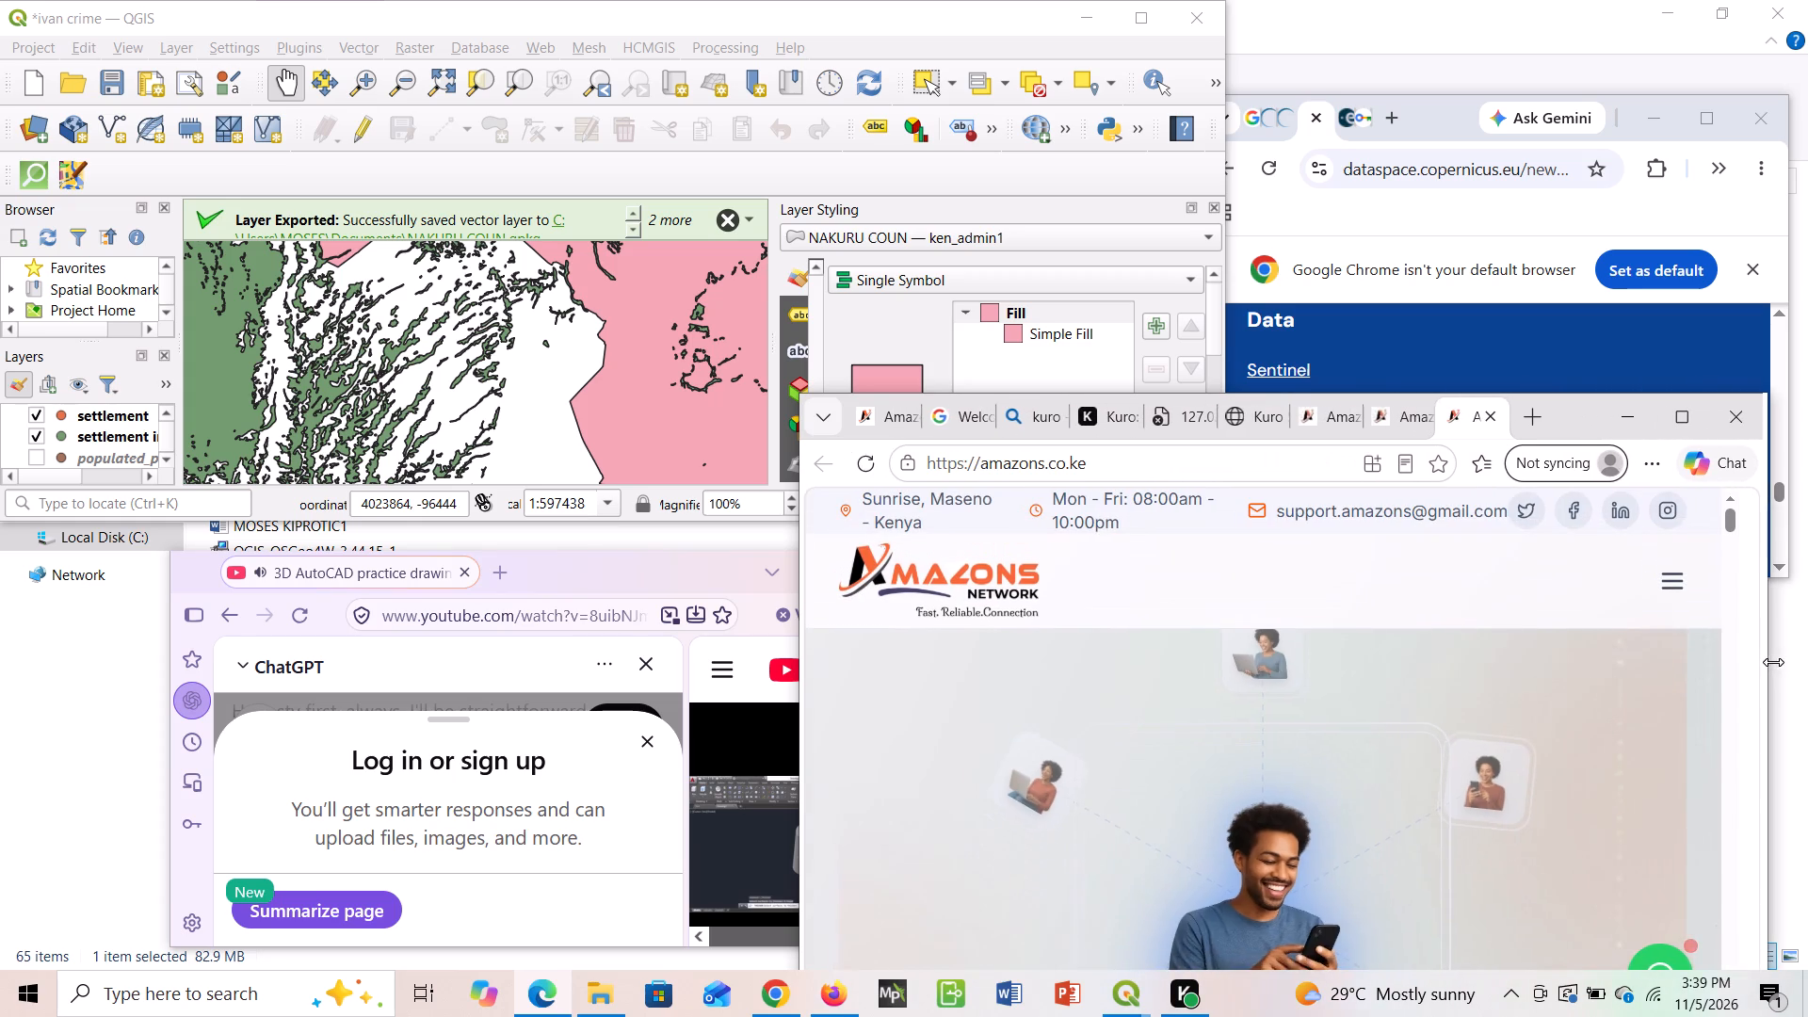
pyautogui.moveTo(1773, 662); pyautogui.dragTo(1774, 662)
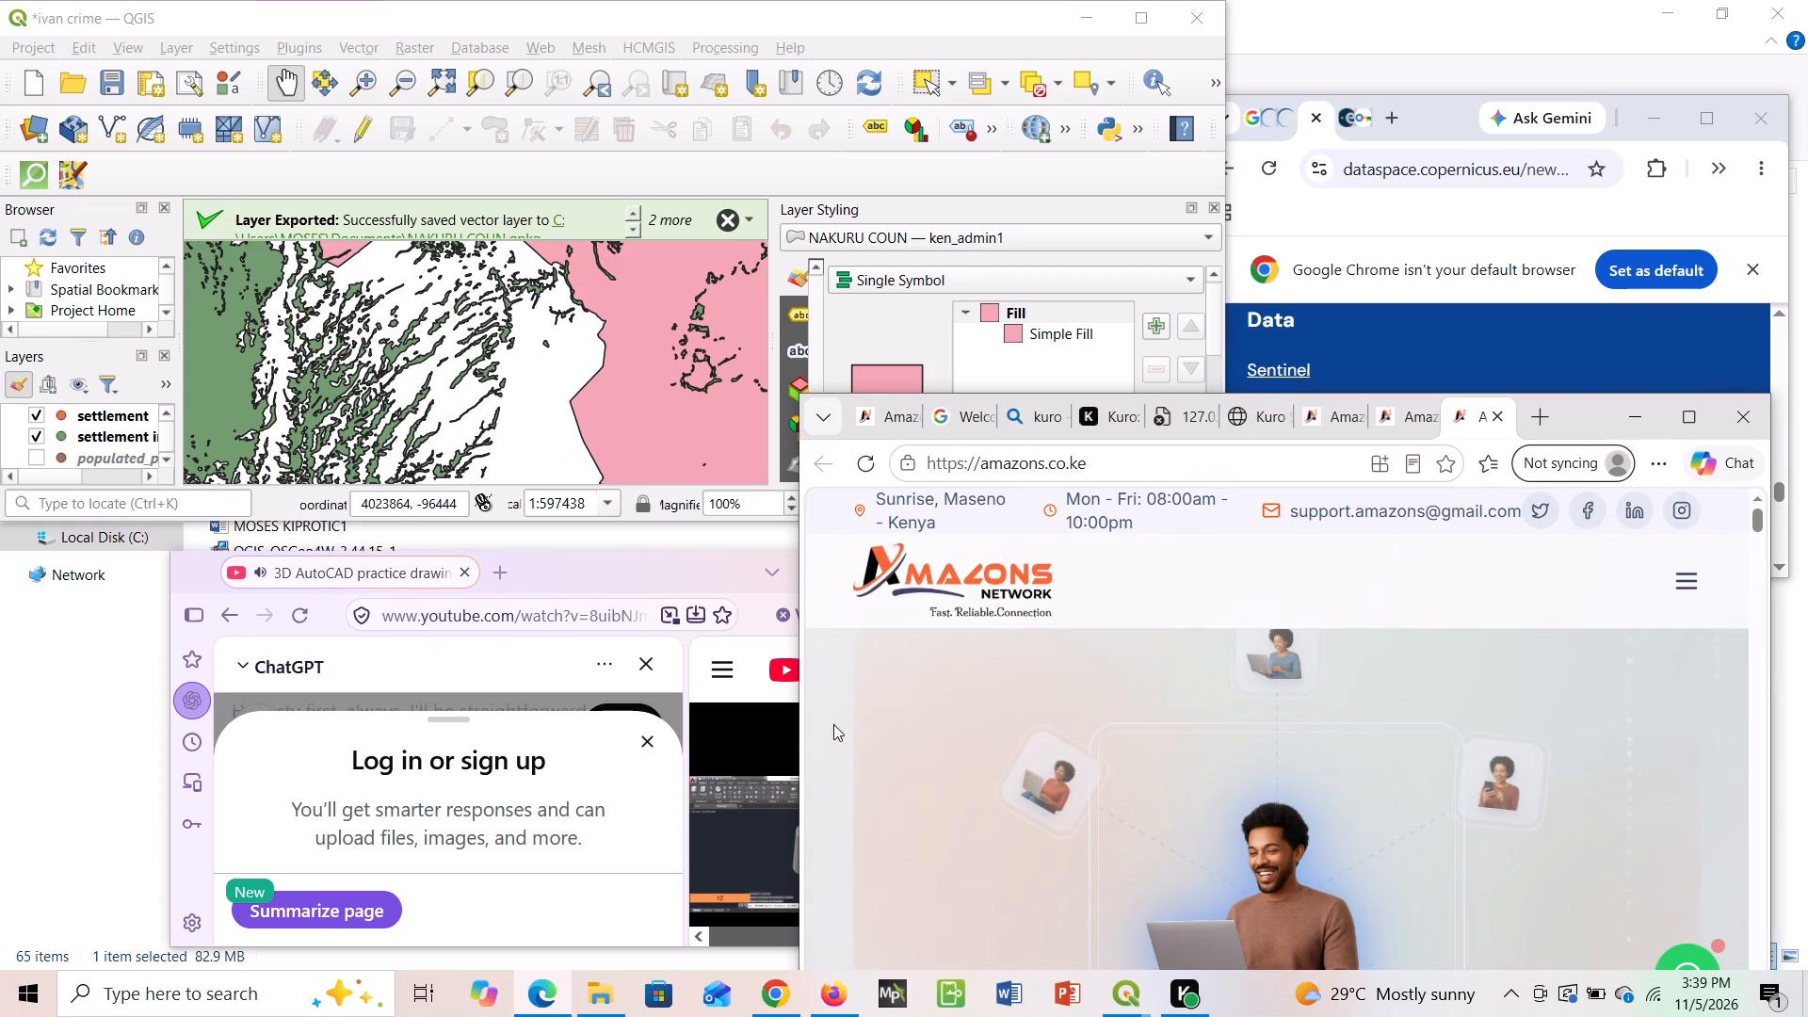
pyautogui.moveTo(799, 721); pyautogui.dragTo(1101, 720)
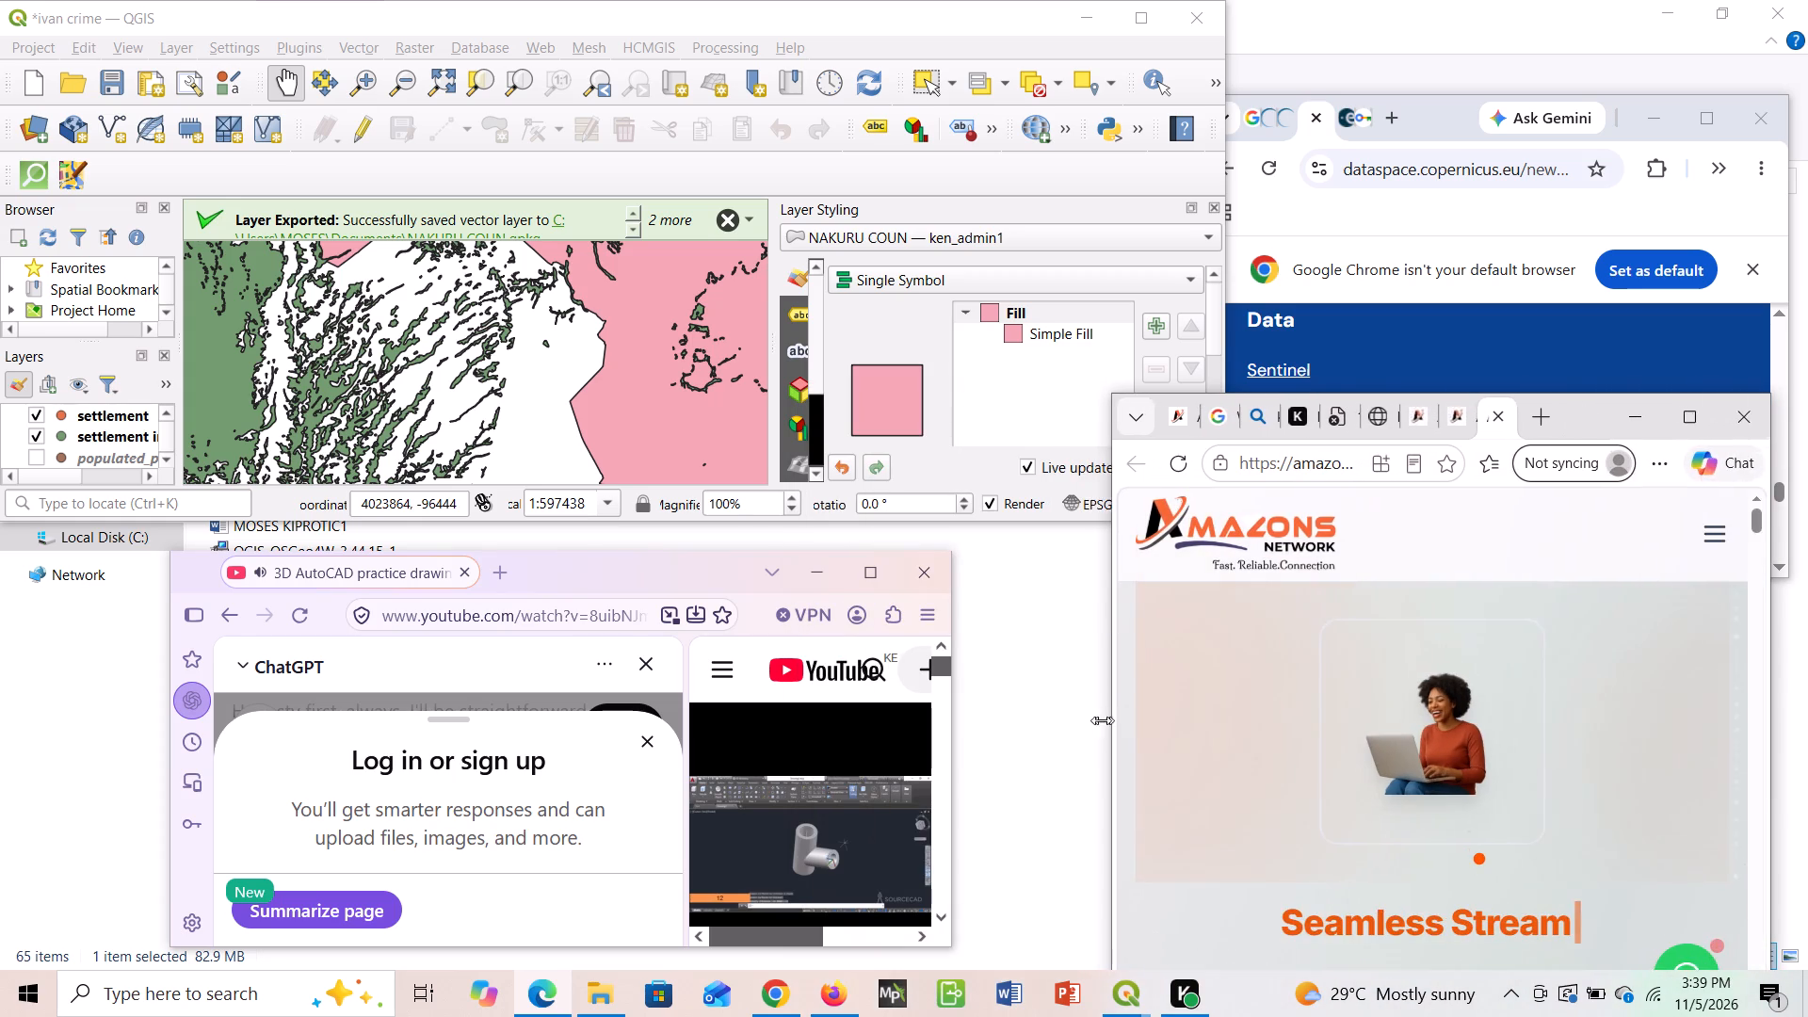
pyautogui.moveTo(1101, 720); pyautogui.dragTo(1020, 732)
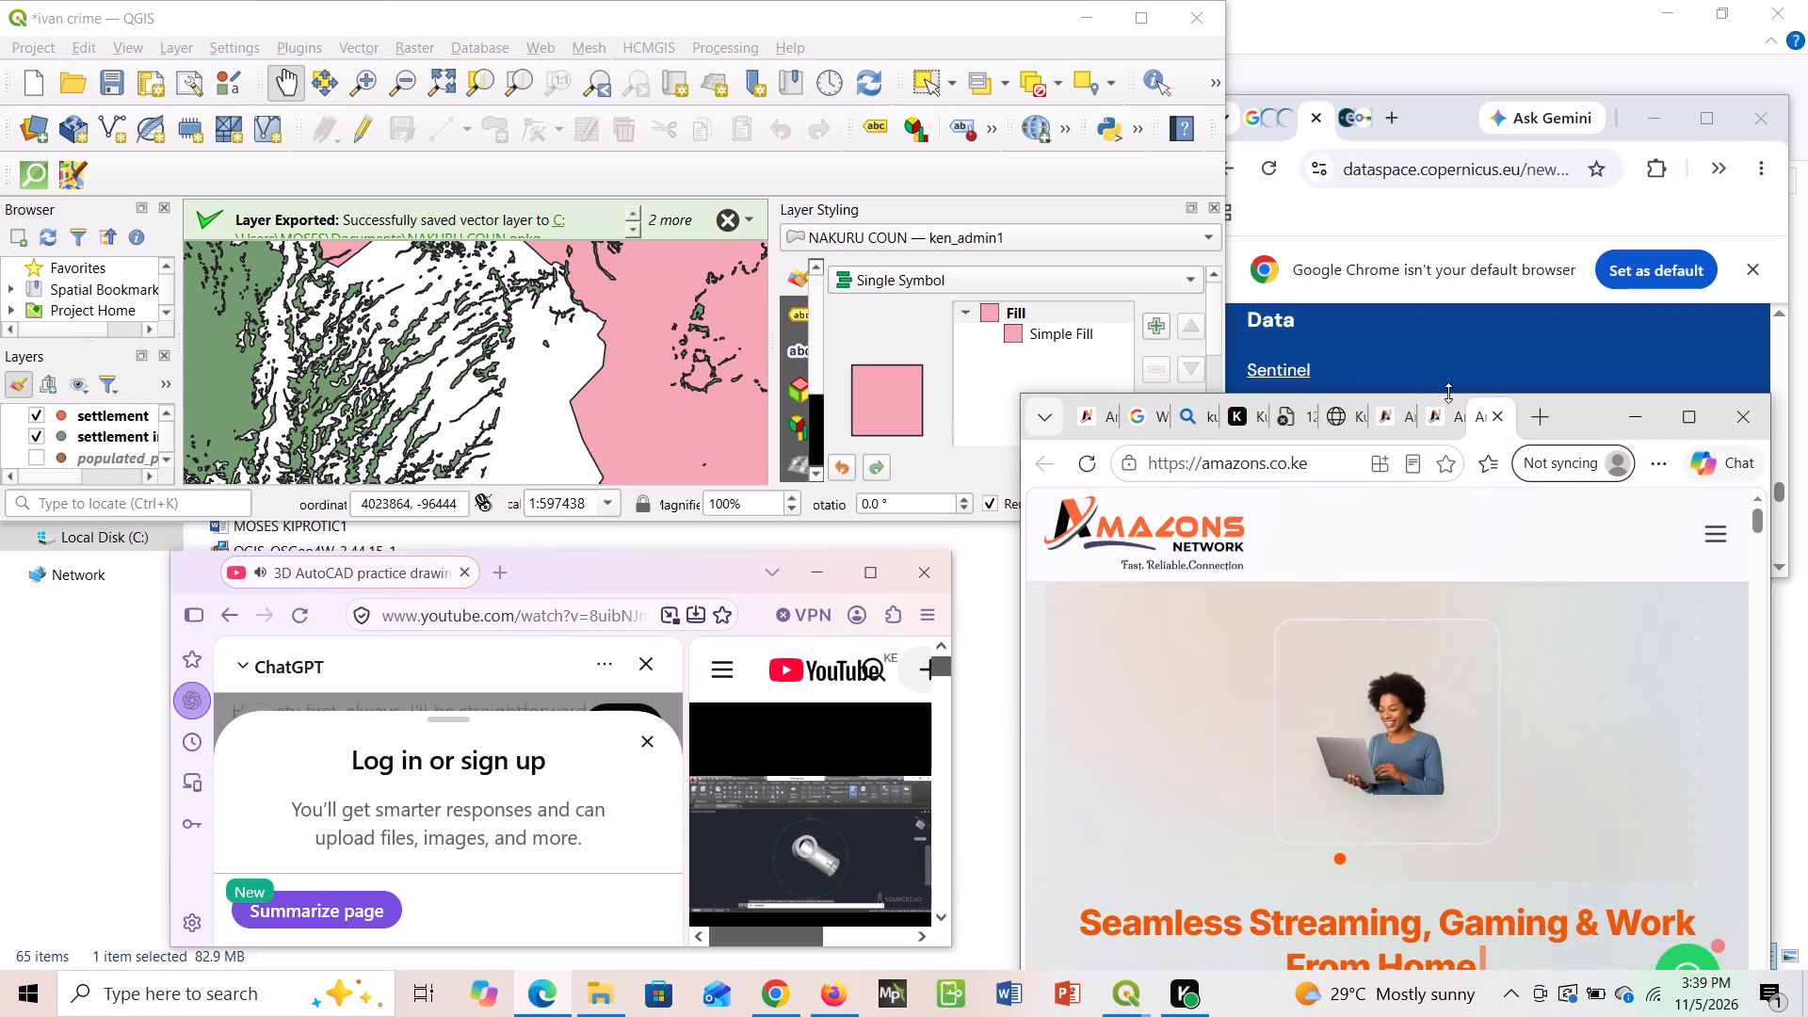
# Lower the Edge window's upper edge to just beneath the Chrome window so the two no longer overlap.
pyautogui.moveTo(1457, 395); pyautogui.dragTo(1459, 490)
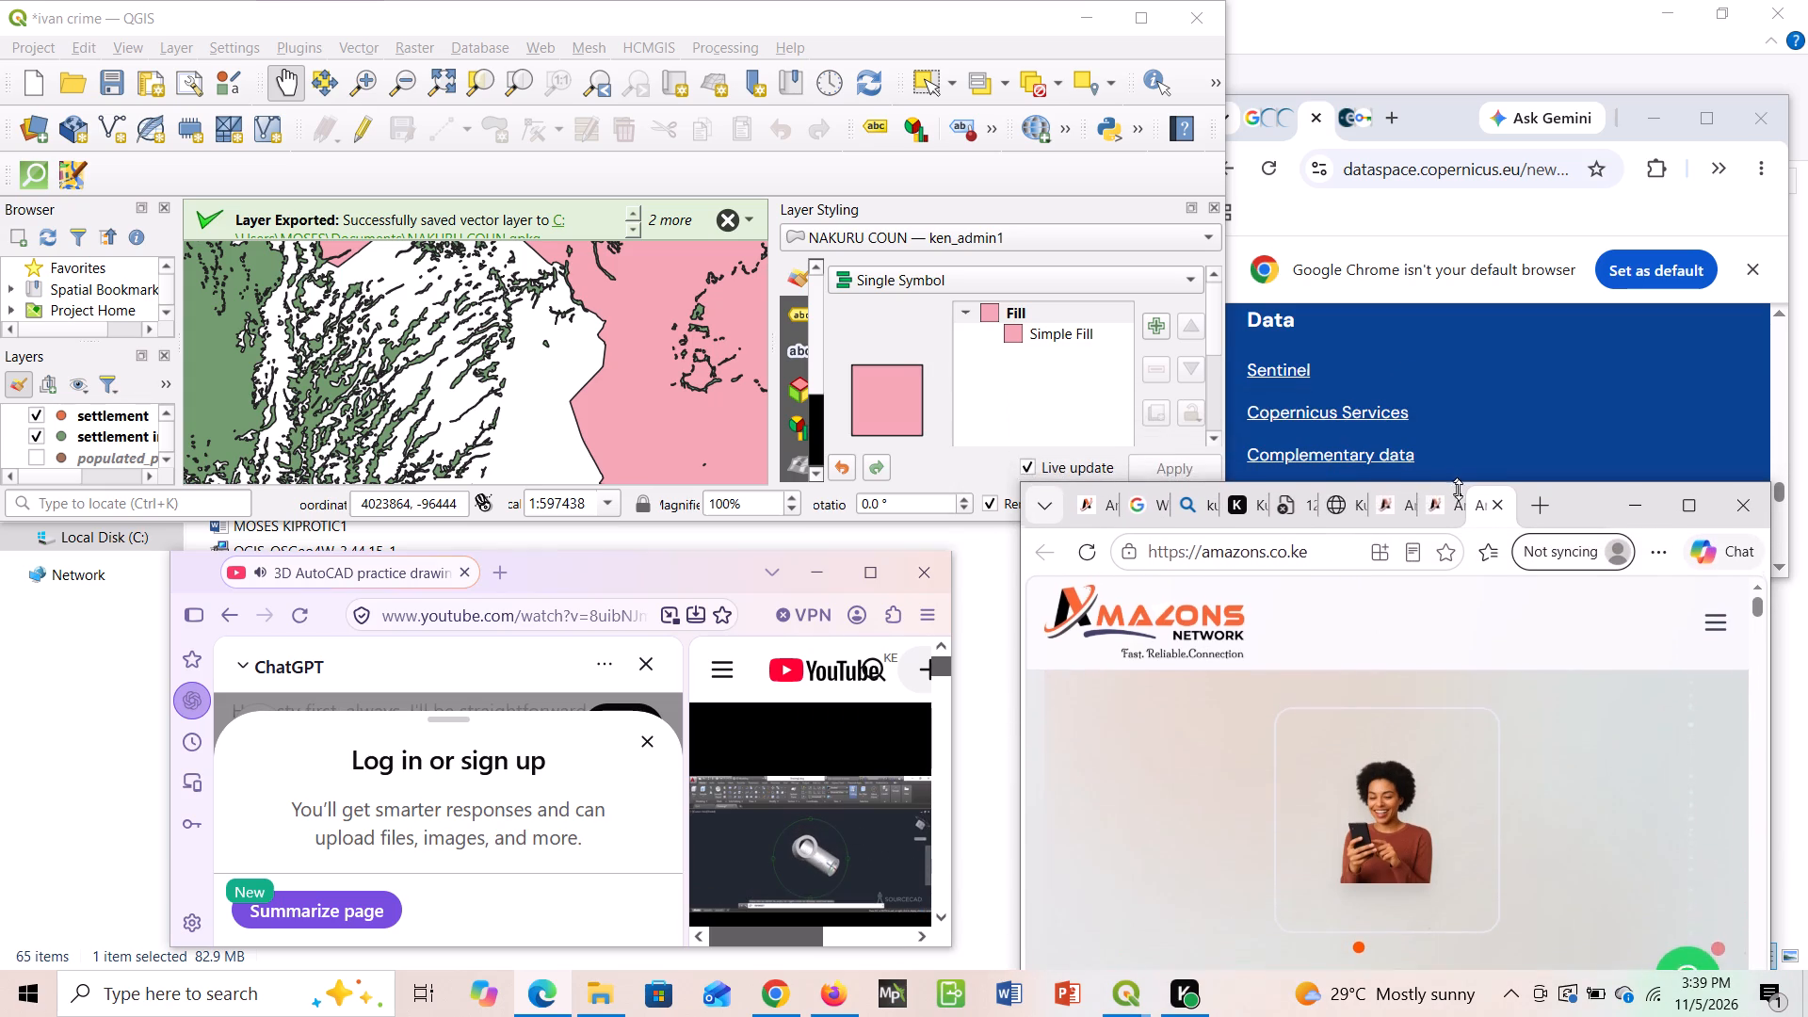
pyautogui.moveTo(1459, 490); pyautogui.dragTo(1474, 605)
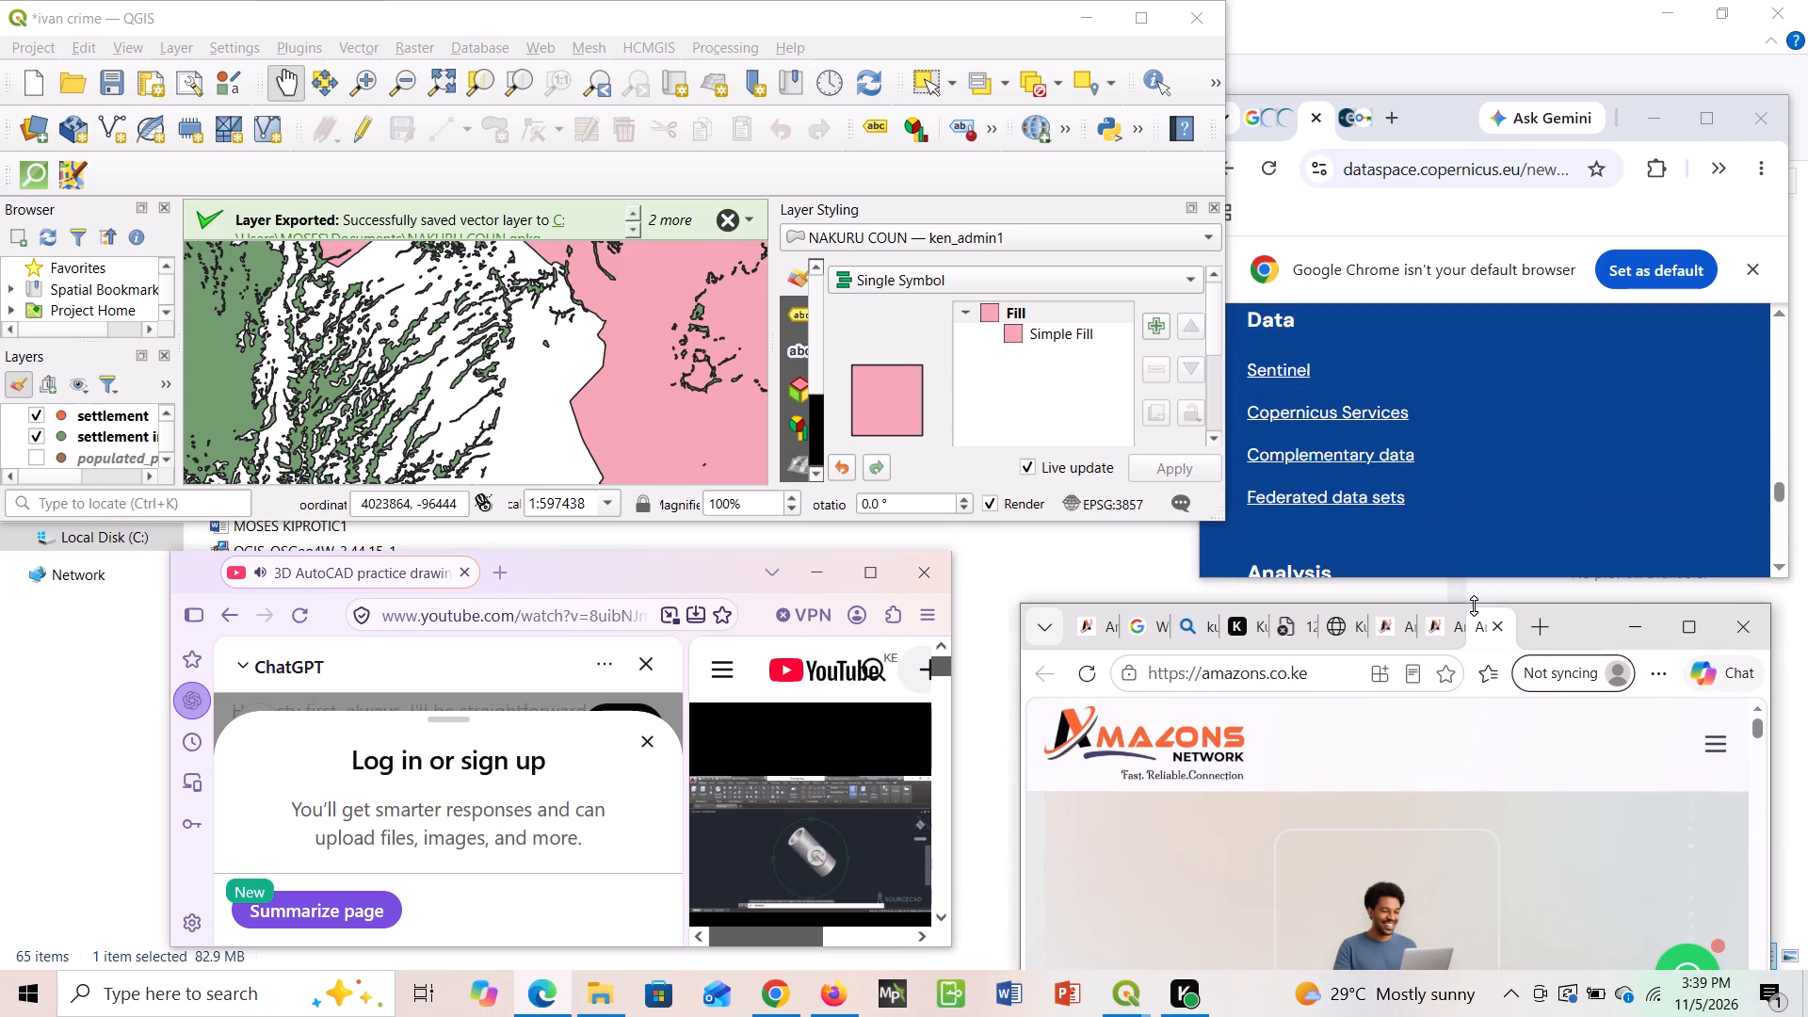
pyautogui.moveTo(1474, 605); pyautogui.dragTo(1475, 601)
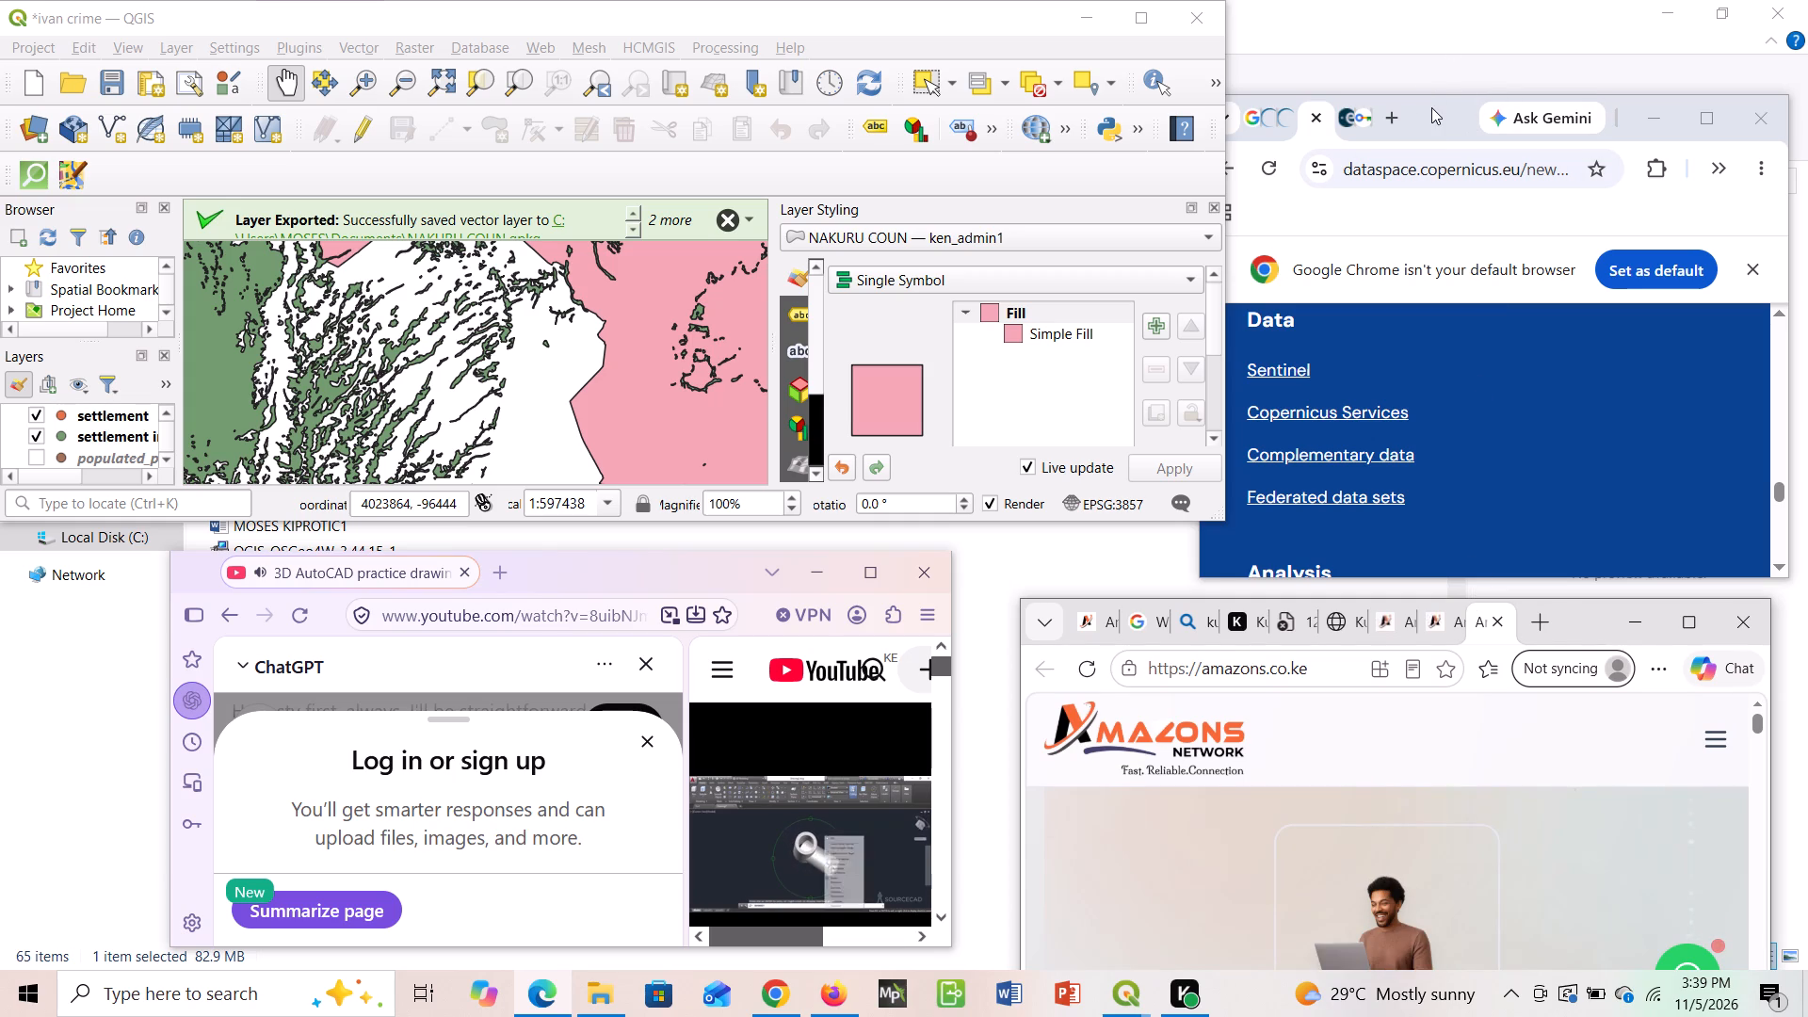
# Switch to the Chrome dataspace.copernicus.eu window and raise its upper edge to just below the top of the screen.
pyautogui.moveTo(1431, 96); pyautogui.dragTo(1427, 40)
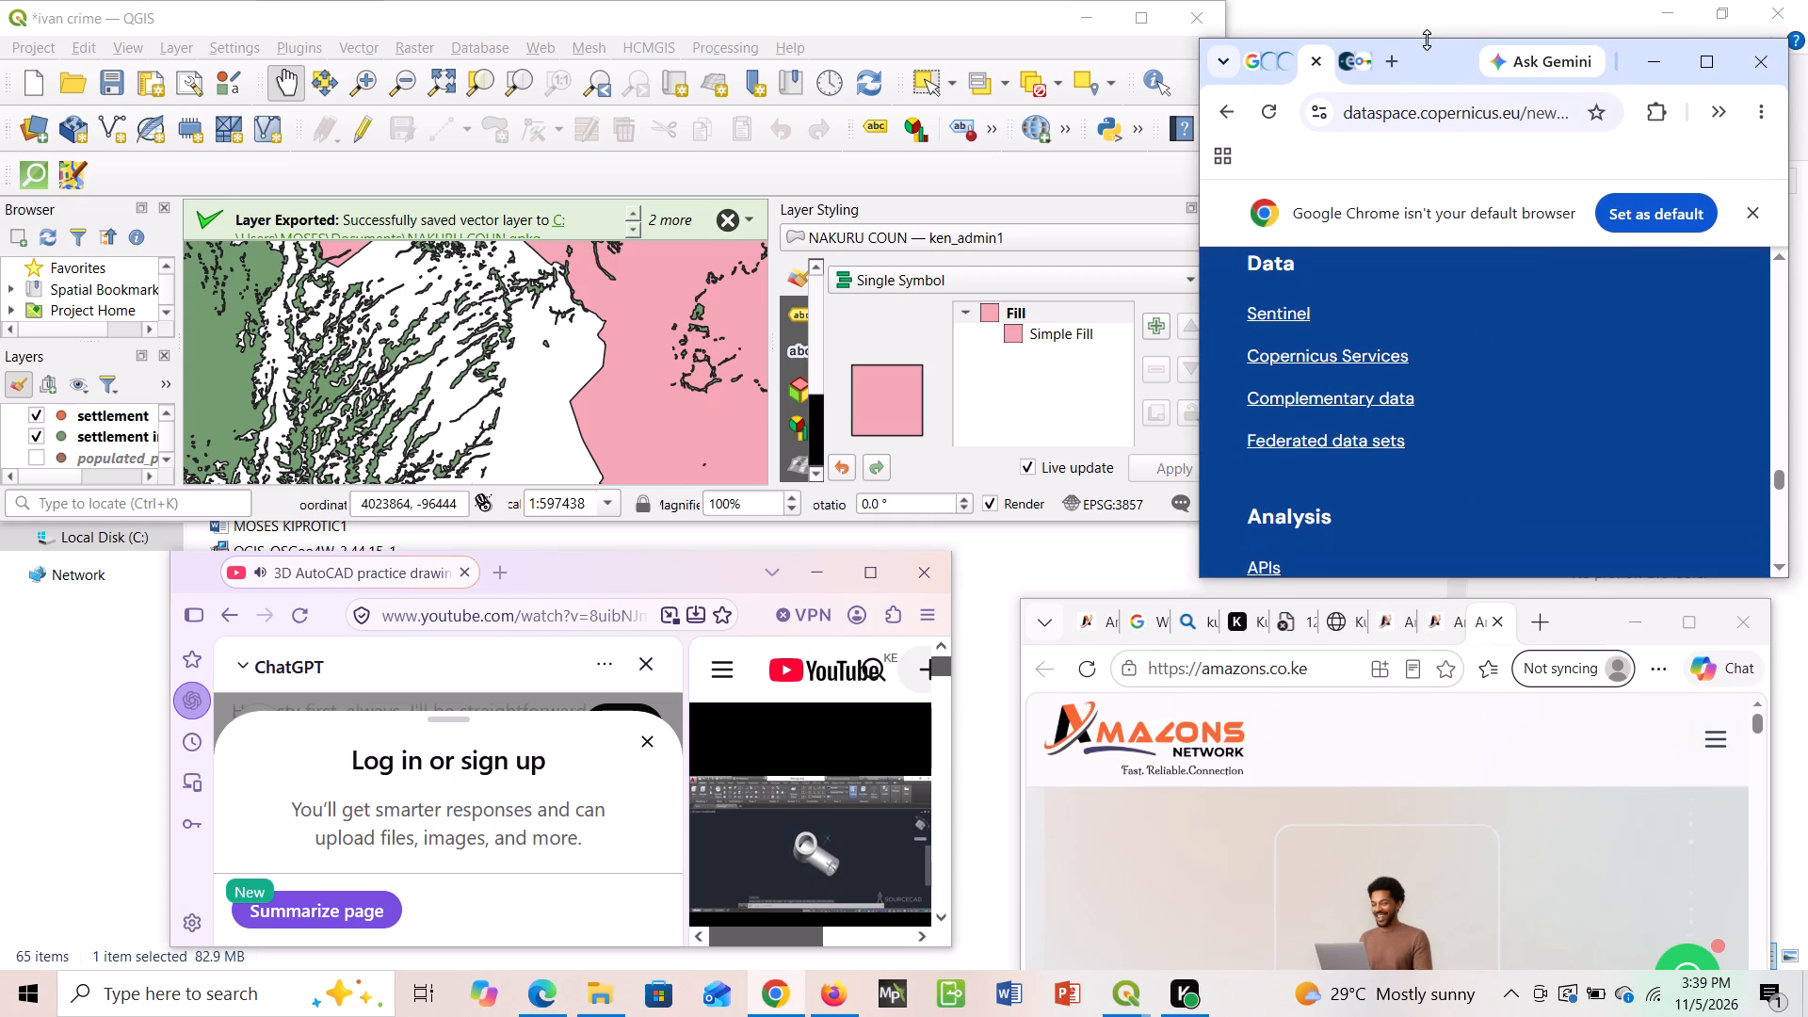
pyautogui.moveTo(1427, 40); pyautogui.dragTo(1426, 11)
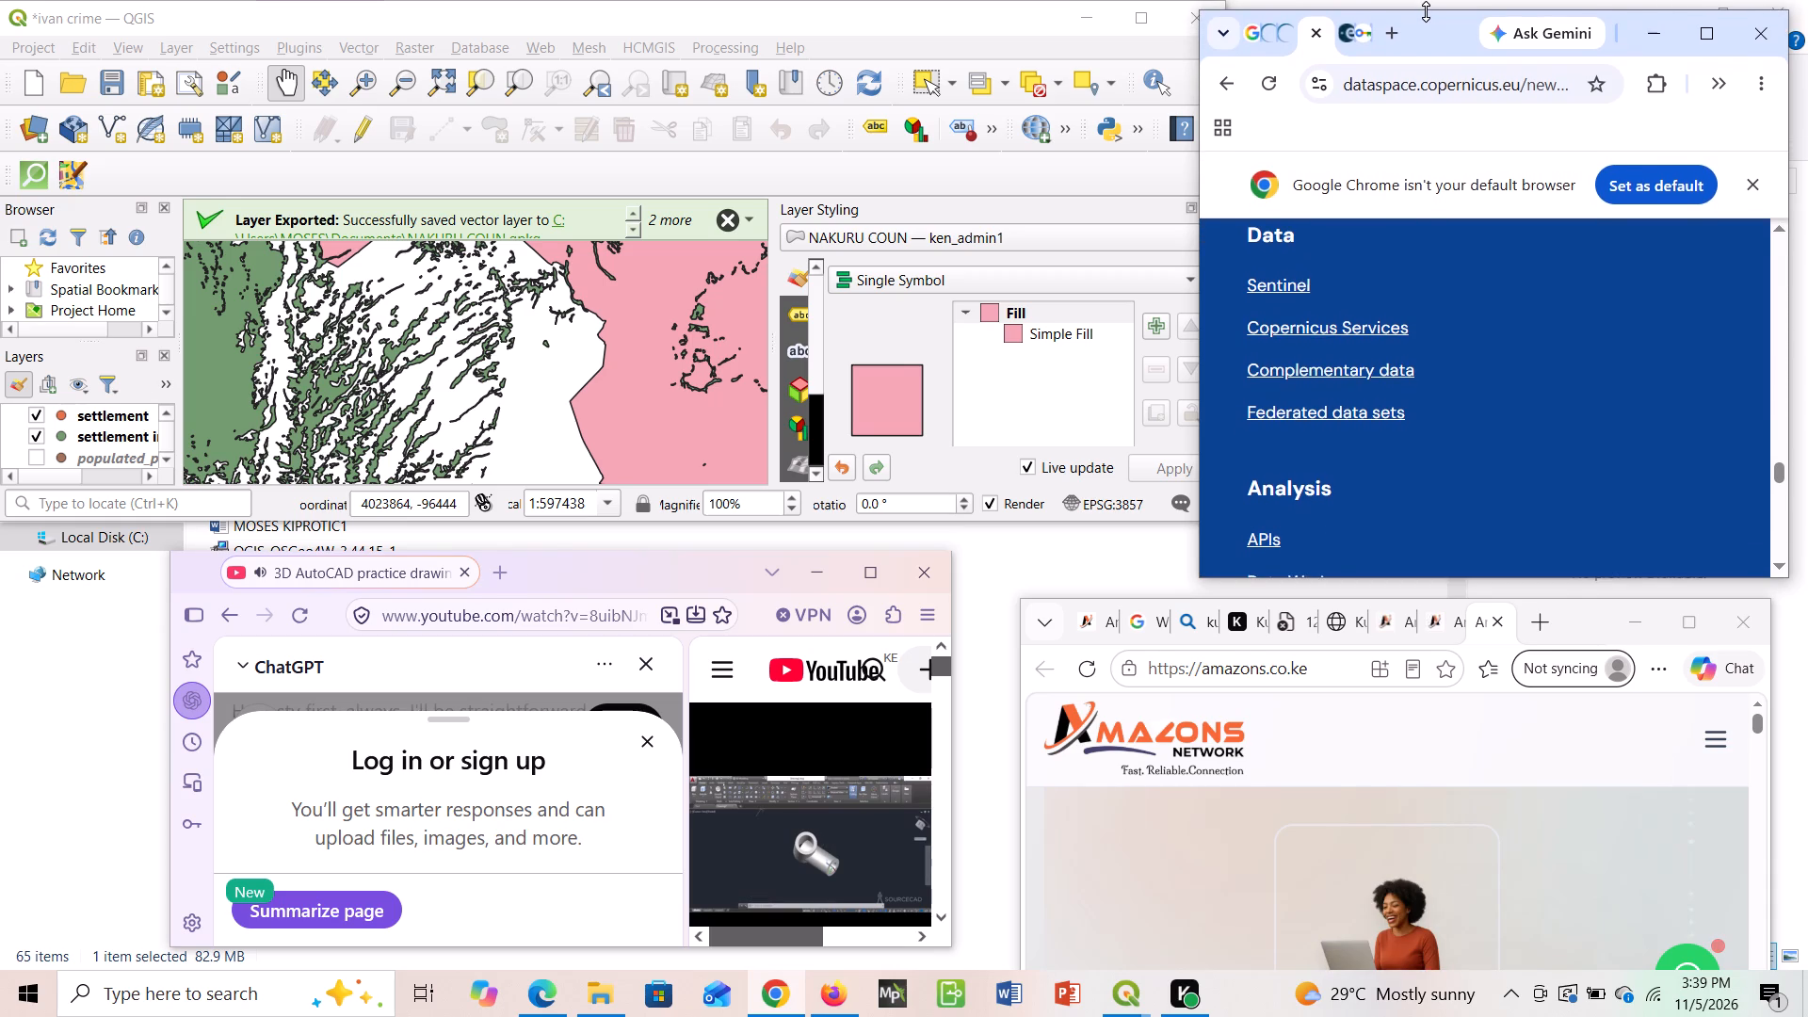
pyautogui.moveTo(1426, 11); pyautogui.dragTo(1426, 25)
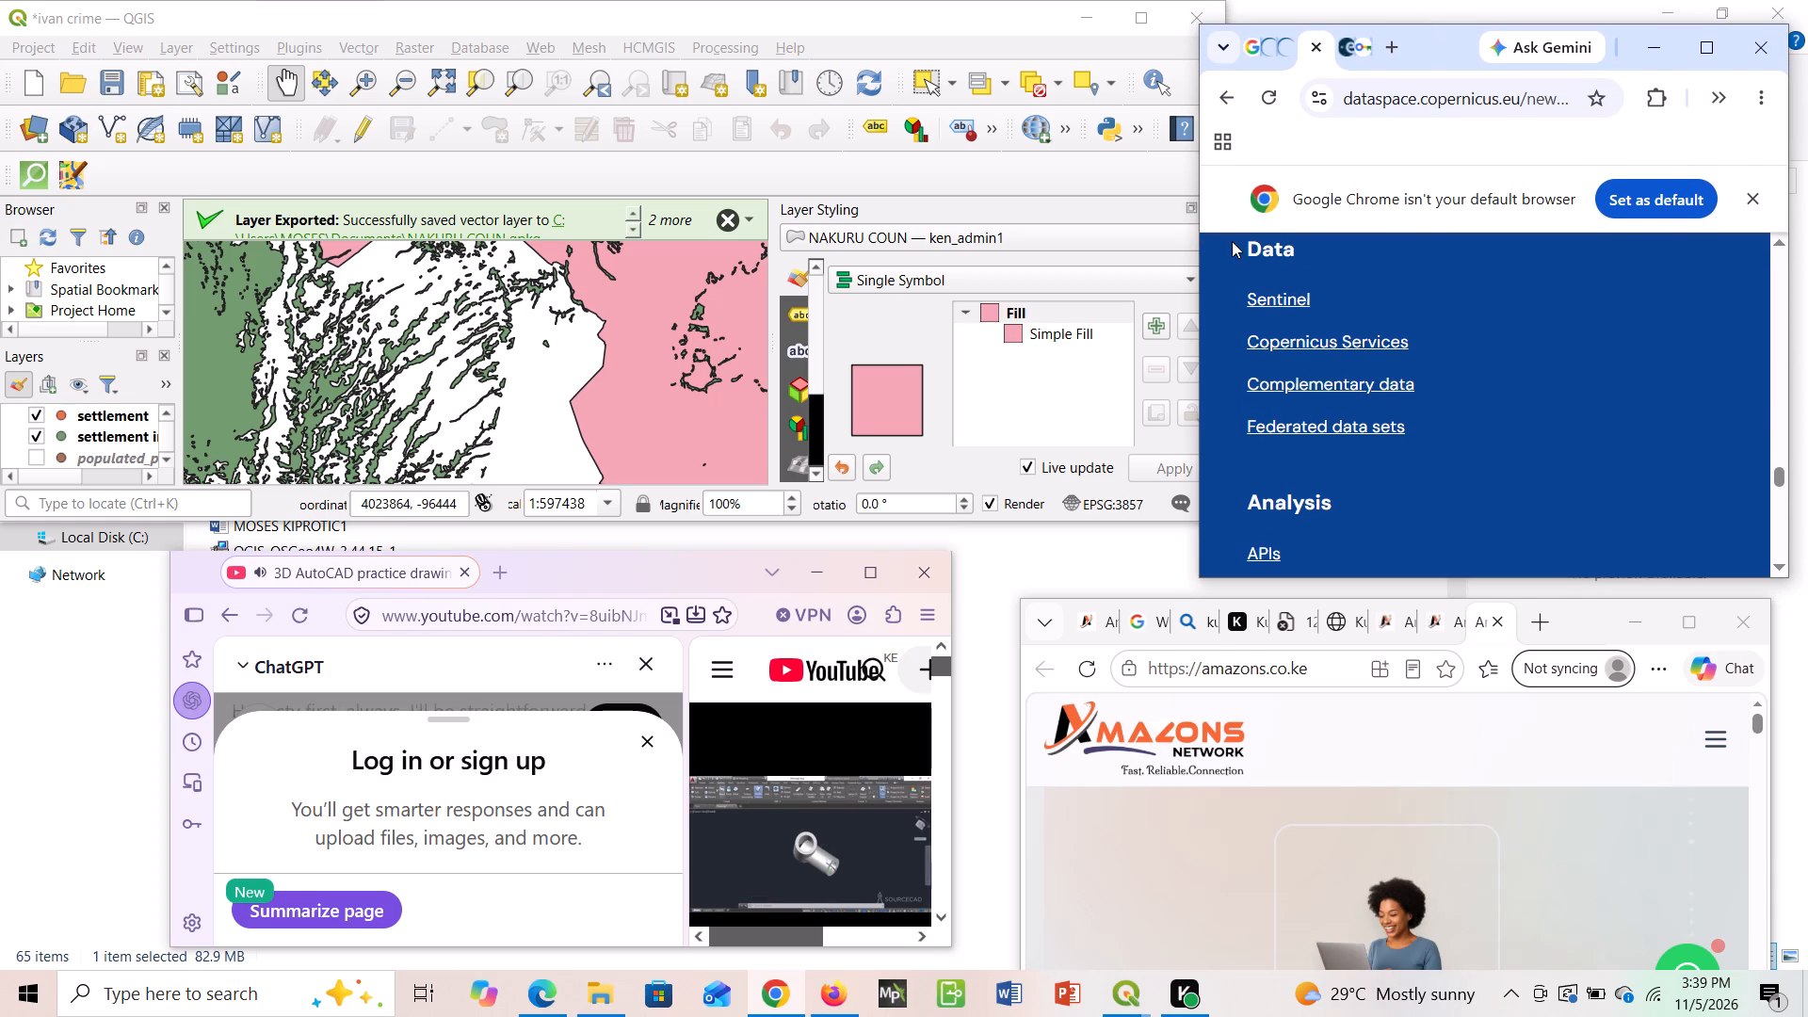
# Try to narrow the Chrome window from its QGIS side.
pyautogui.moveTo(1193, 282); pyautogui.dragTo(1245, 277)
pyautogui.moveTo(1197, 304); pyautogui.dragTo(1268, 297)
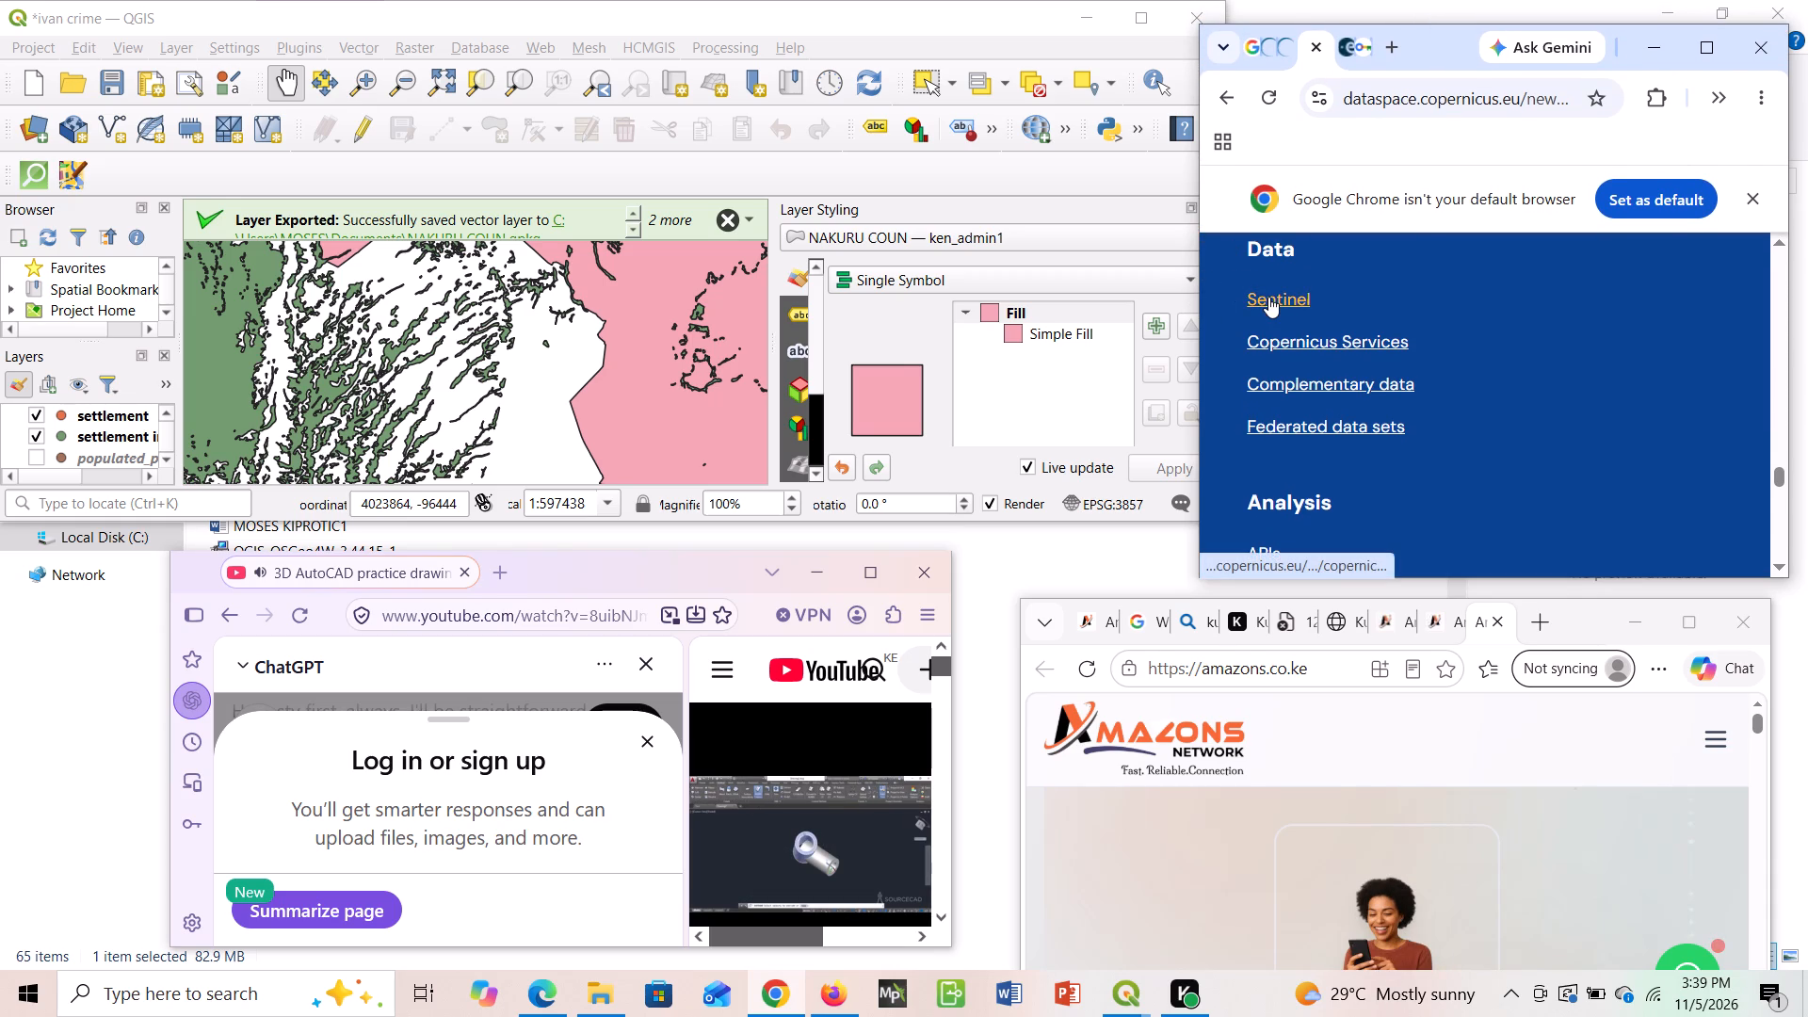
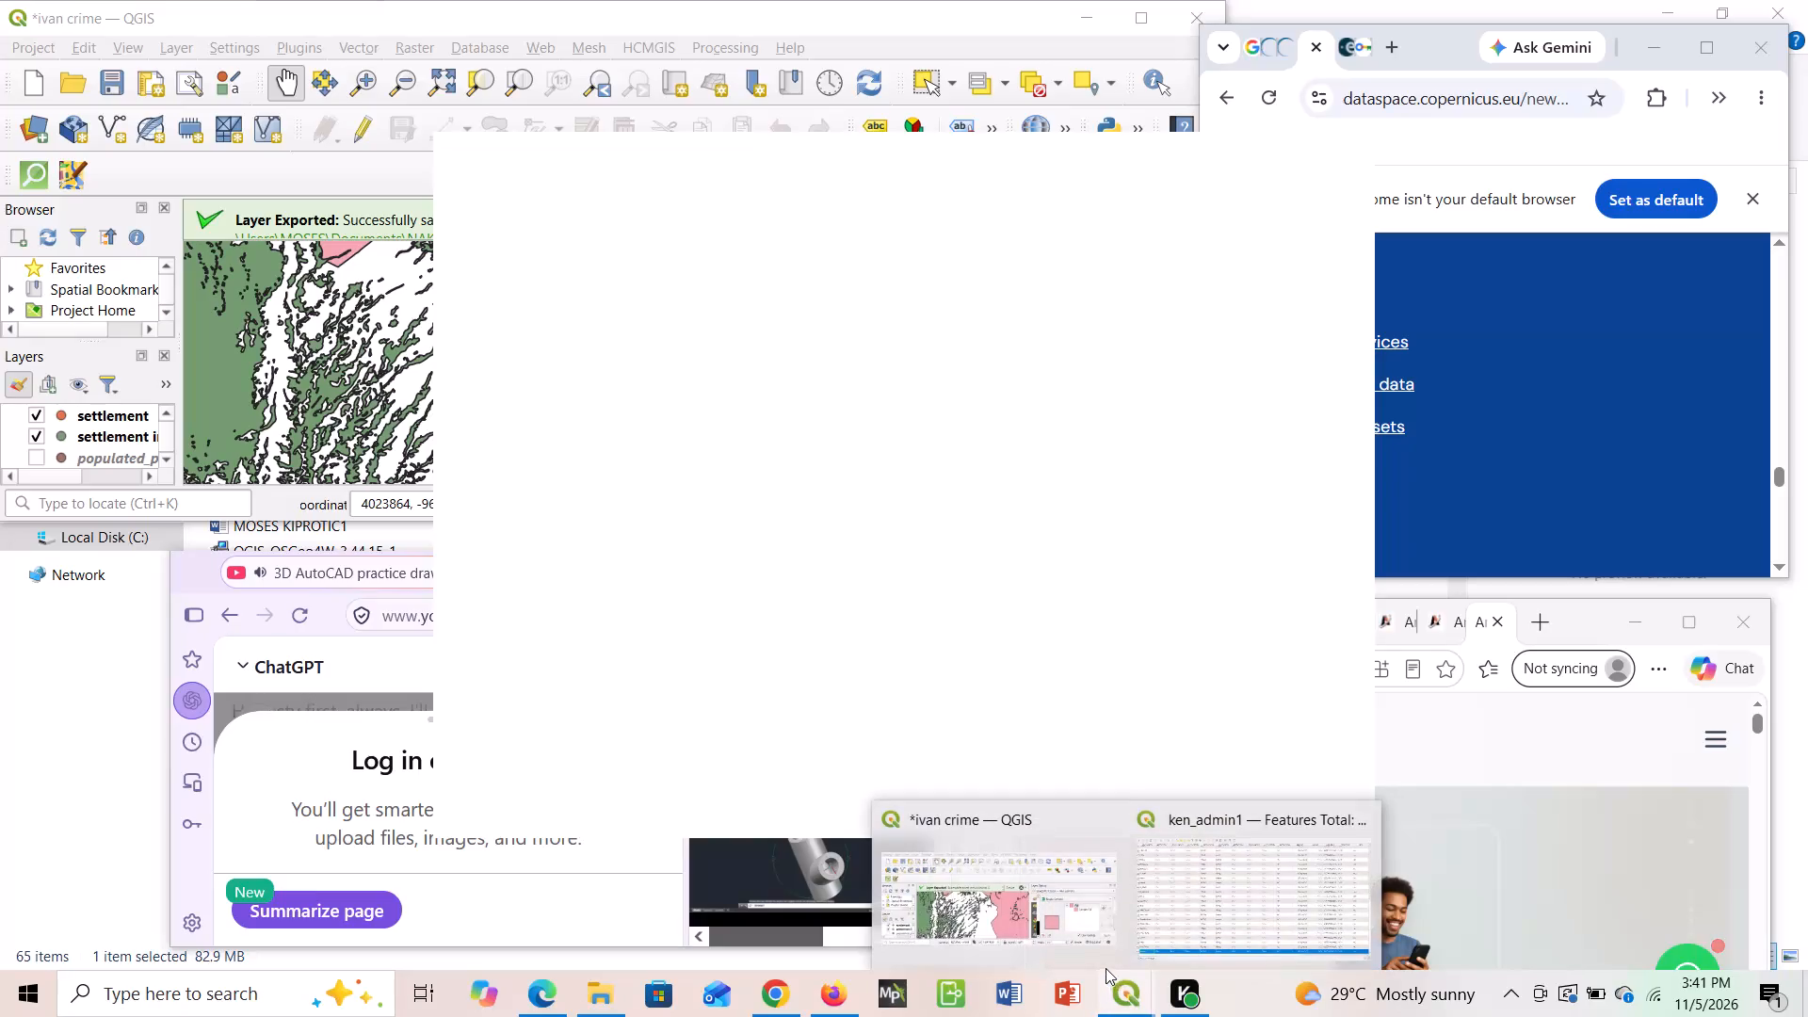
# Bring the ivan crime QGIS project window to the front.
pyautogui.click(1059, 922)
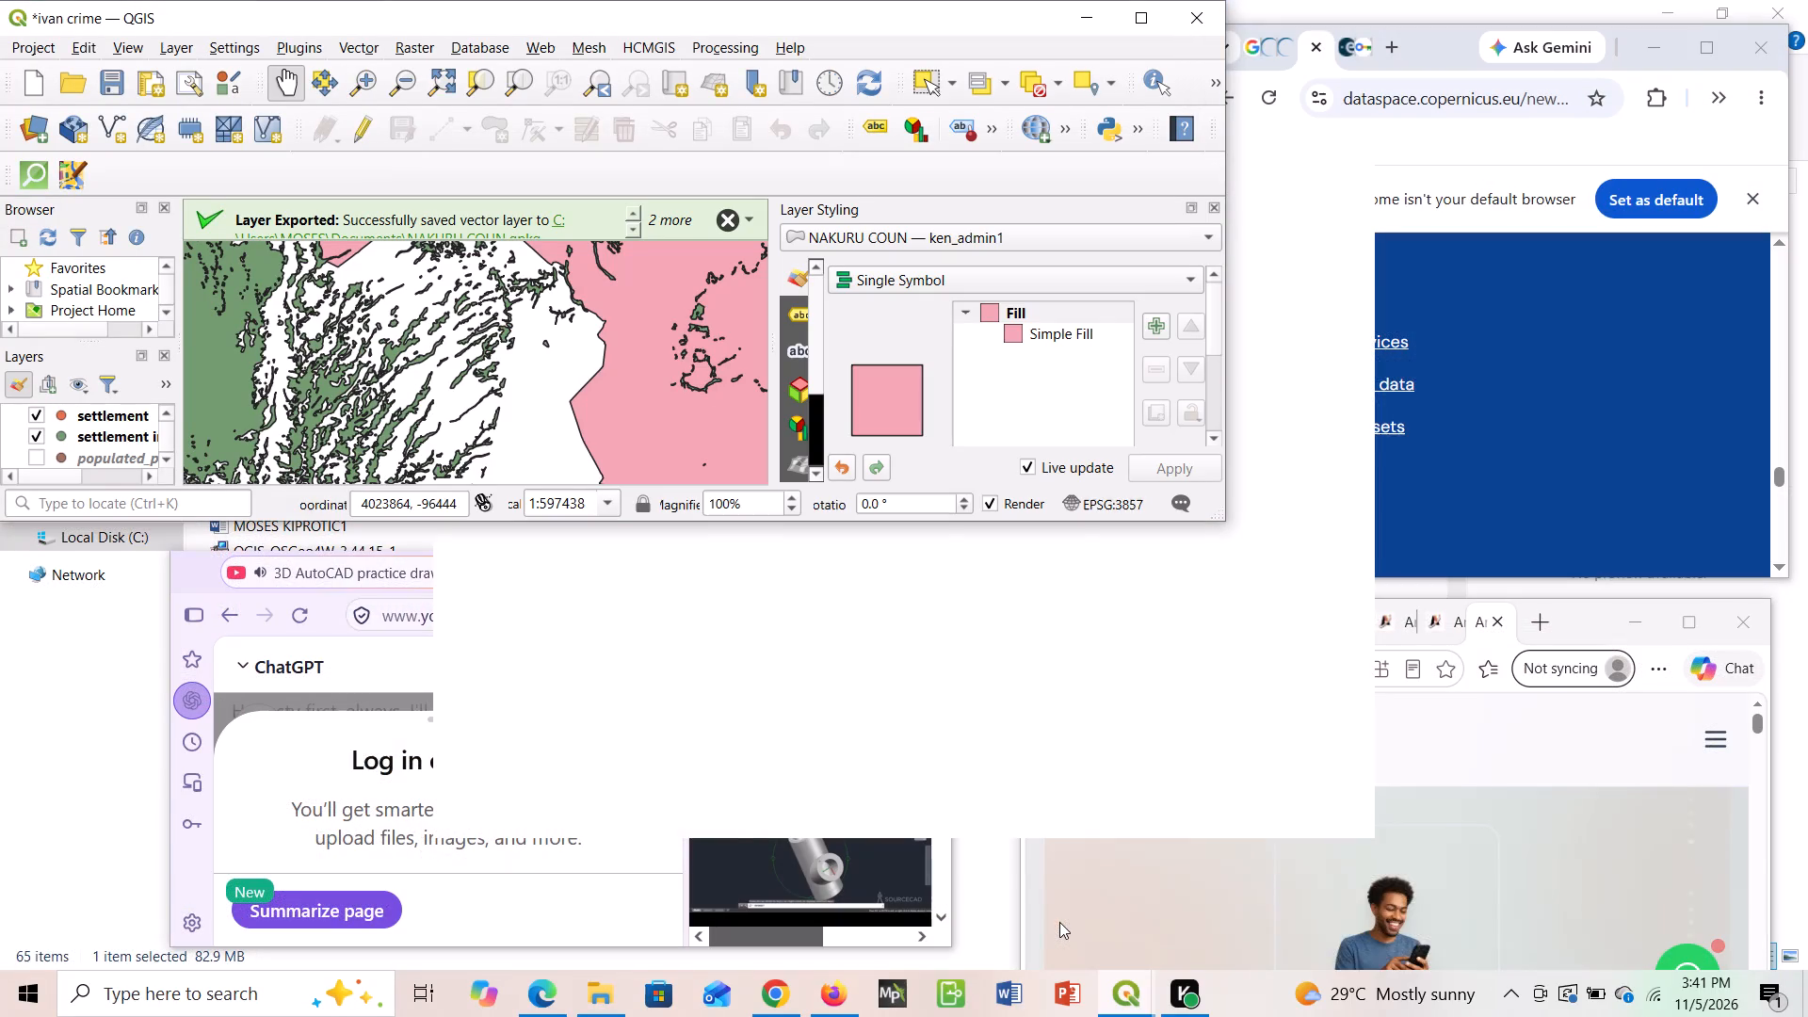
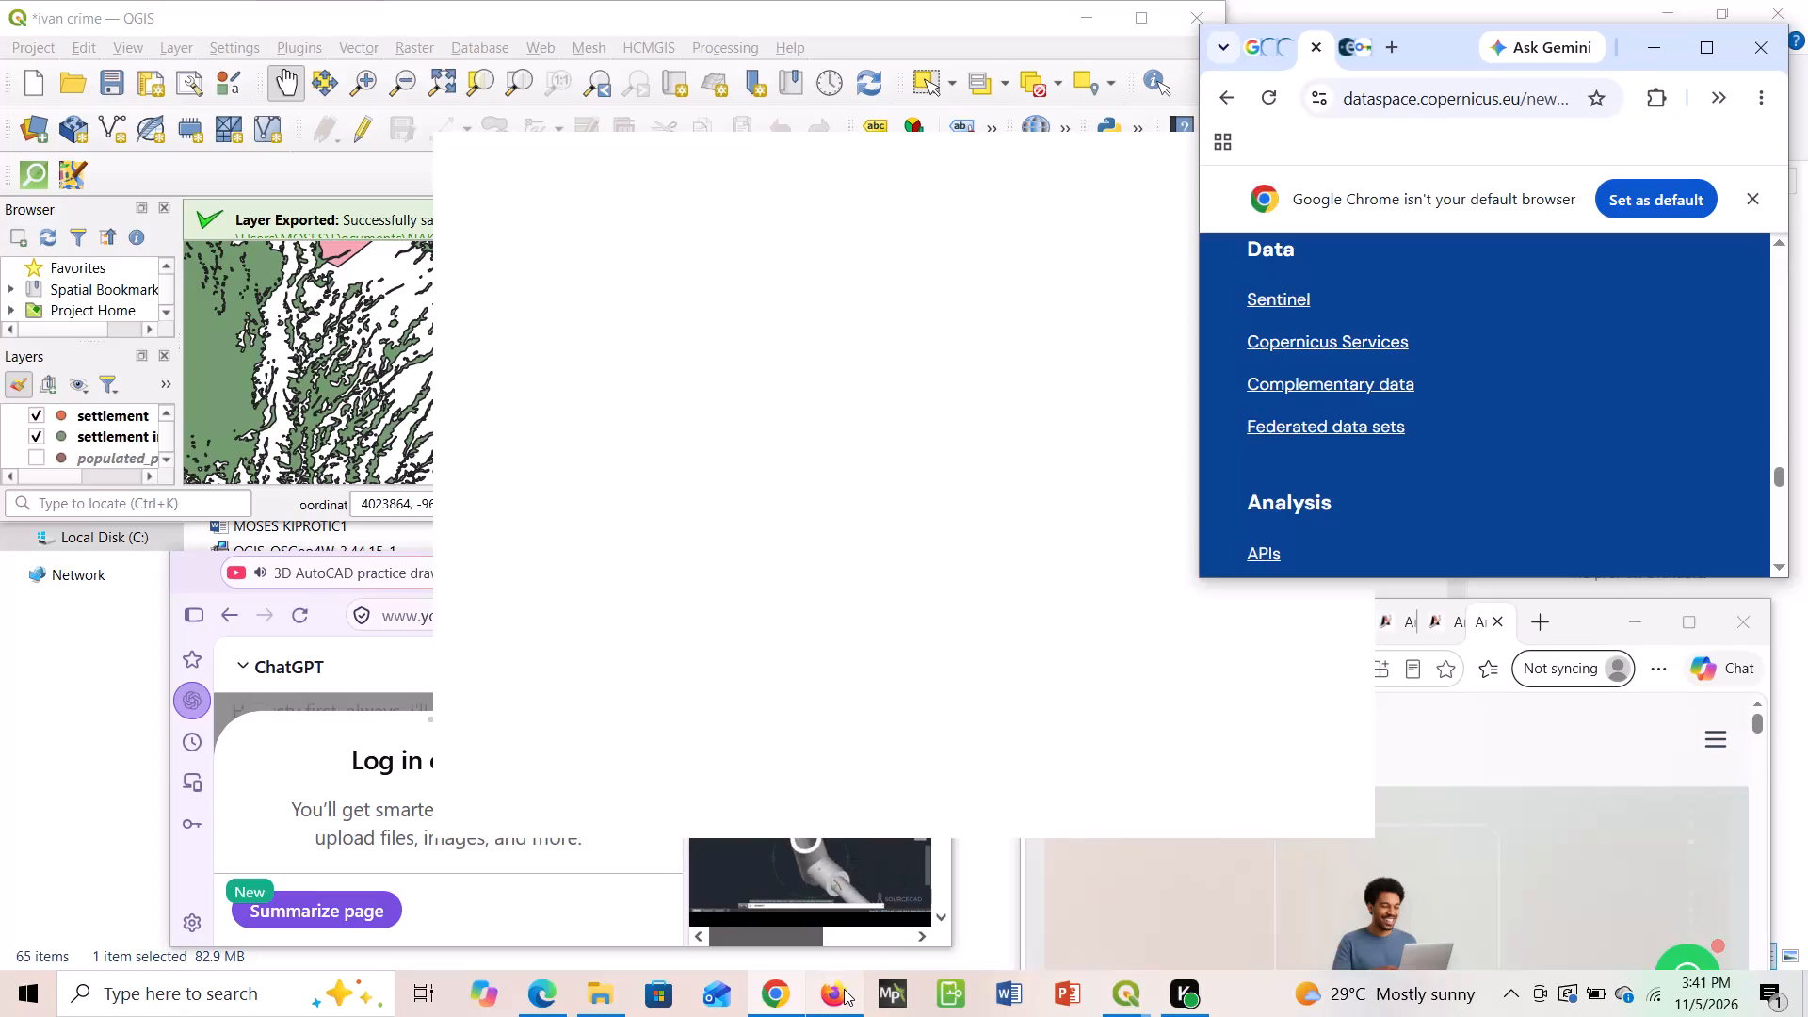
# Bring the Firefox, Edge and ivan crime QGIS windows to the front so they show alongside the Chrome window.
pyautogui.click(844, 990)
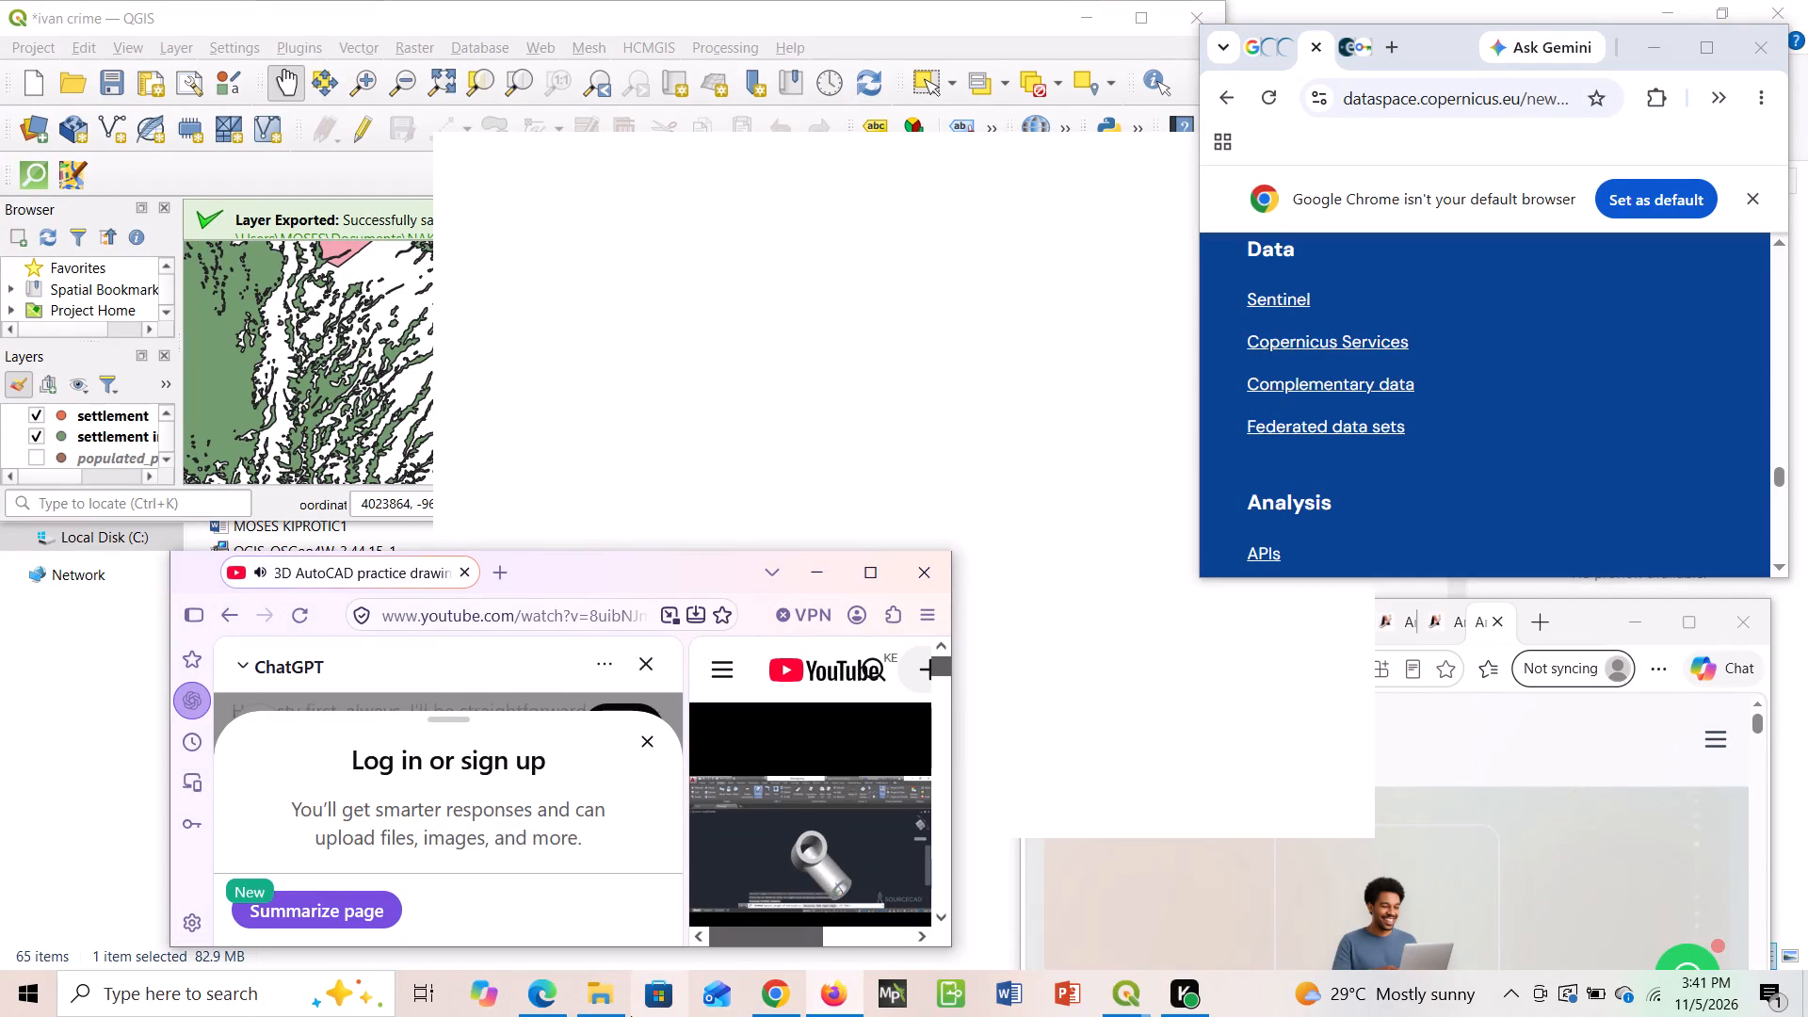
pyautogui.click(535, 986)
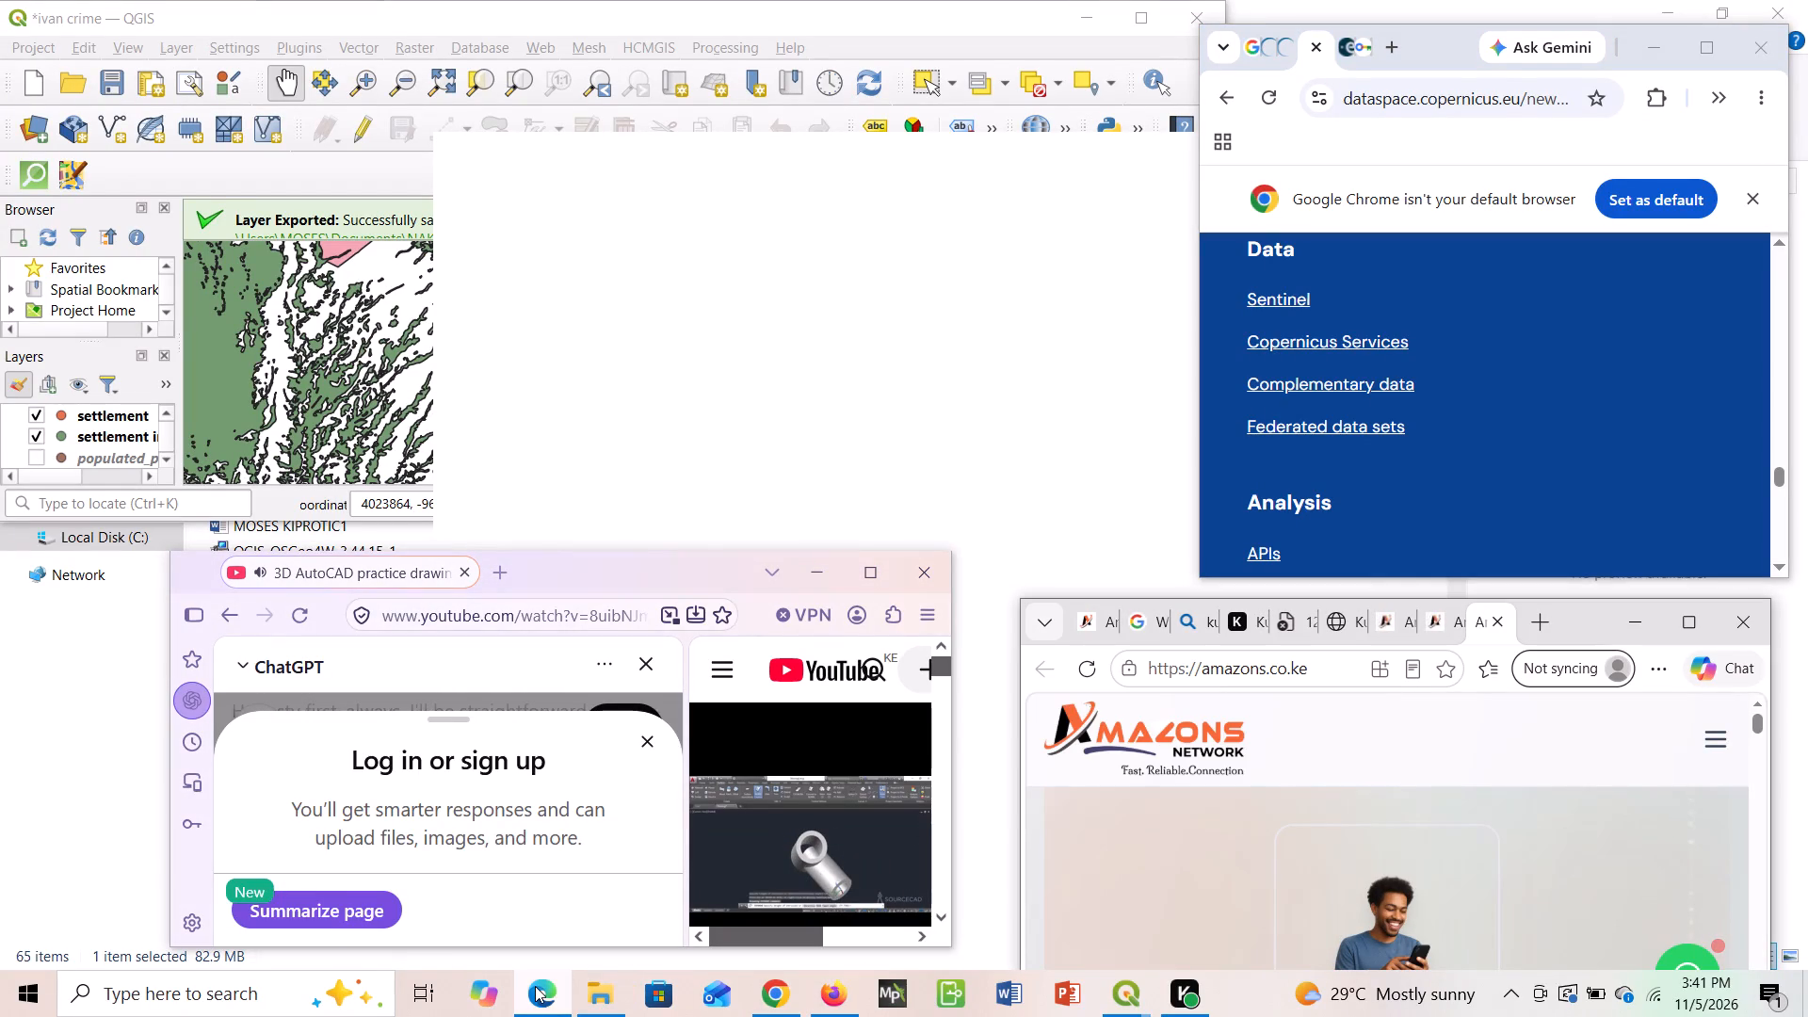
pyautogui.click(1129, 1001)
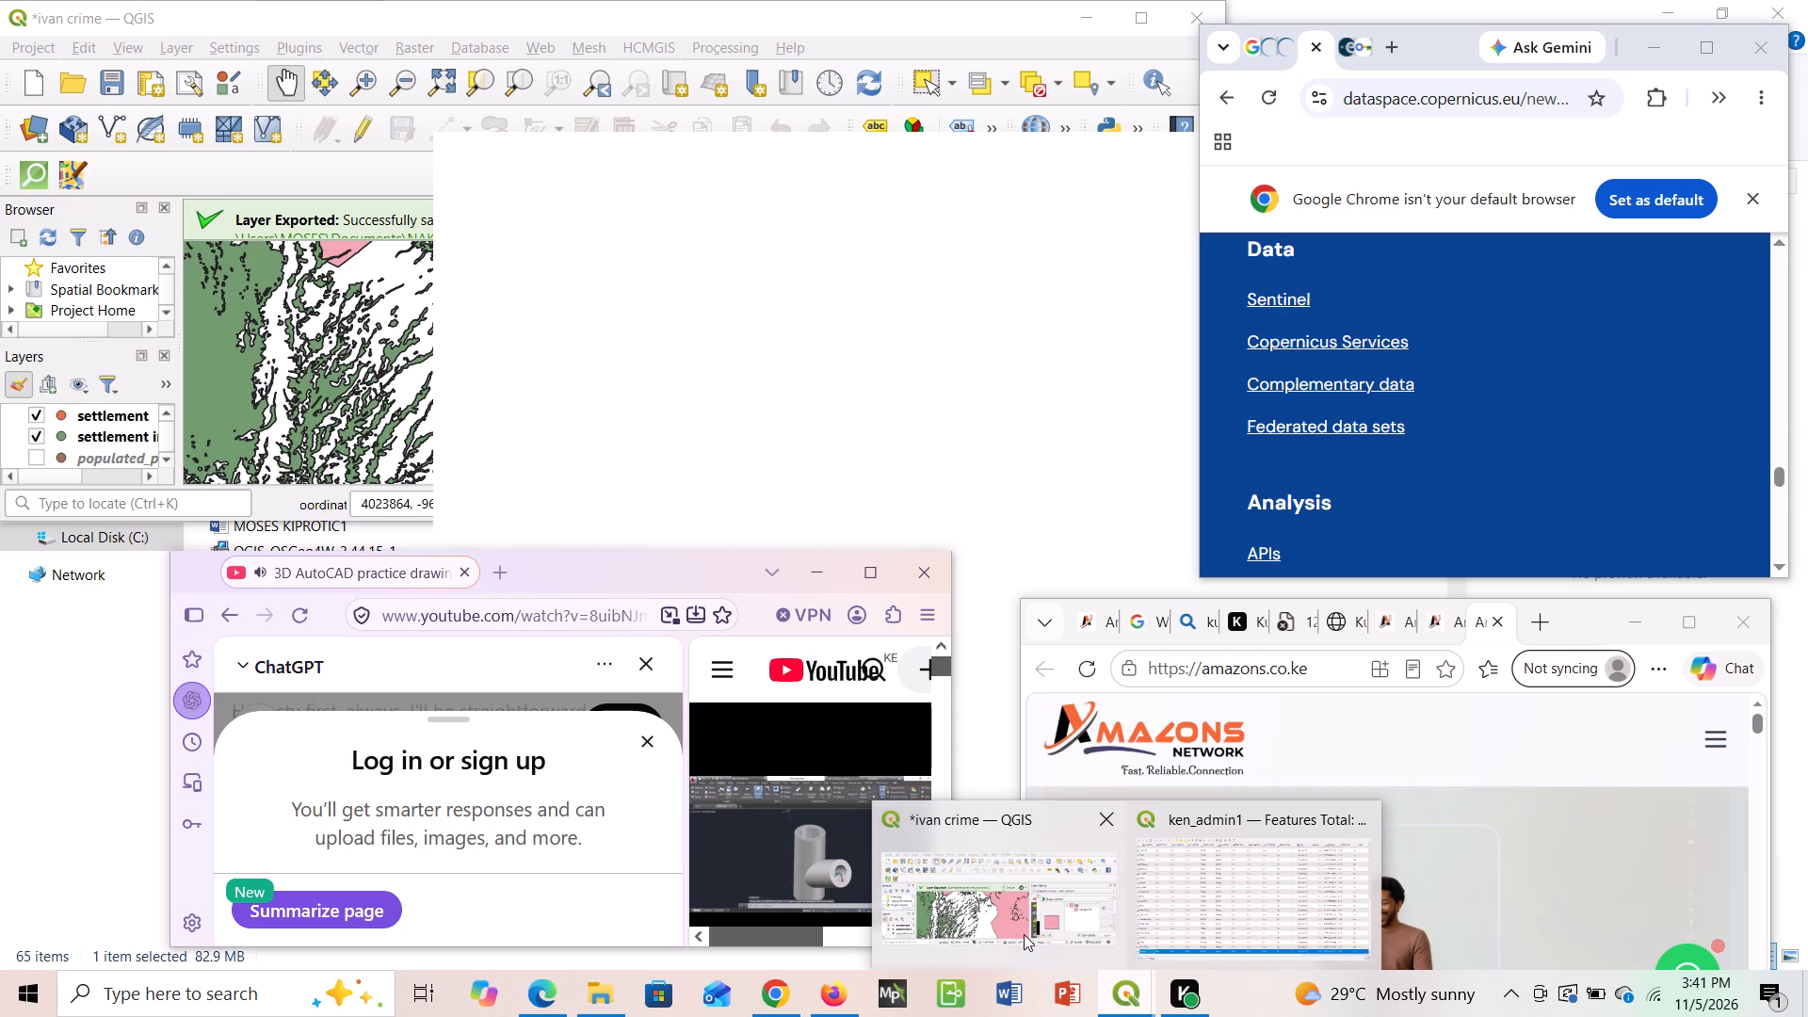
pyautogui.click(1018, 919)
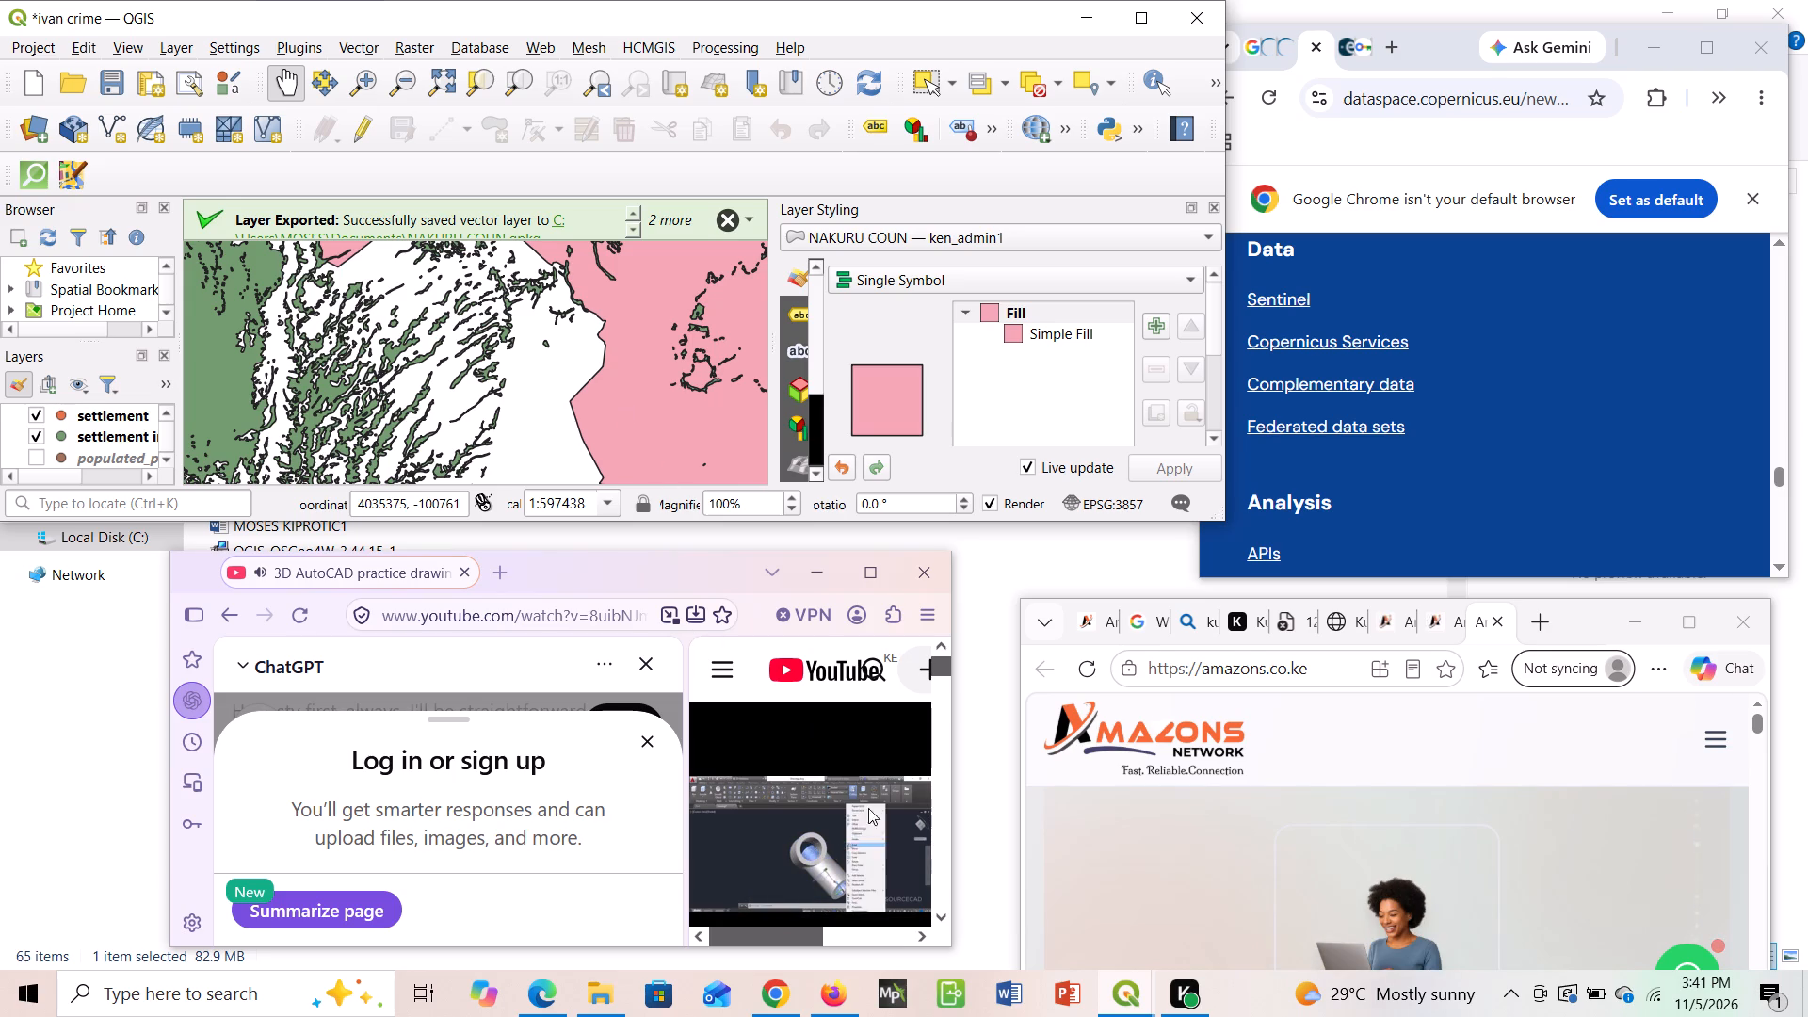
pyautogui.click(822, 810)
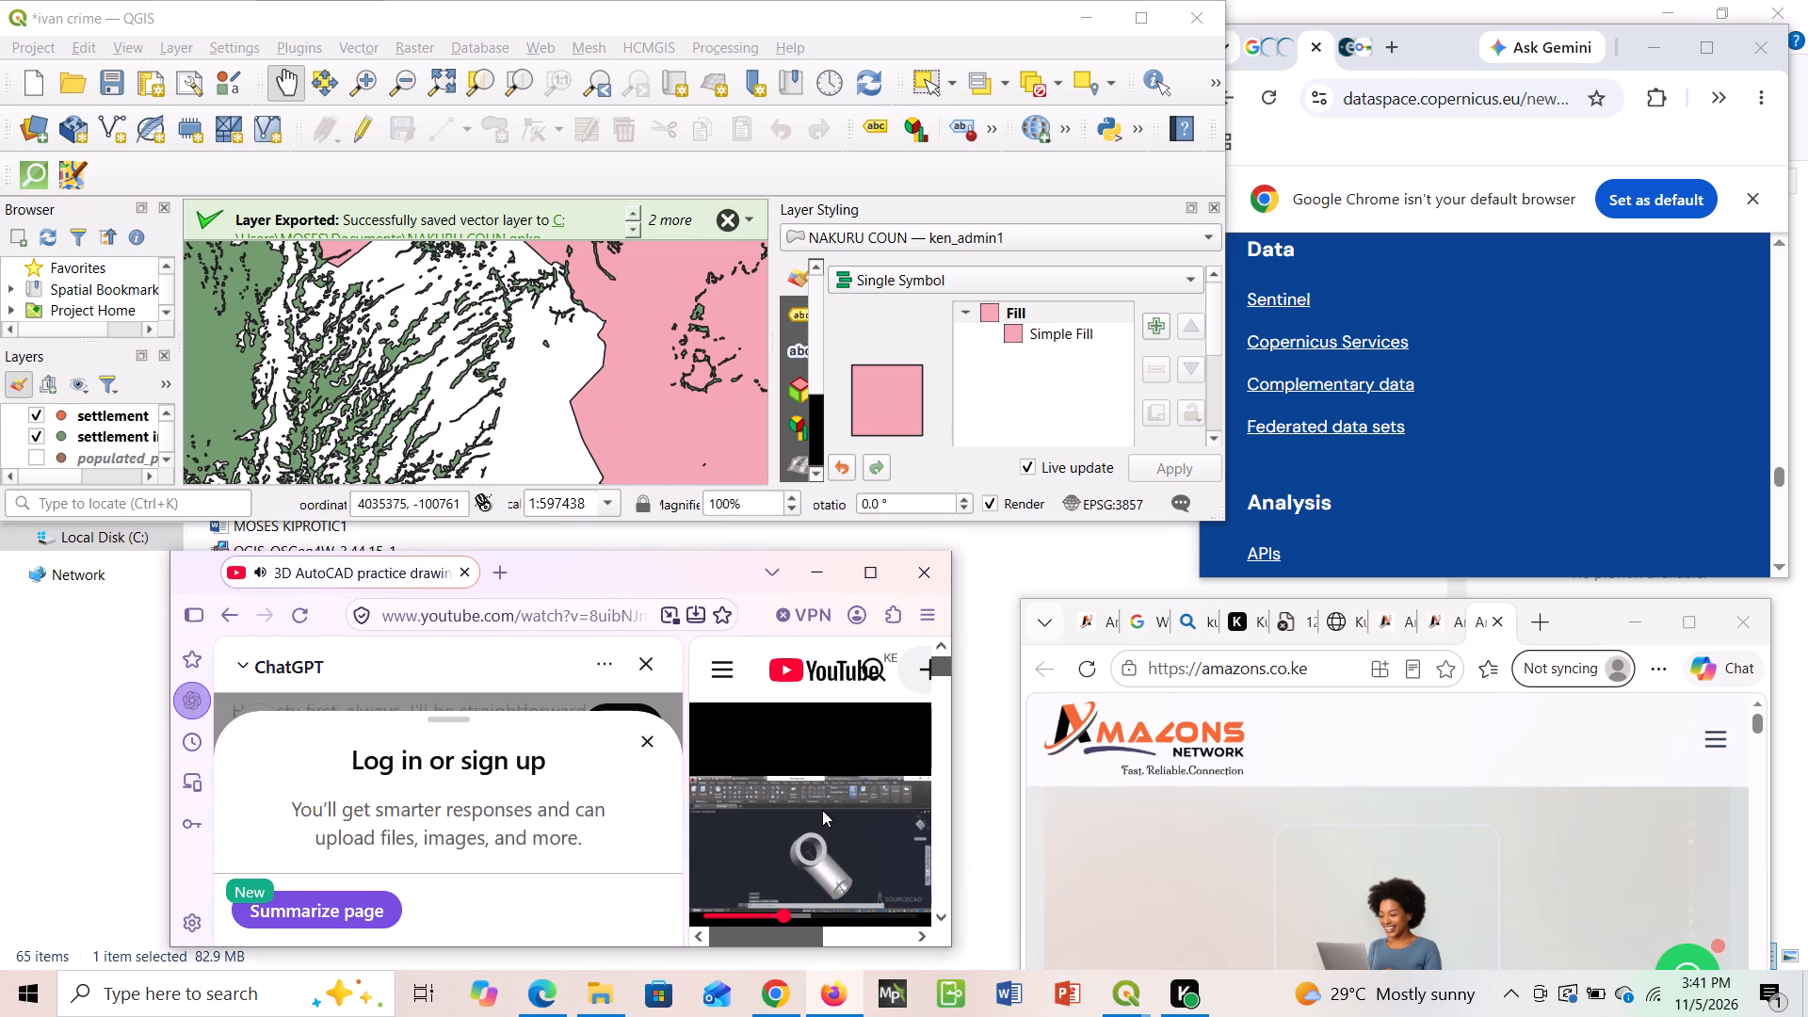
pyautogui.click(822, 810)
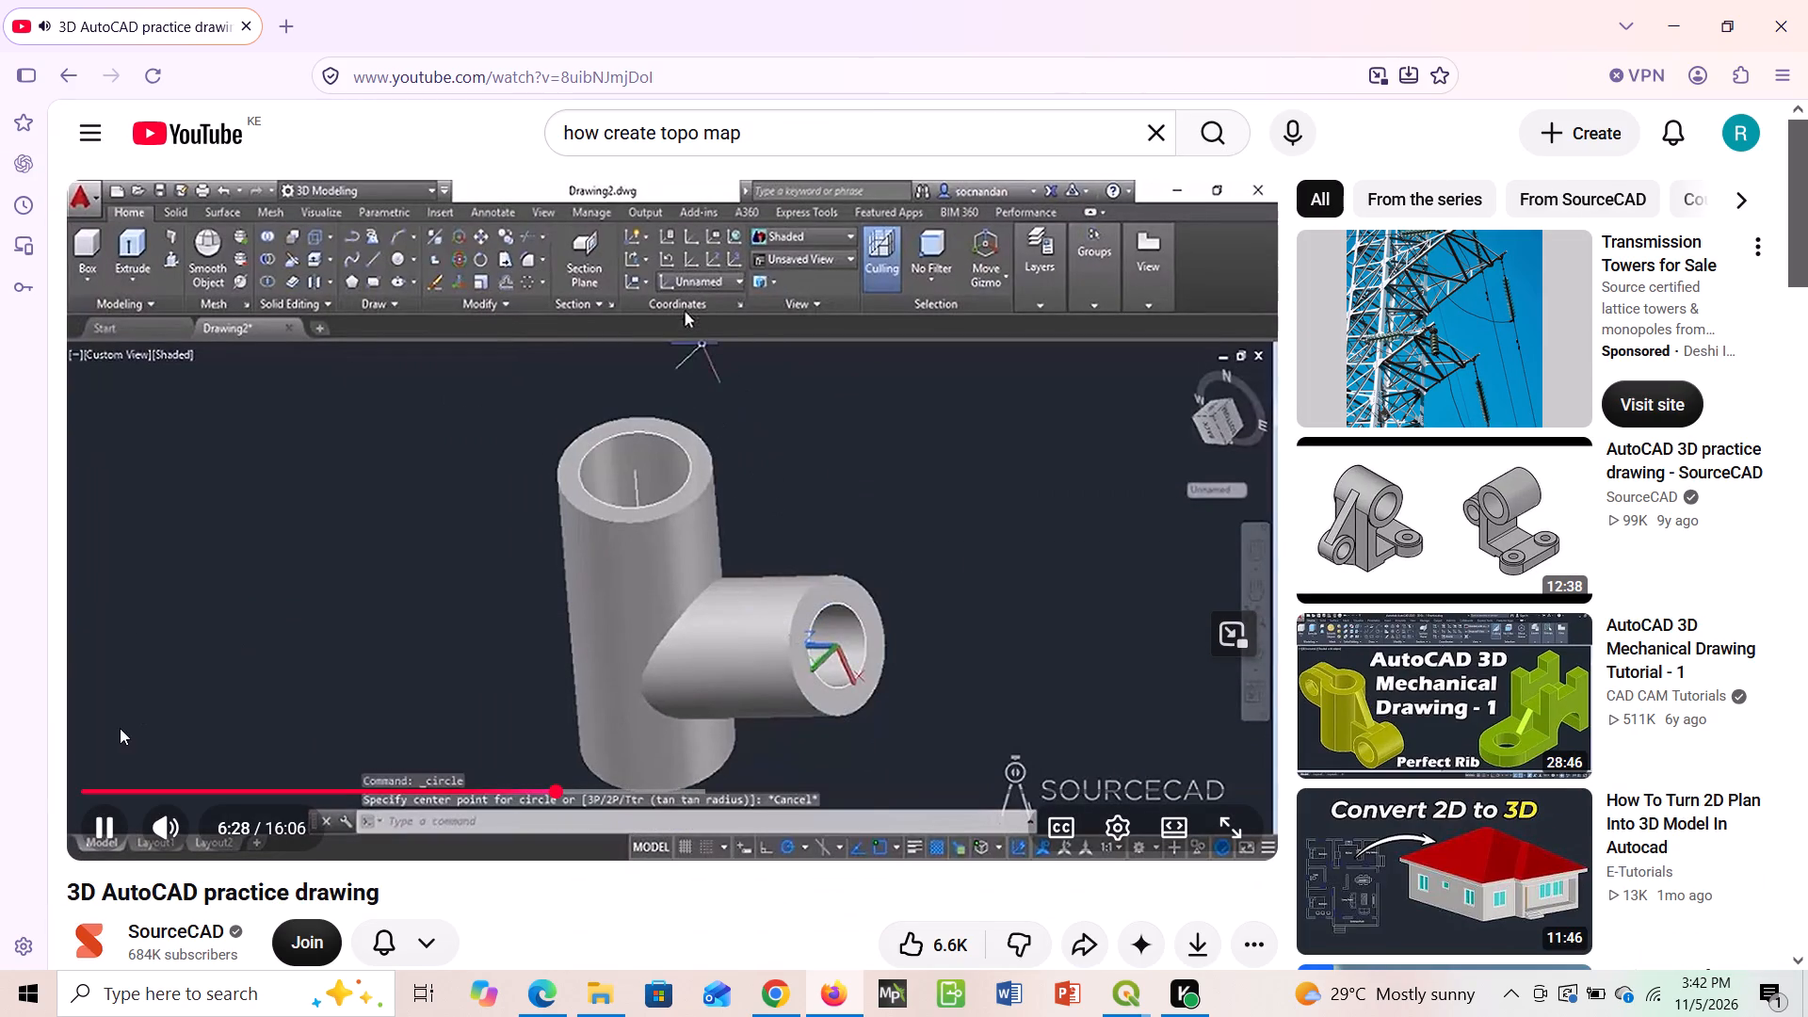
# Rewind the 3D AutoCAD practice drawing video to about 0:04.
pyautogui.click(87, 791)
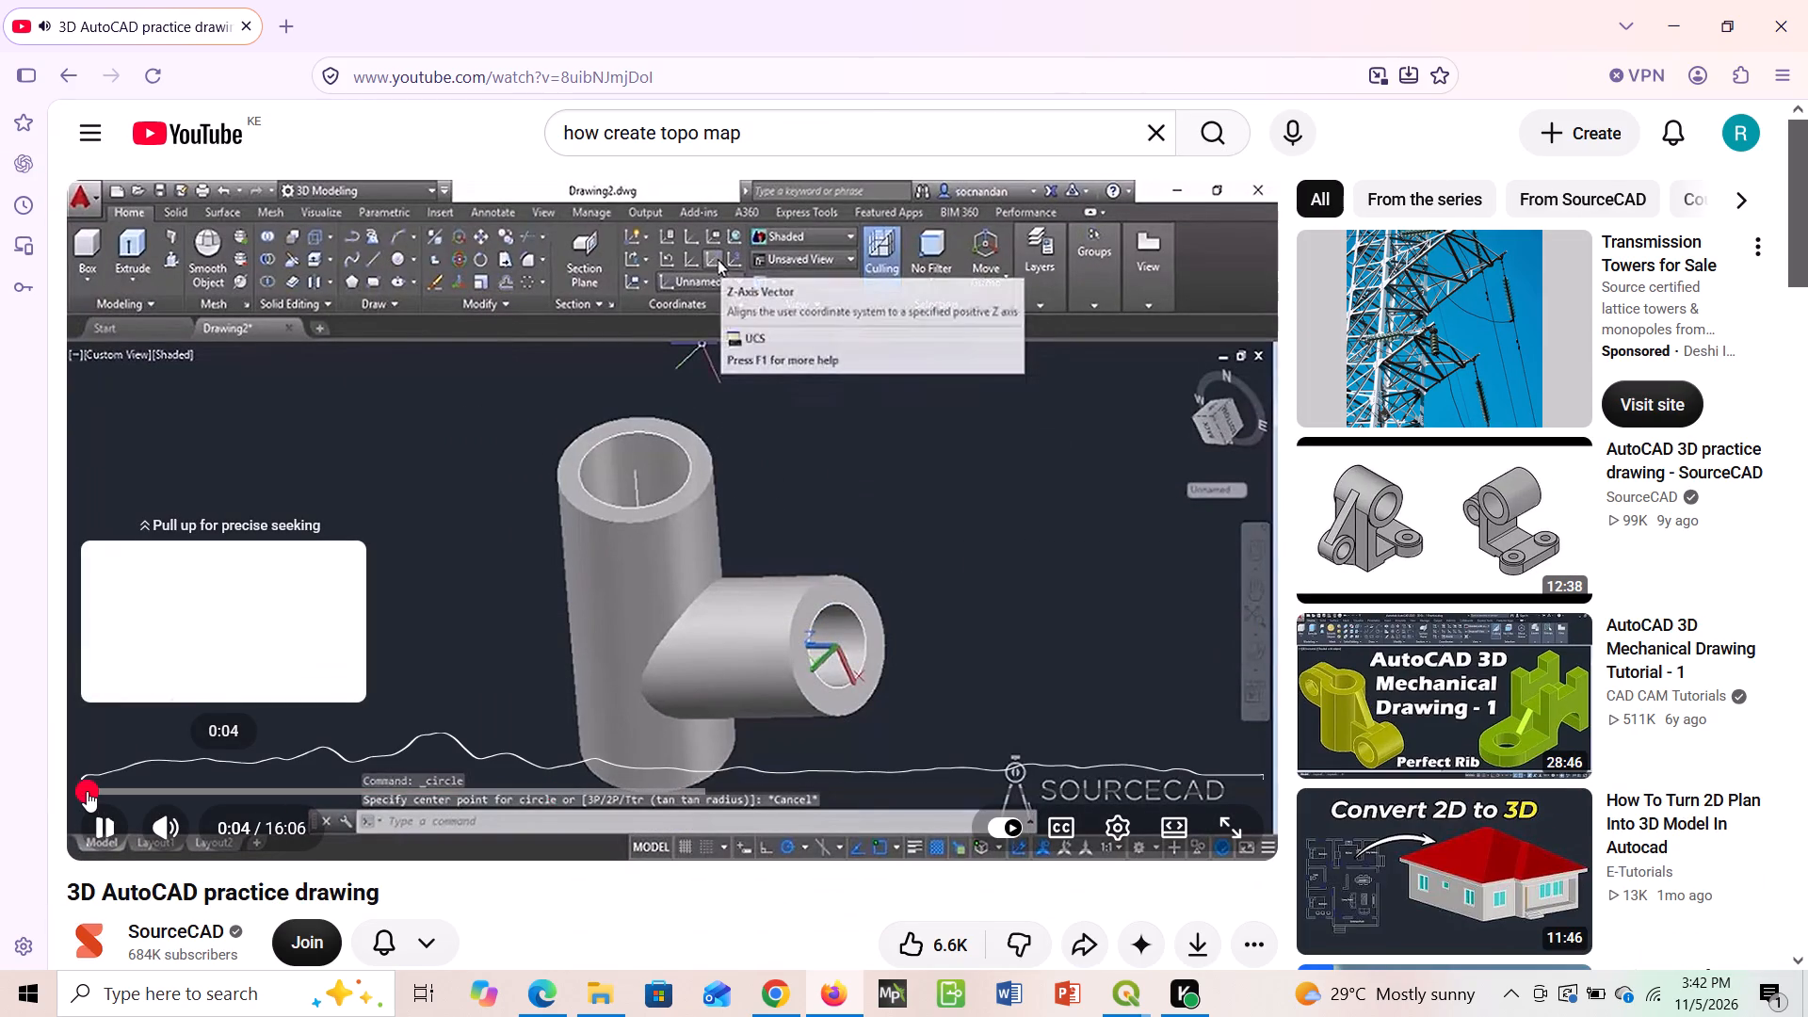
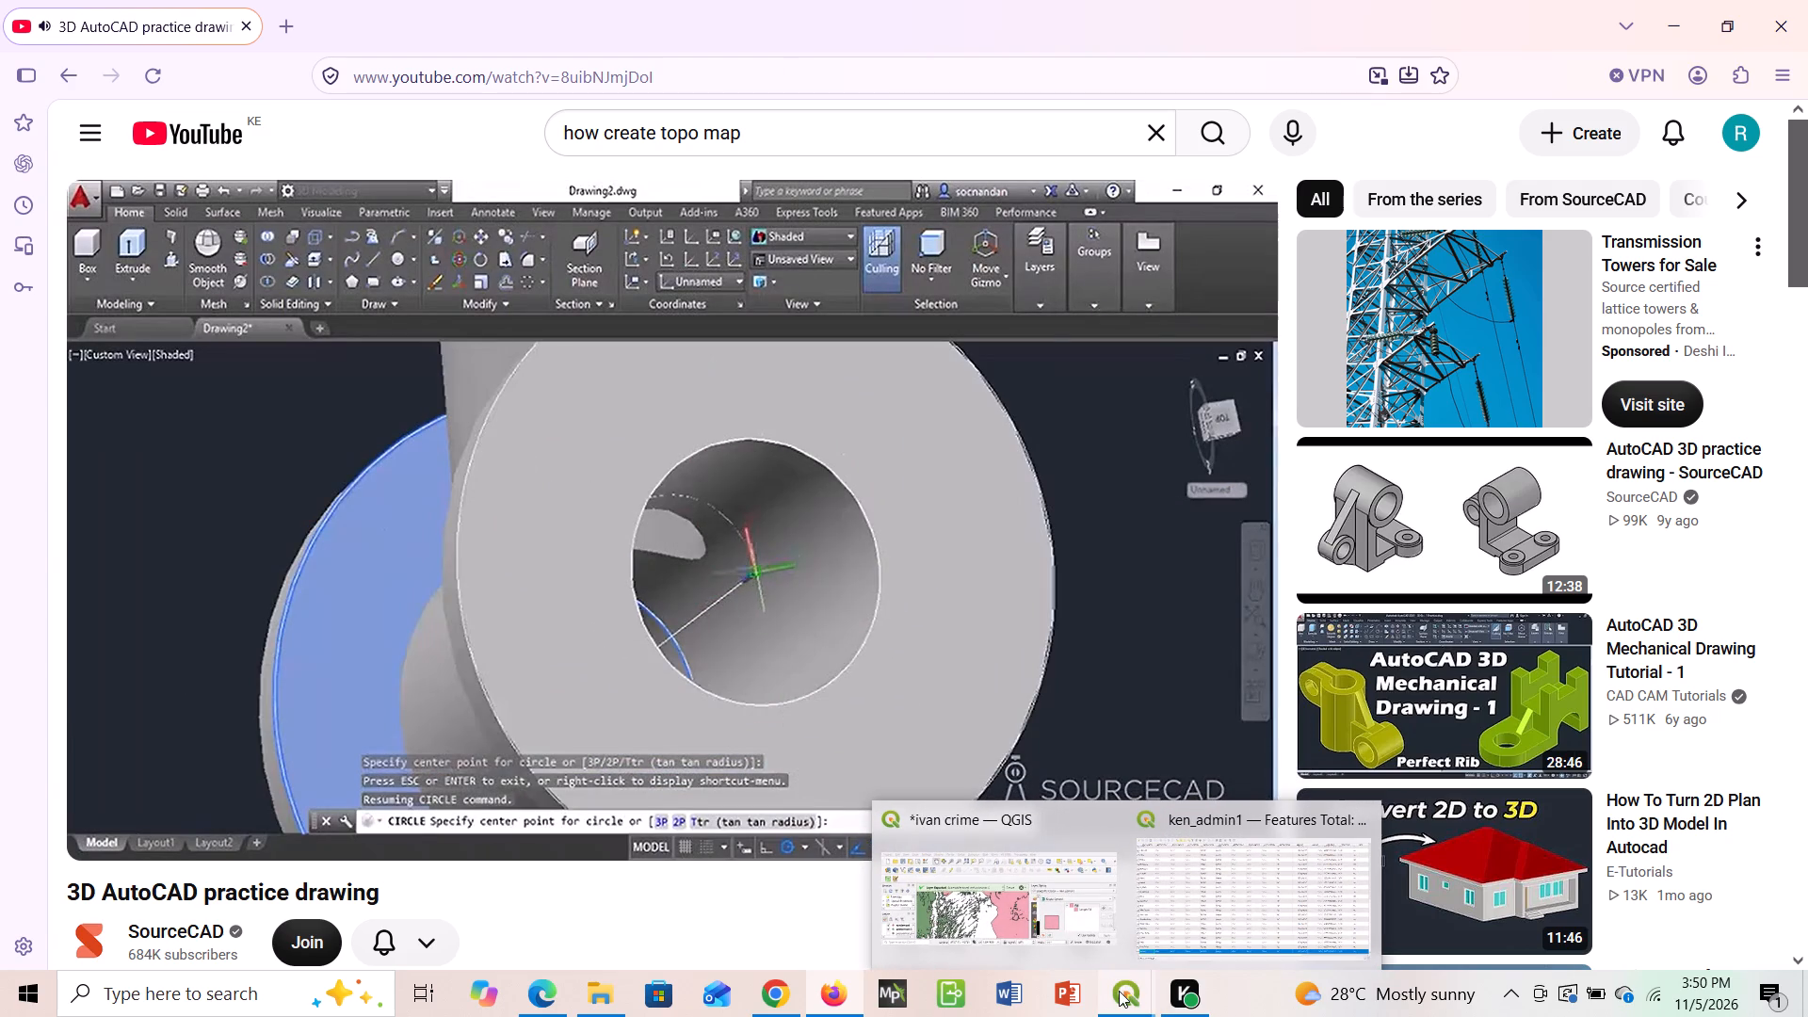
# Bring the ivan crime QGIS window and the Edge window with the amazons.co.ke page in front of the maximized Firefox.
pyautogui.click(1119, 991)
pyautogui.click(1119, 991)
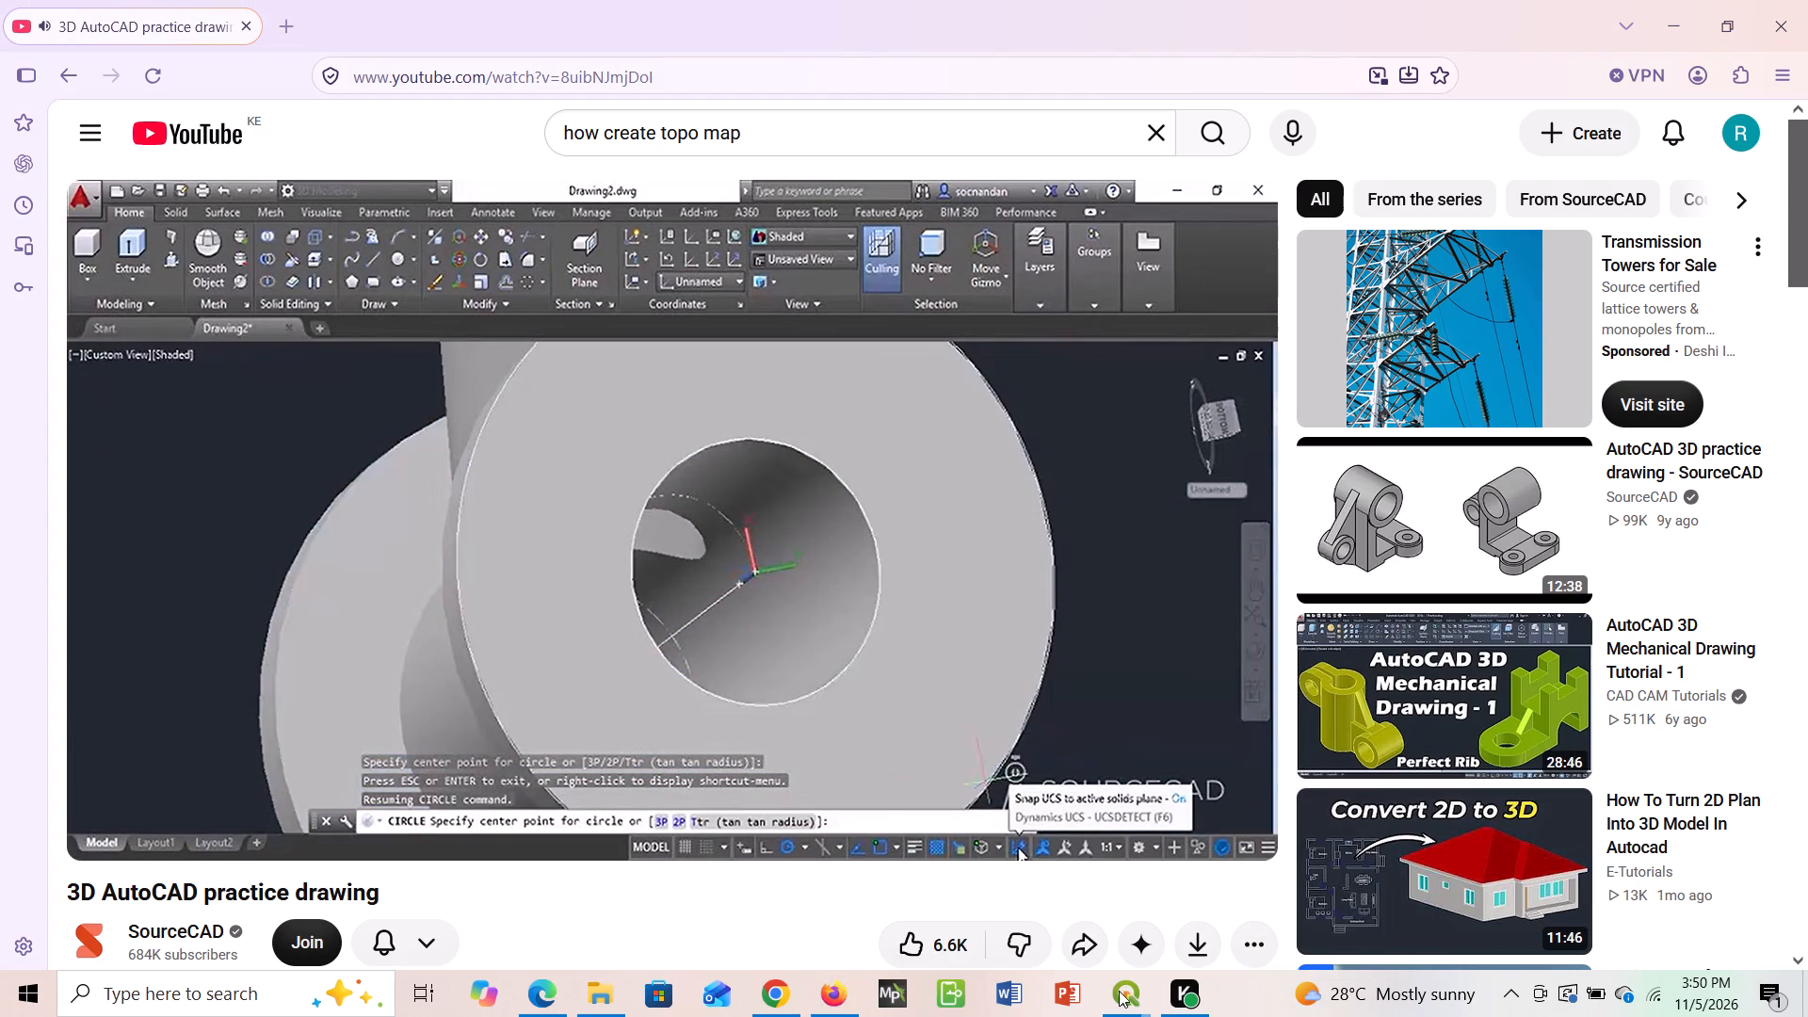
pyautogui.click(1119, 991)
pyautogui.click(1029, 893)
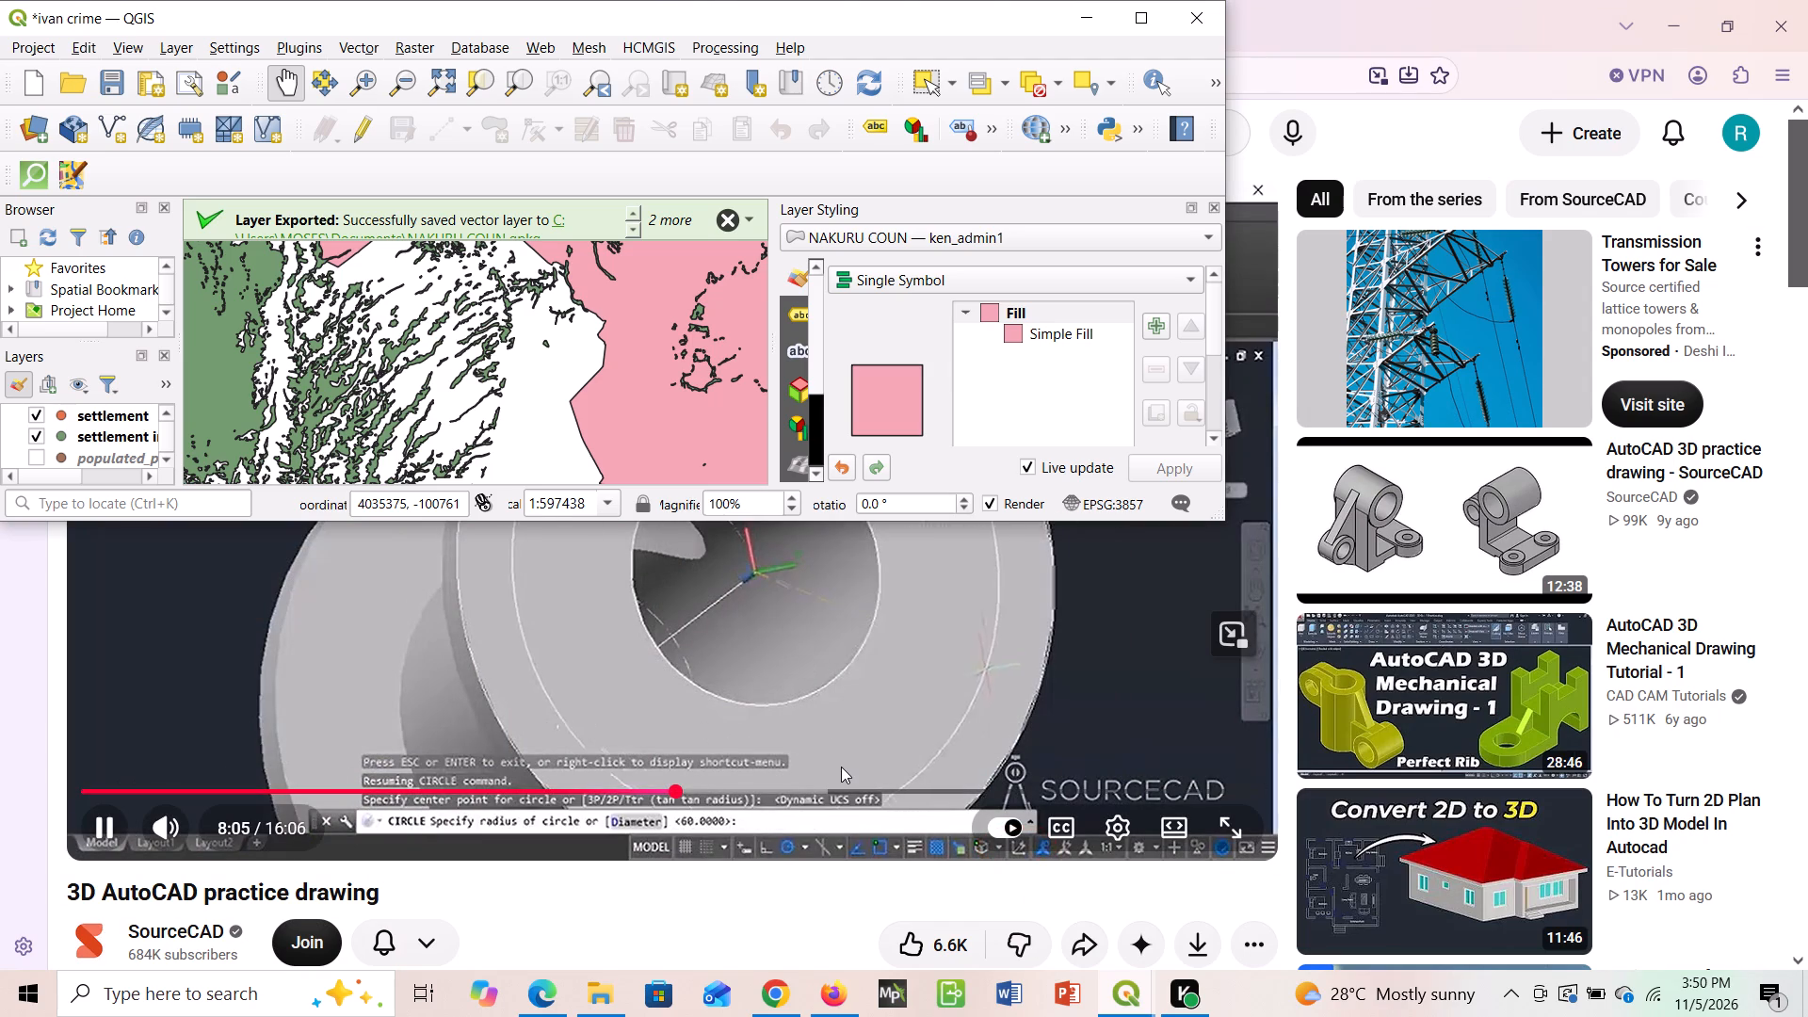
pyautogui.click(533, 985)
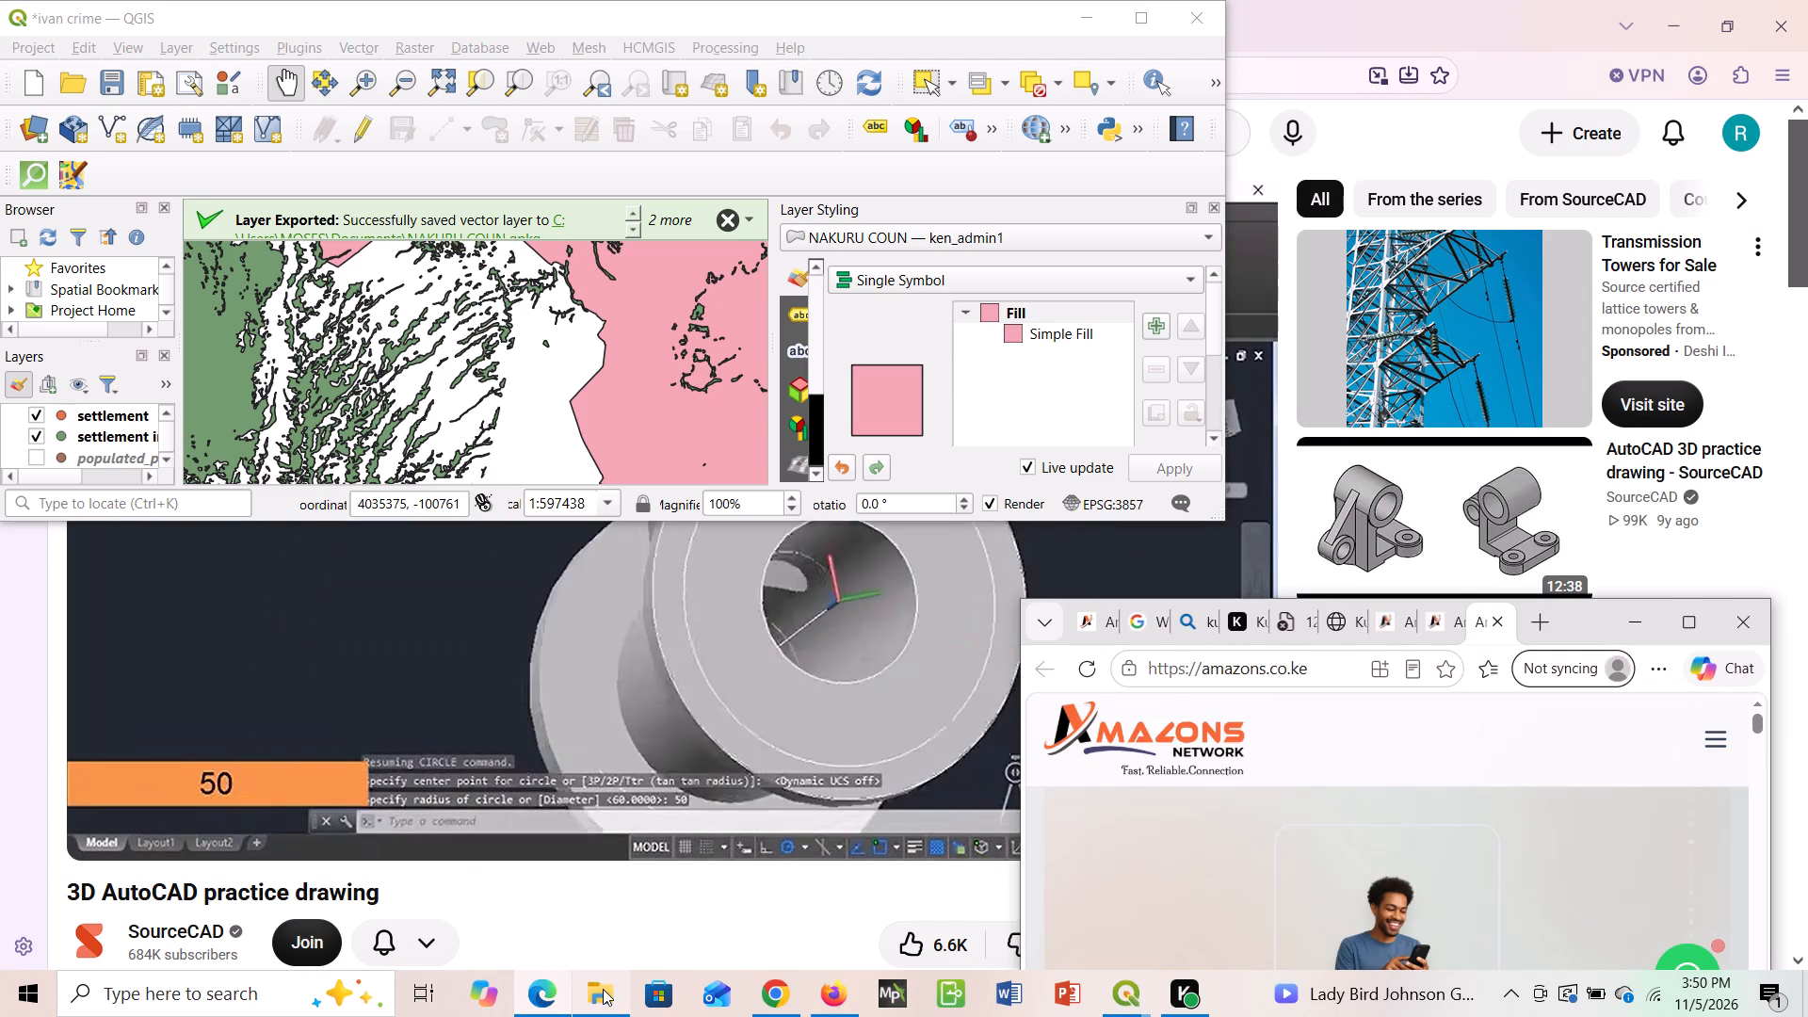
pyautogui.click(529, 994)
pyautogui.click(529, 994)
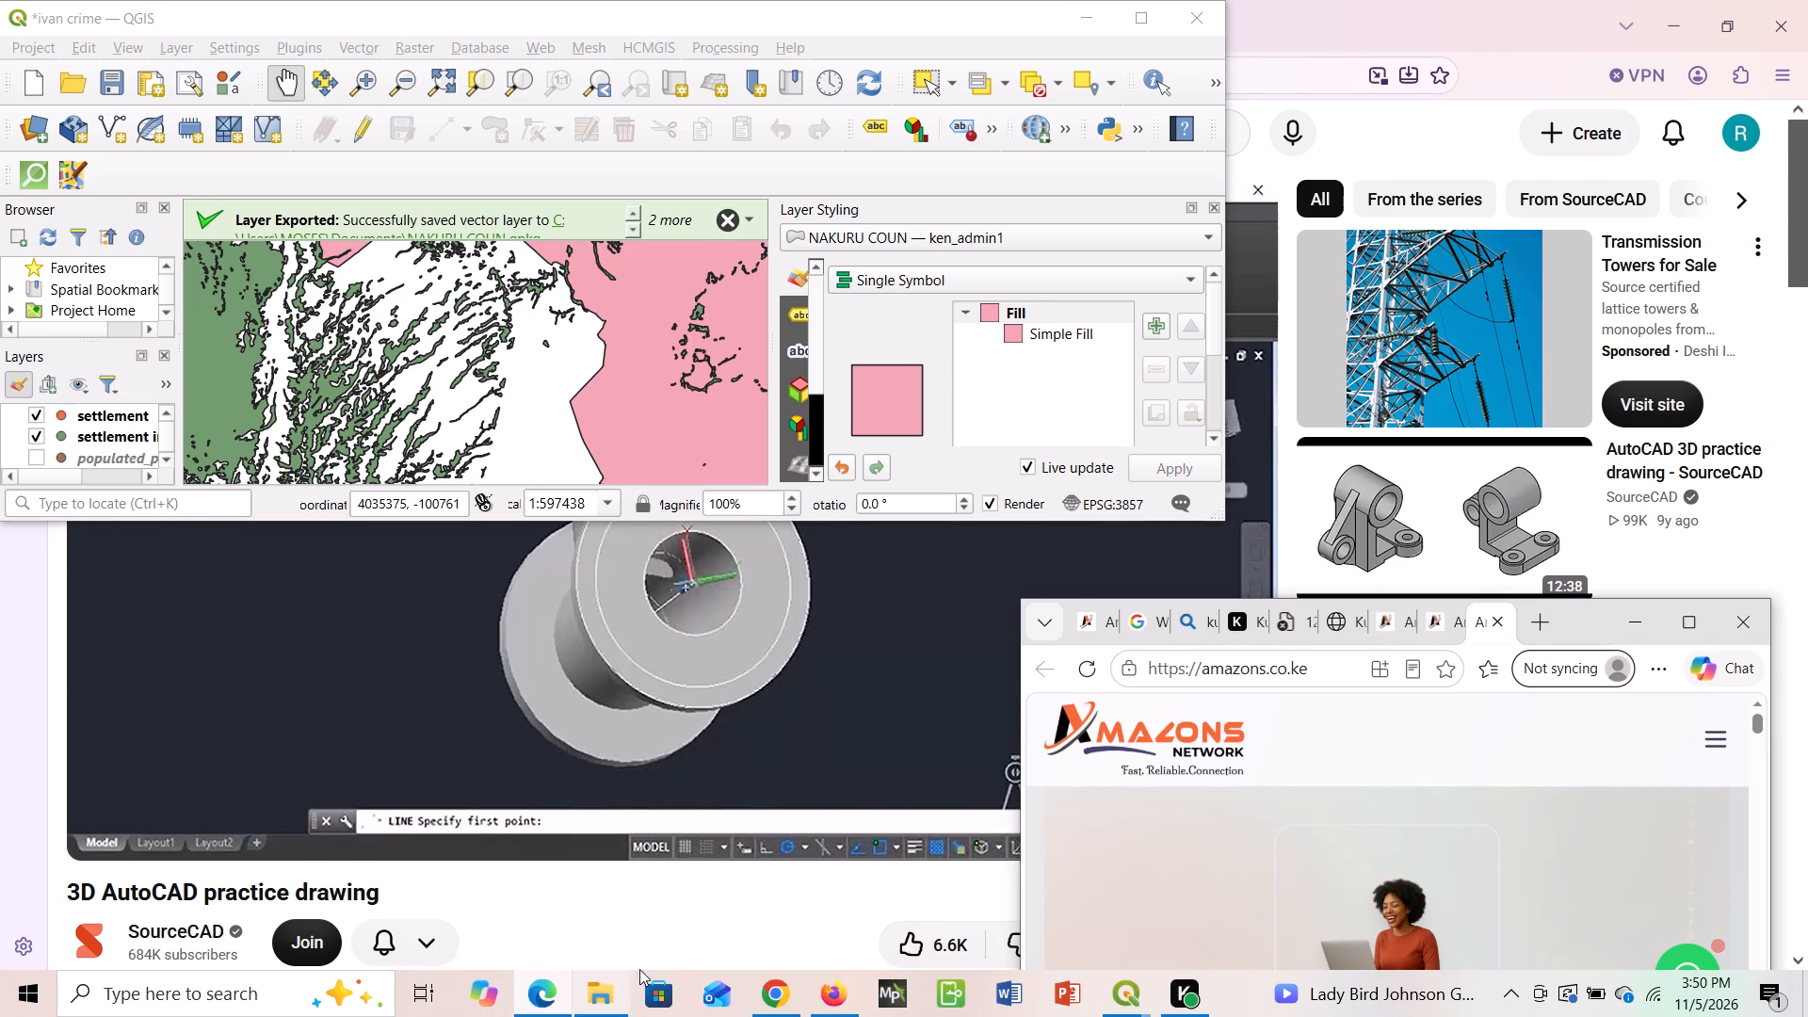
# Minimize the Firefox window with the 3D AutoCAD practice drawing video to uncover the windows behind it.
pyautogui.click(823, 996)
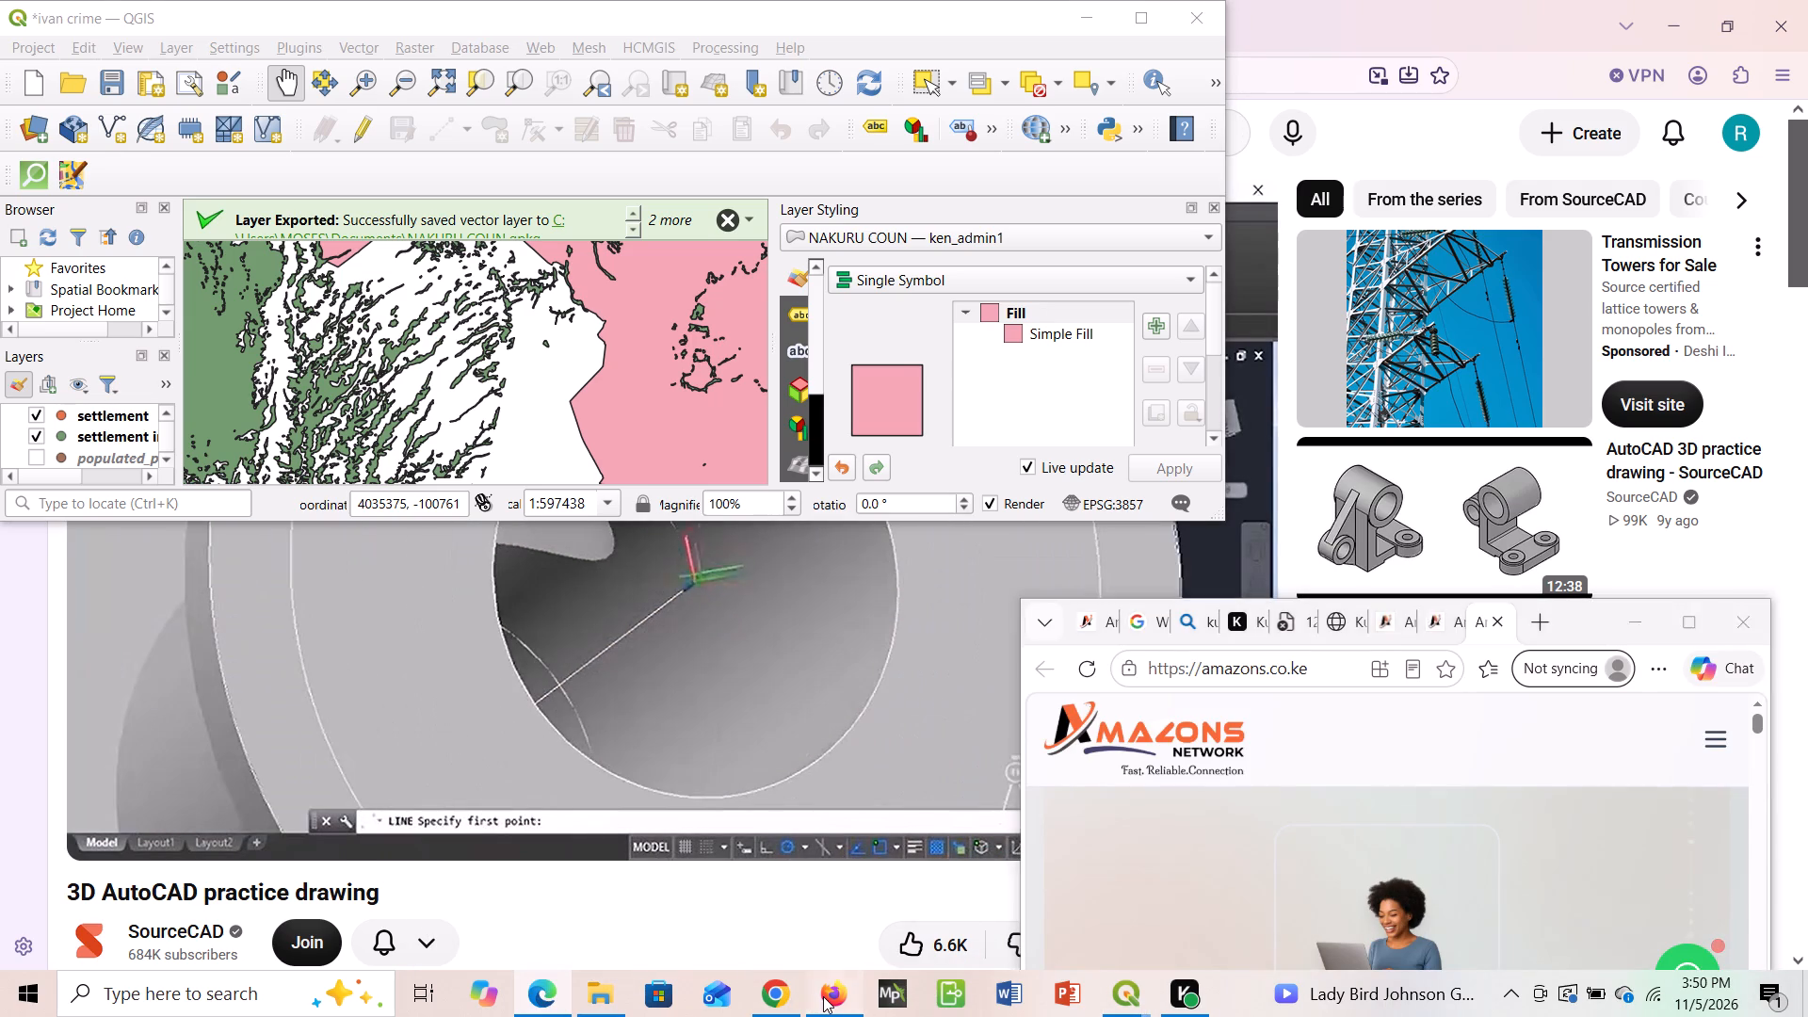
pyautogui.click(823, 996)
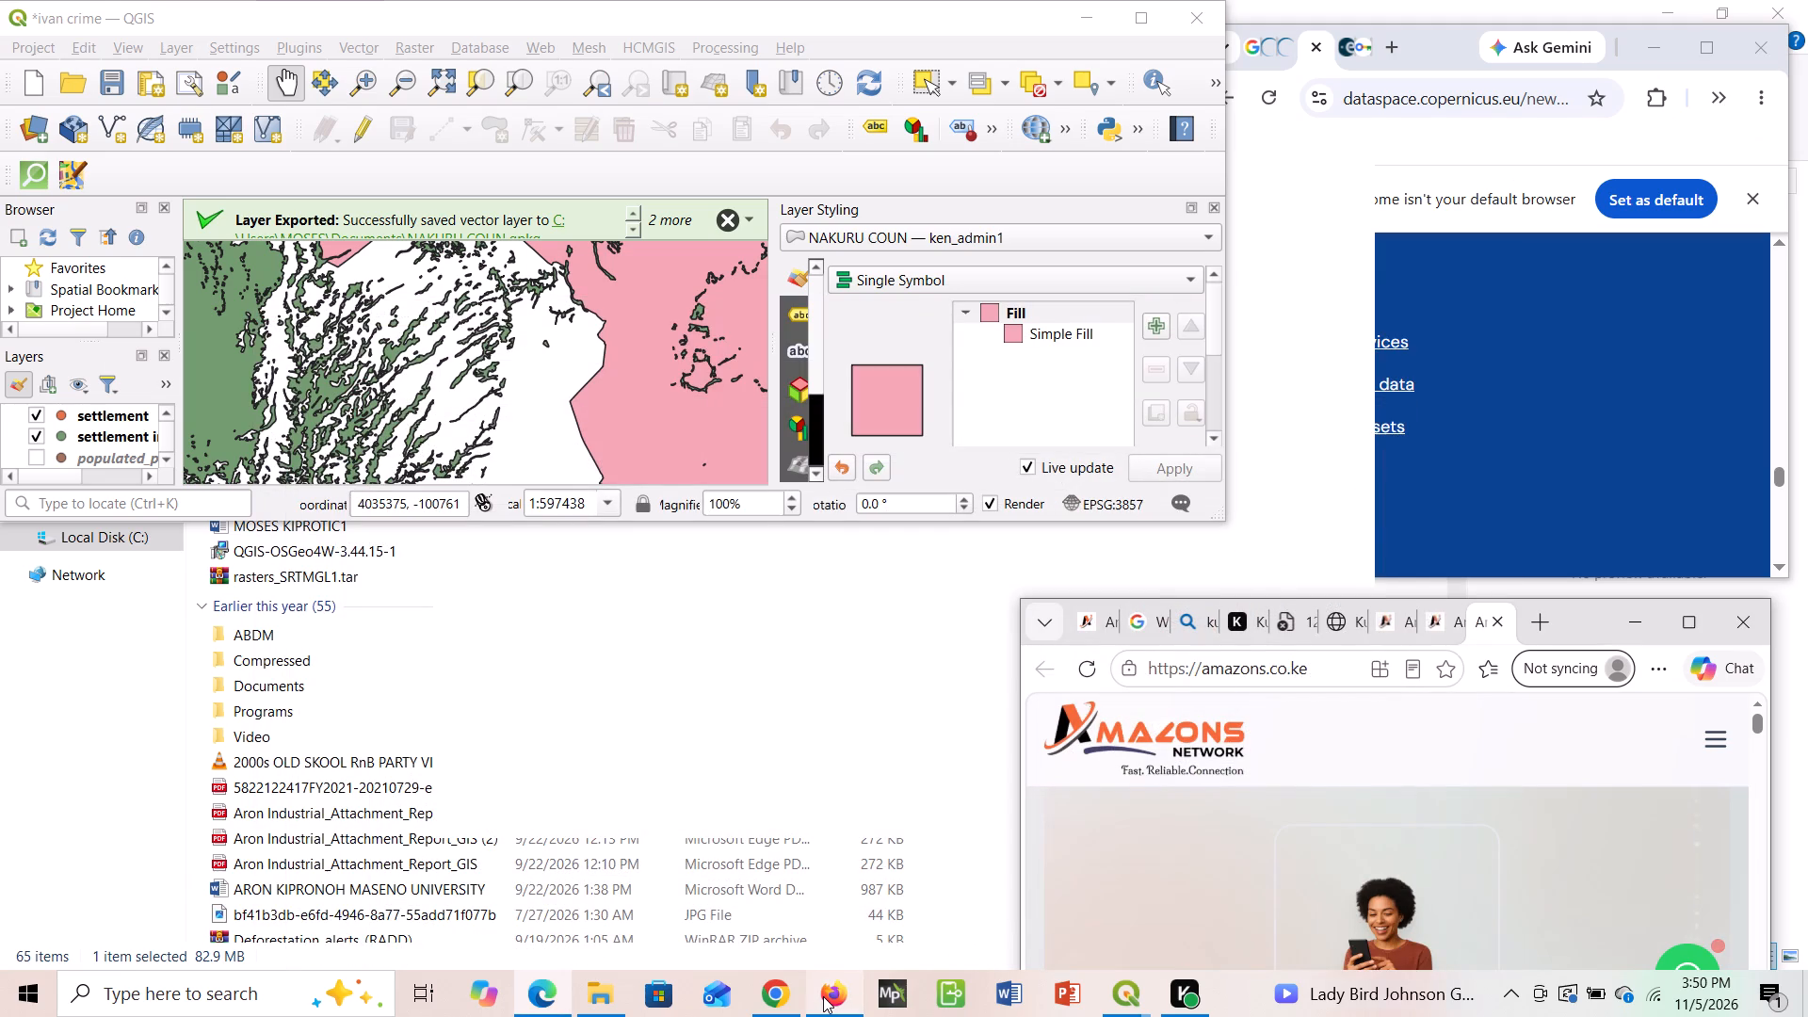
pyautogui.click(823, 996)
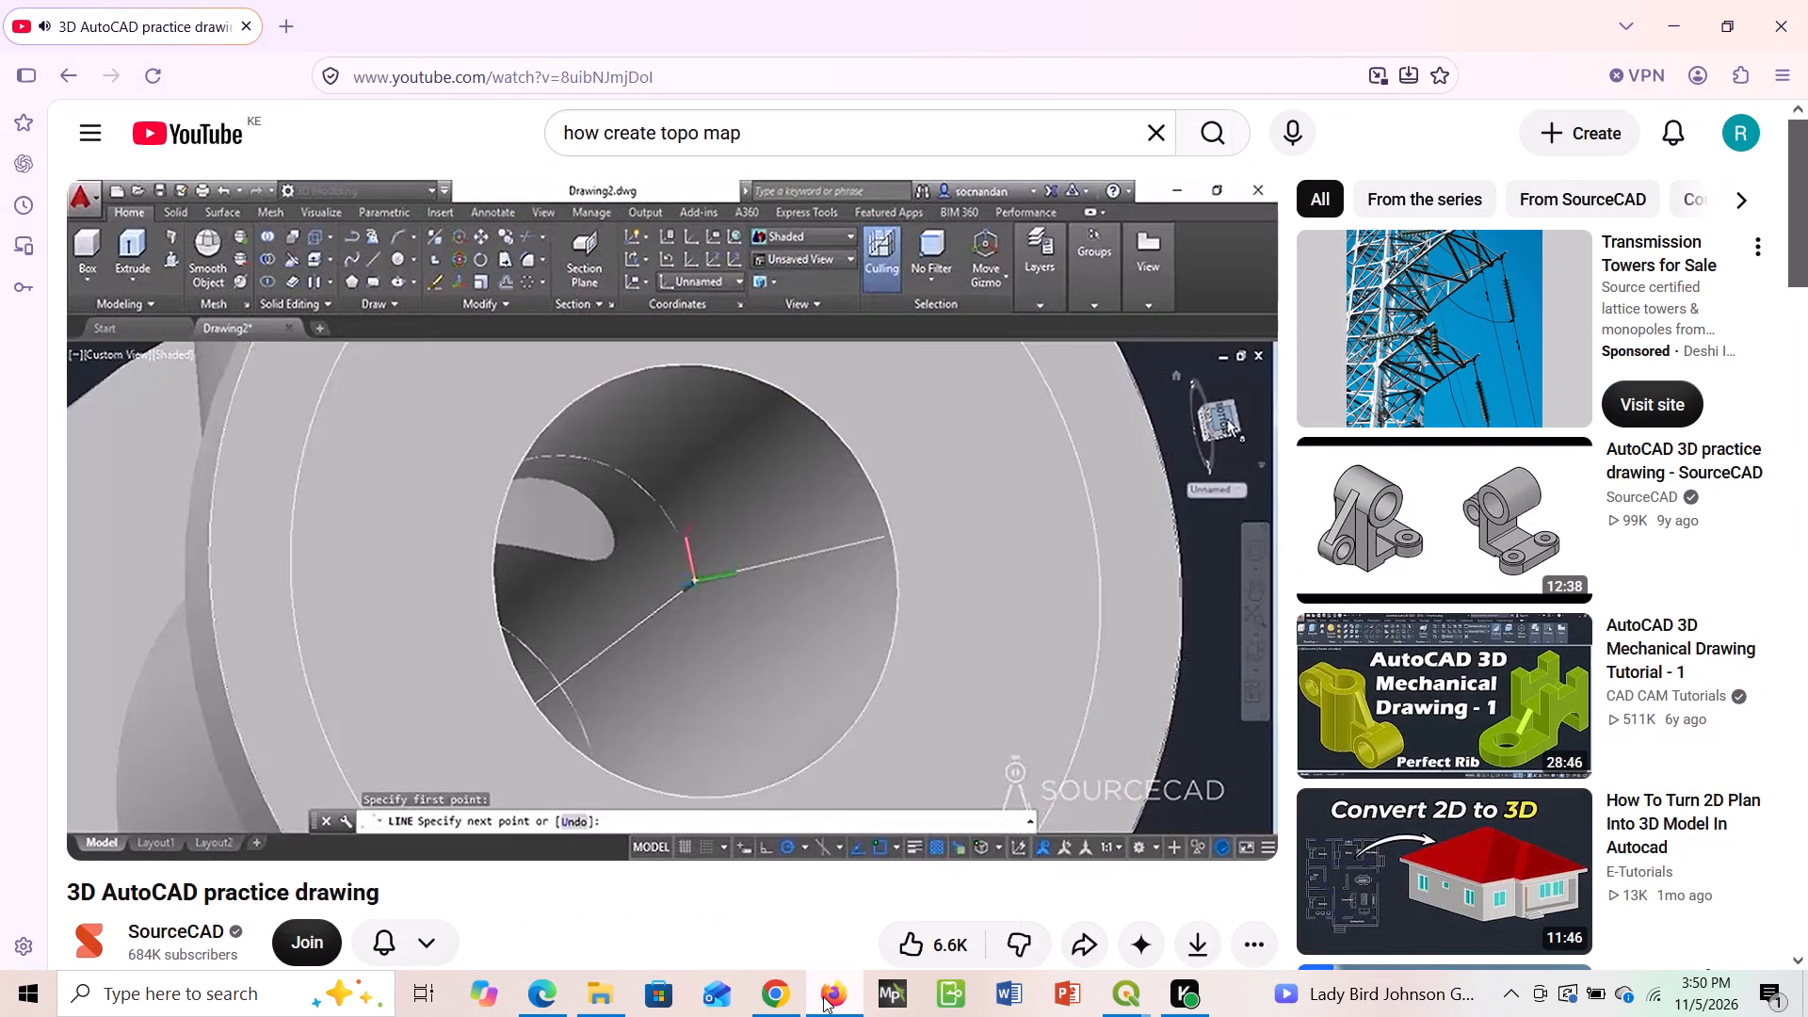
pyautogui.click(823, 996)
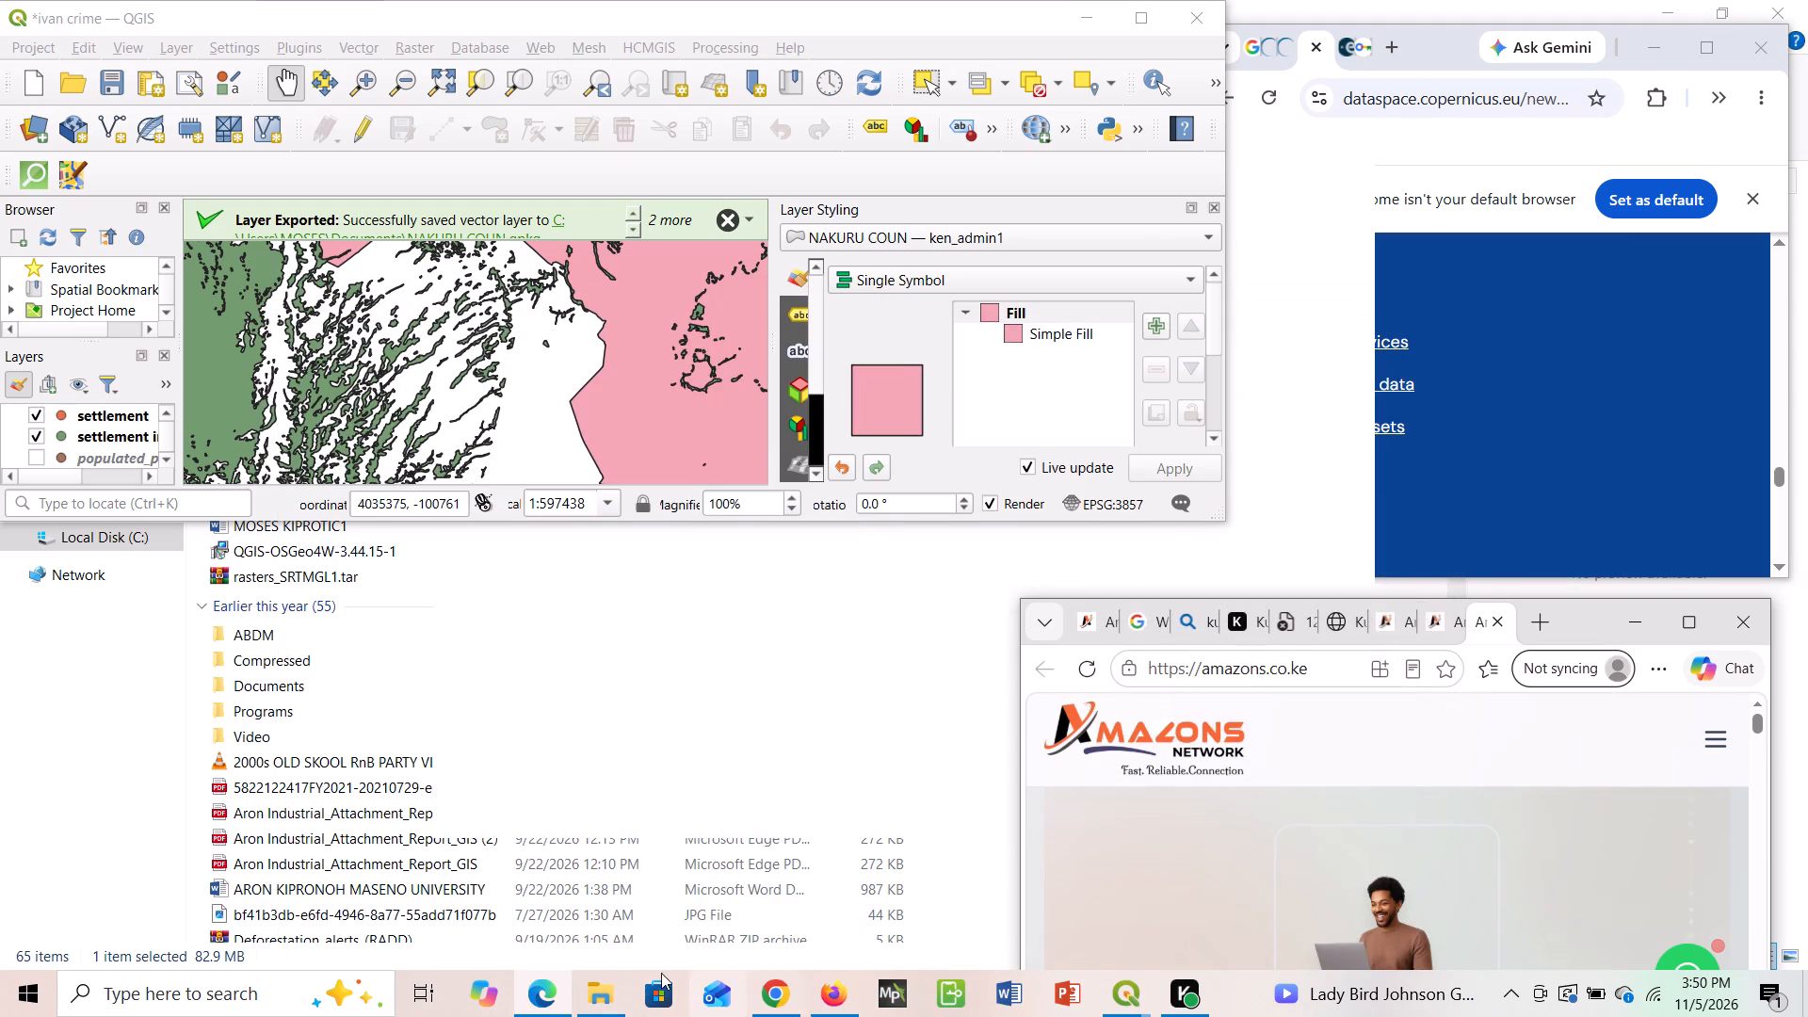
# Switch to the Downloads File Explorer window, restore it from maximized and resize it to a narrower window on the desktop's left half.
pyautogui.click(591, 984)
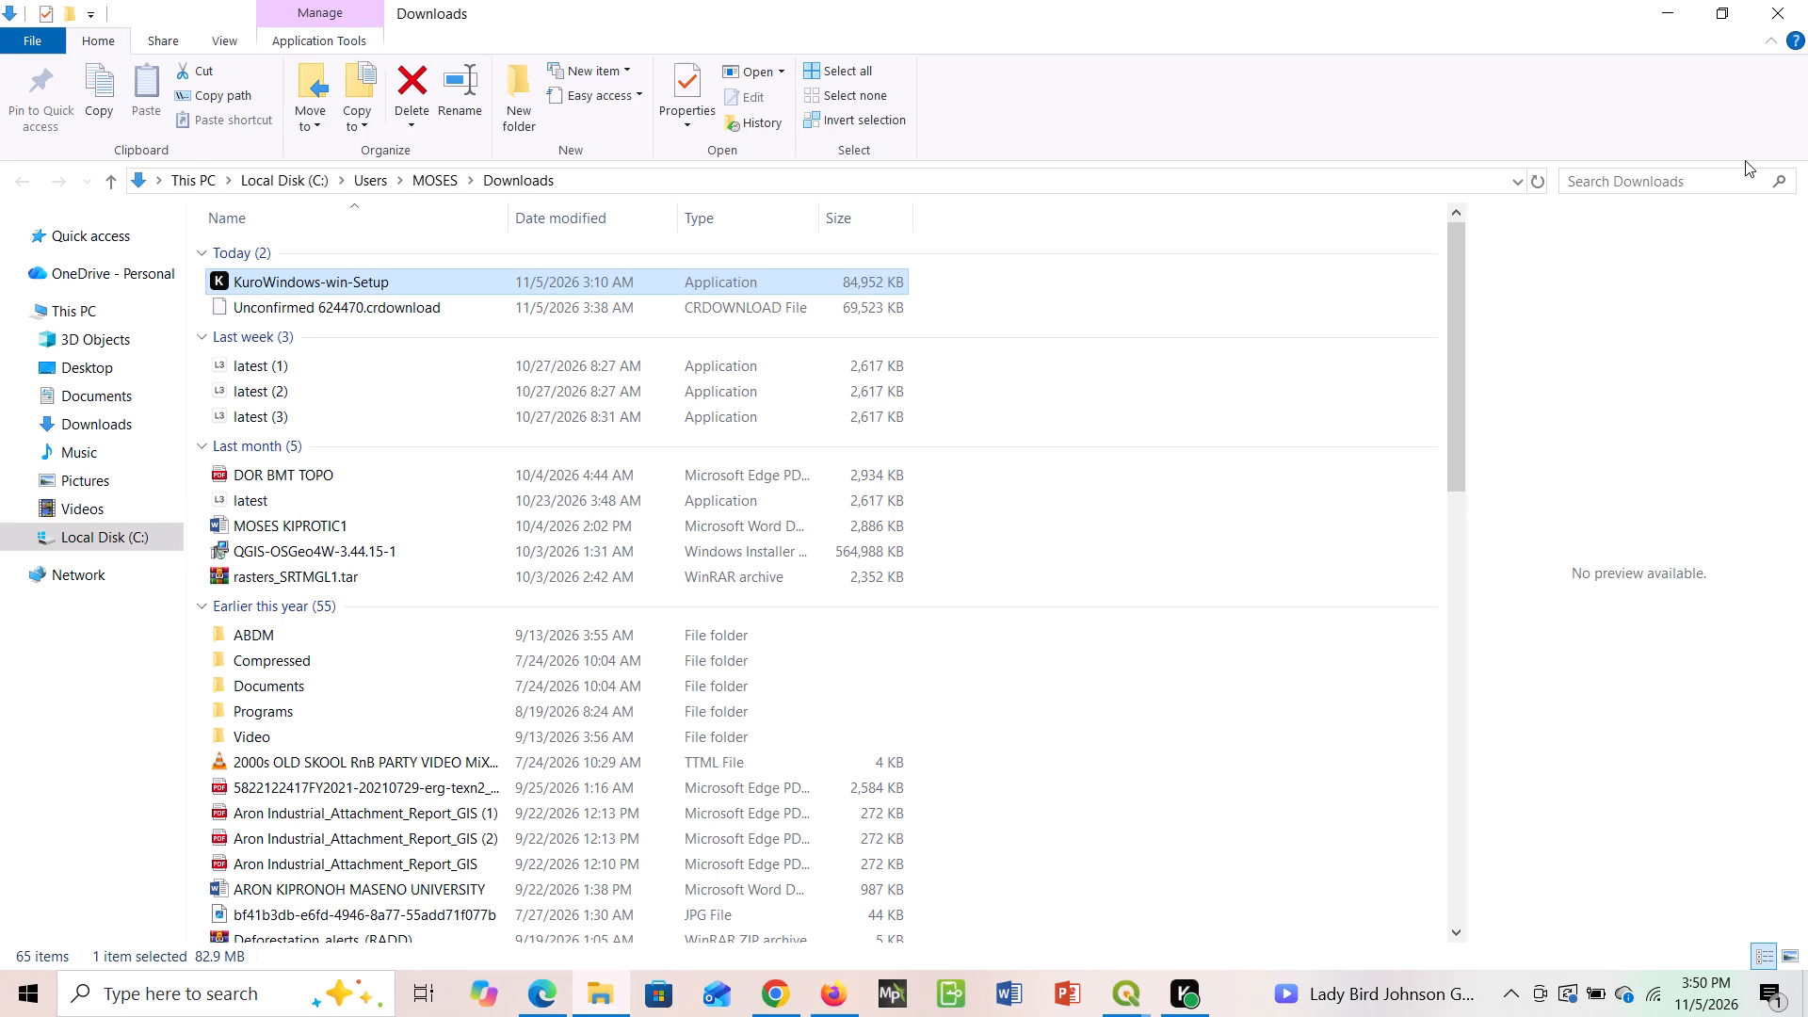
pyautogui.click(1717, 12)
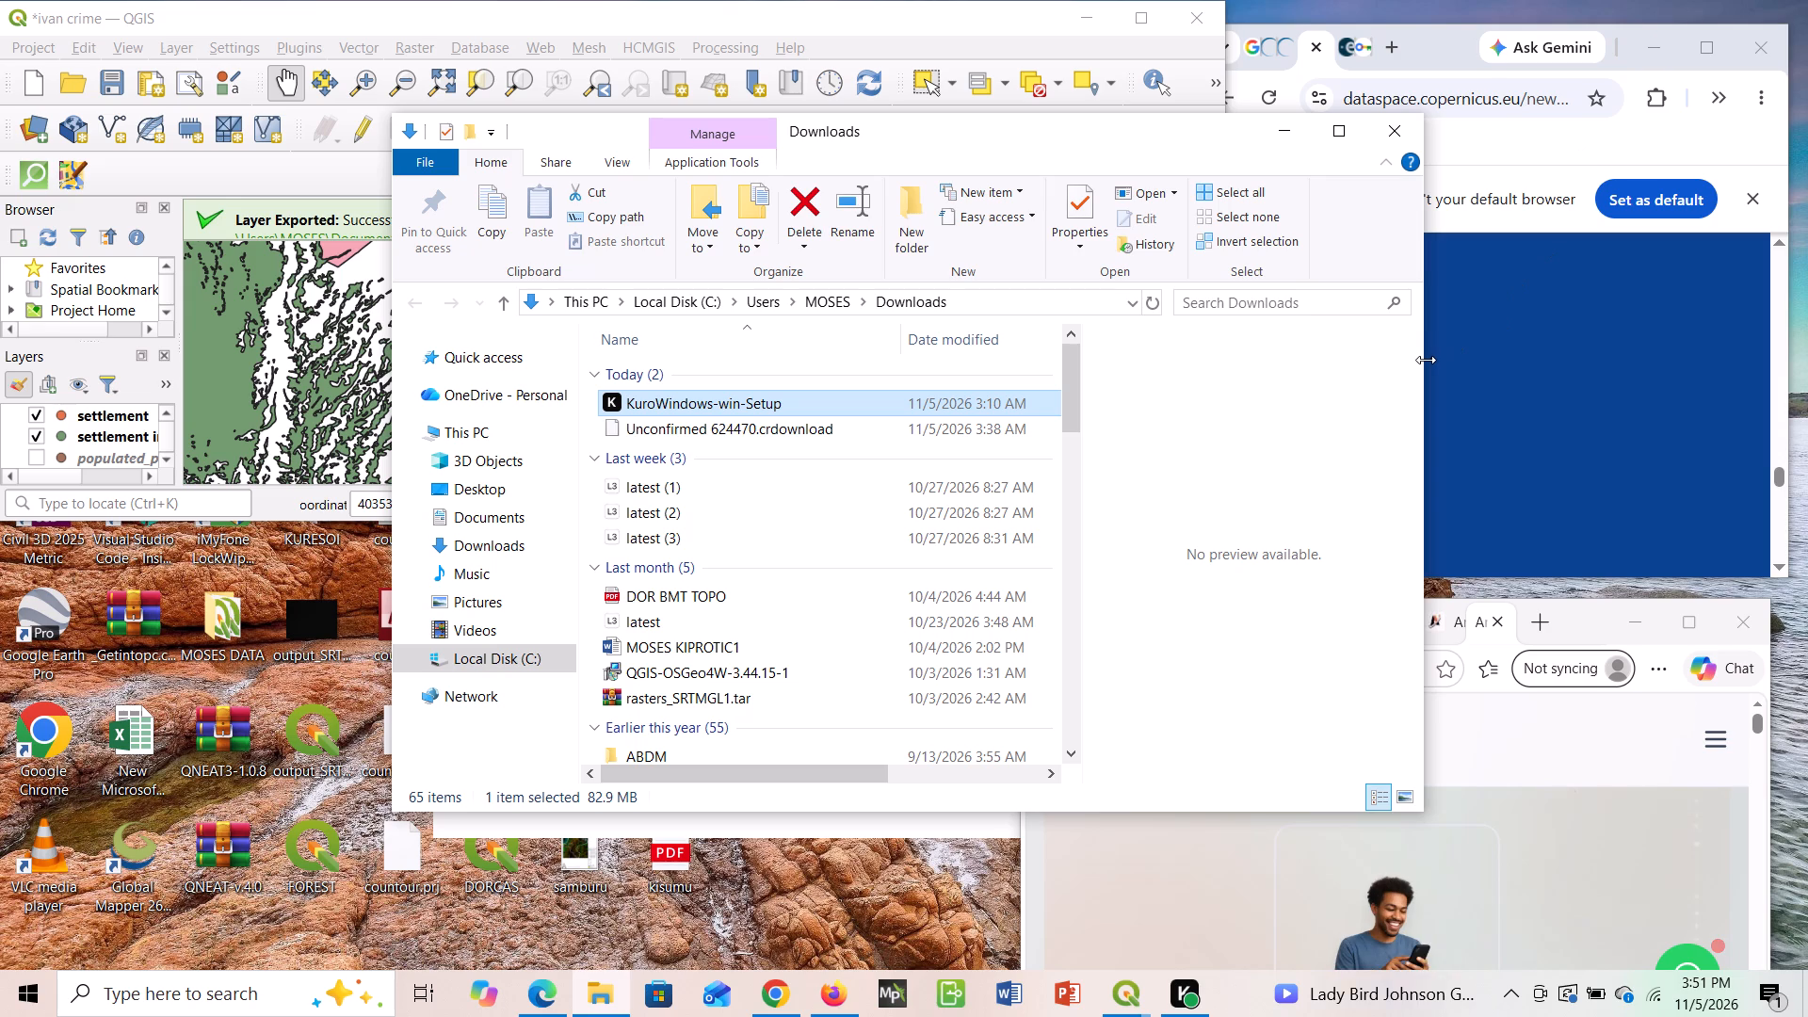
pyautogui.moveTo(1426, 360); pyautogui.dragTo(659, 709)
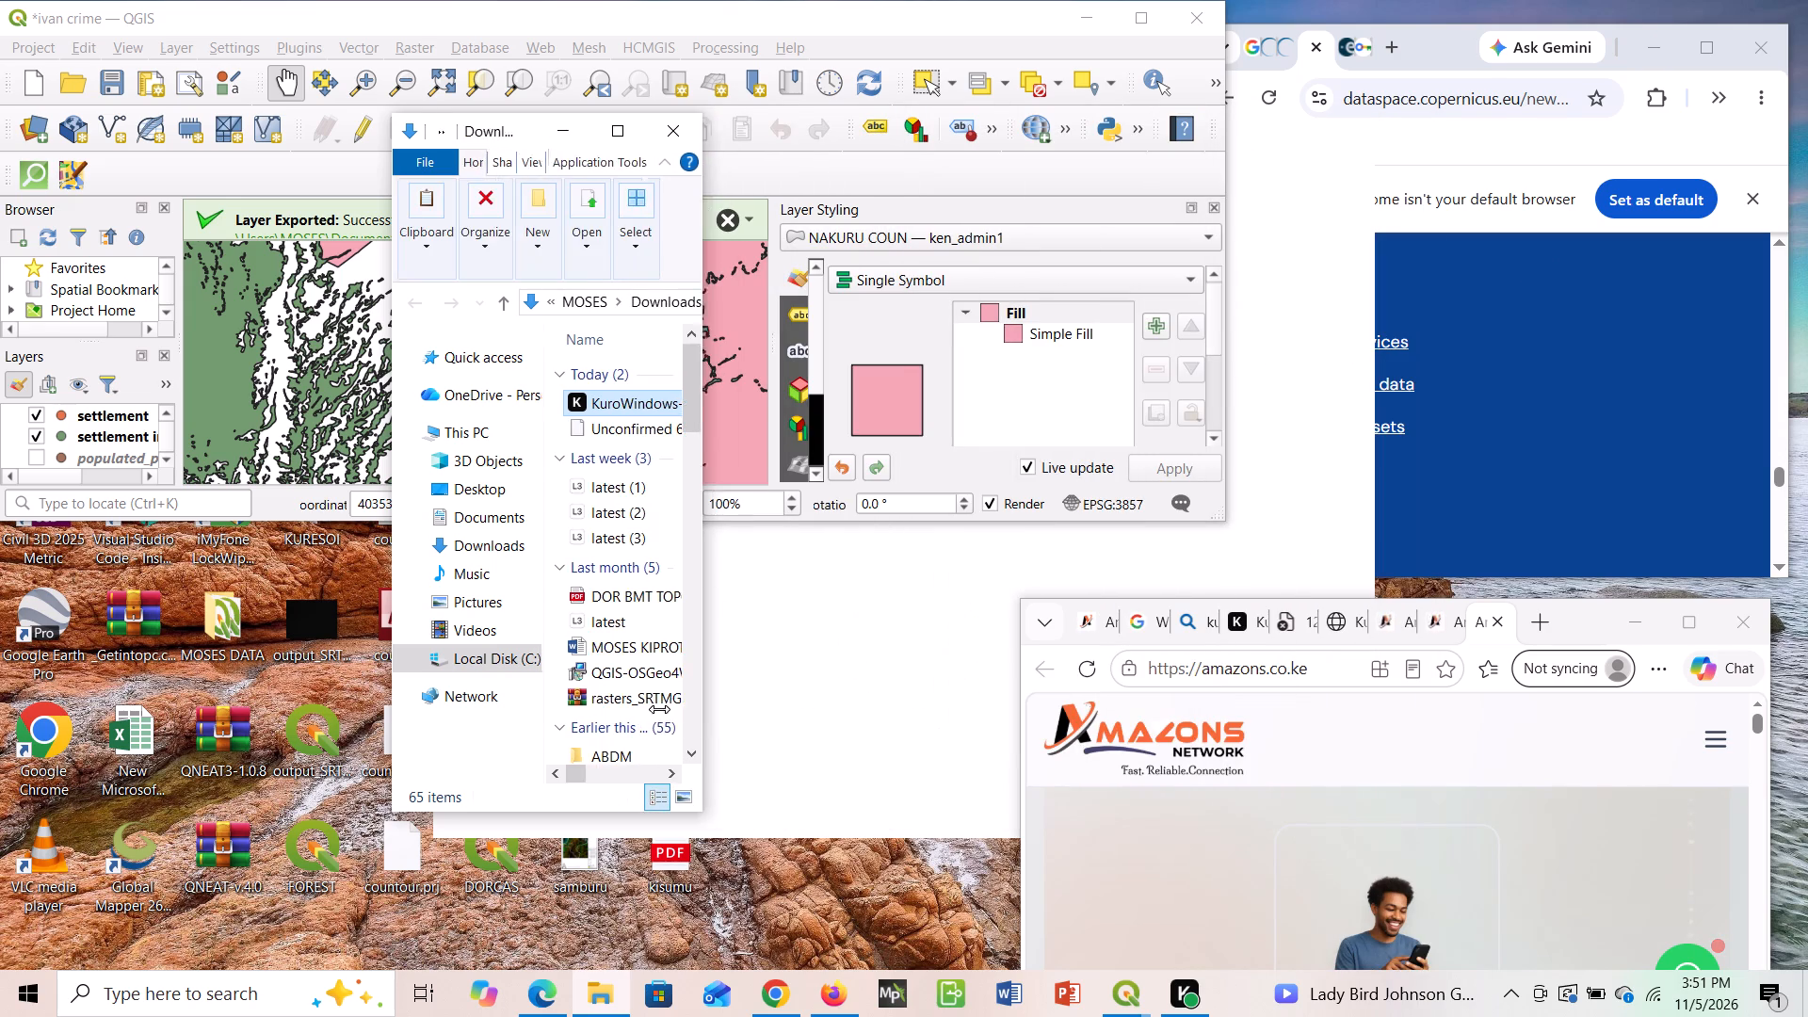
pyautogui.moveTo(659, 709); pyautogui.dragTo(615, 718)
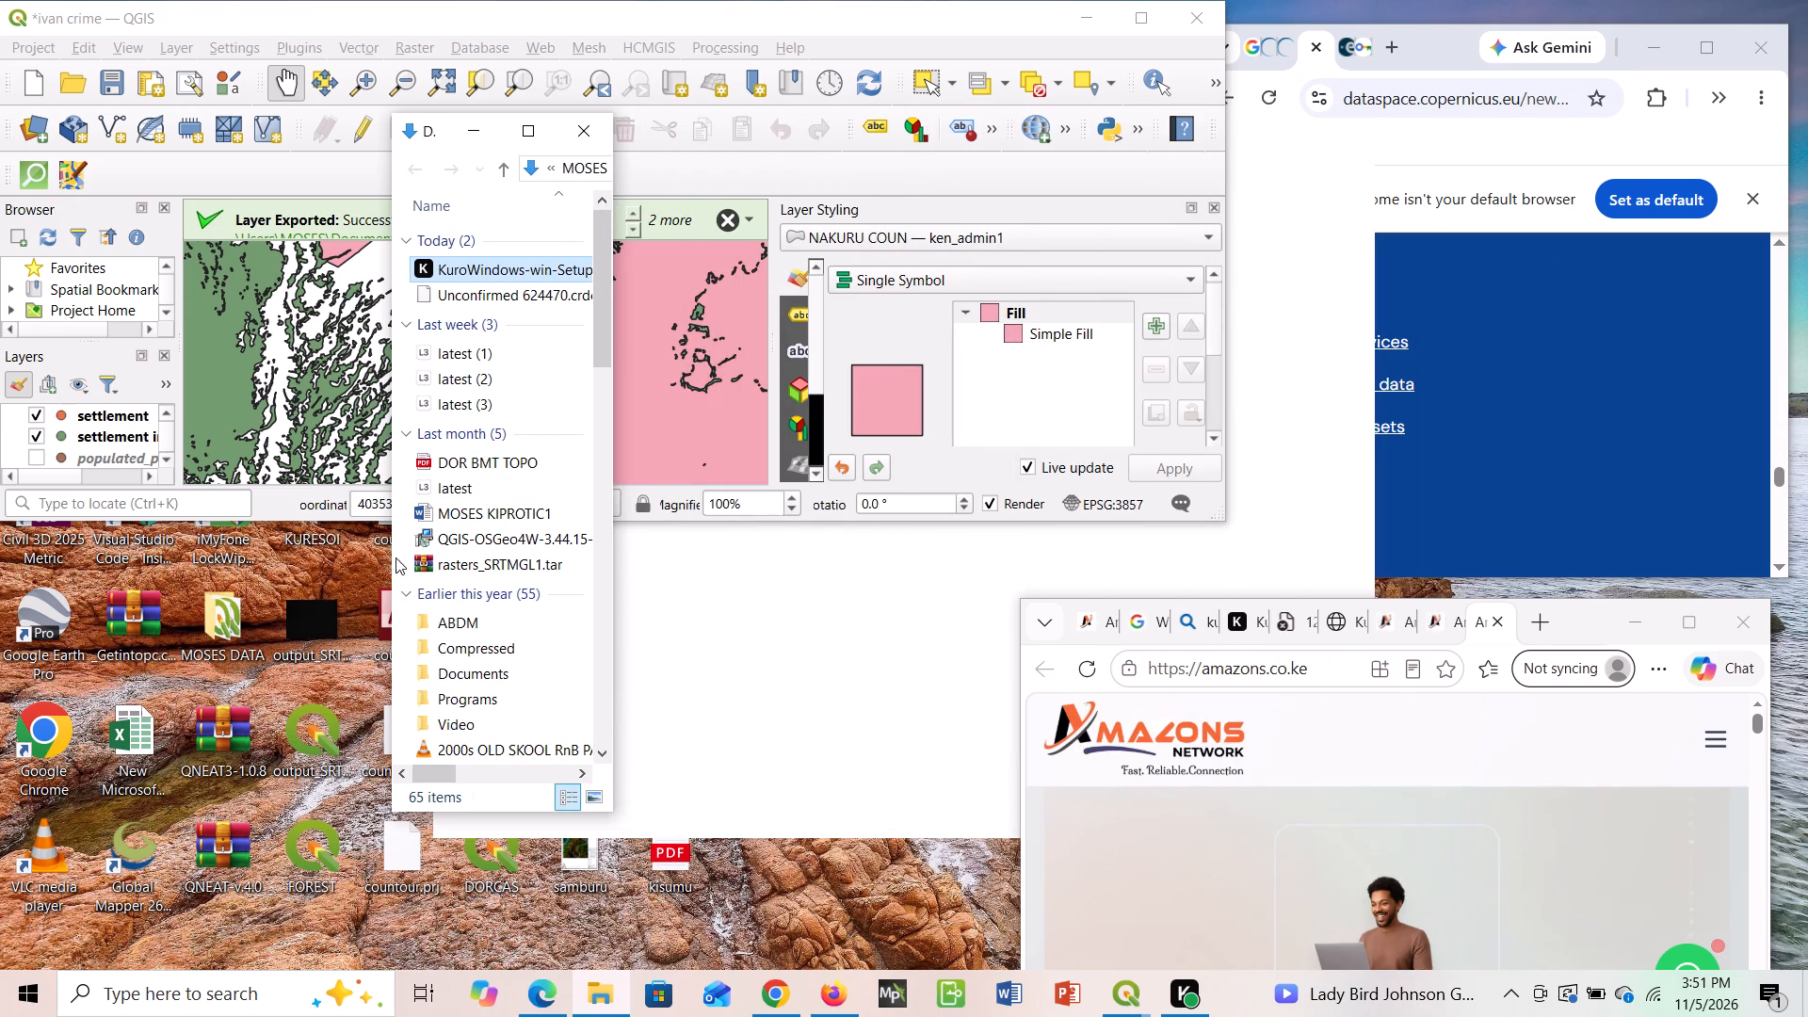
pyautogui.moveTo(392, 553); pyautogui.dragTo(135, 673)
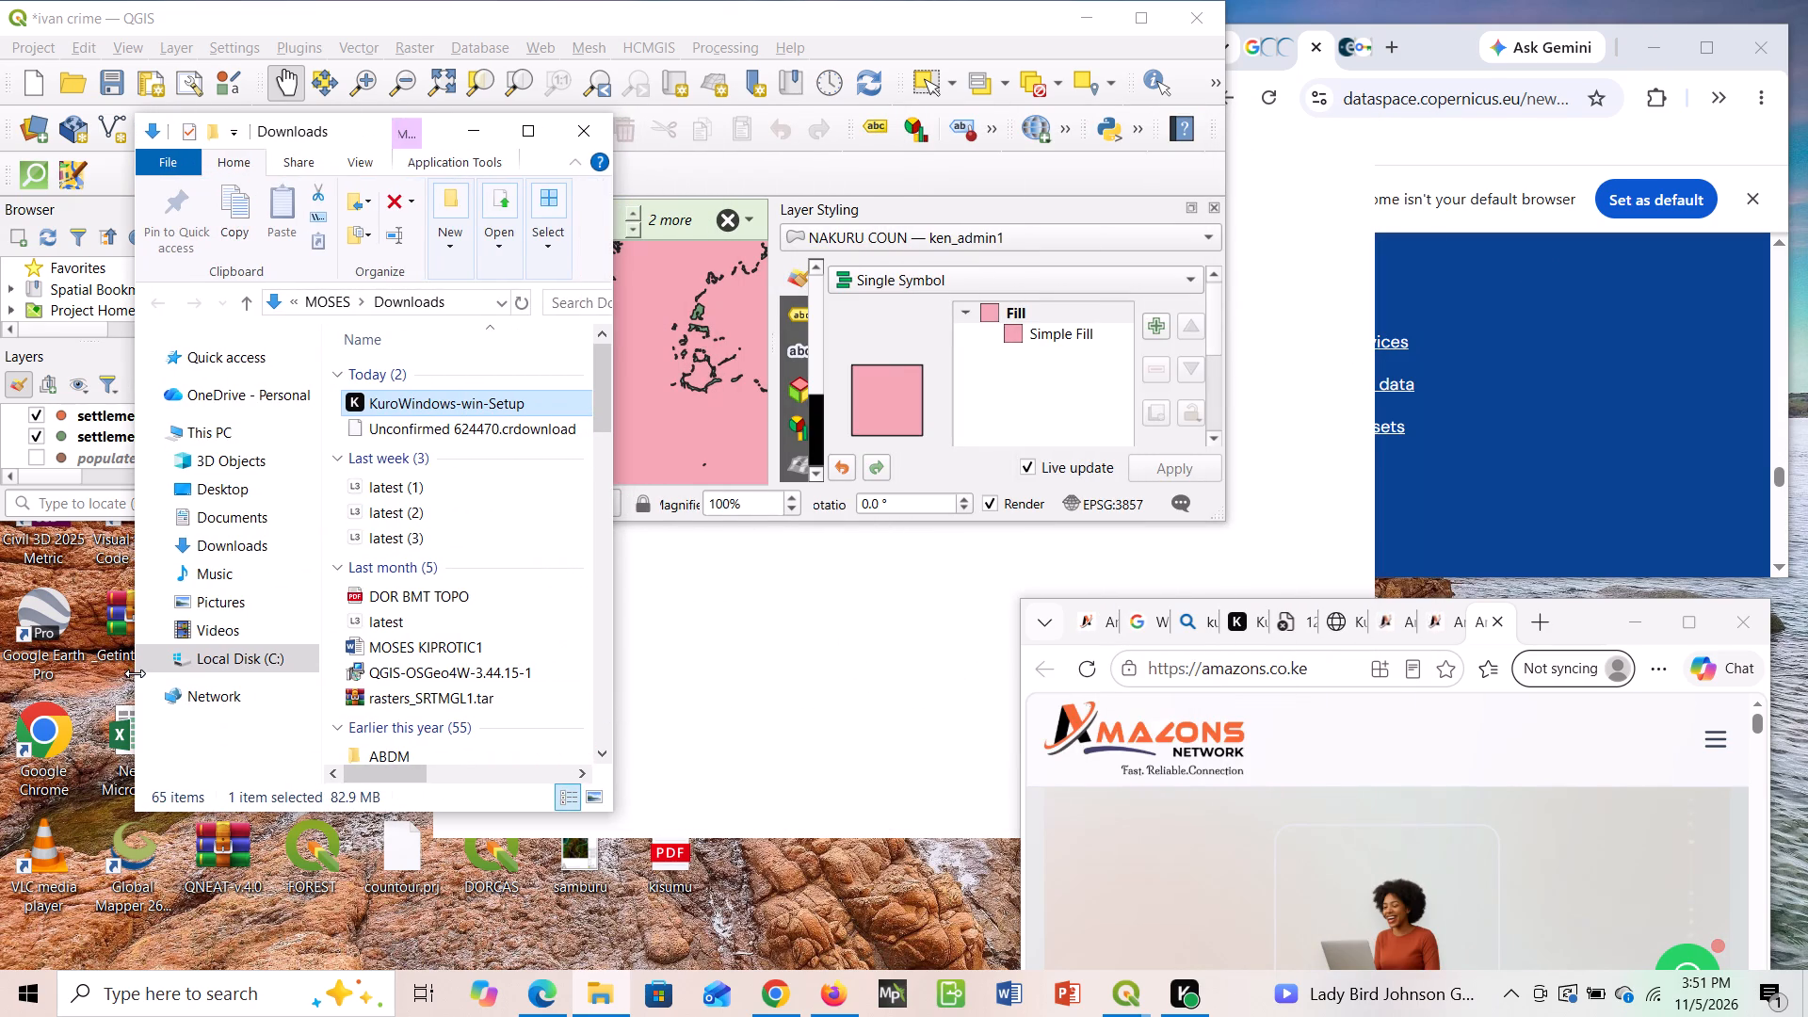
pyautogui.moveTo(135, 673); pyautogui.dragTo(87, 683)
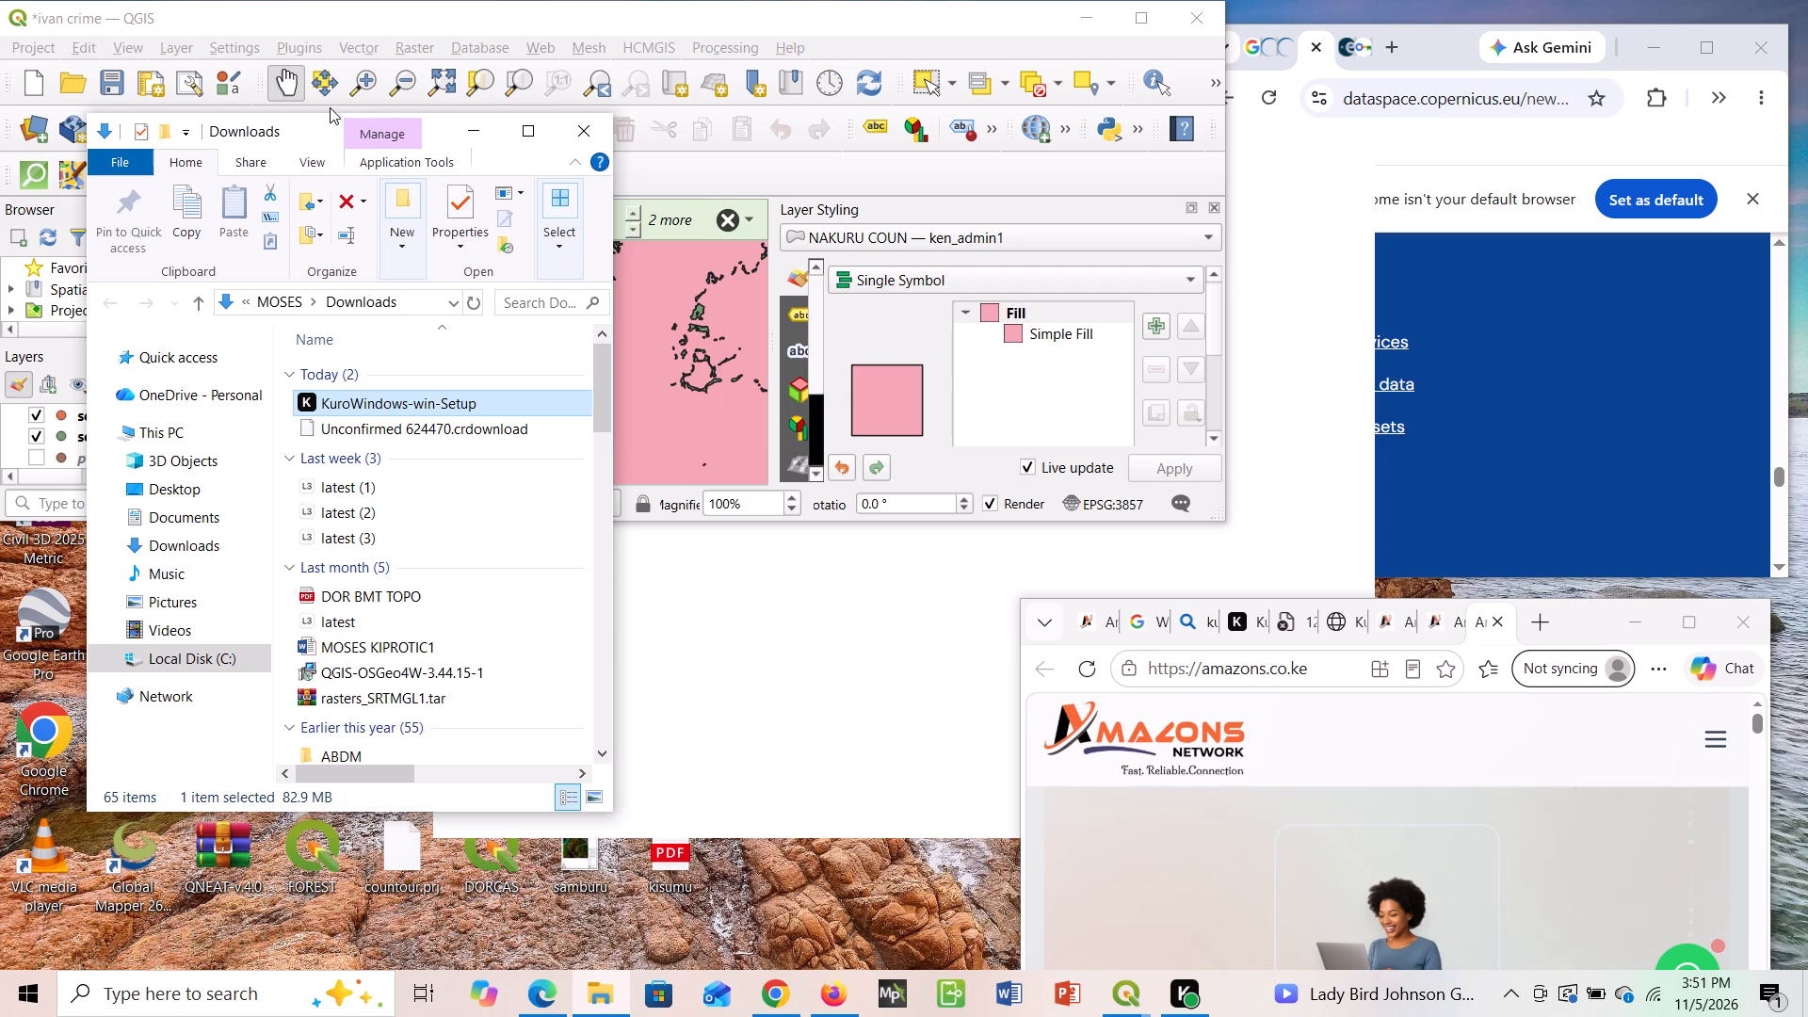
# Fit the Downloads window as a narrow, taller pane in the desktop's lower-left corner, overlapping only the QGIS window's lower part.
pyautogui.moveTo(330, 118); pyautogui.dragTo(333, 325)
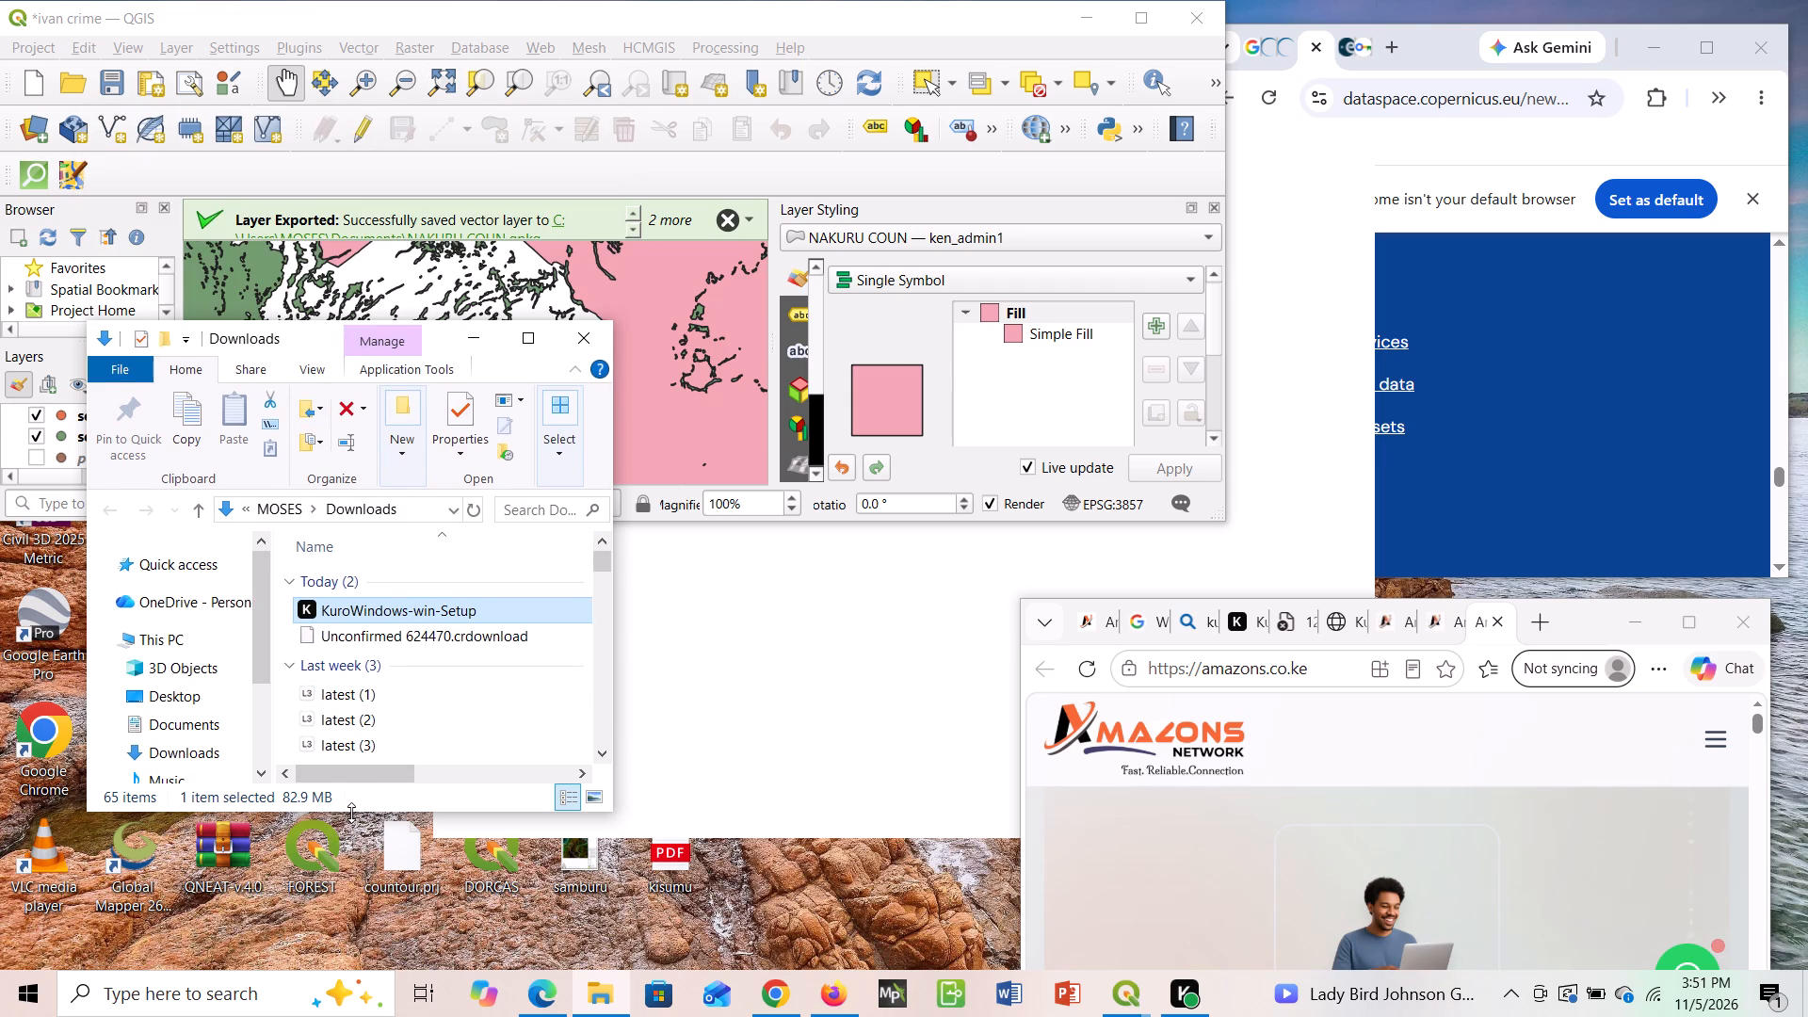
pyautogui.moveTo(351, 813); pyautogui.dragTo(271, 950)
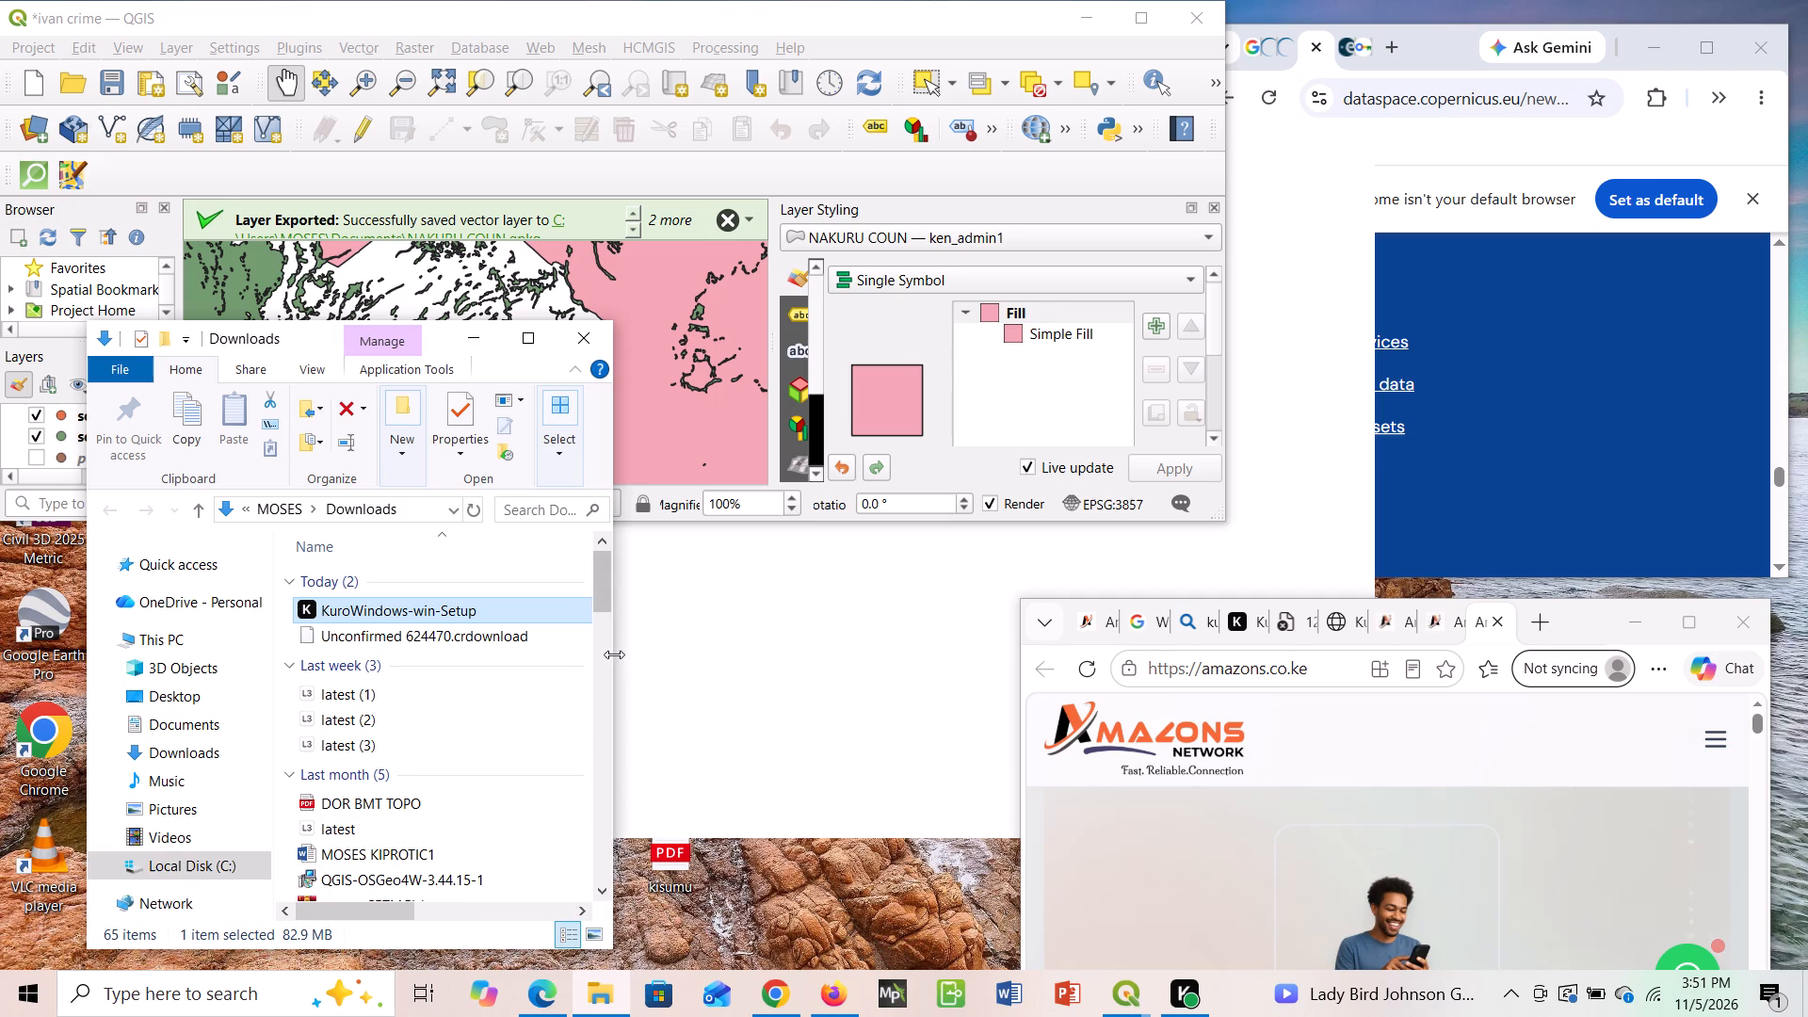
pyautogui.moveTo(610, 655); pyautogui.dragTo(480, 690)
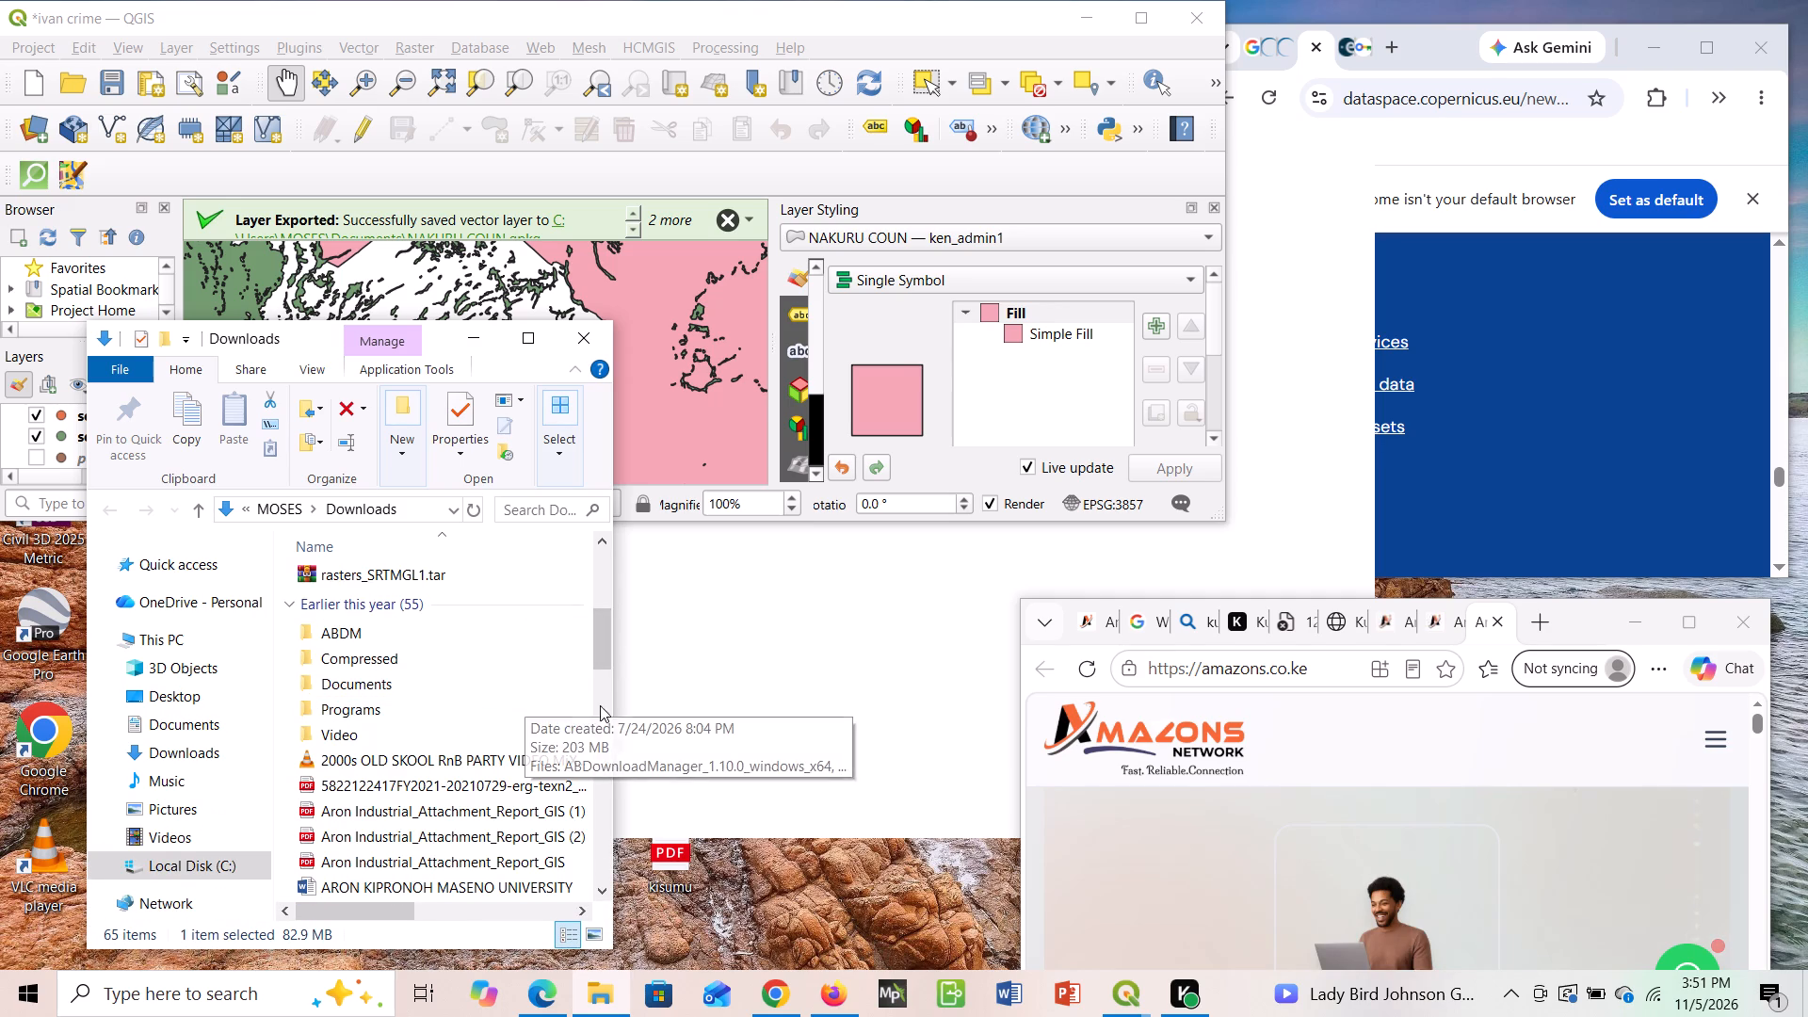
pyautogui.moveTo(615, 698); pyautogui.dragTo(500, 736)
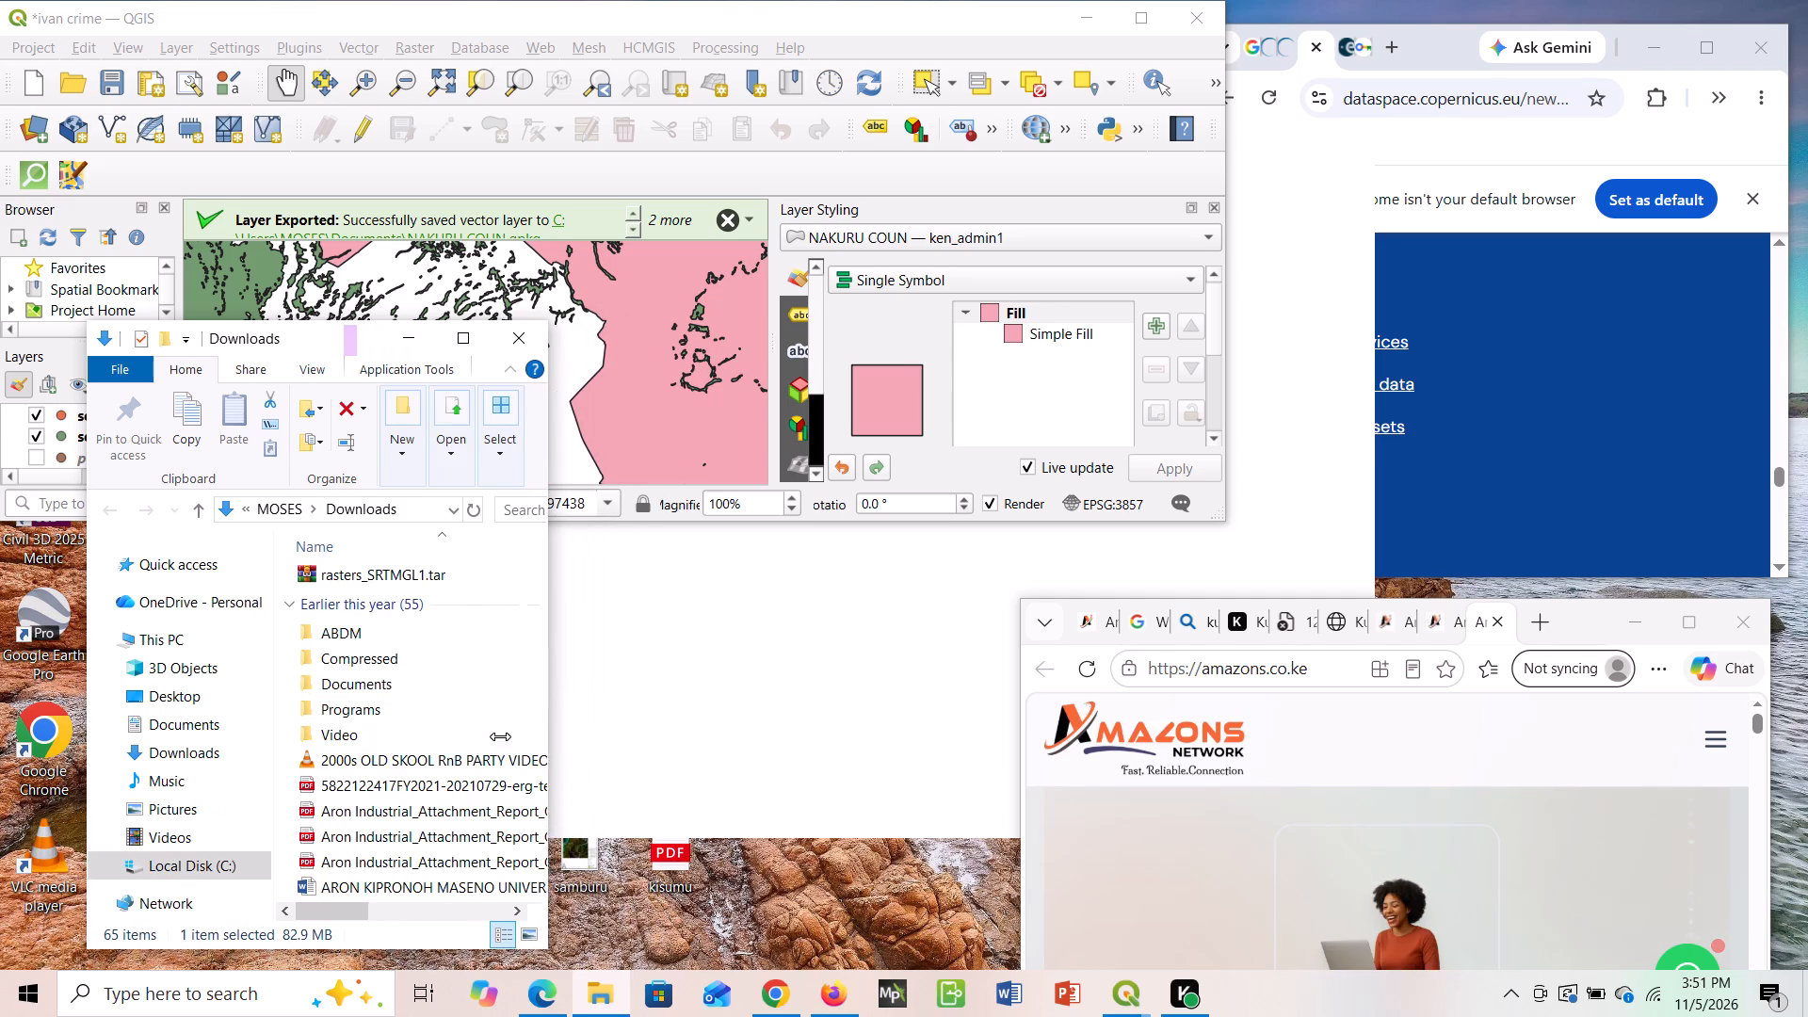
pyautogui.moveTo(500, 736); pyautogui.dragTo(389, 763)
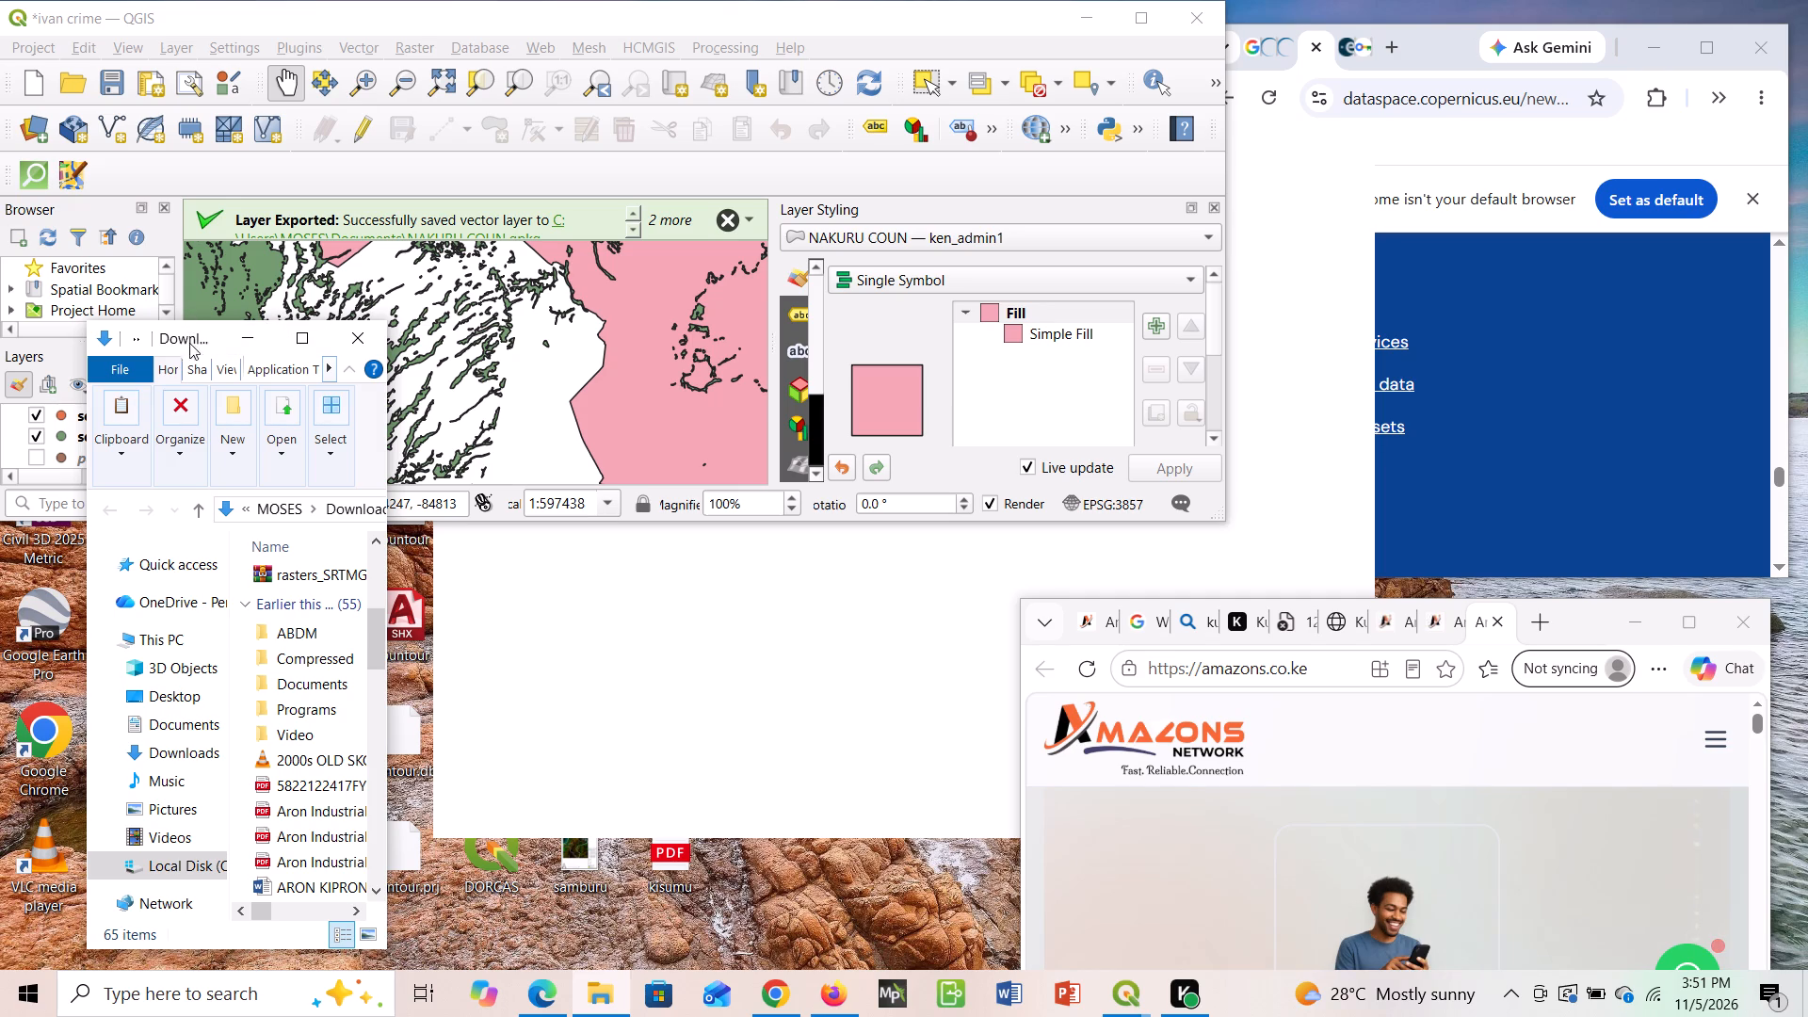
pyautogui.scroll(1, 207, 682)
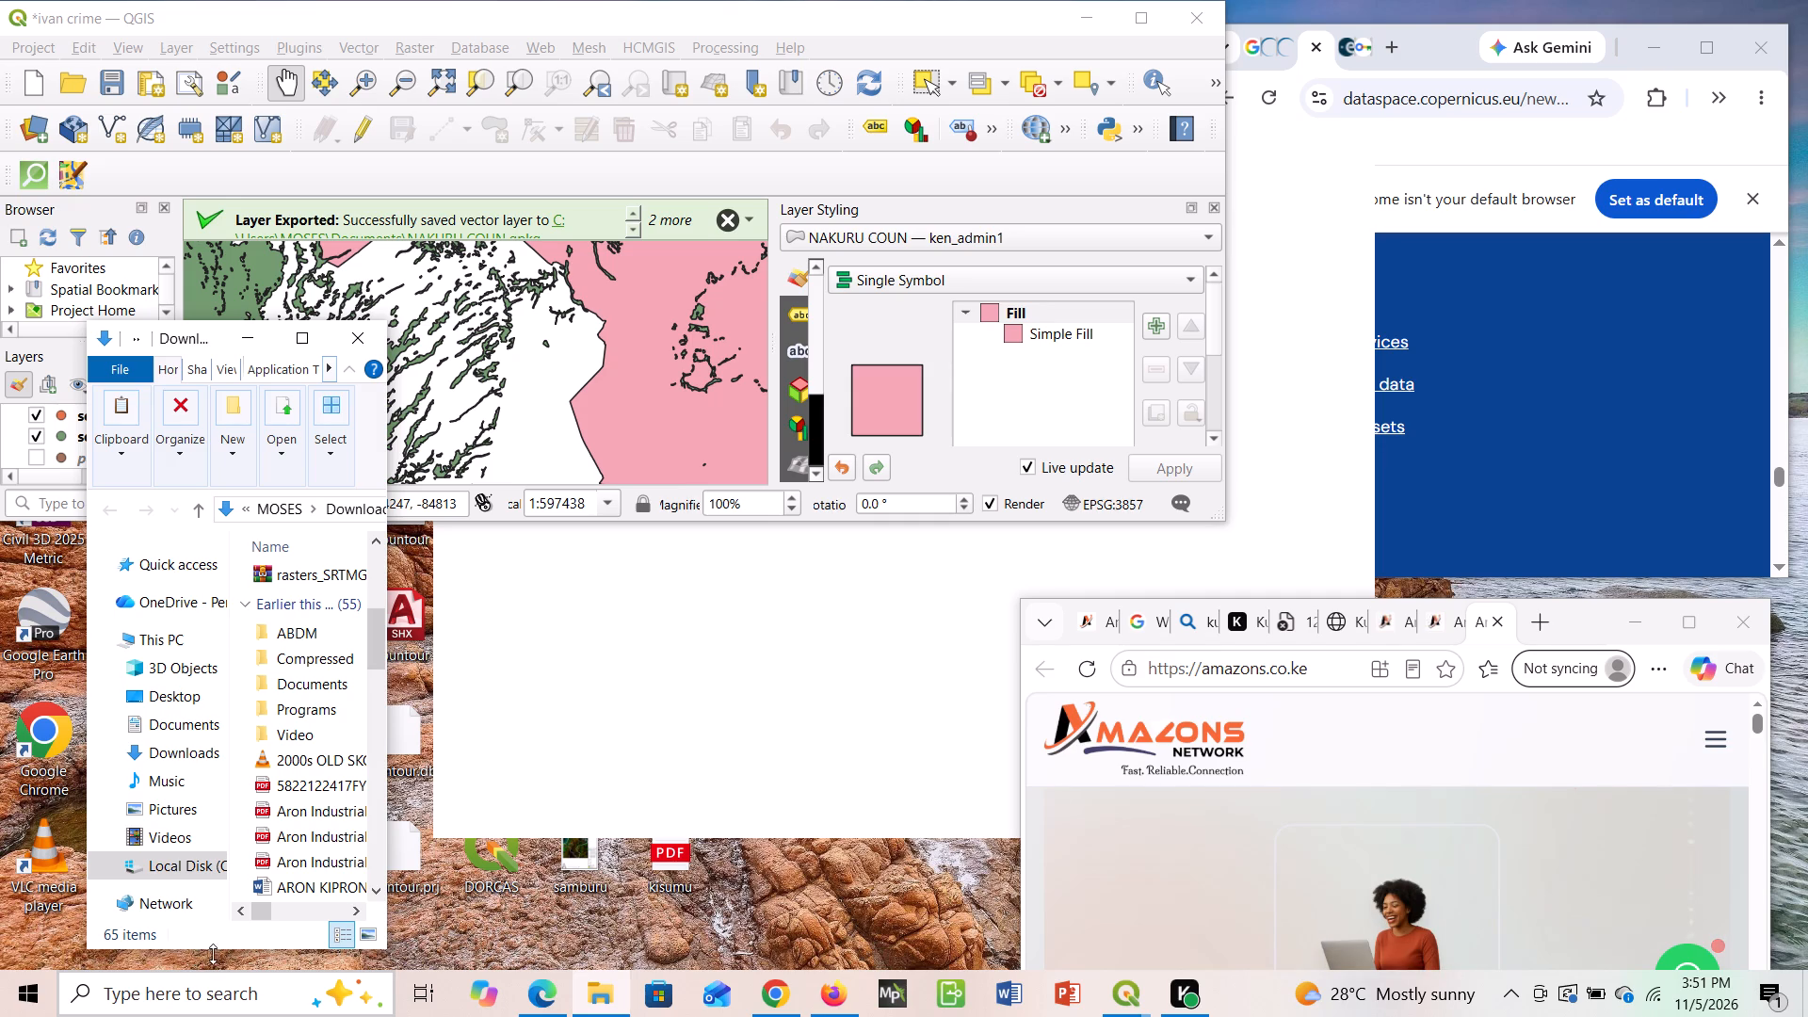
pyautogui.click(213, 946)
pyautogui.moveTo(213, 956); pyautogui.dragTo(201, 957)
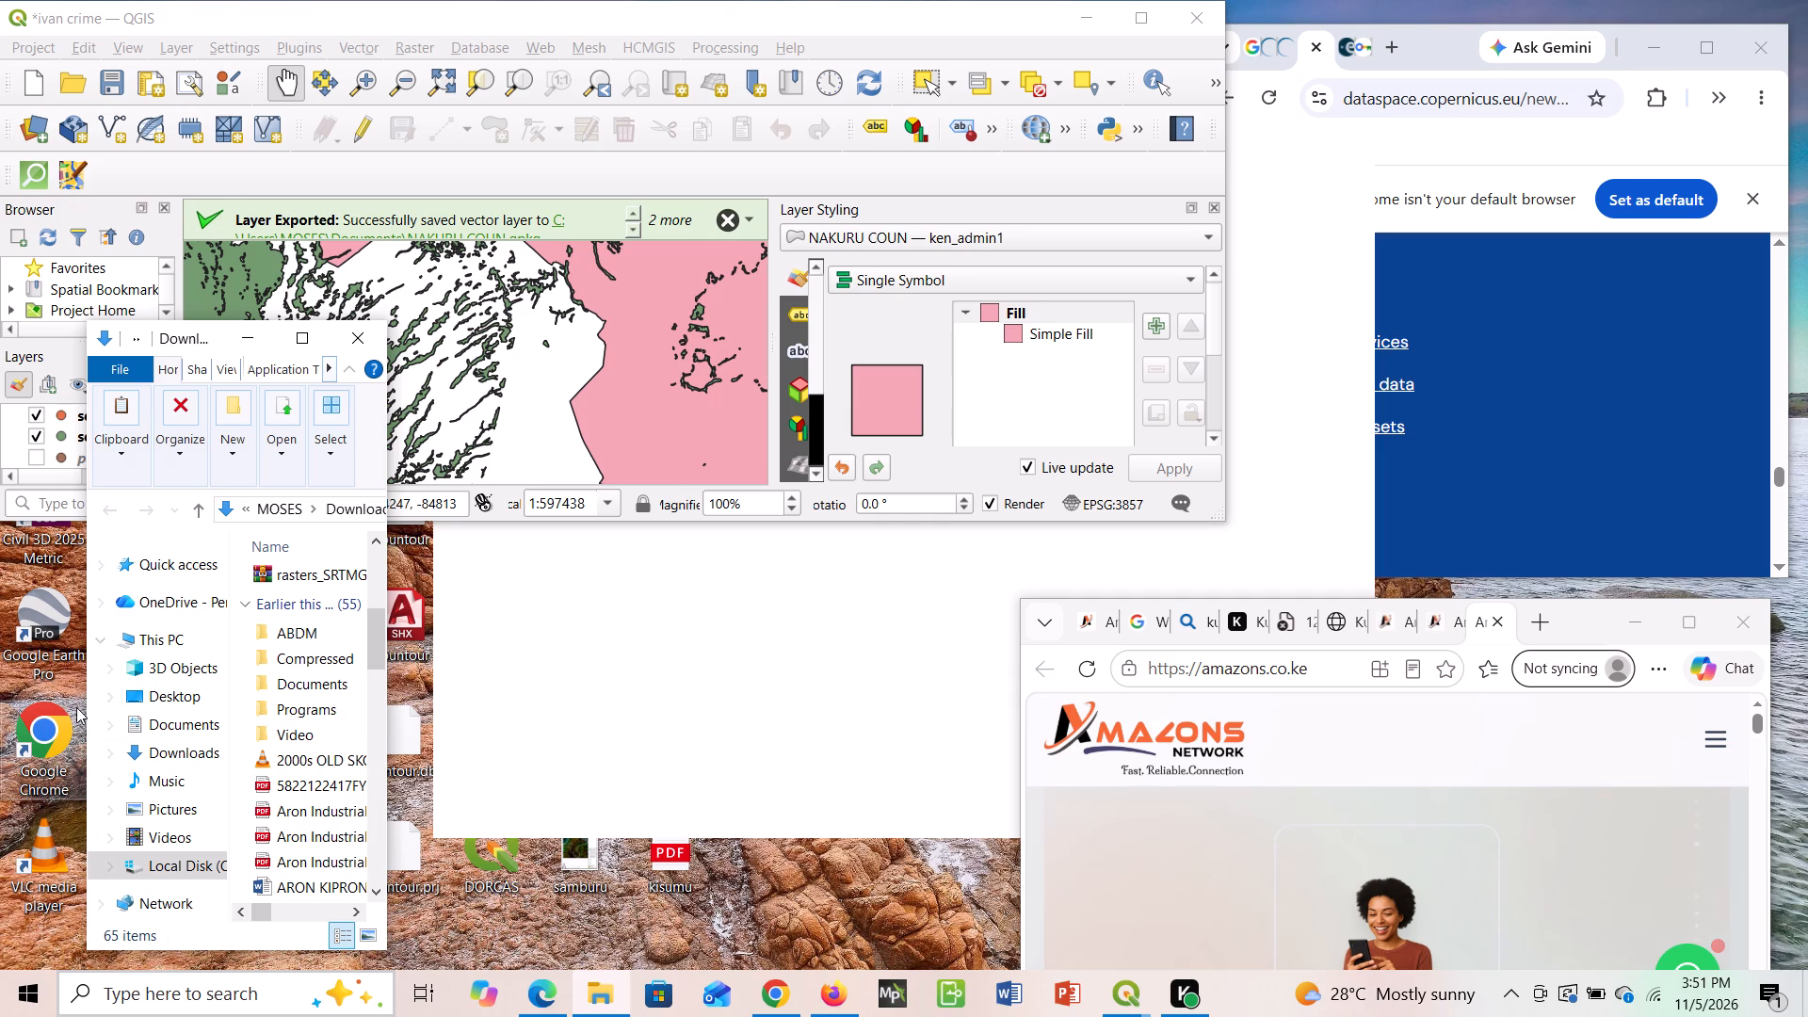
pyautogui.moveTo(84, 707); pyautogui.dragTo(45, 713)
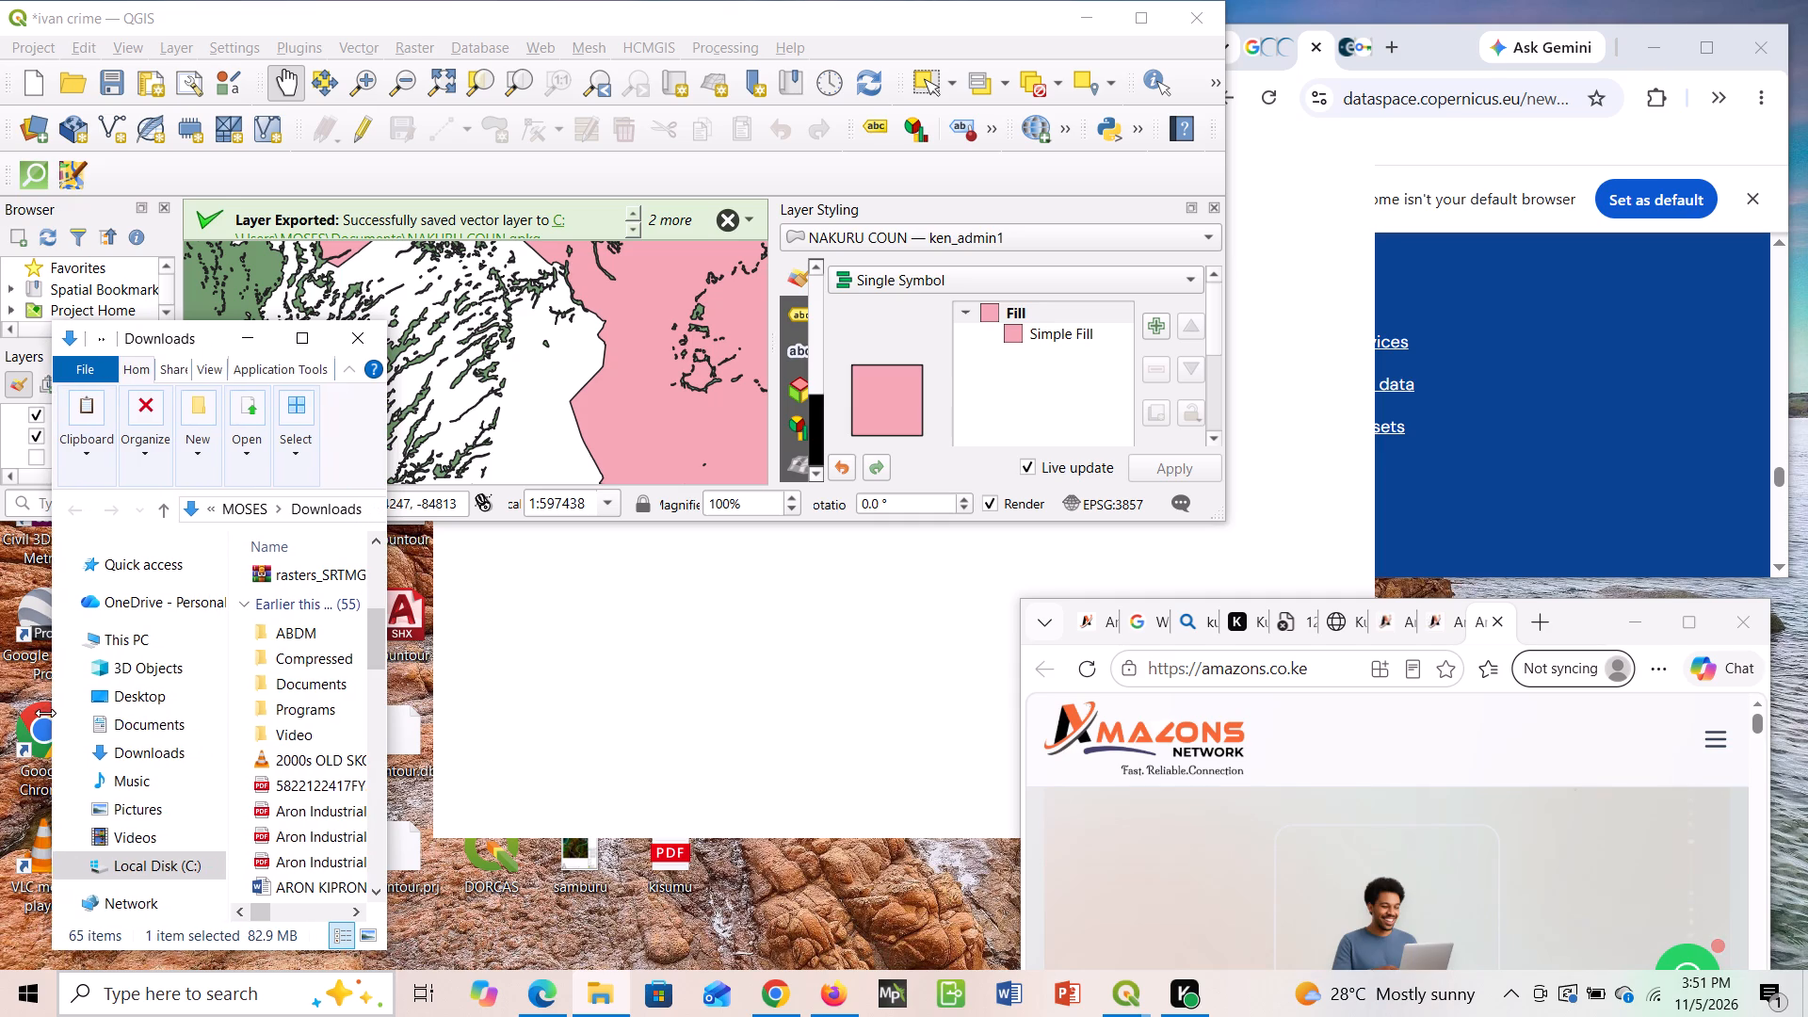
pyautogui.moveTo(45, 713); pyautogui.dragTo(26, 718)
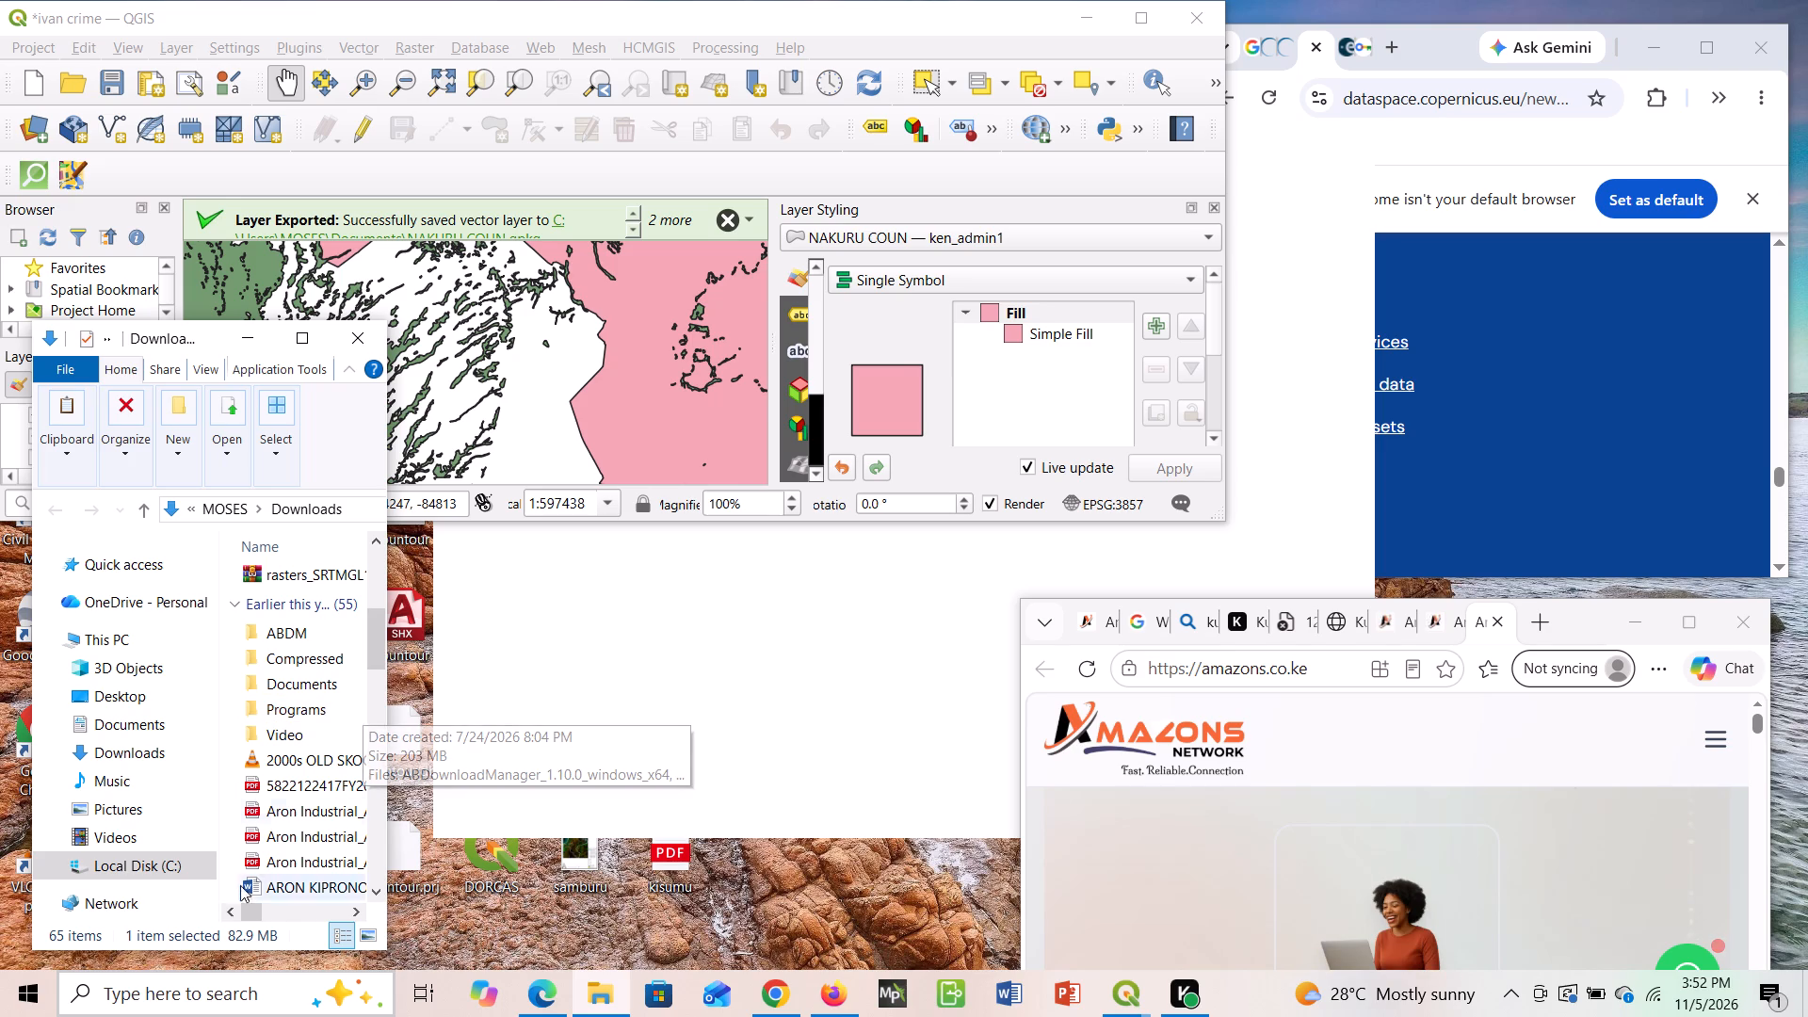
# Bring the Edge and Chrome windows to the front so they show beside the Downloads and QGIS windows.
pyautogui.click(541, 984)
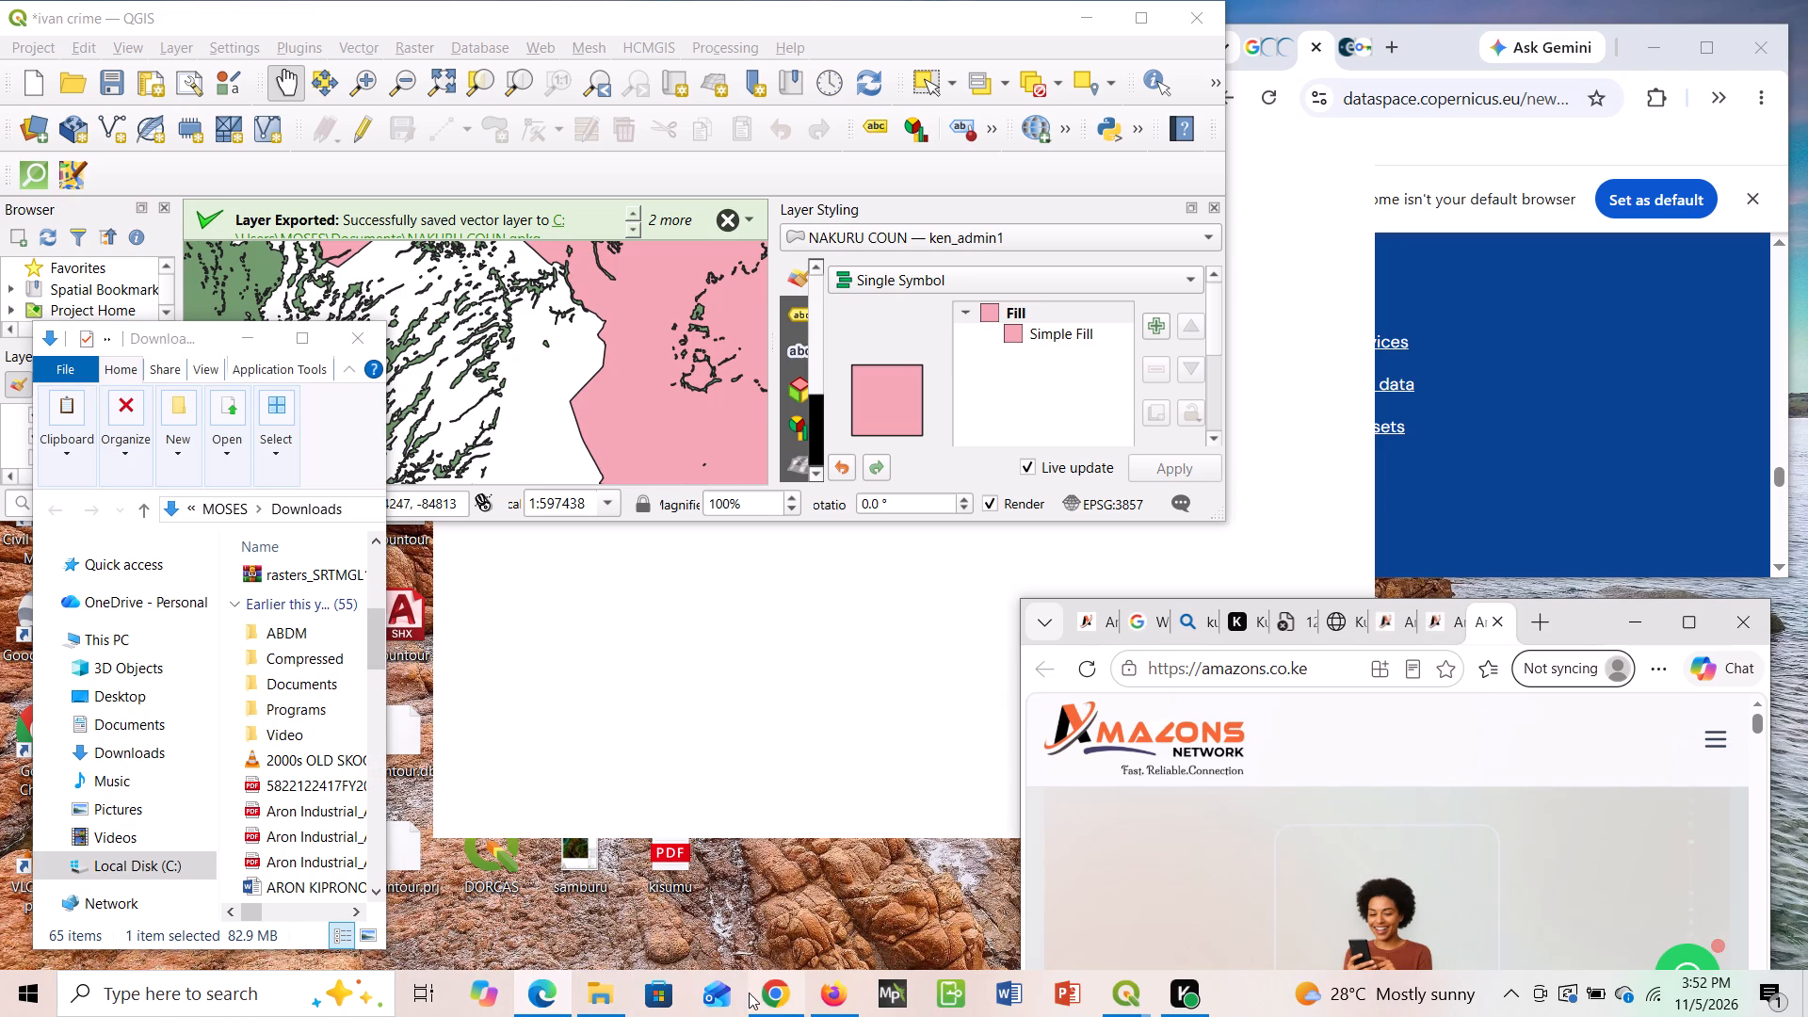
pyautogui.click(783, 995)
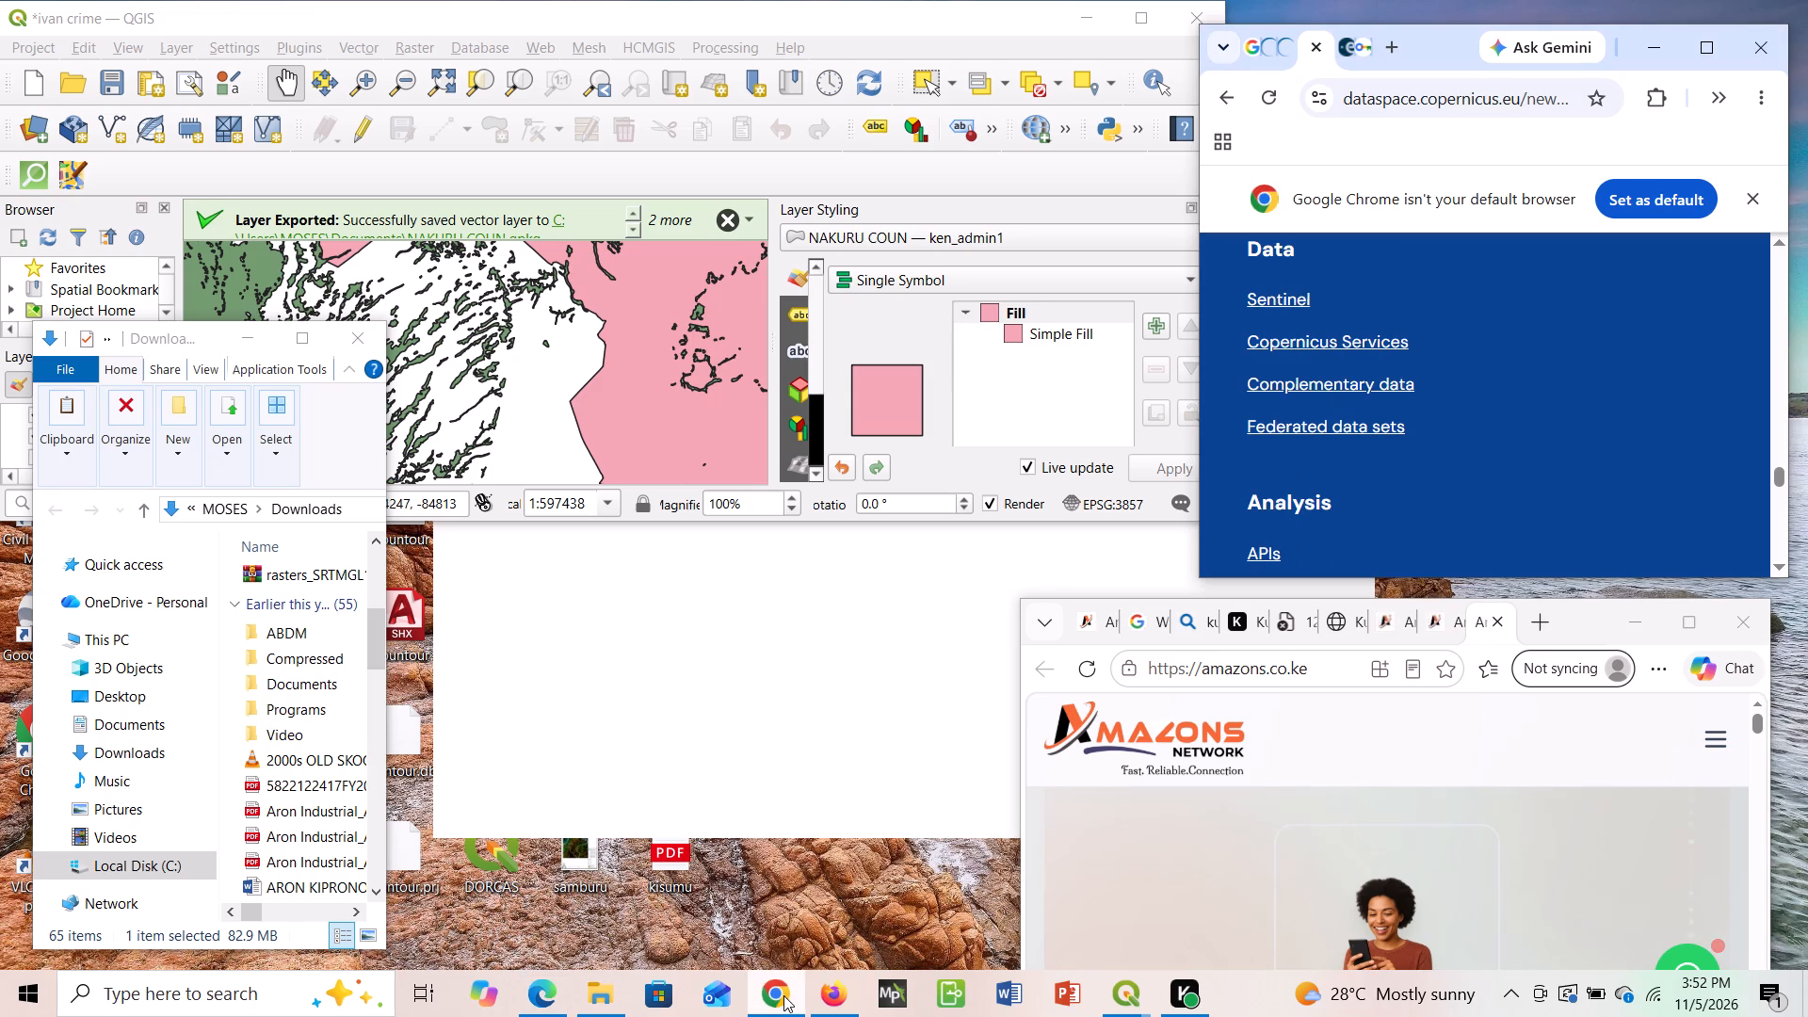
pyautogui.click(783, 995)
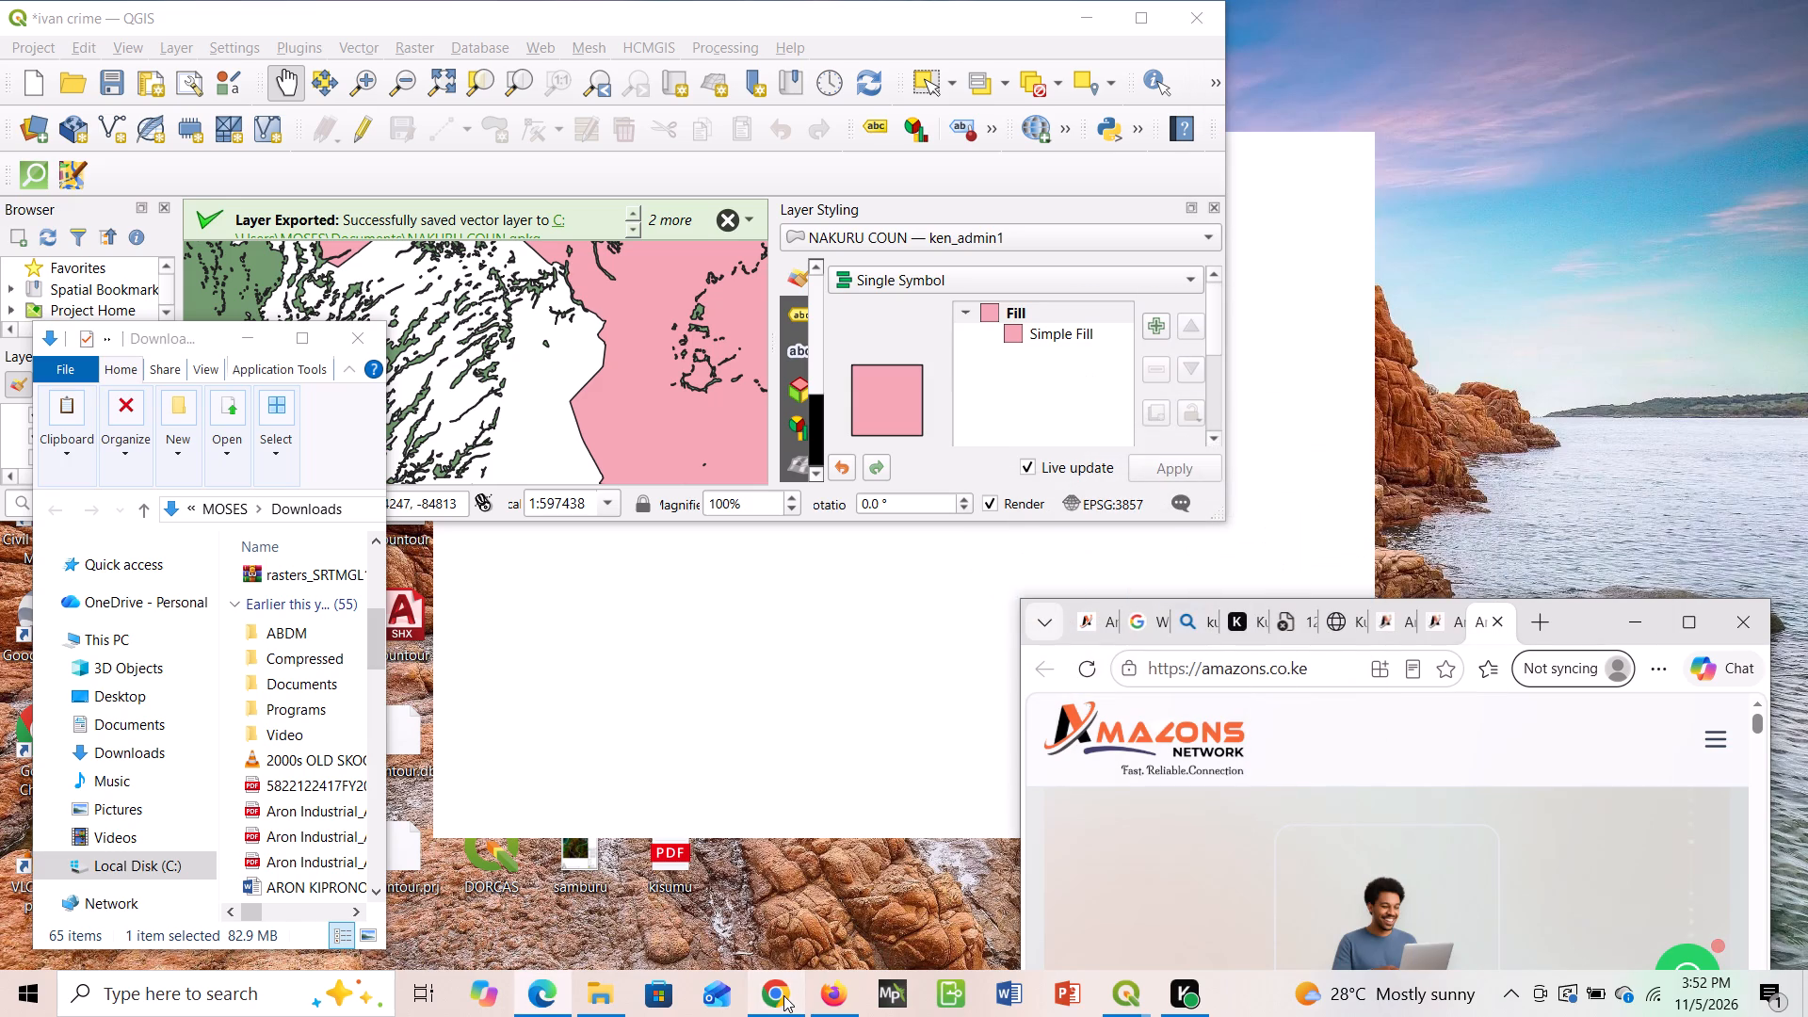
pyautogui.click(783, 995)
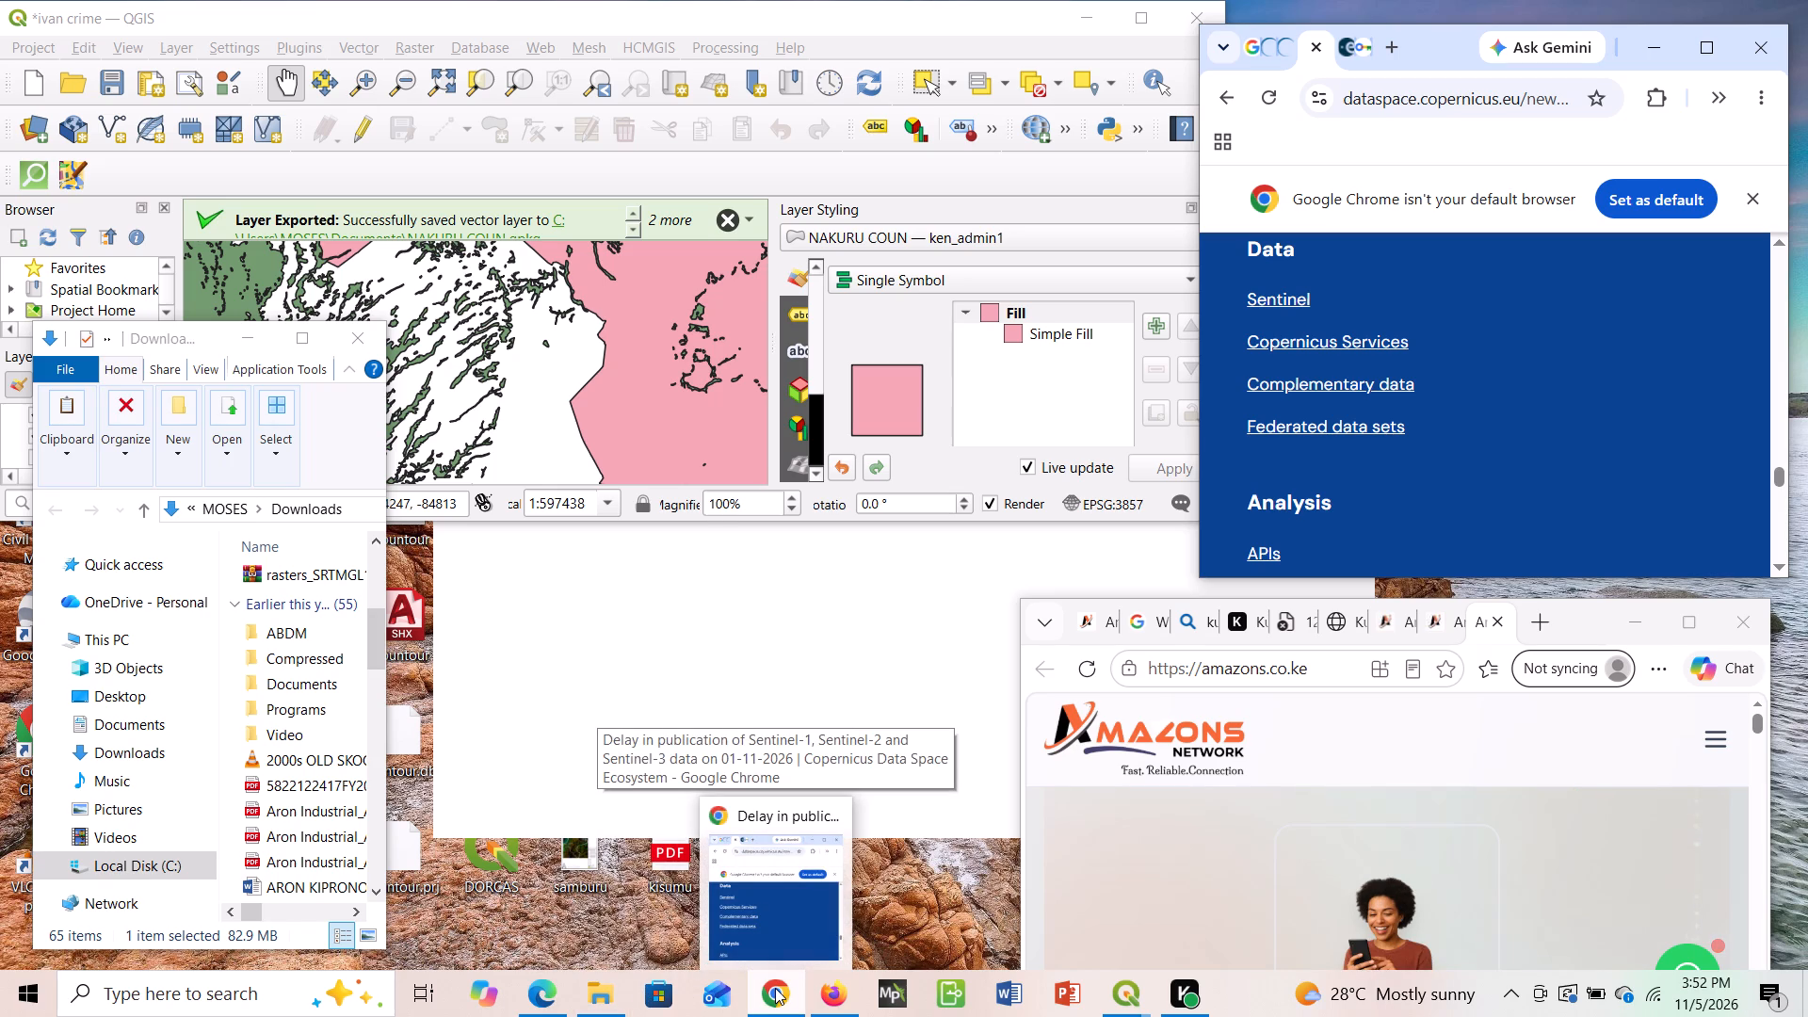
# Switch to Firefox with the AutoCAD video, restore it to a floating window and widen it until it almost meets the Edge window.
pyautogui.click(828, 986)
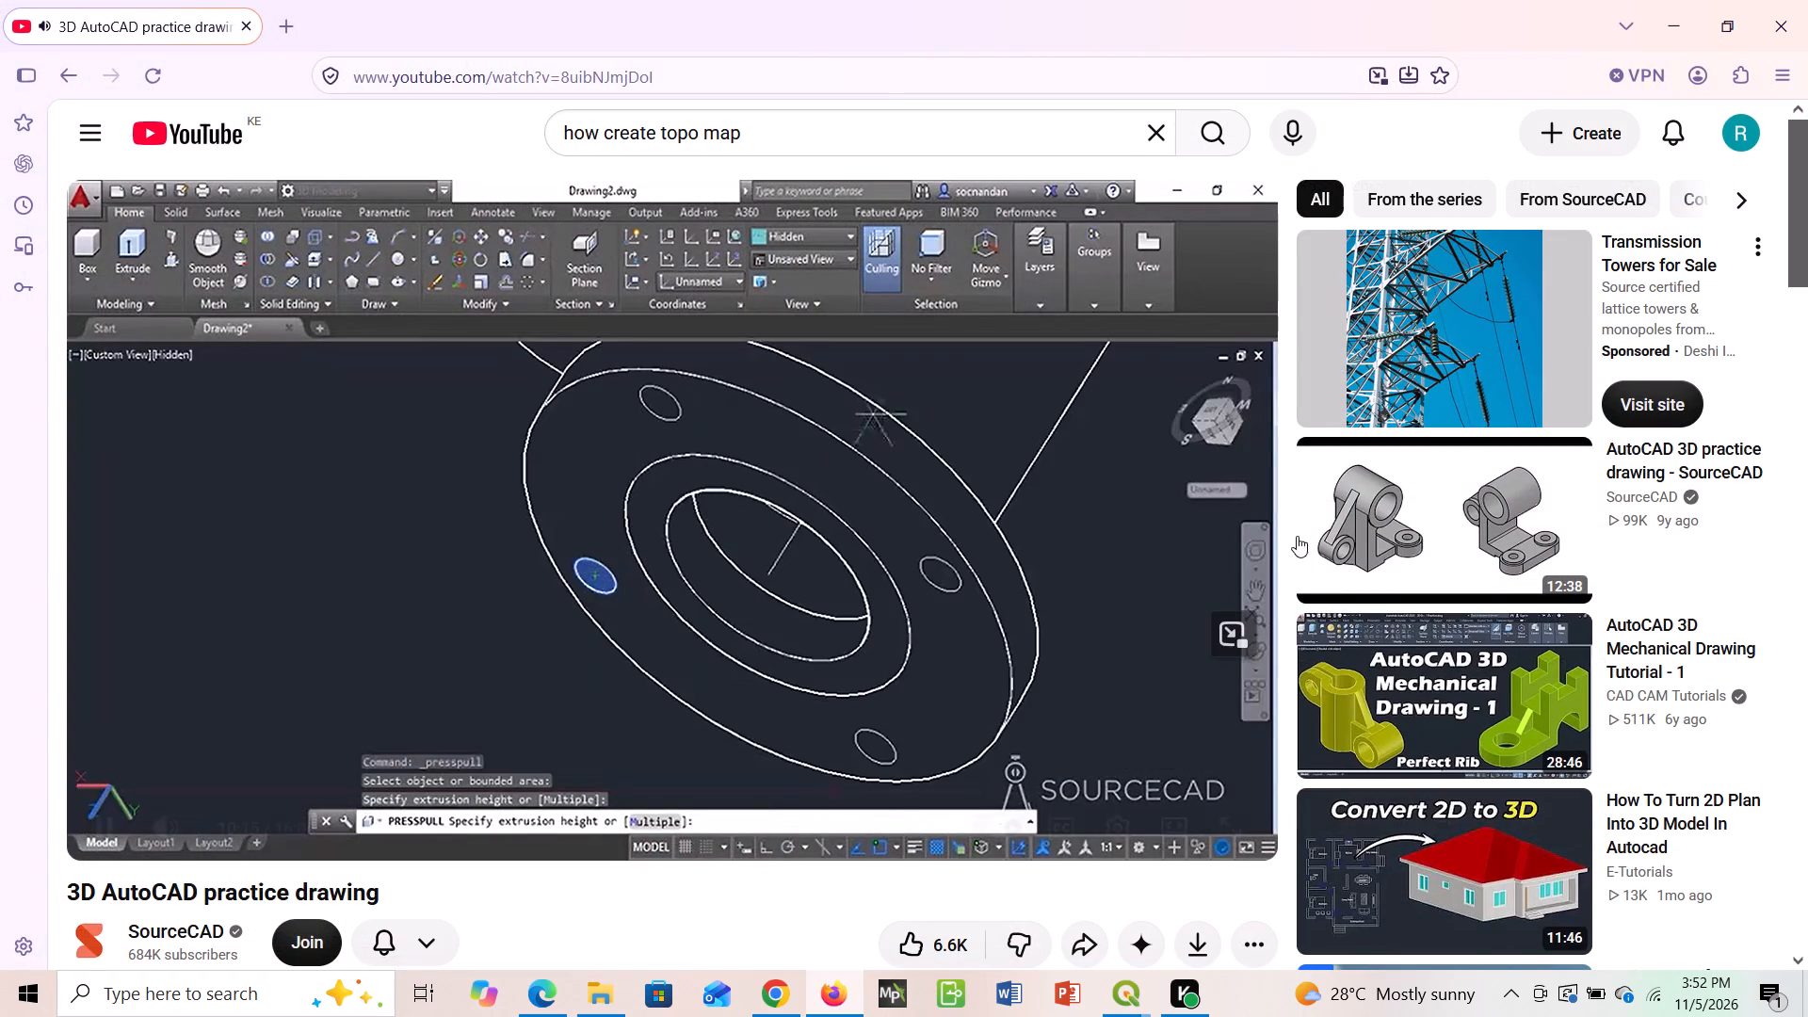
pyautogui.click(1670, 73)
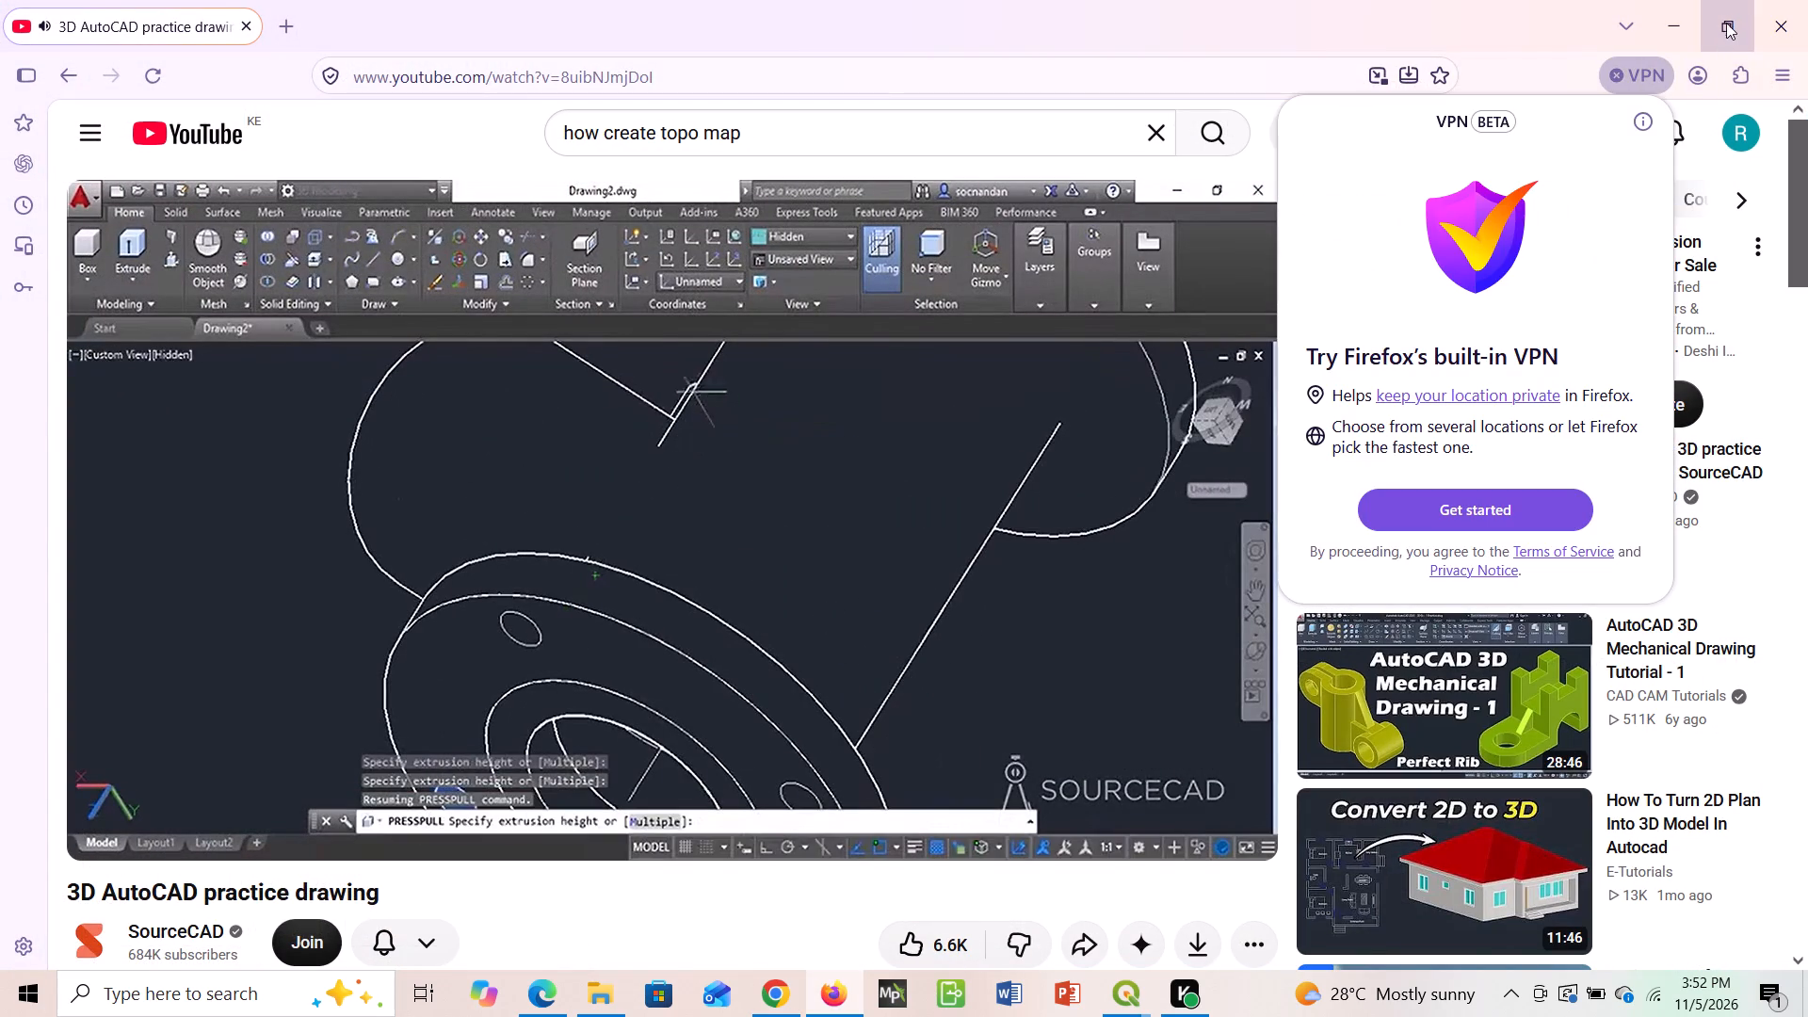
pyautogui.click(1727, 18)
pyautogui.hscroll(-2, 1696, 55)
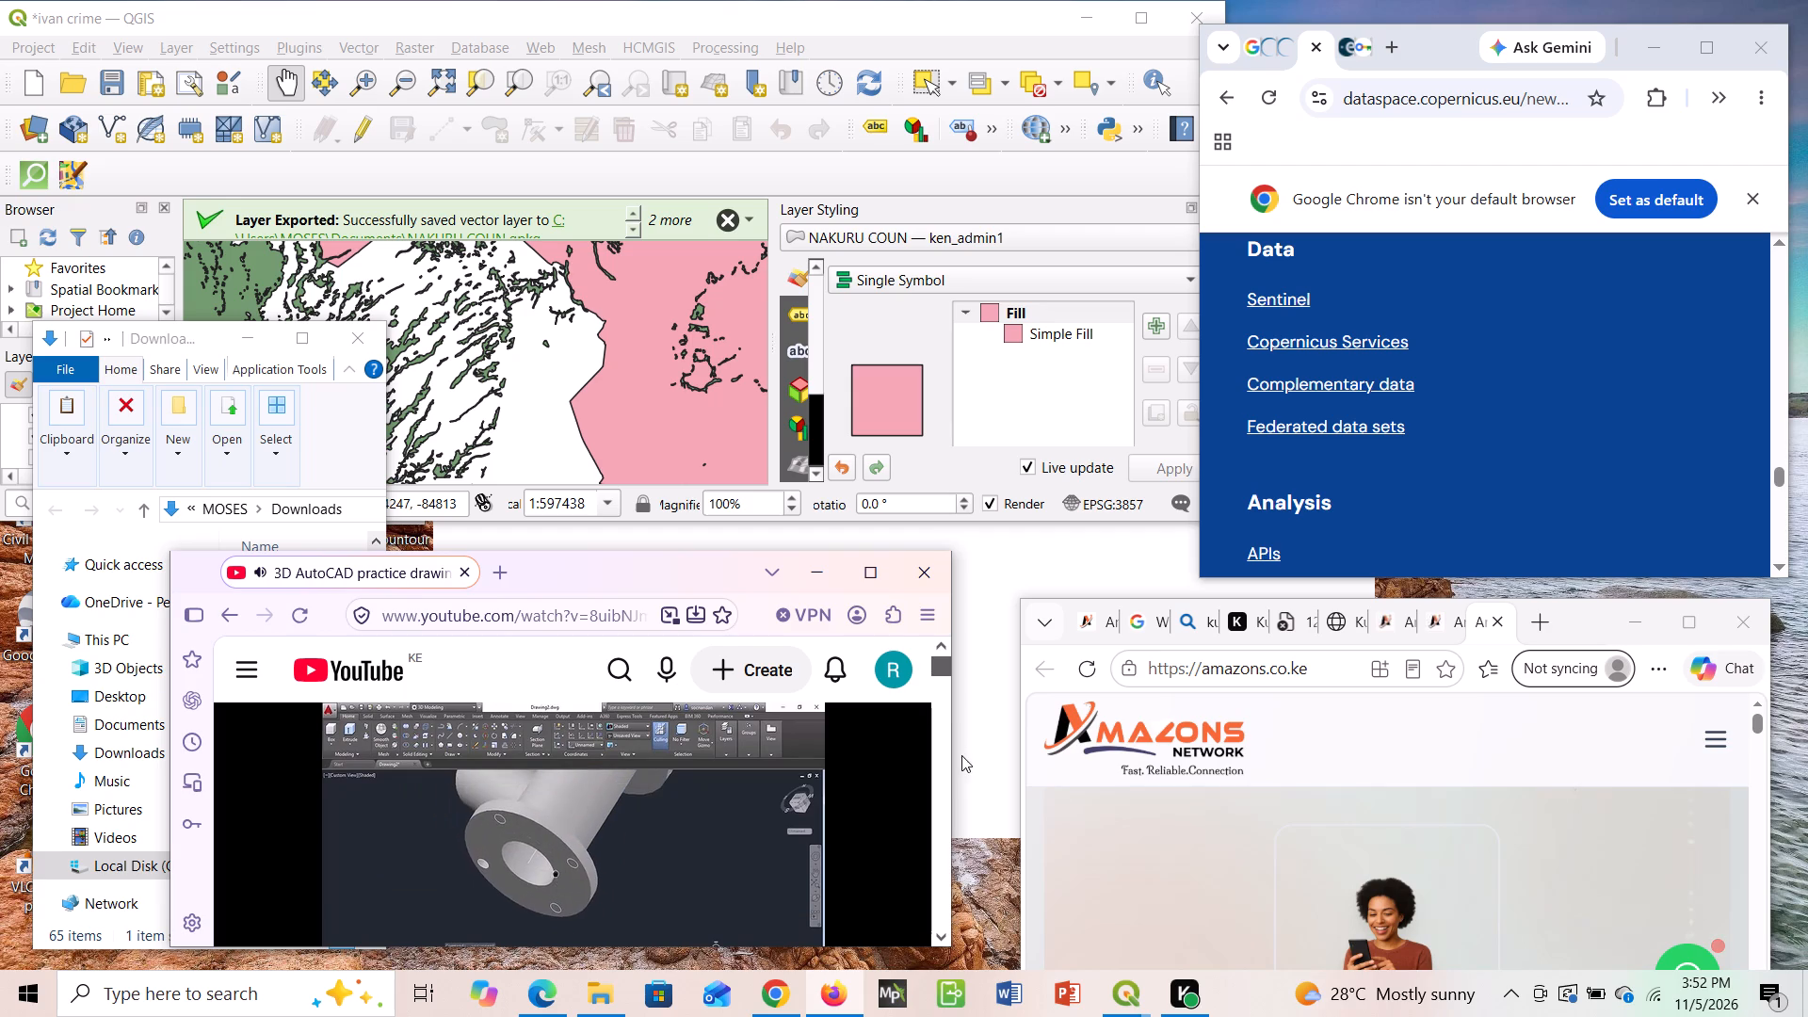
pyautogui.moveTo(955, 749); pyautogui.dragTo(994, 748)
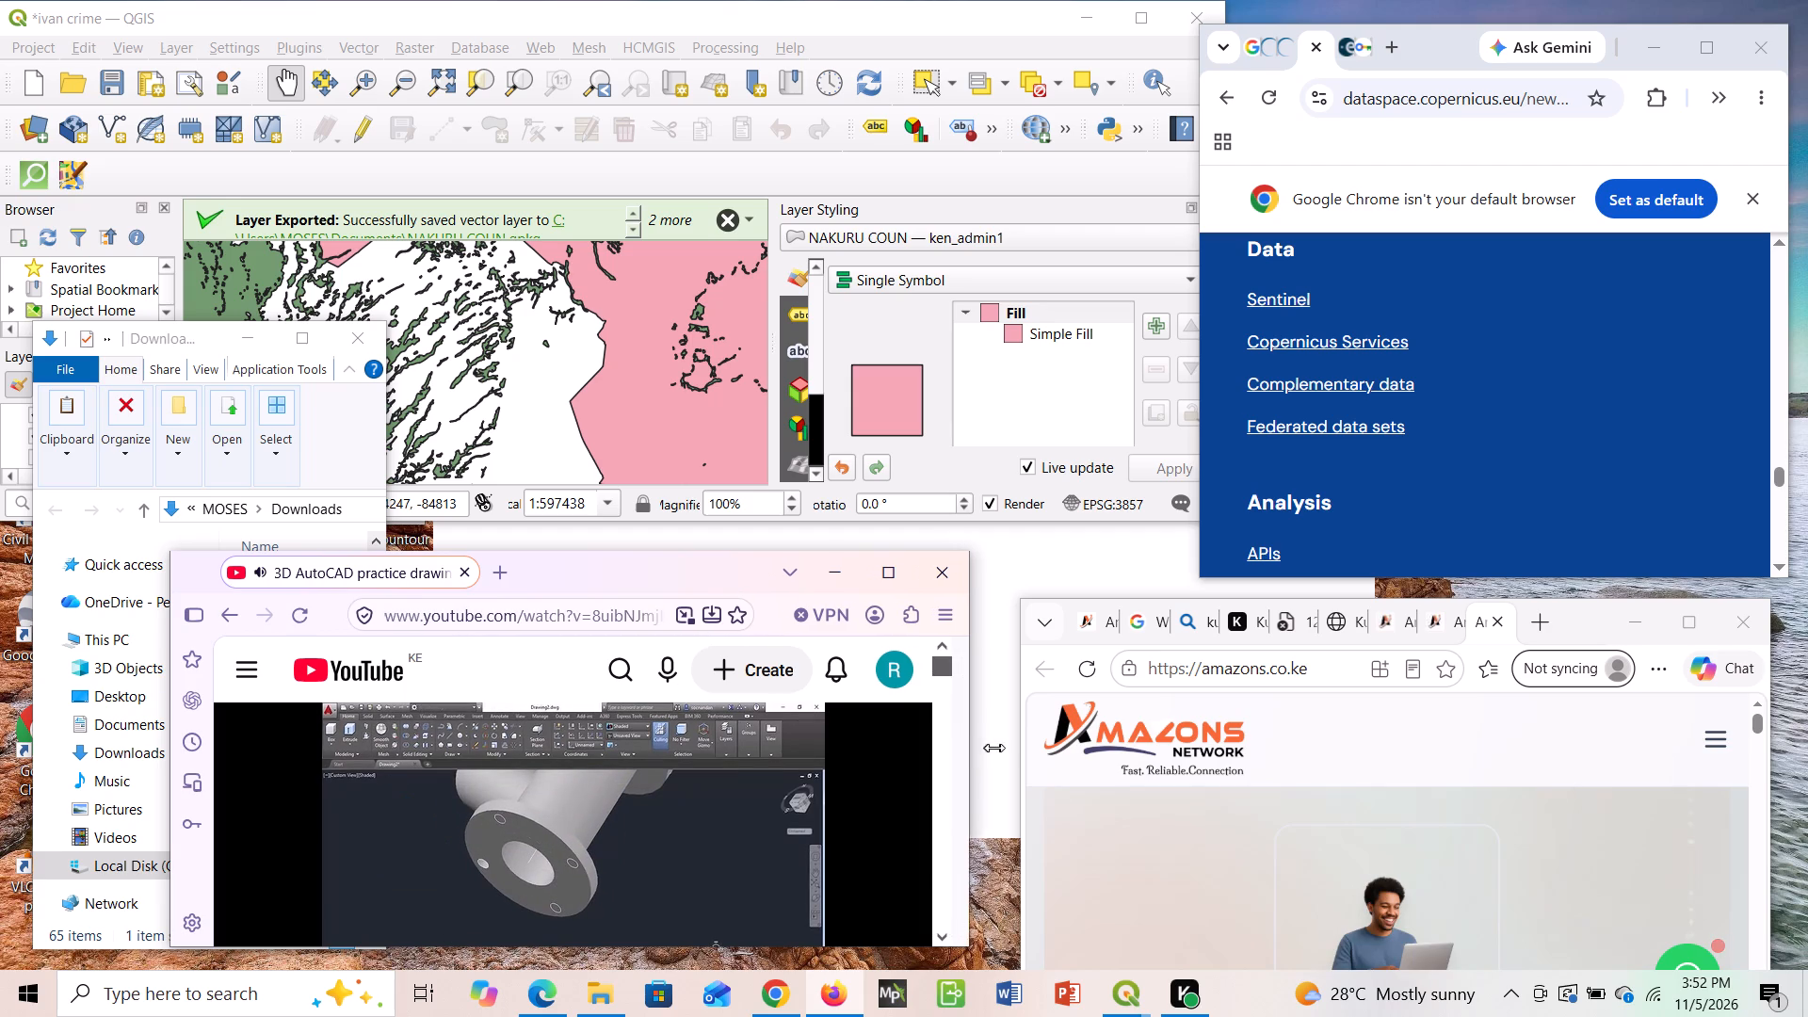
pyautogui.moveTo(994, 748); pyautogui.dragTo(1011, 748)
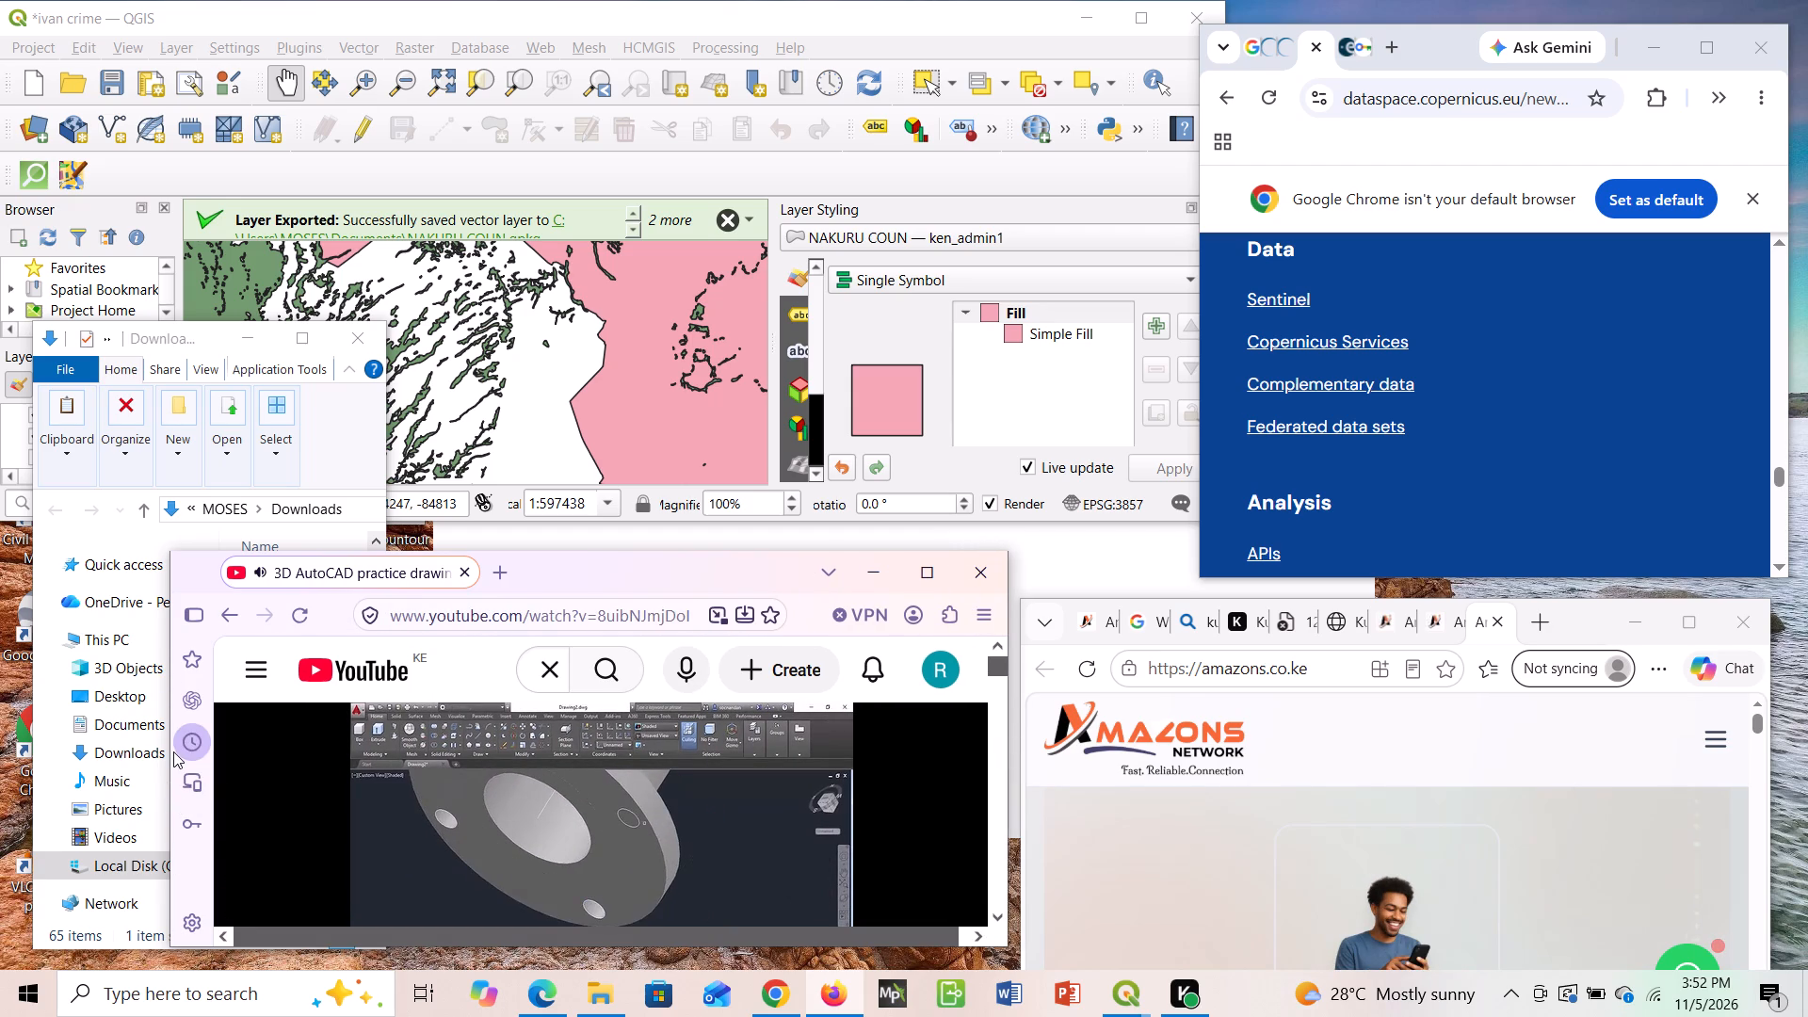
# Narrow the Firefox window from its left side so that it sits between the Downloads and Edge windows.
pyautogui.moveTo(180, 760); pyautogui.dragTo(206, 759)
pyautogui.moveTo(169, 769); pyautogui.dragTo(186, 767)
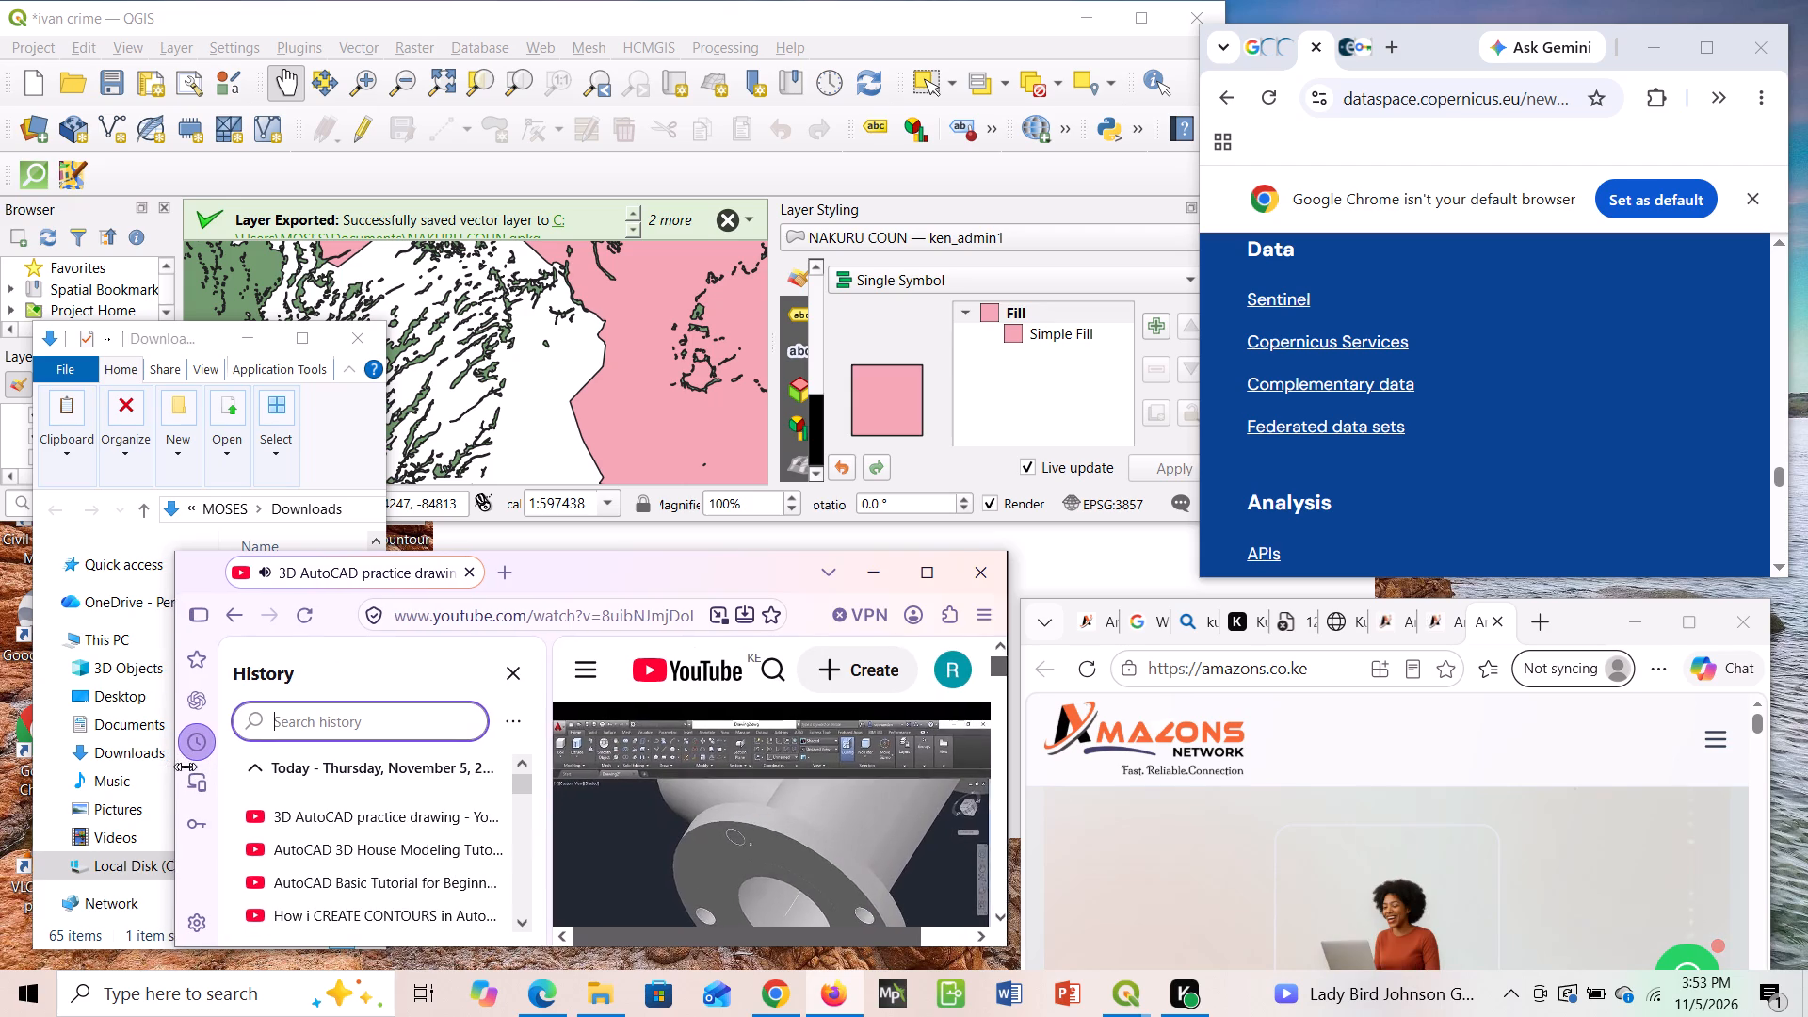
pyautogui.moveTo(186, 767); pyautogui.dragTo(399, 769)
pyautogui.hscroll(1, 207, 763)
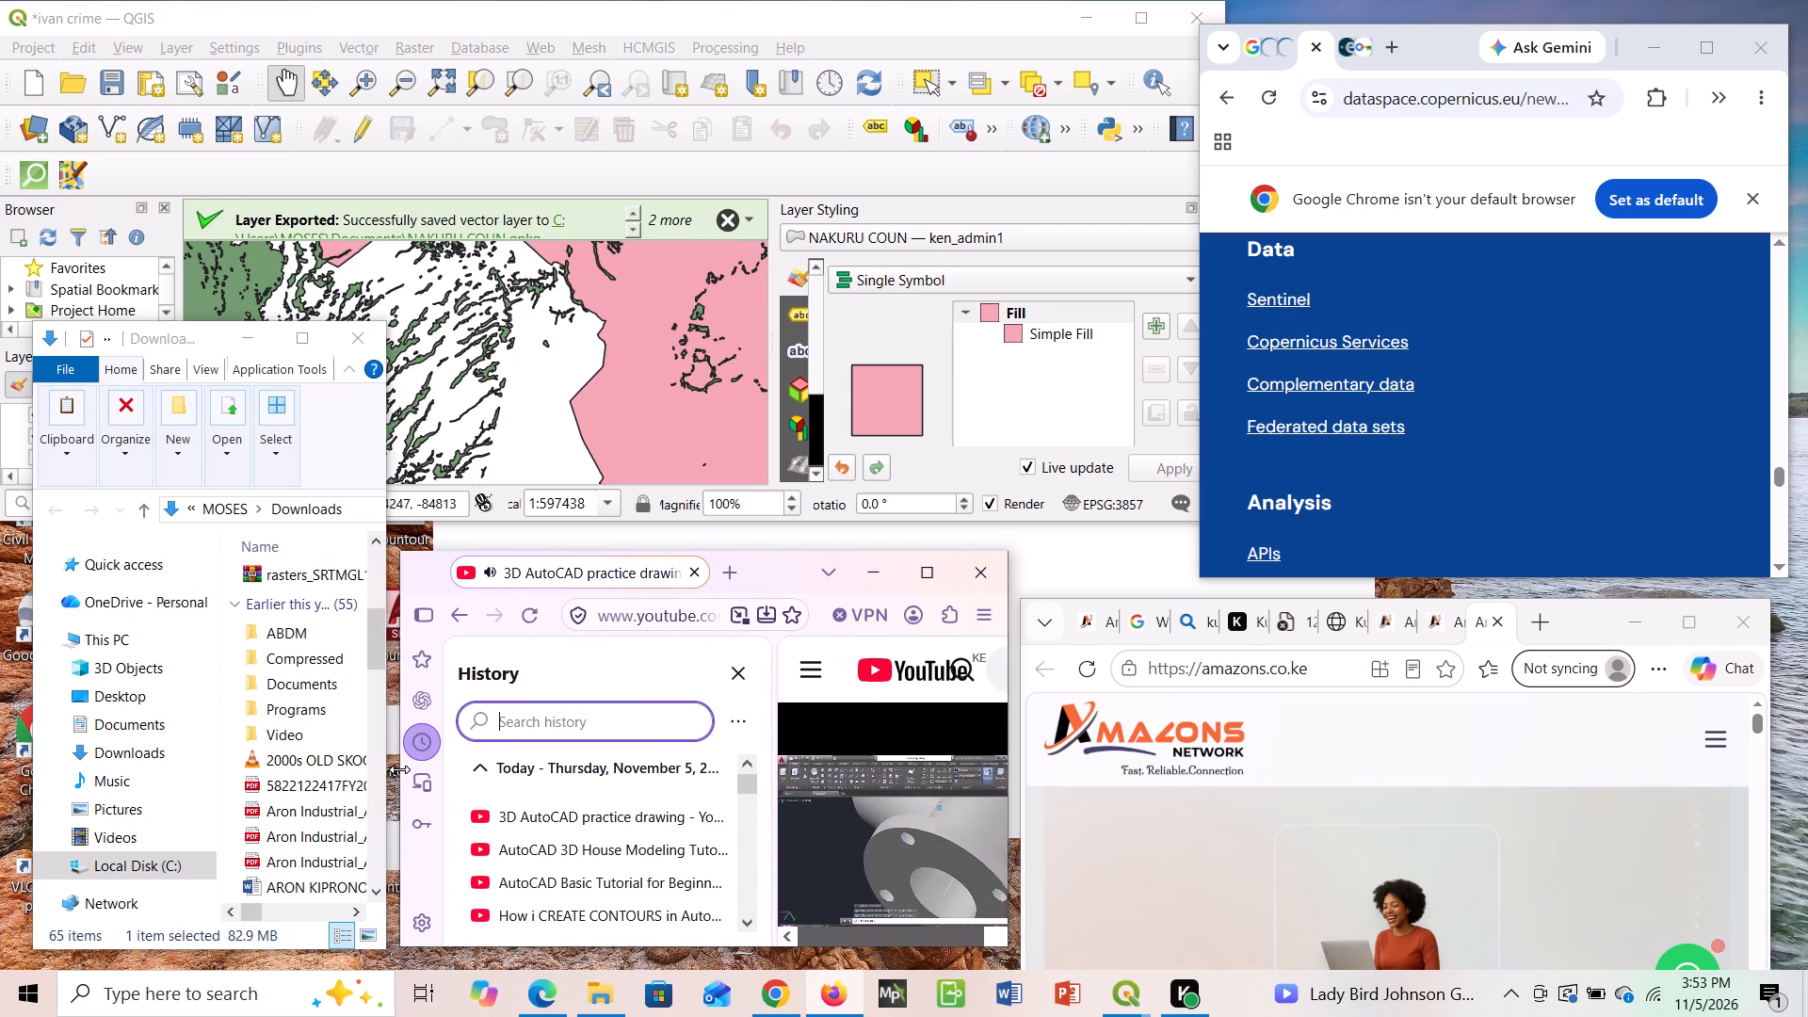
pyautogui.hscroll(1, 399, 769)
pyautogui.moveTo(399, 769); pyautogui.dragTo(394, 770)
pyautogui.hscroll(1, 394, 770)
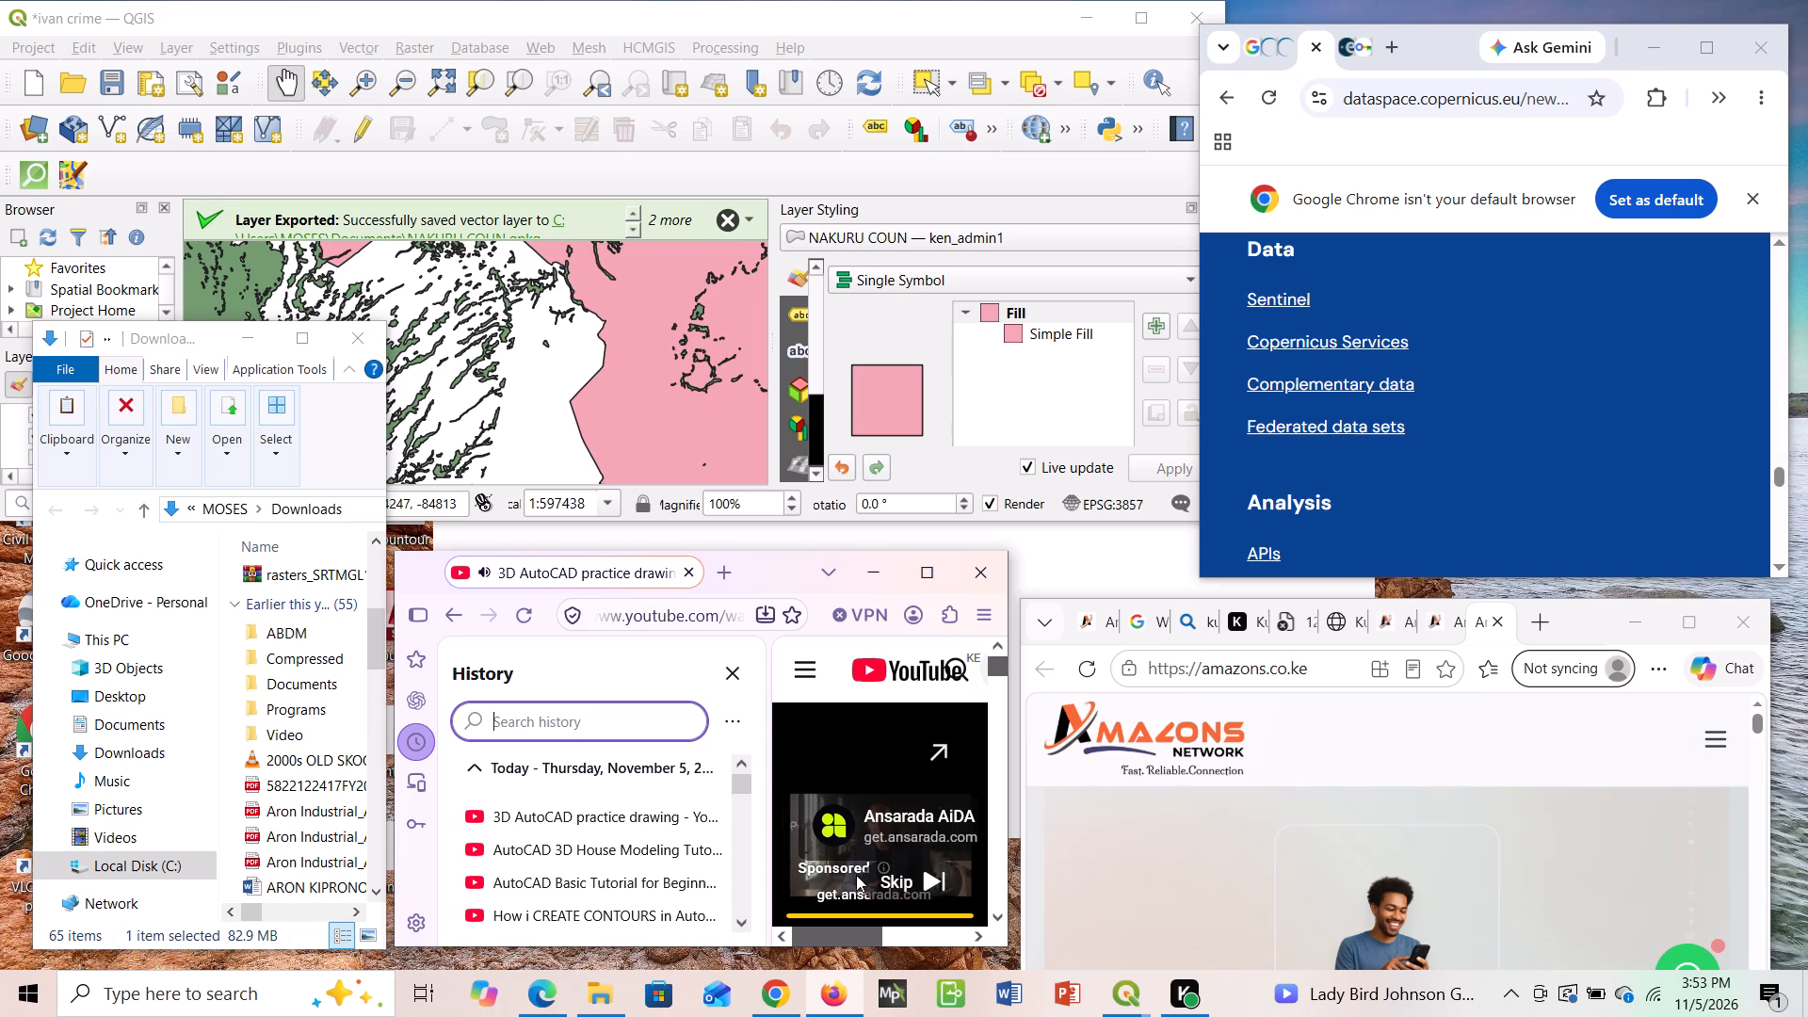
# Skip the advertisement interrupting the 3D AutoCAD practice drawing video.
pyautogui.click(895, 877)
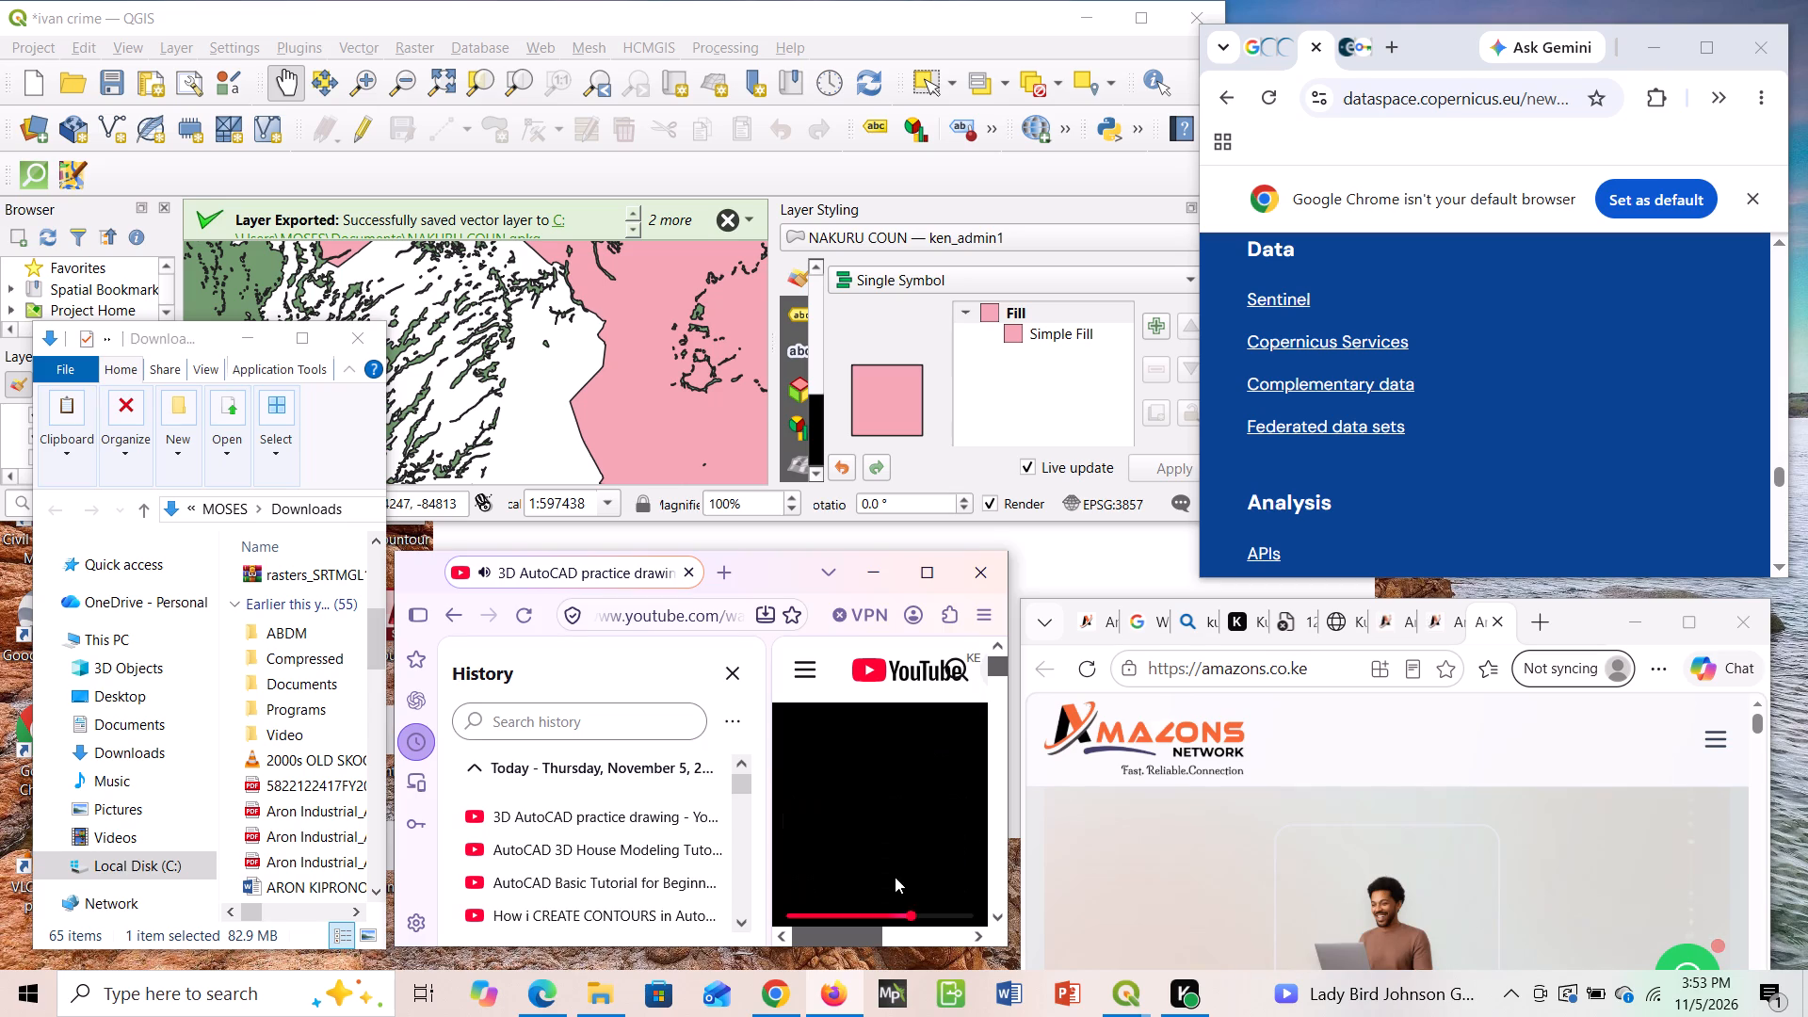
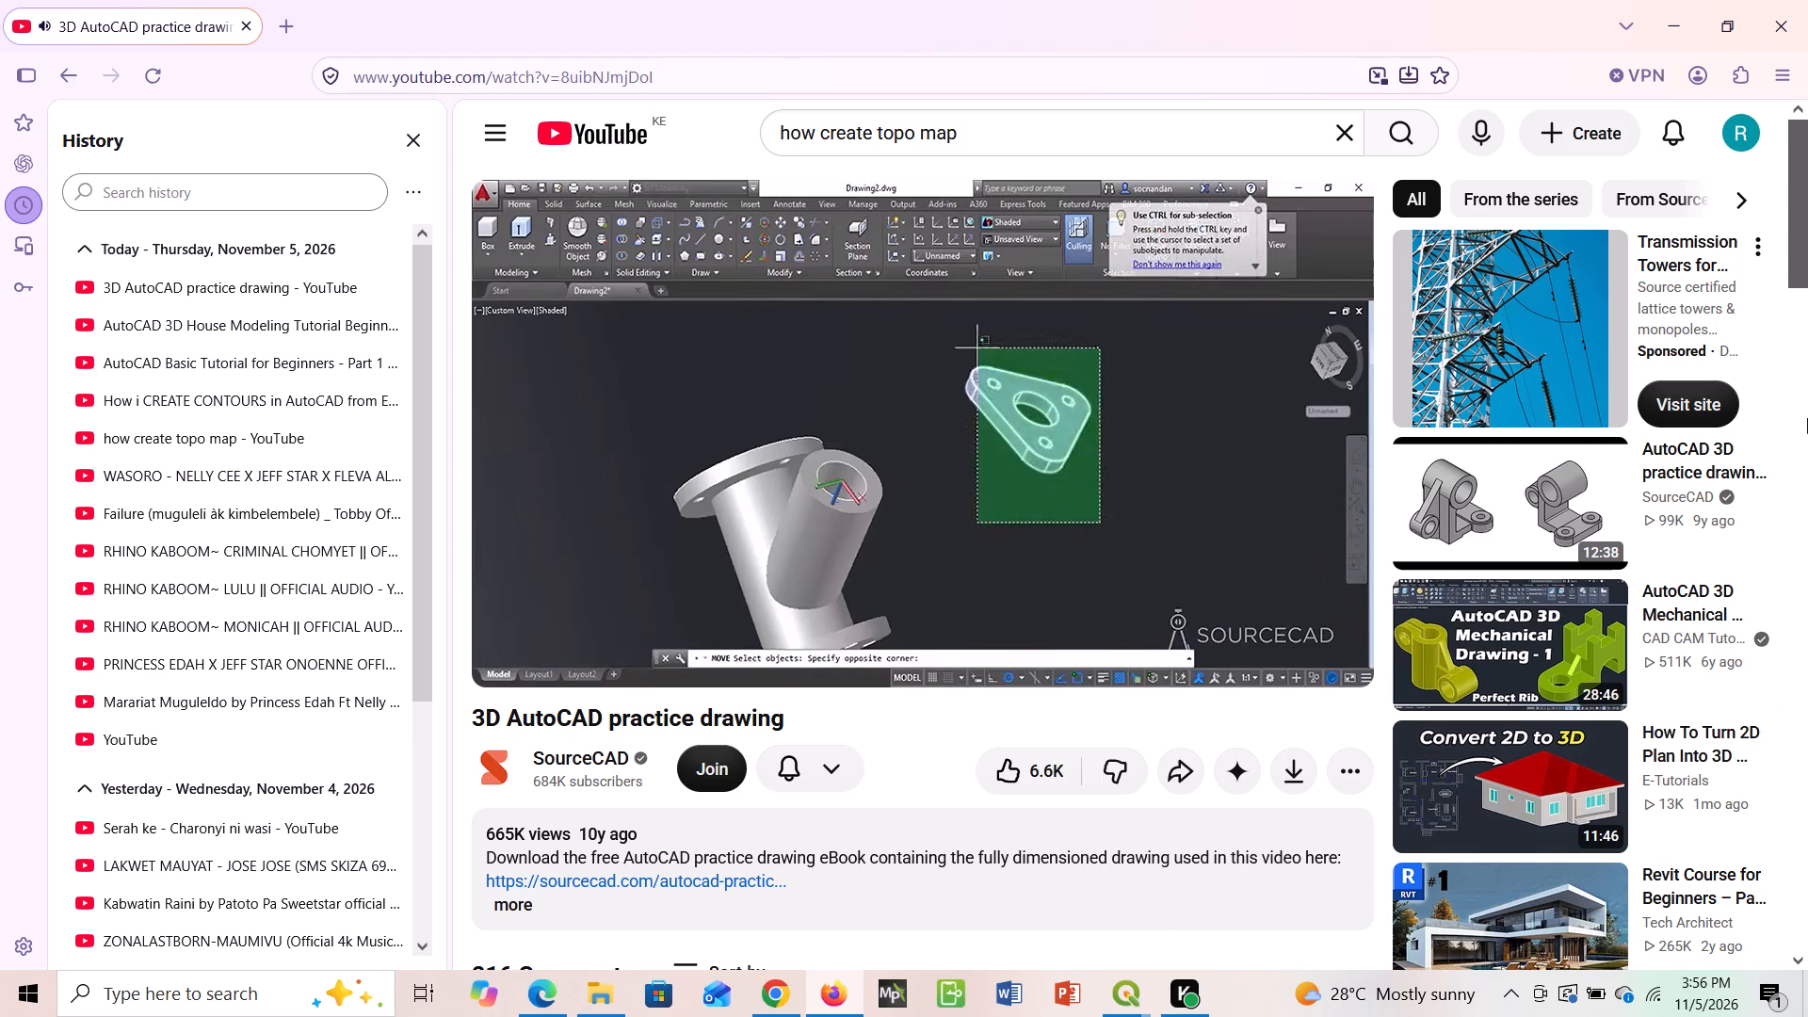
# Restore the Firefox window to its floating size, and bring QGIS to the front maximized.
pyautogui.click(1726, 26)
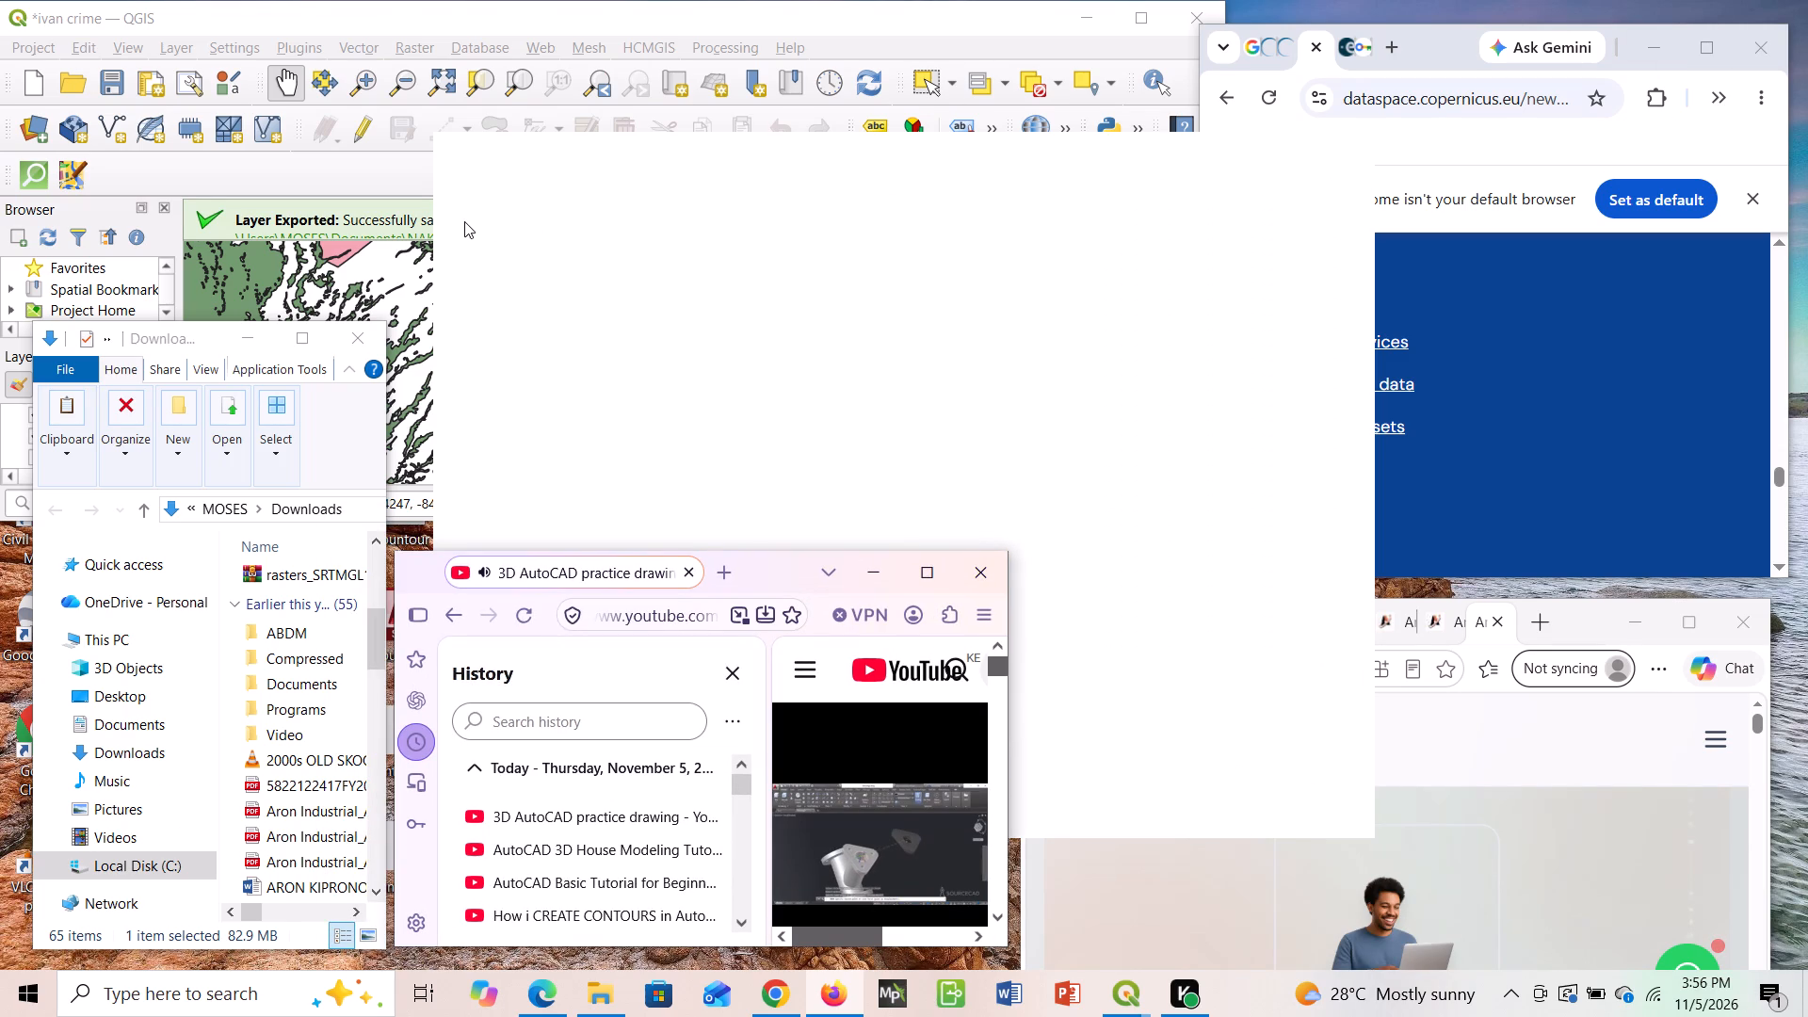
pyautogui.click(347, 233)
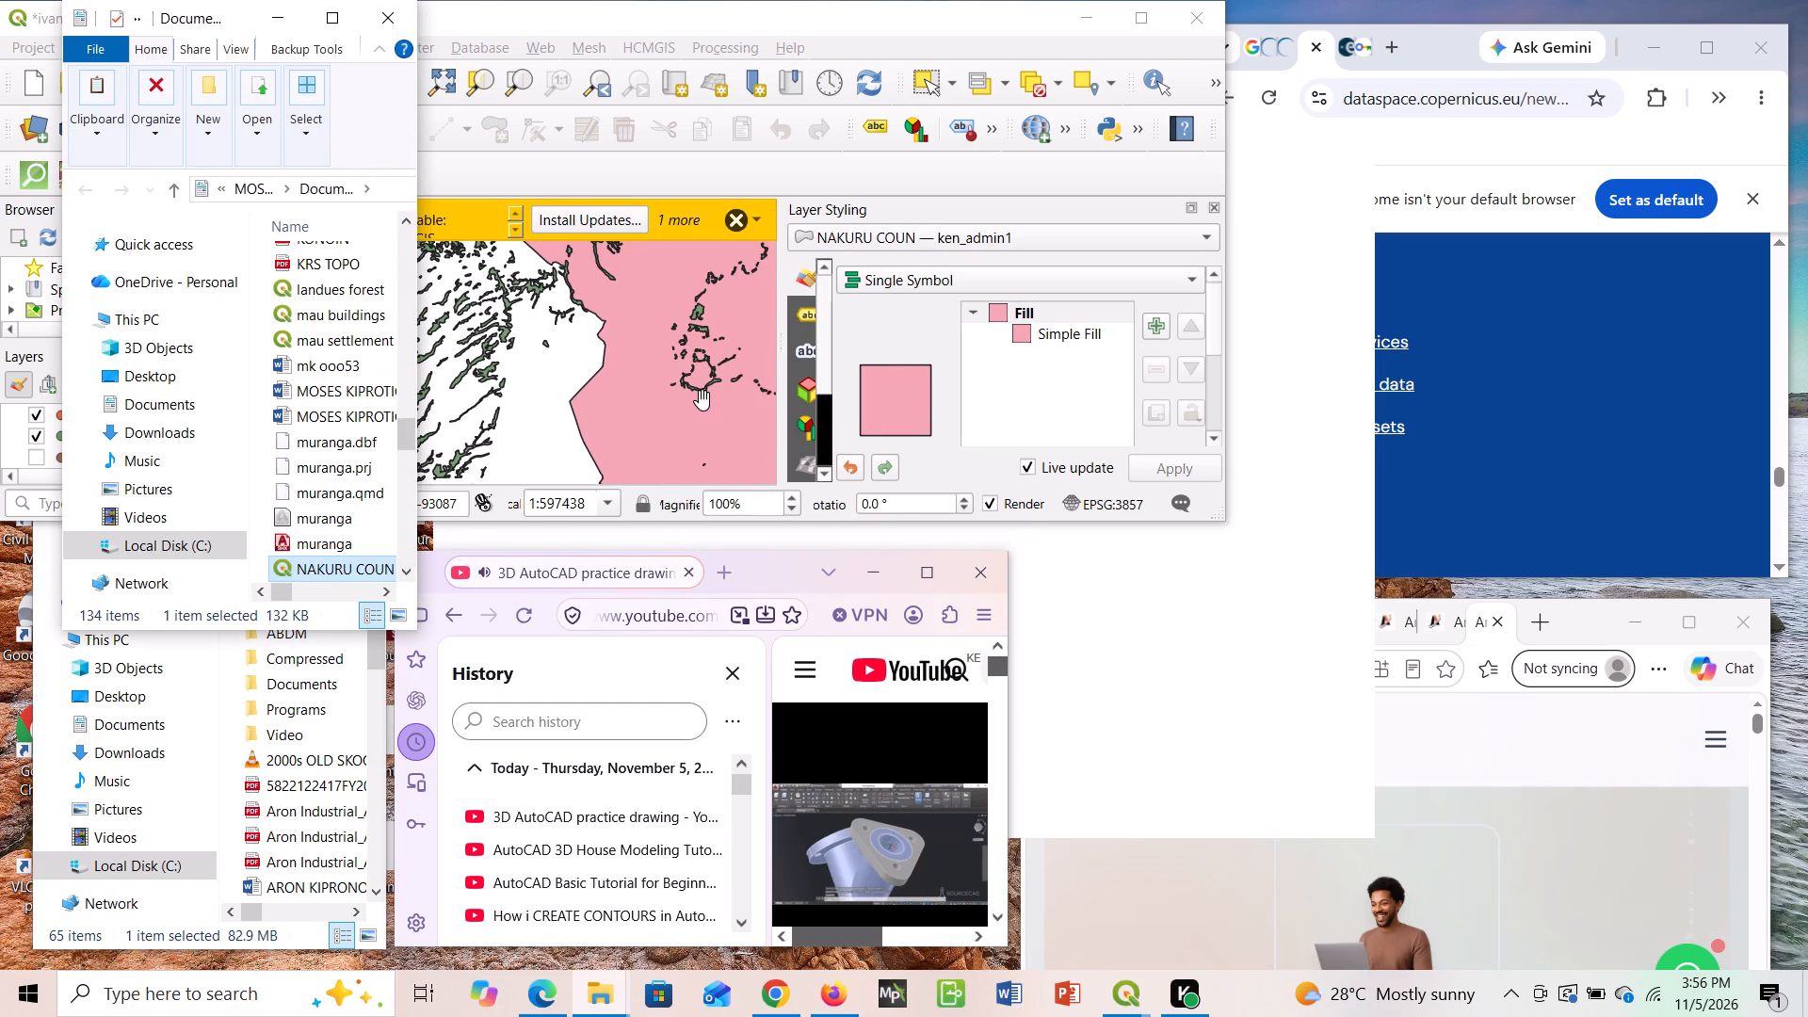
pyautogui.click(702, 400)
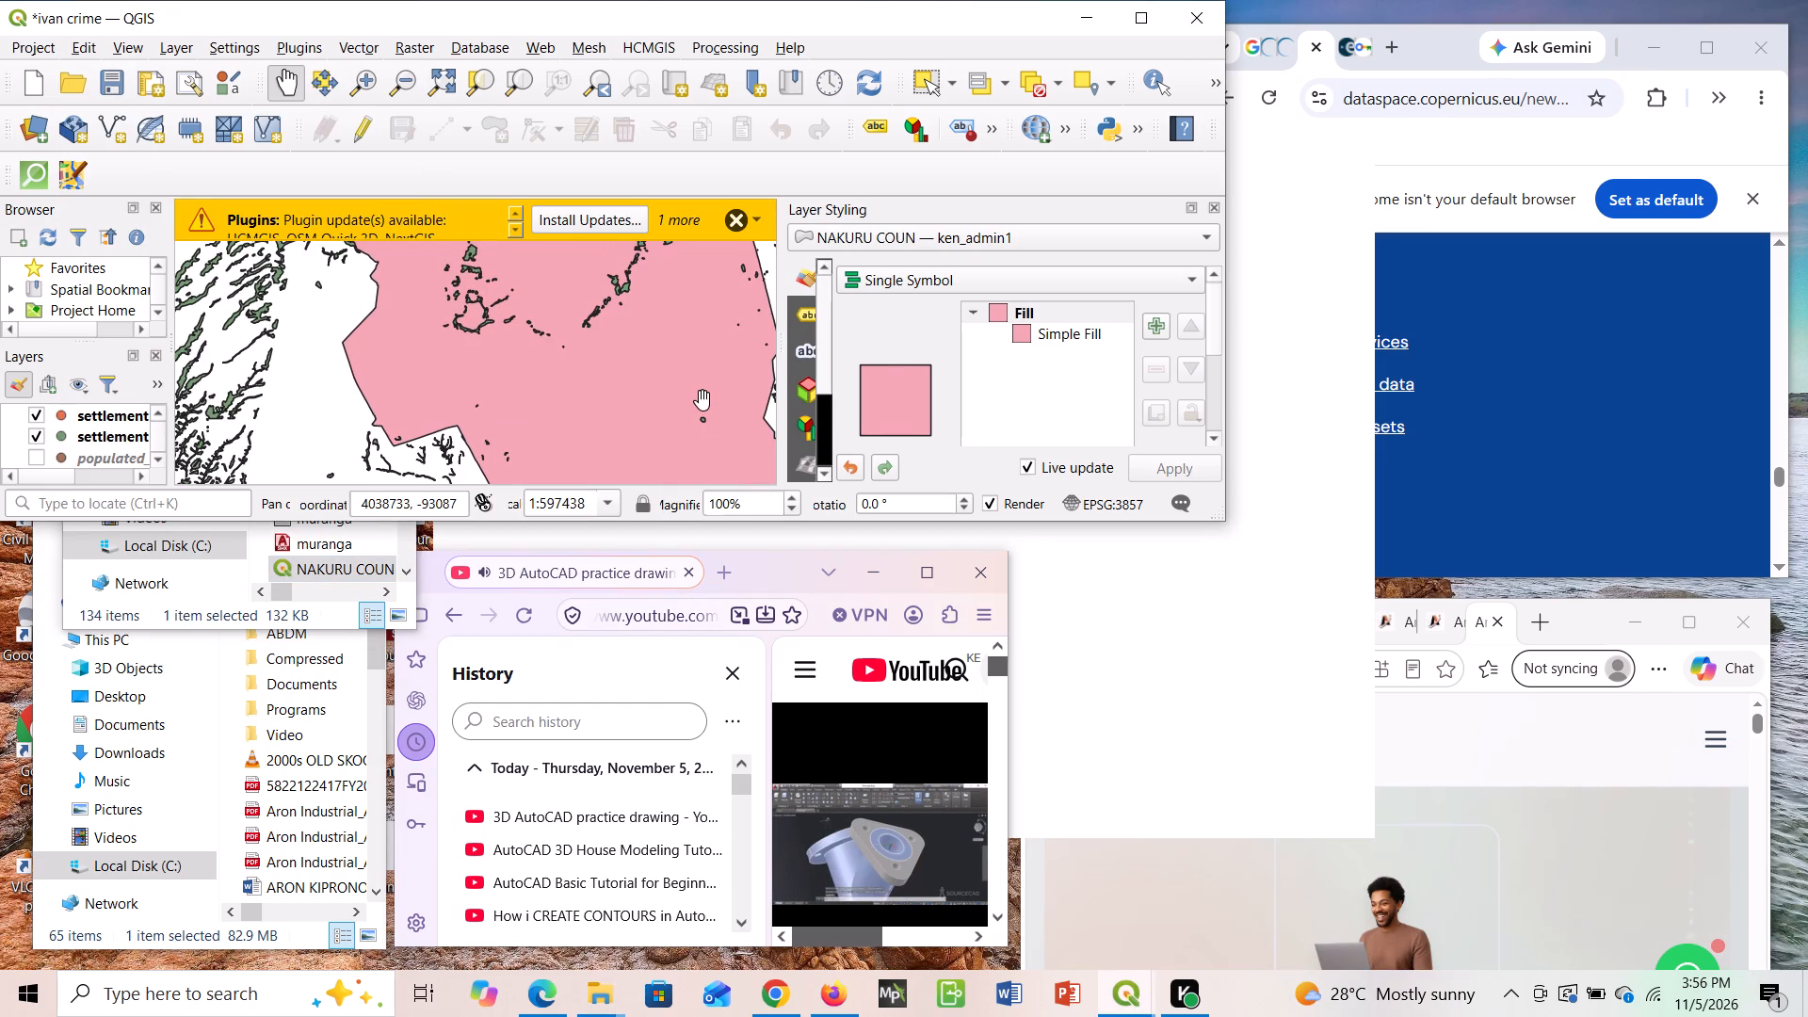
pyautogui.click(1136, 17)
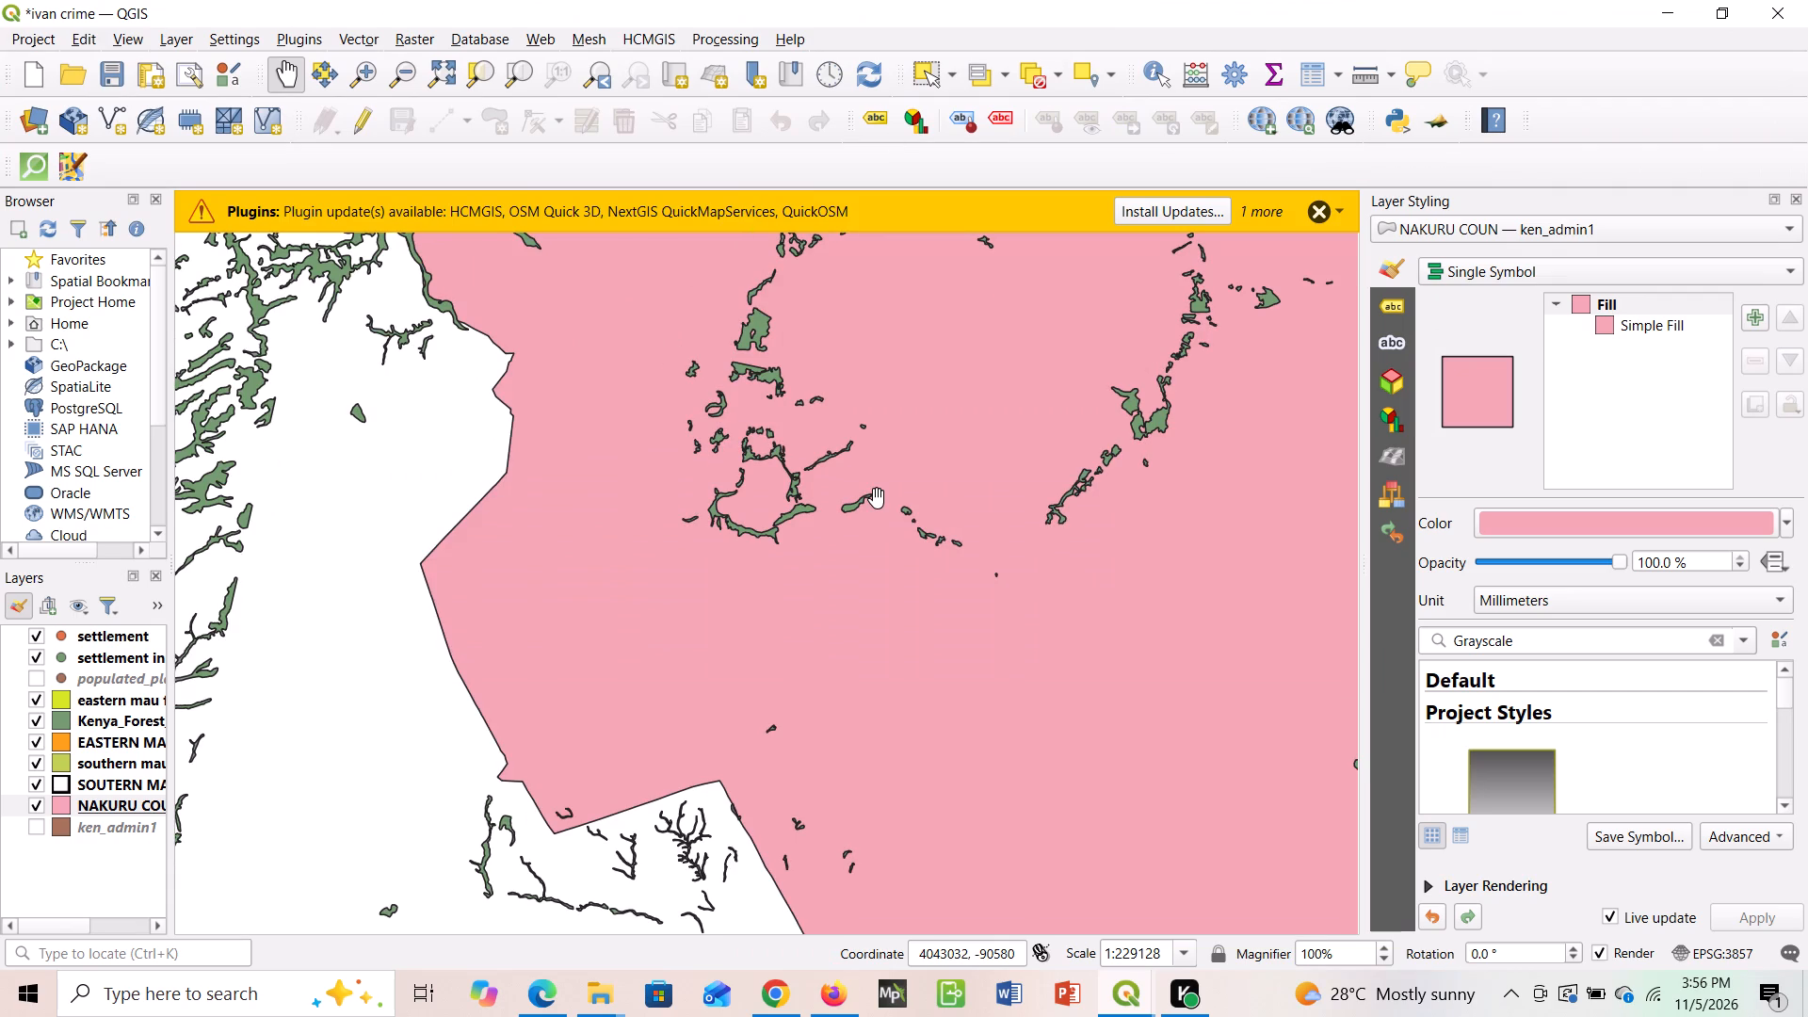
# Save the ivan crime project.
pyautogui.keyDown('ctrl'); pyautogui.scroll(-6, 505, 601); pyautogui.keyUp('ctrl')
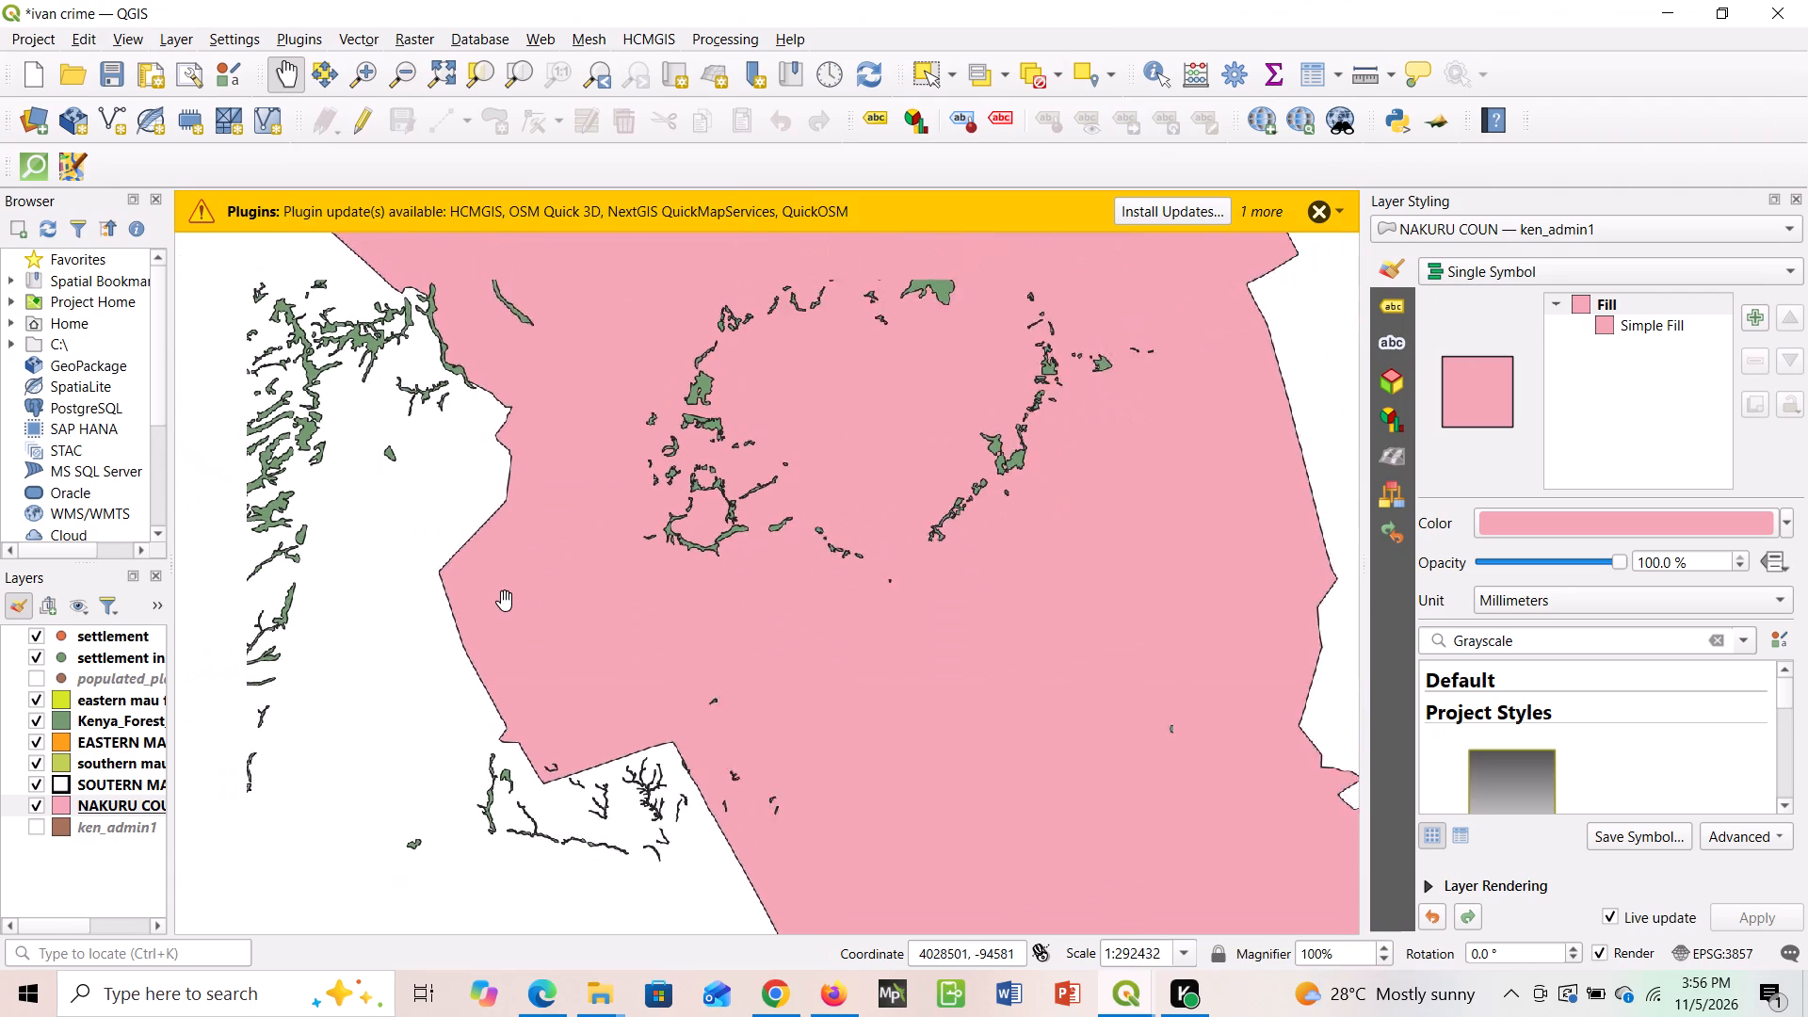
pyautogui.keyDown('ctrl'); pyautogui.scroll(-3, 505, 601); pyautogui.keyUp('ctrl')
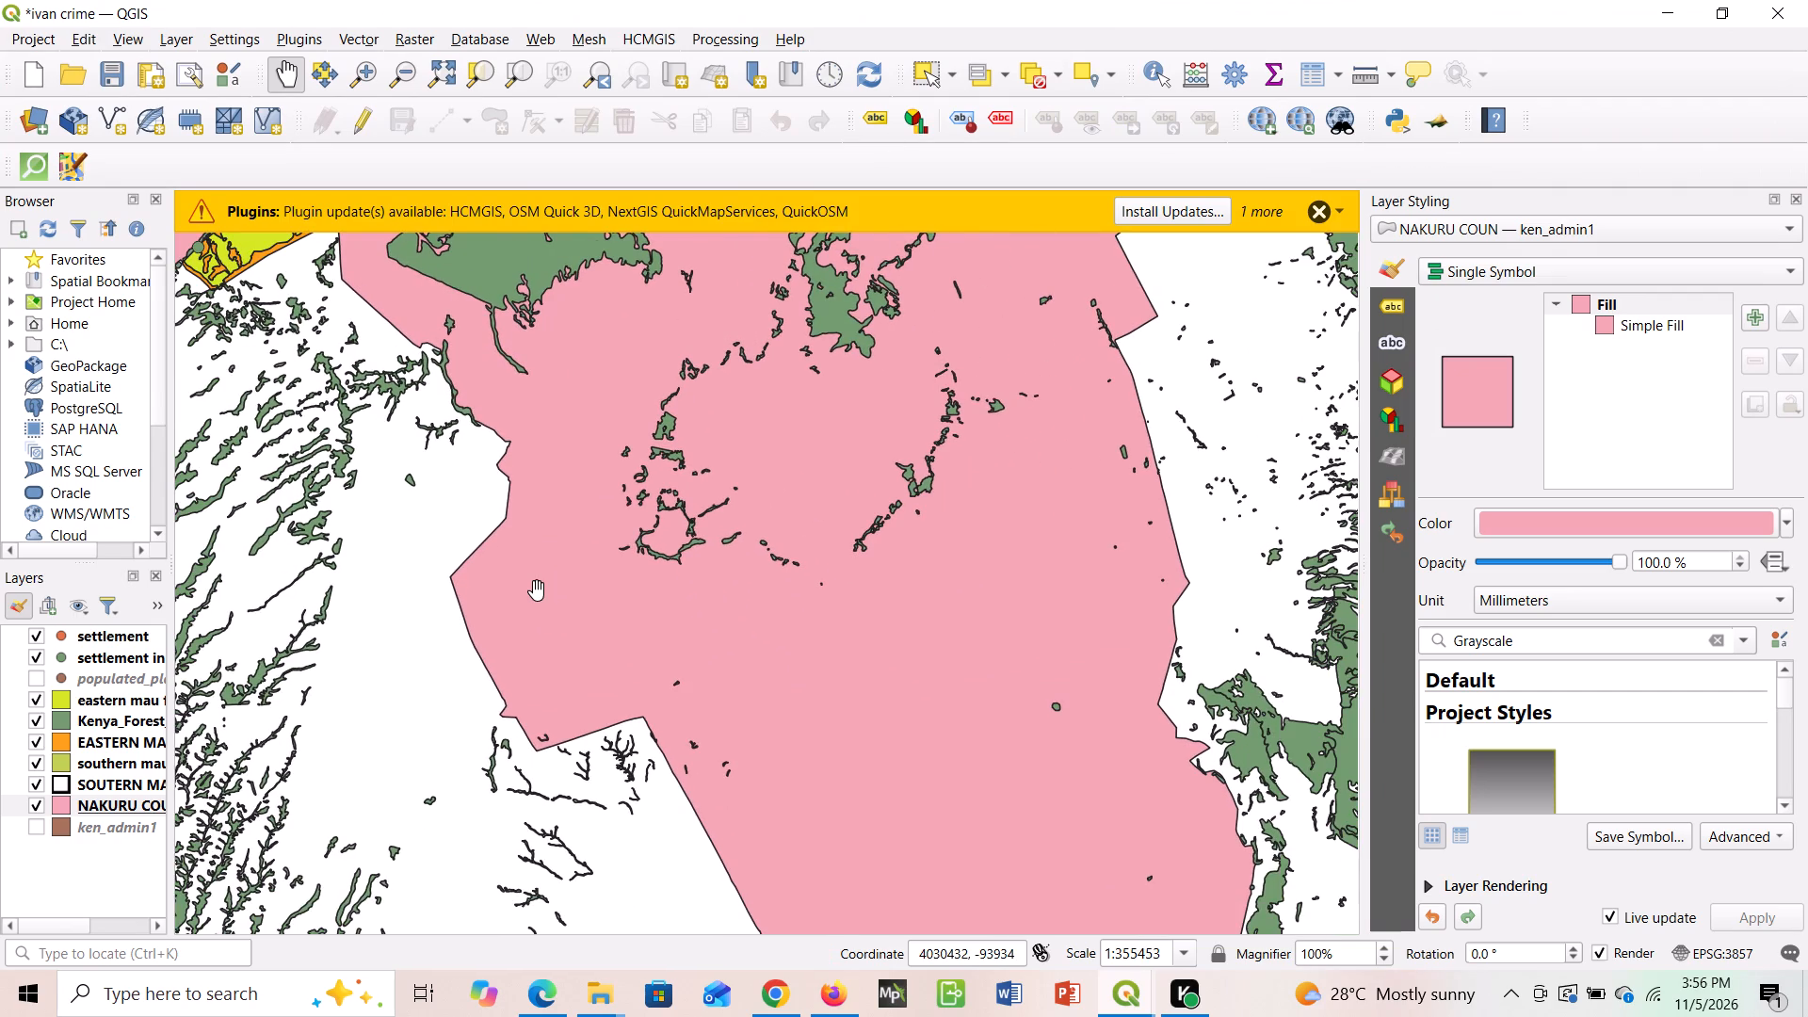
pyautogui.keyDown('ctrl'); pyautogui.scroll(-2, 537, 590); pyautogui.keyUp('ctrl')
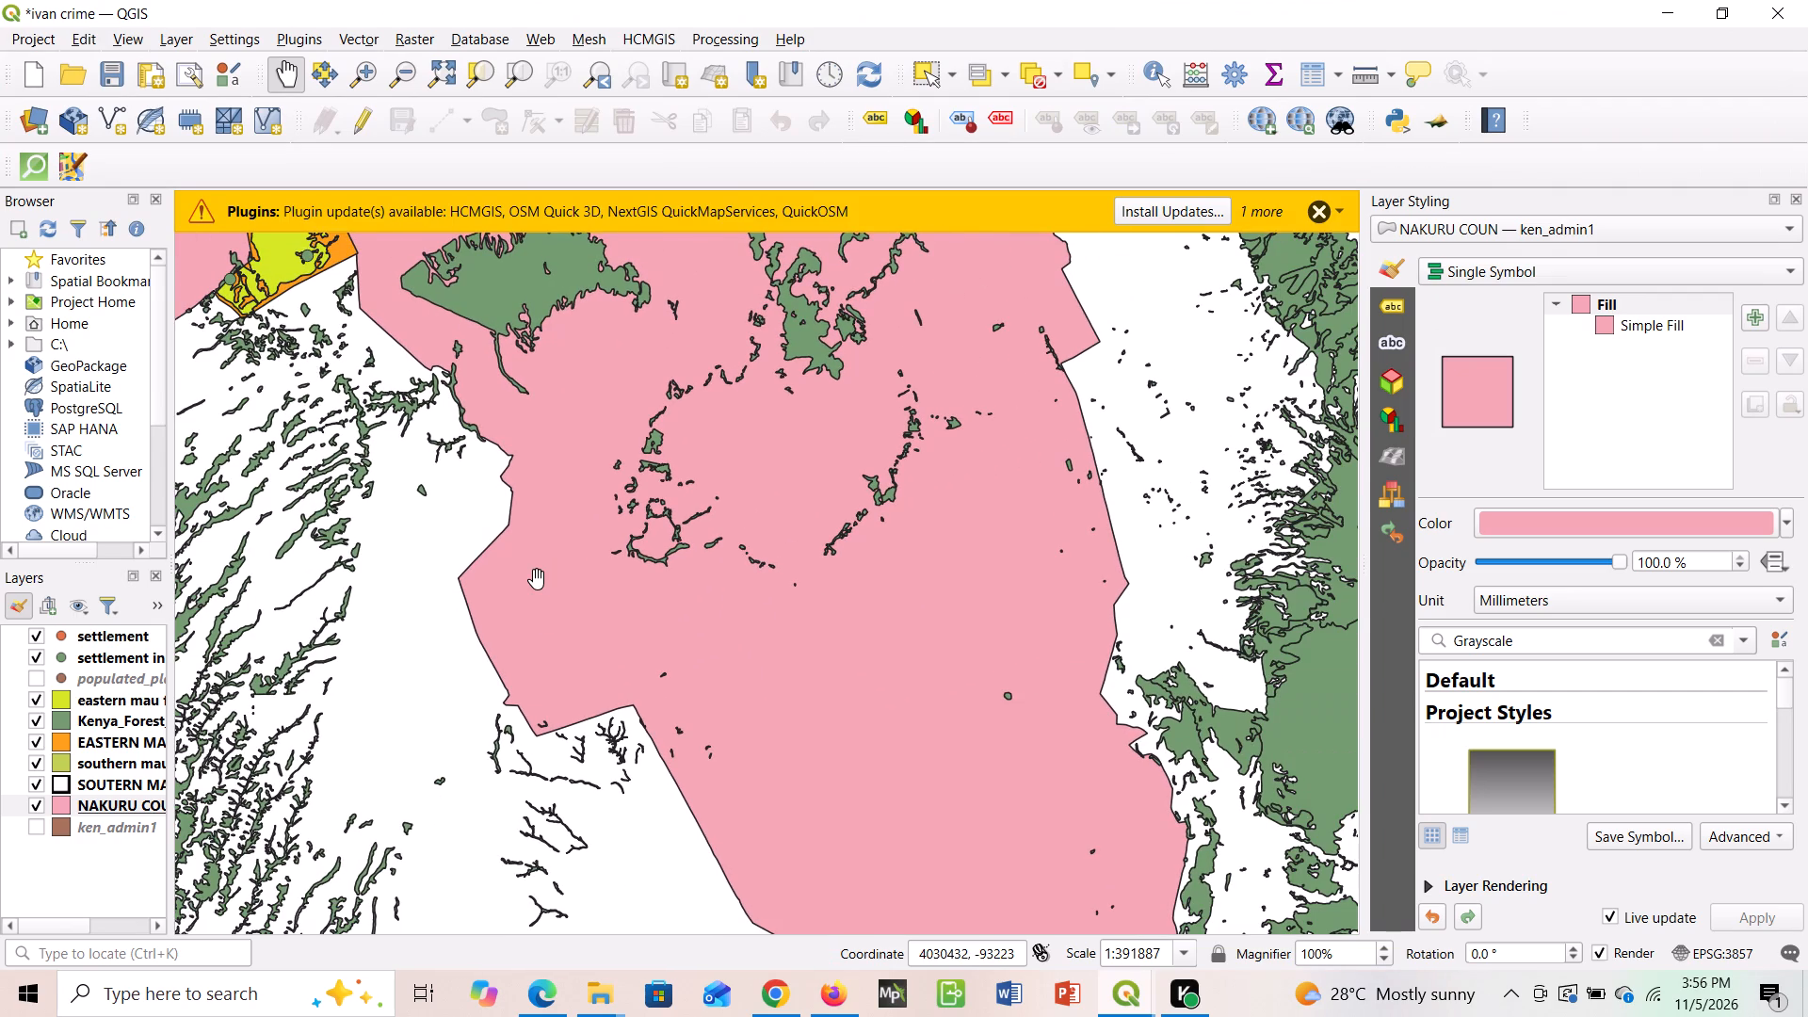
pyautogui.hotkey('ctrl', 's')
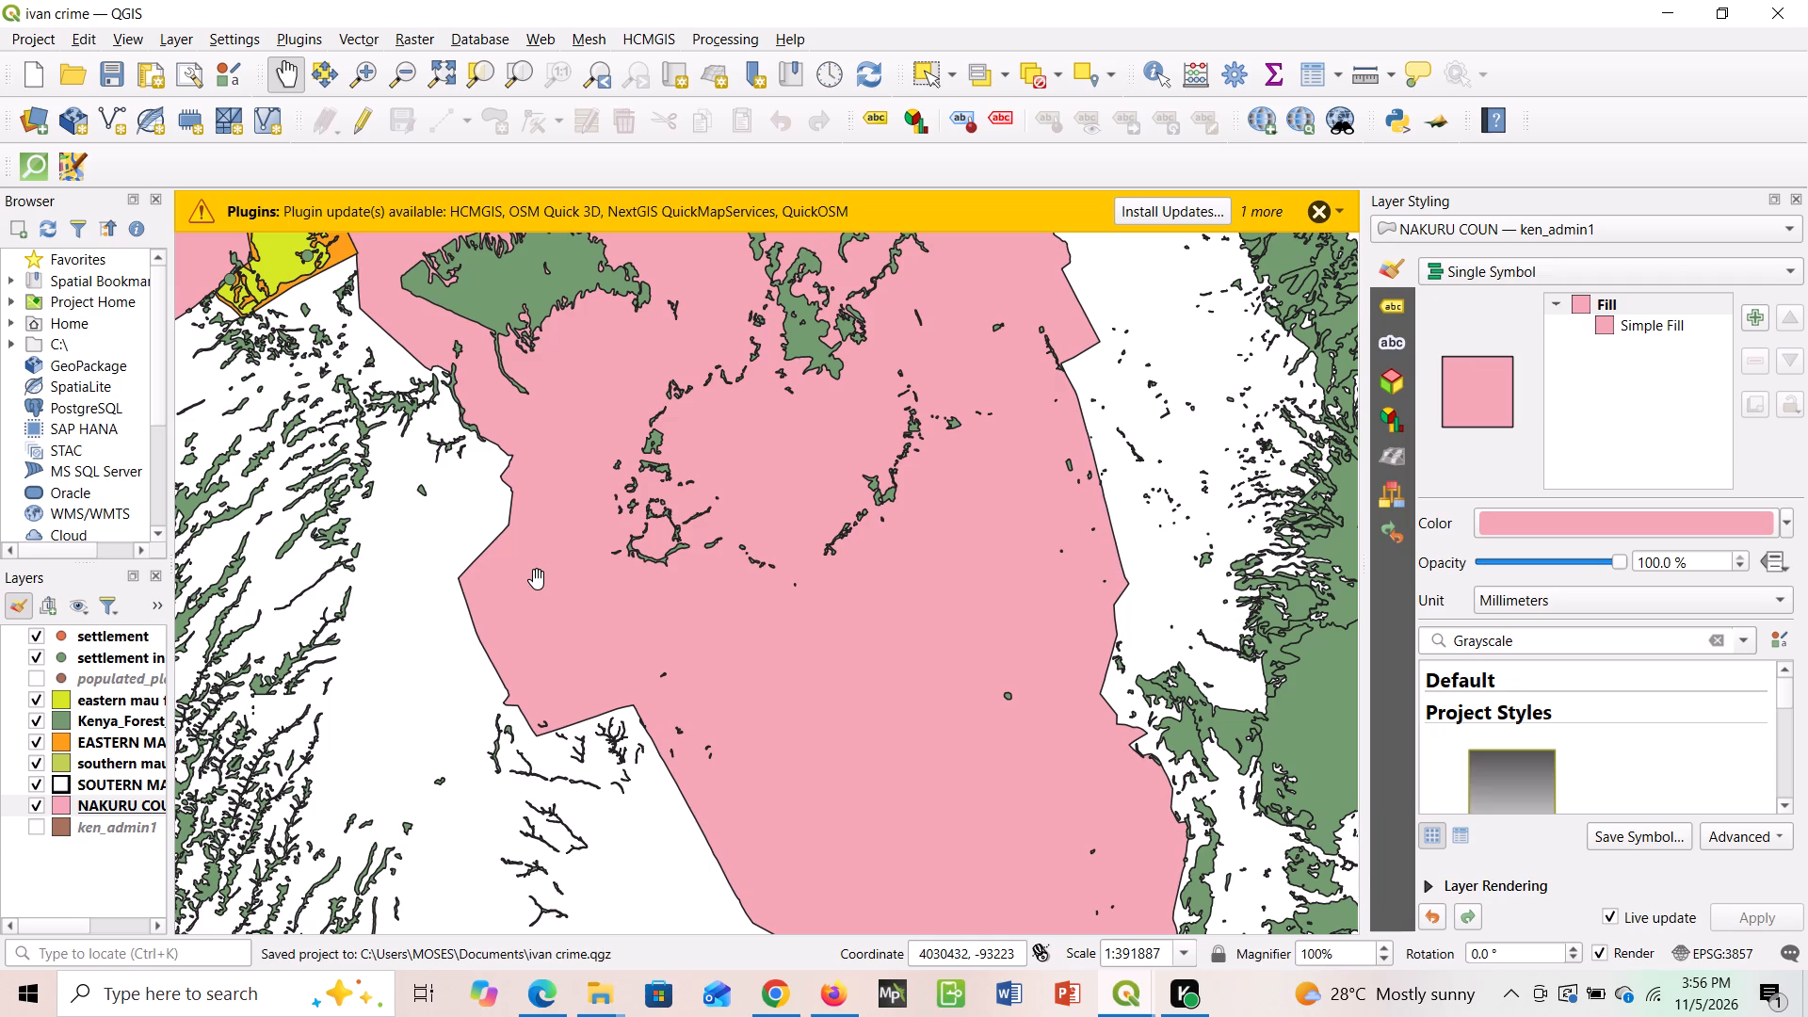
pyautogui.hotkey('ctrl', 's')
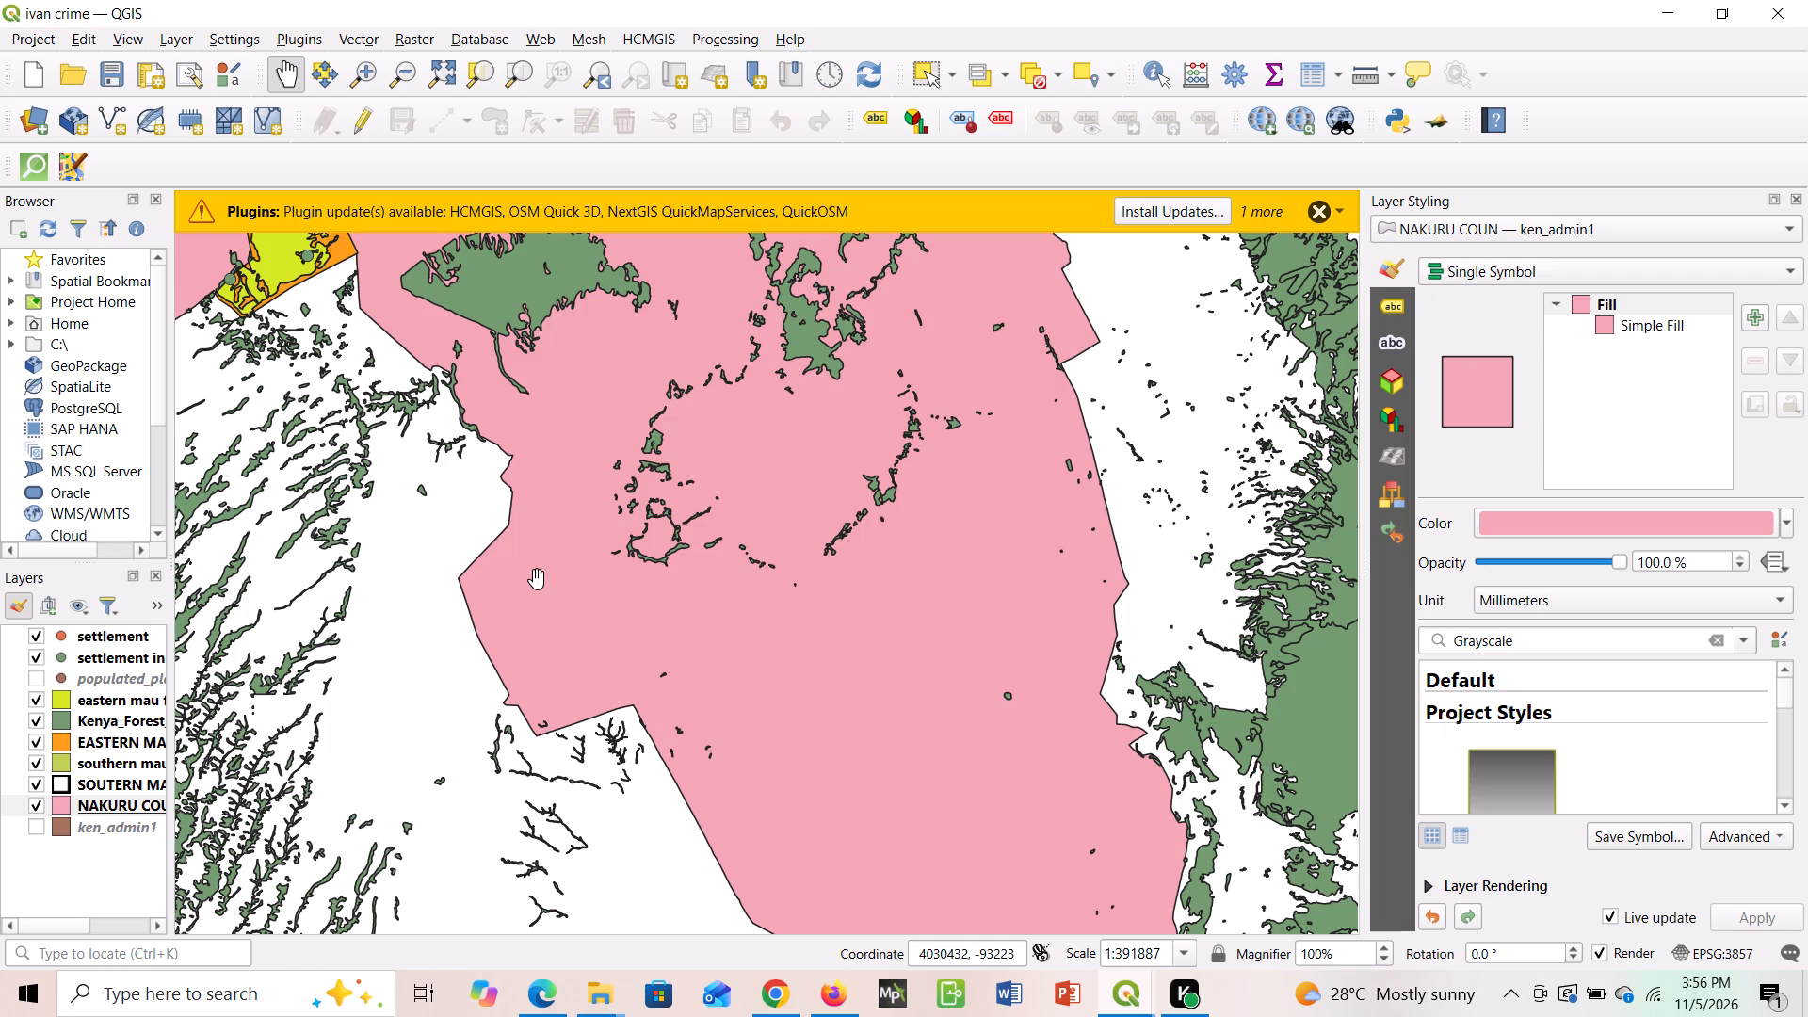
# Start a new empty project and dismiss the plugin update and DB Manager notices.
pyautogui.click(24, 29)
pyautogui.click(38, 64)
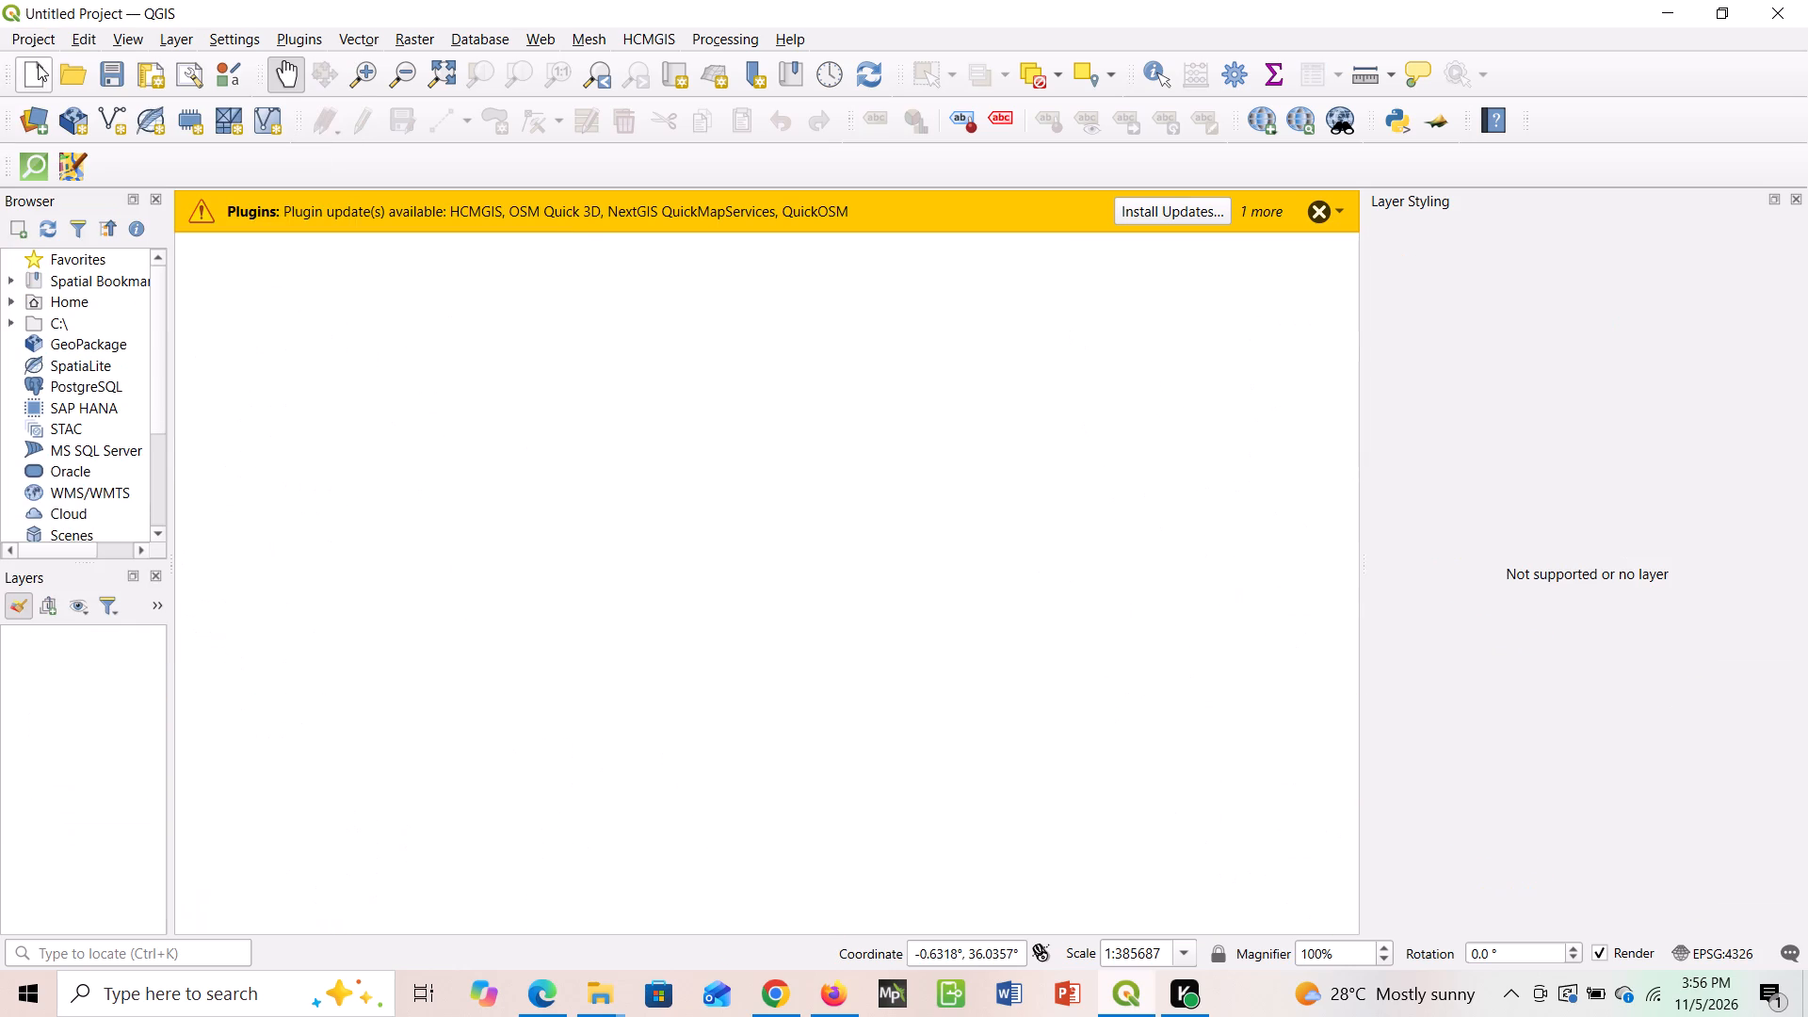
pyautogui.click(1318, 221)
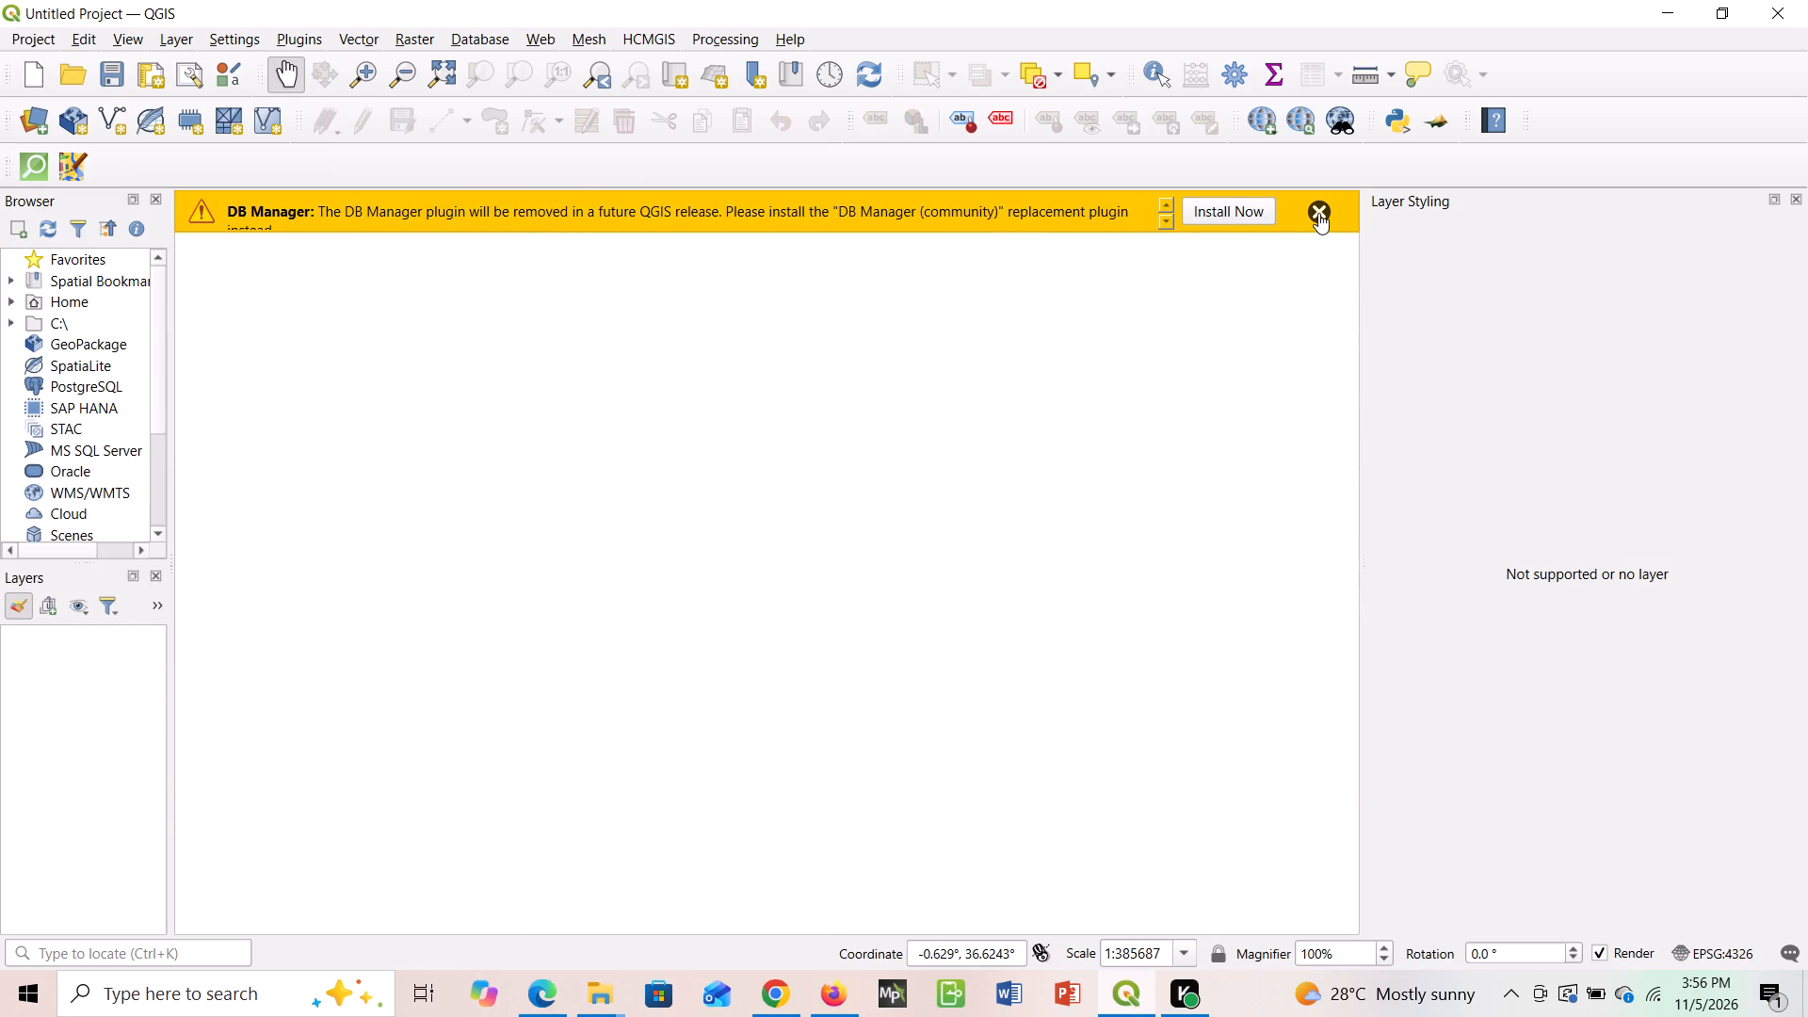
pyautogui.click(1318, 213)
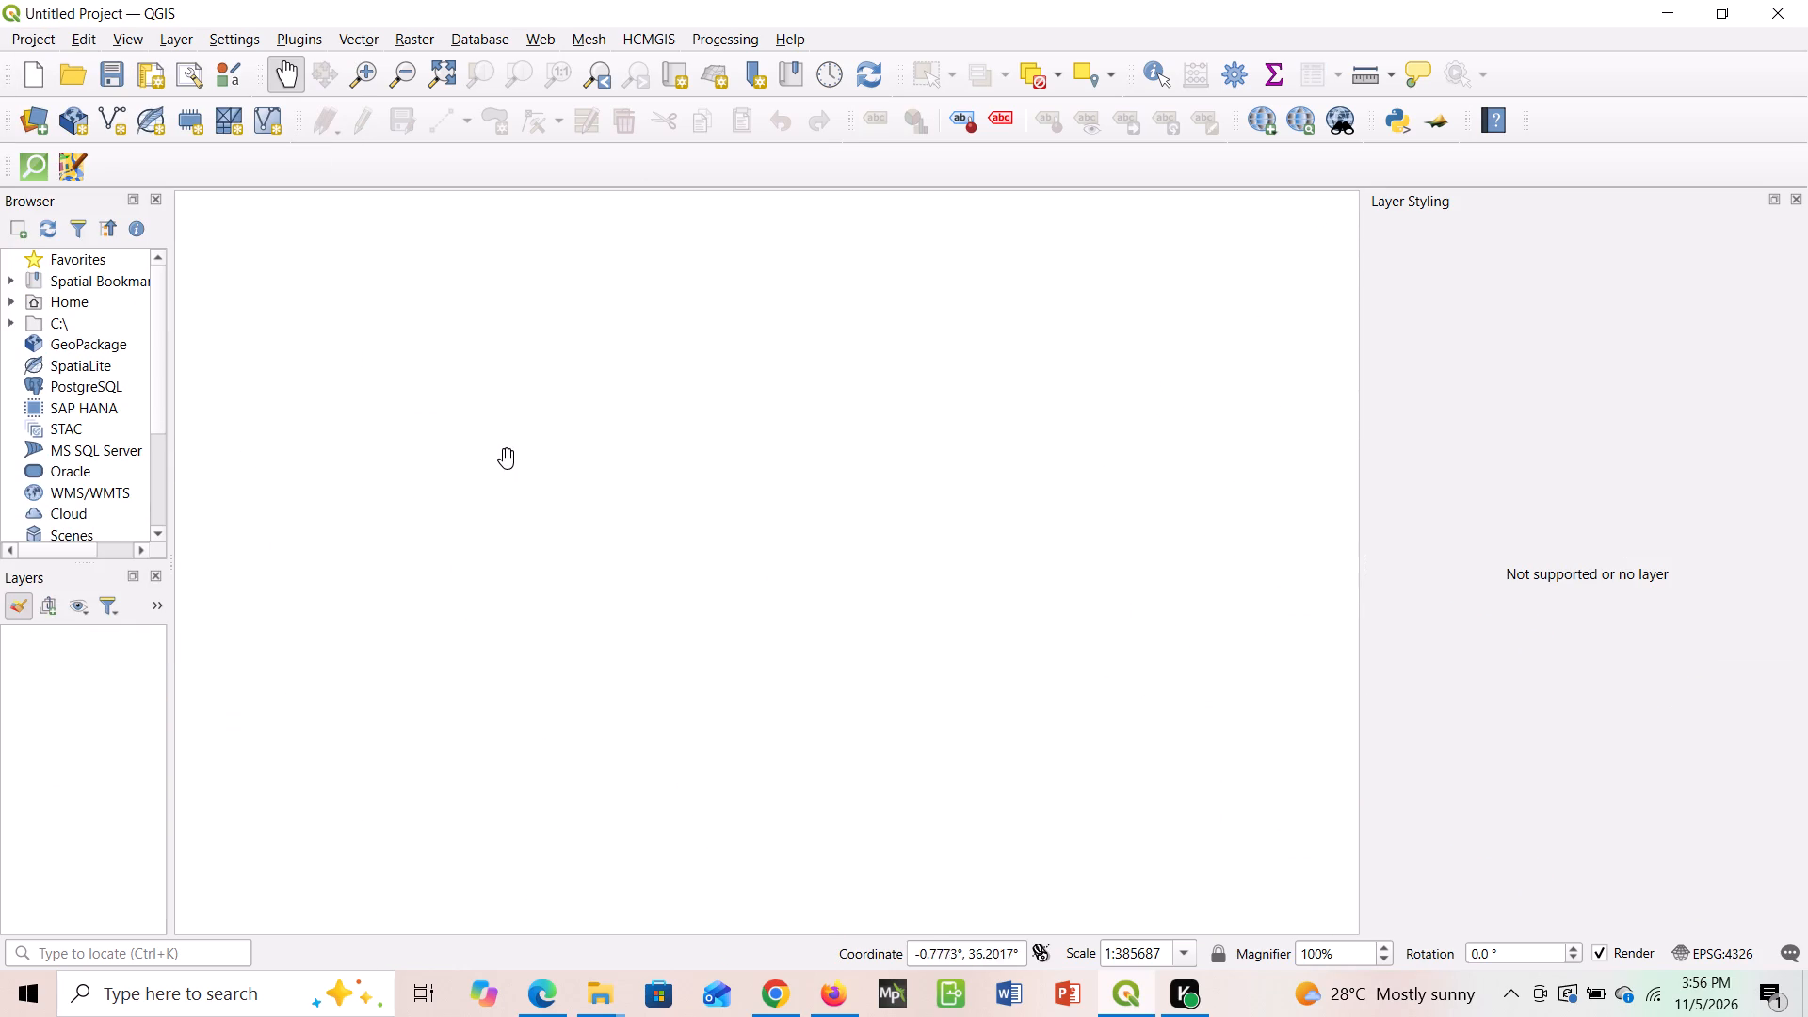
# Add the ken_admin1.shp shapefile from the hotosm_ken_admin_osm_shp folder as a vector layer.
pyautogui.click(172, 43)
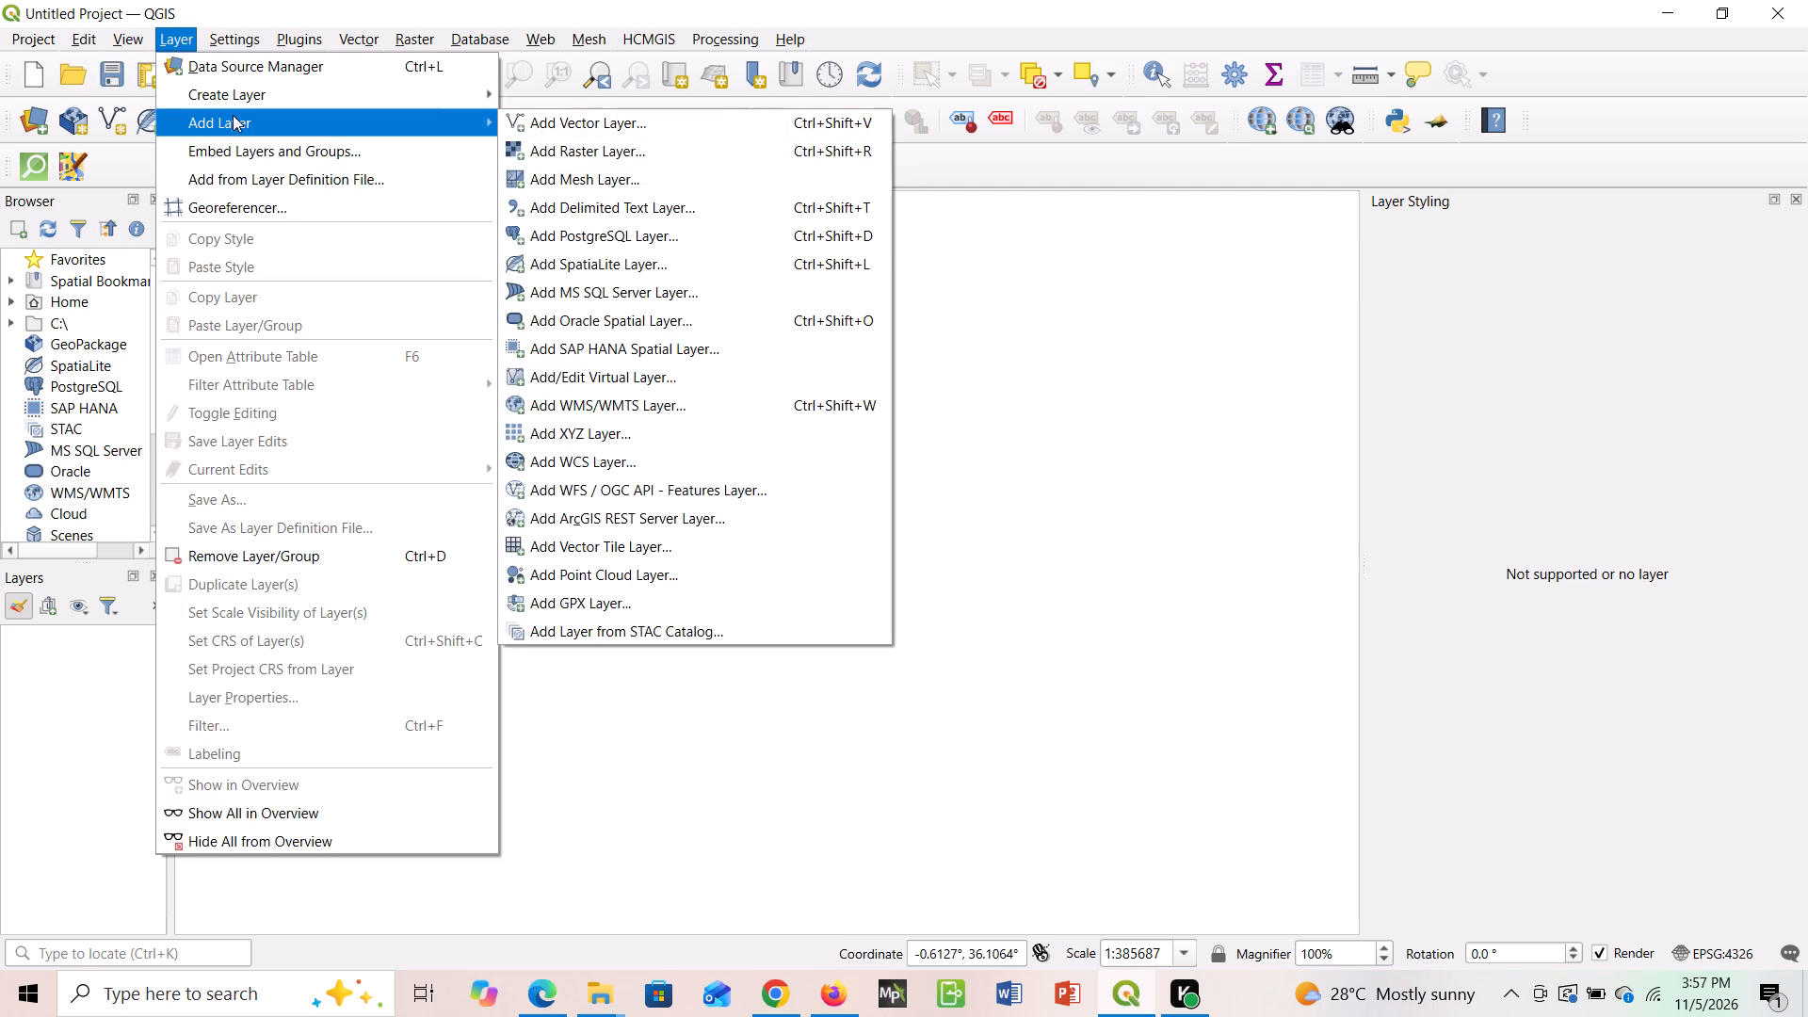
pyautogui.click(581, 127)
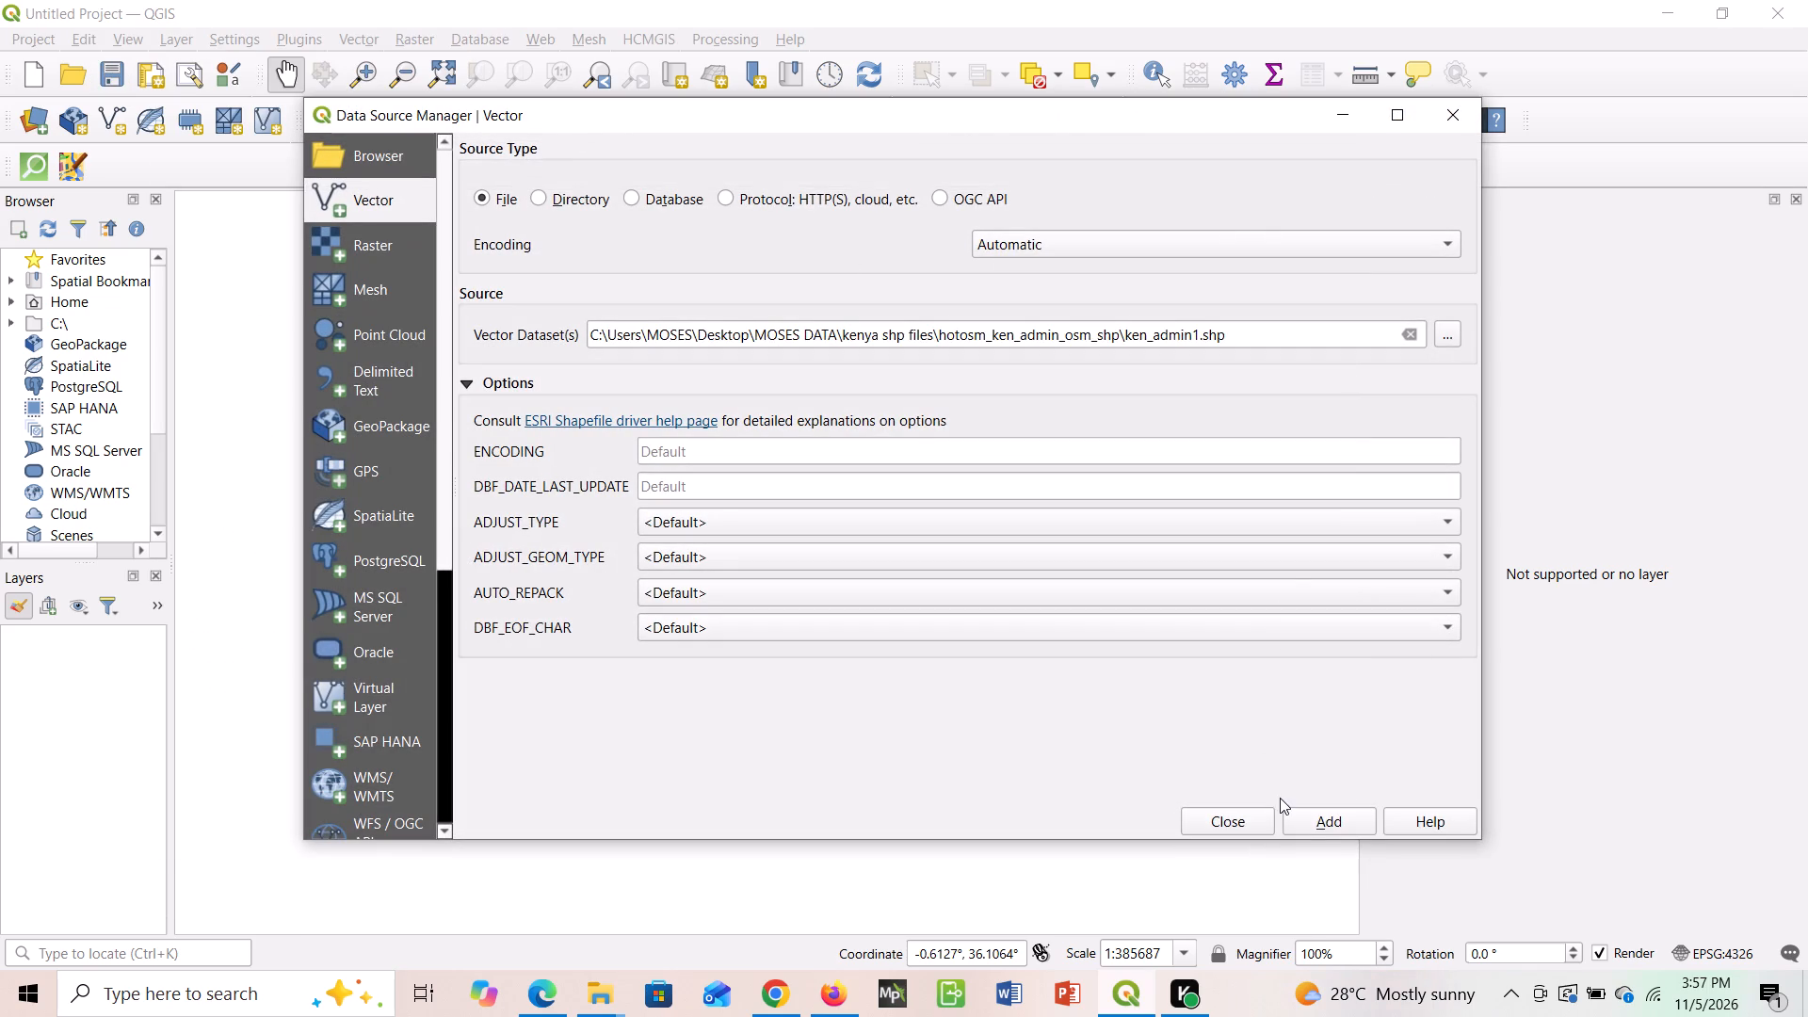
pyautogui.click(1329, 824)
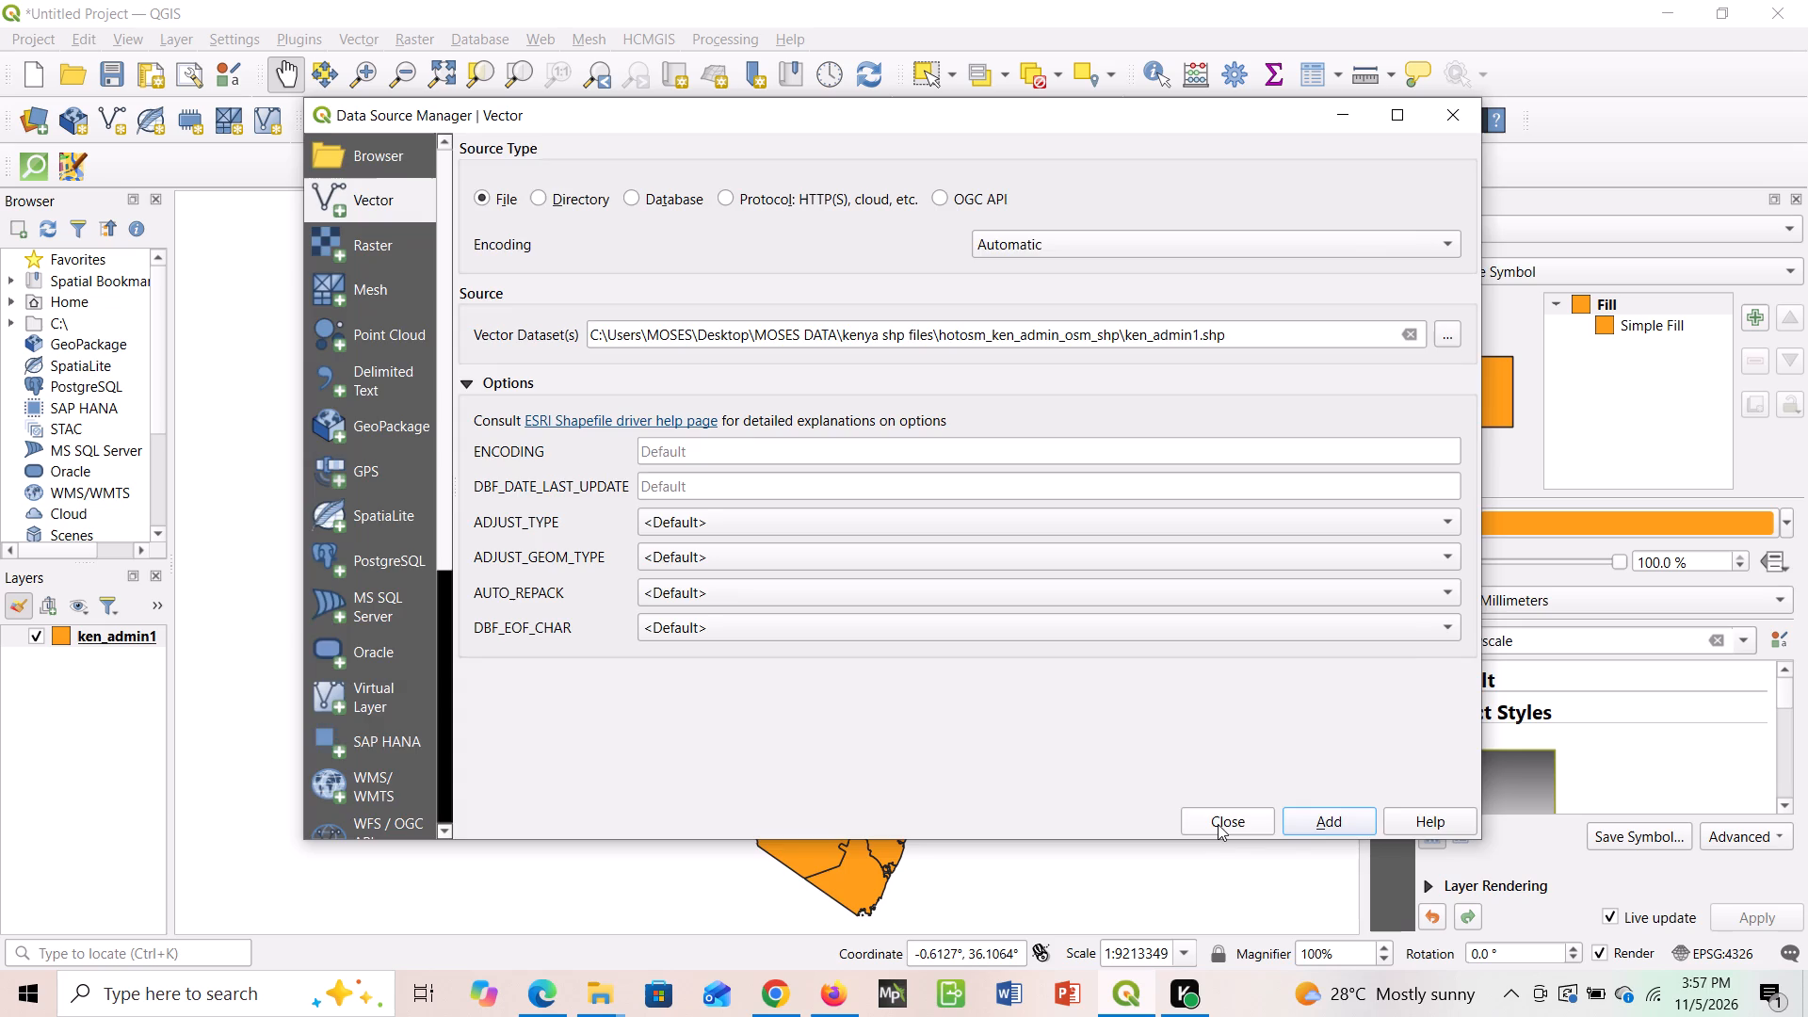
pyautogui.click(1218, 824)
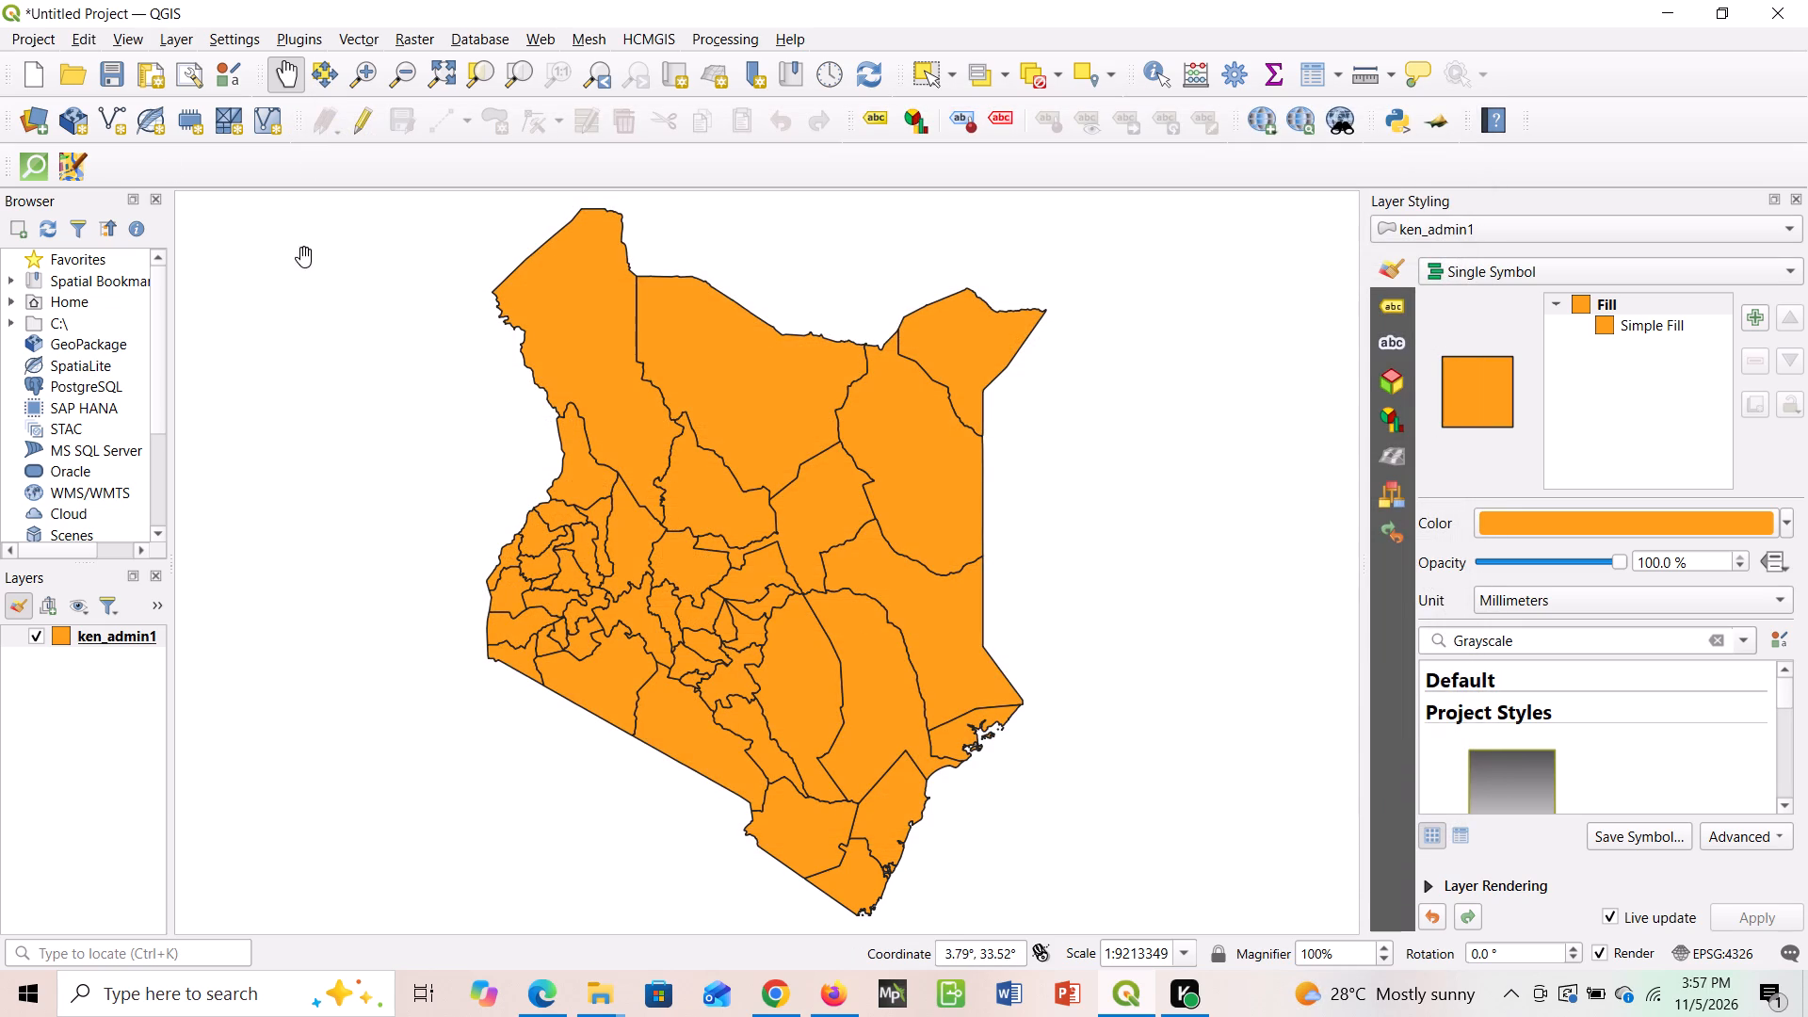
# Add populated_places_points.shx from the hotosm_ken_population_shp folder inside kenya shp files as a vector layer.
pyautogui.click(181, 36)
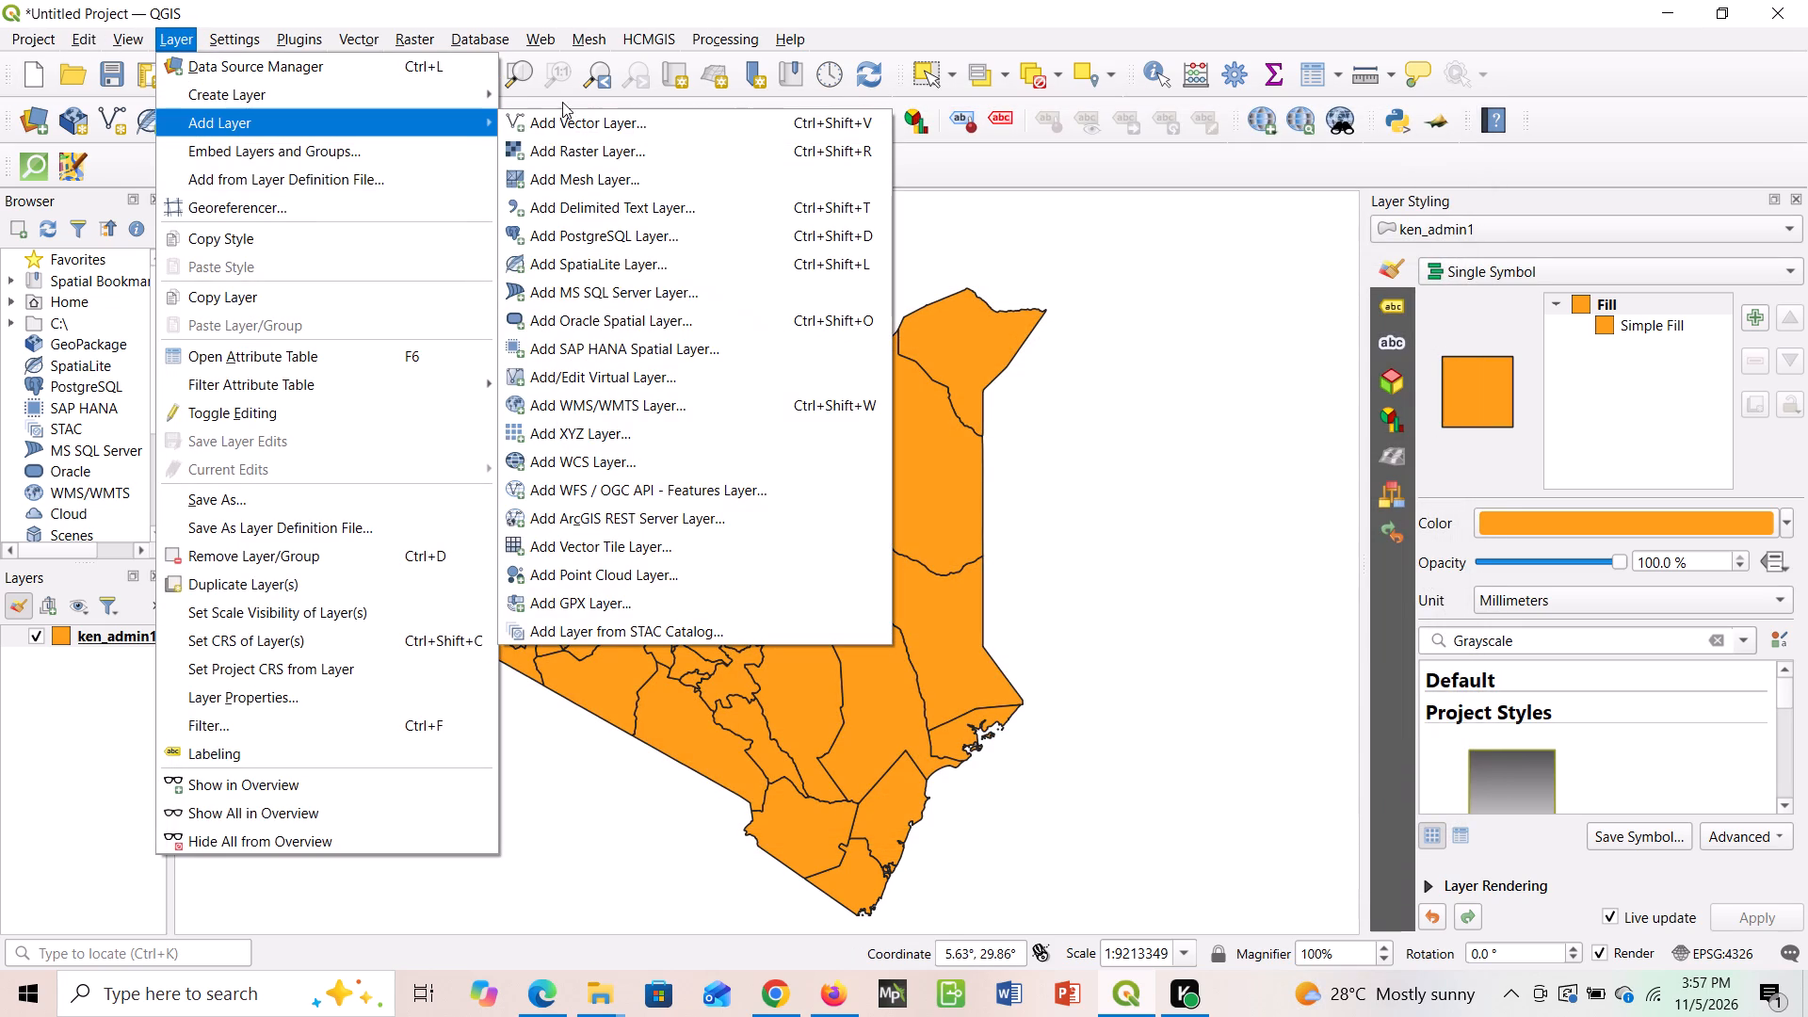
pyautogui.click(586, 123)
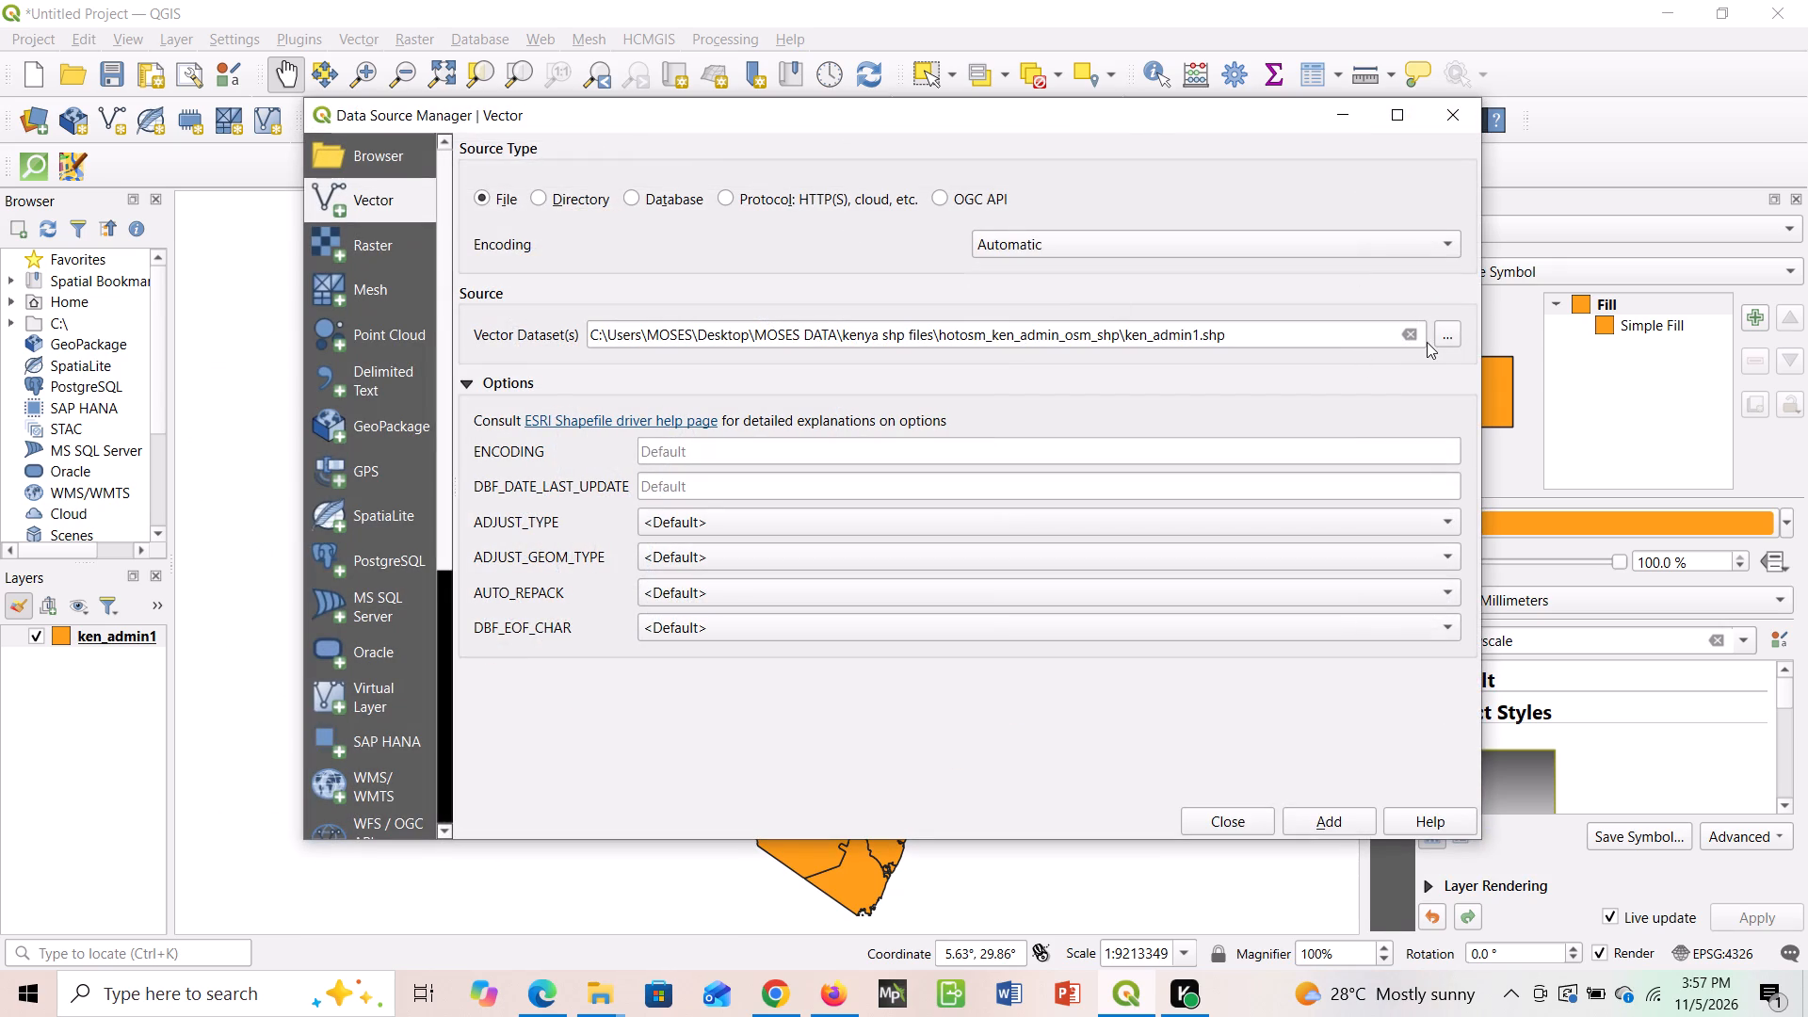
pyautogui.click(1452, 340)
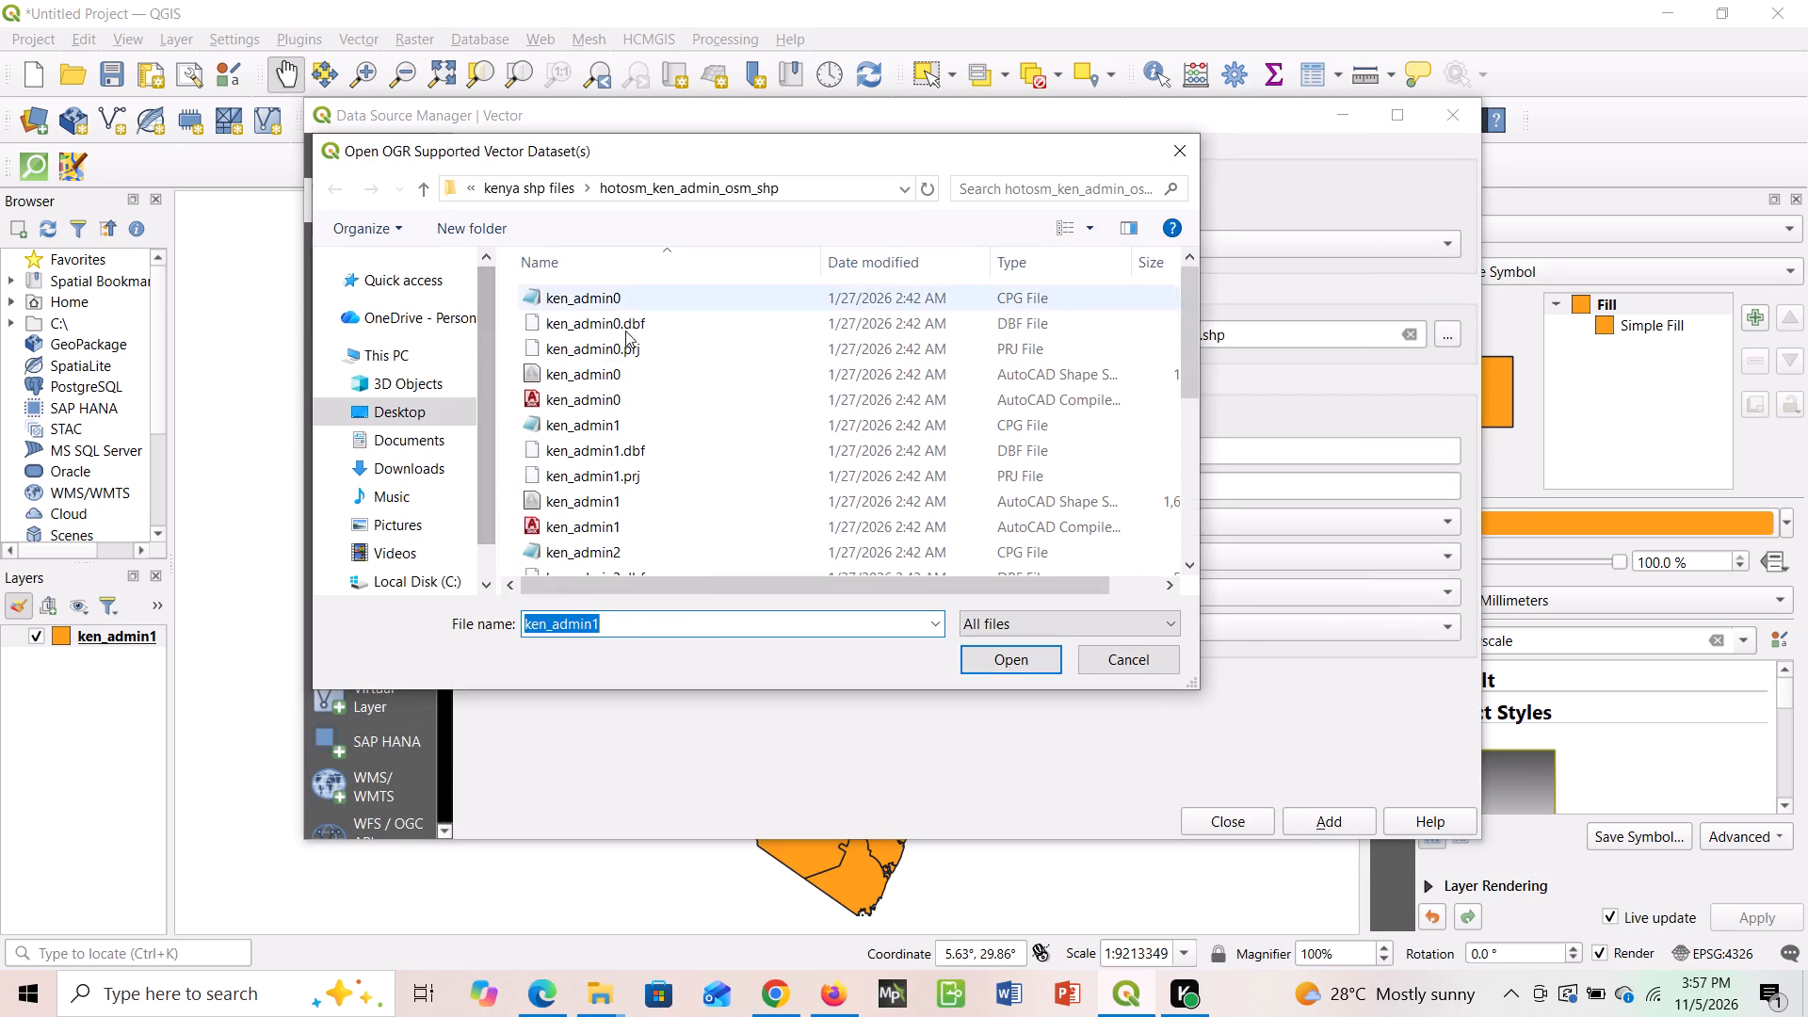
pyautogui.click(425, 199)
pyautogui.moveTo(425, 199); pyautogui.dragTo(736, 444)
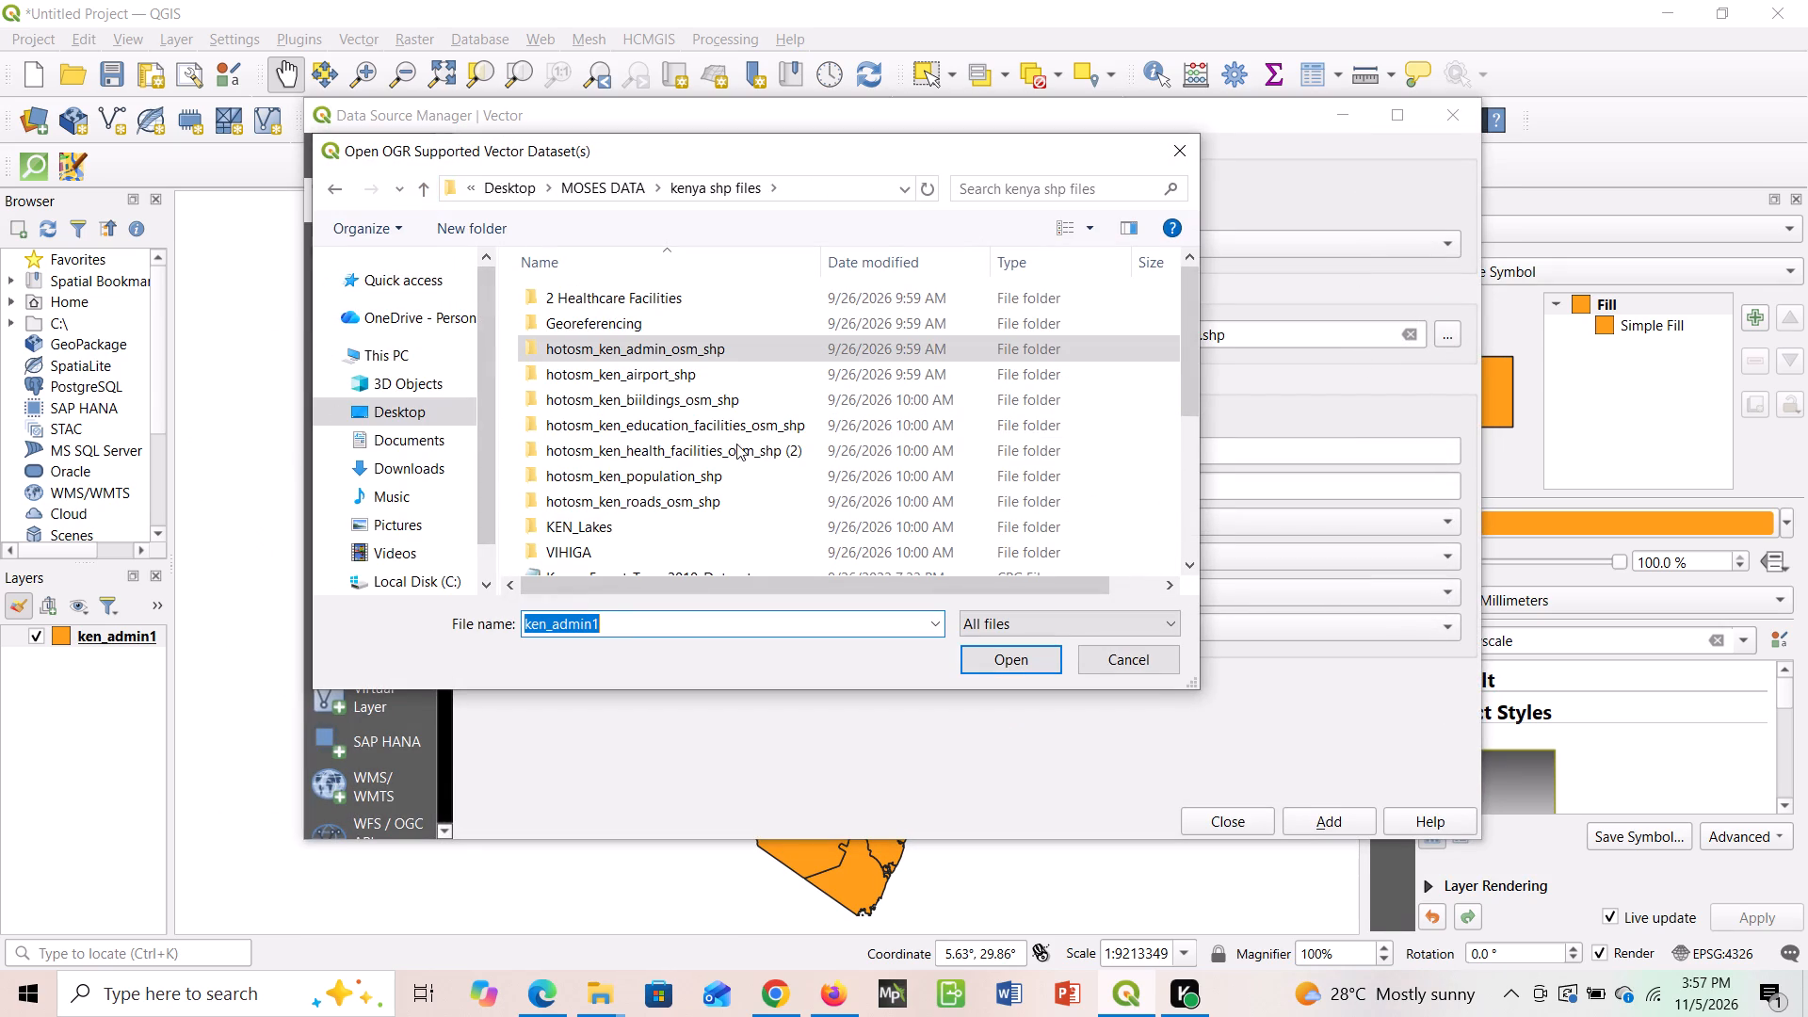
pyautogui.moveTo(736, 444); pyautogui.dragTo(618, 393)
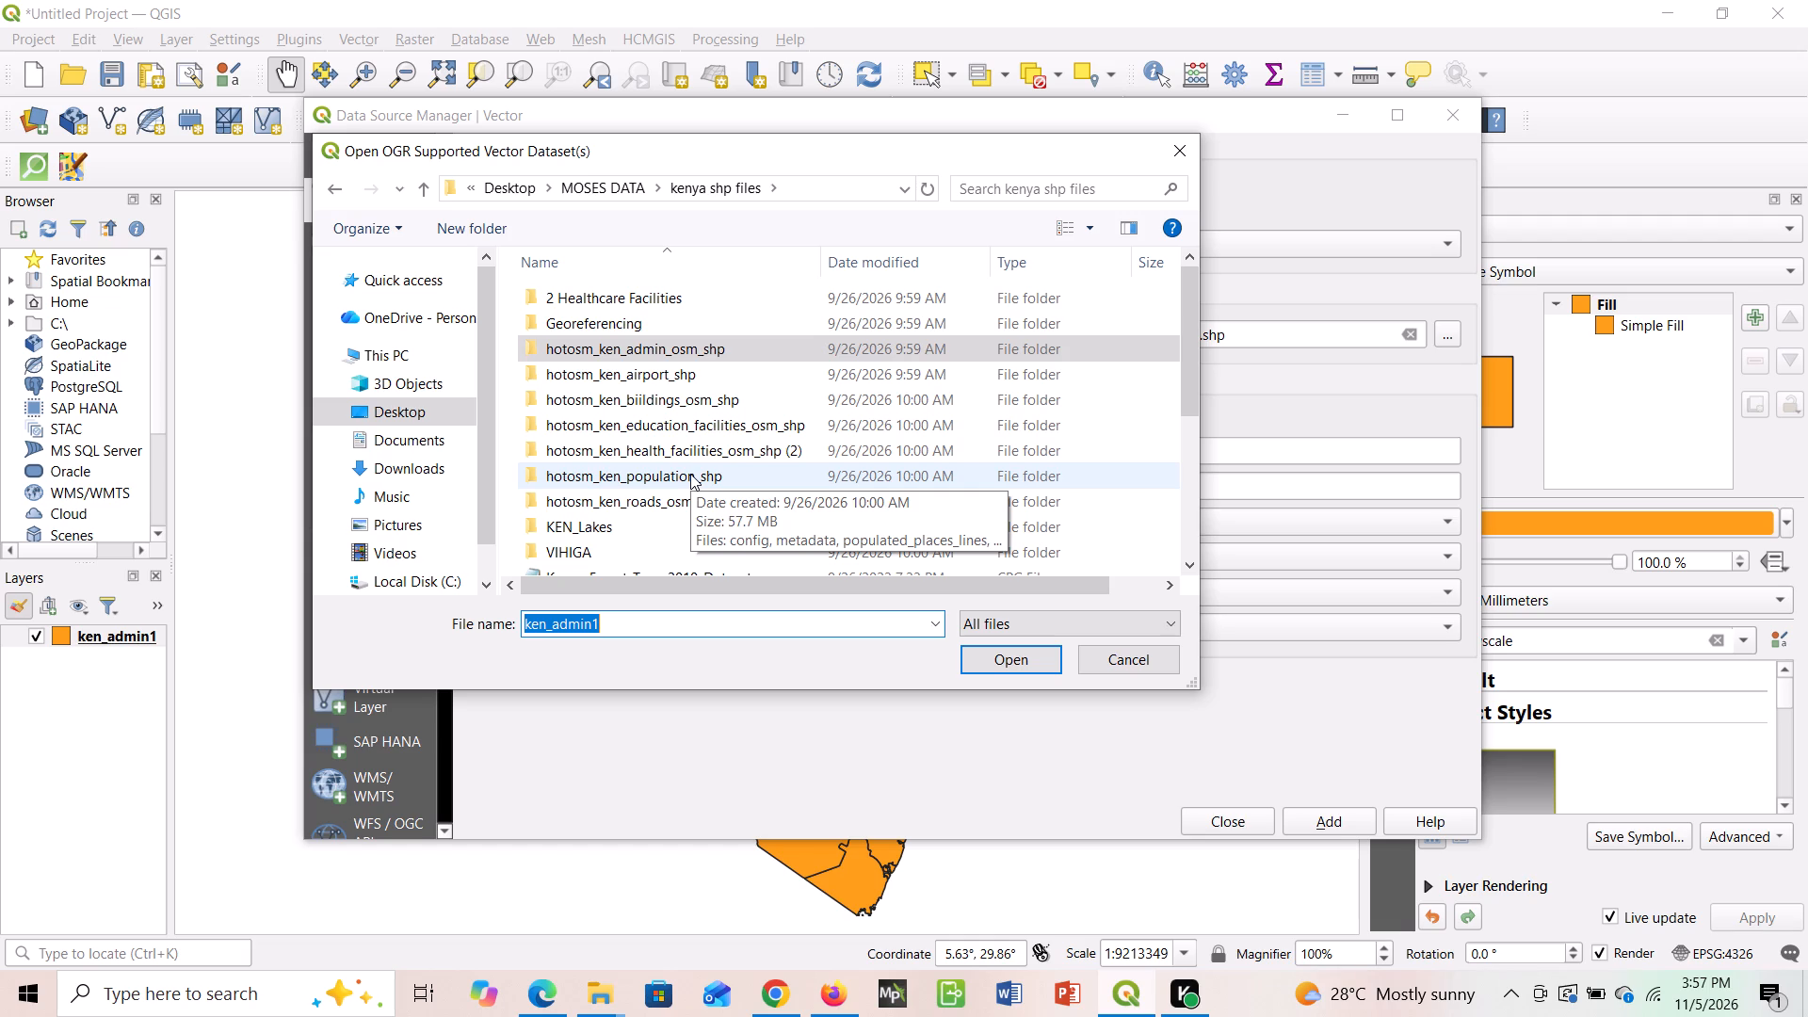
pyautogui.doubleClick(690, 474)
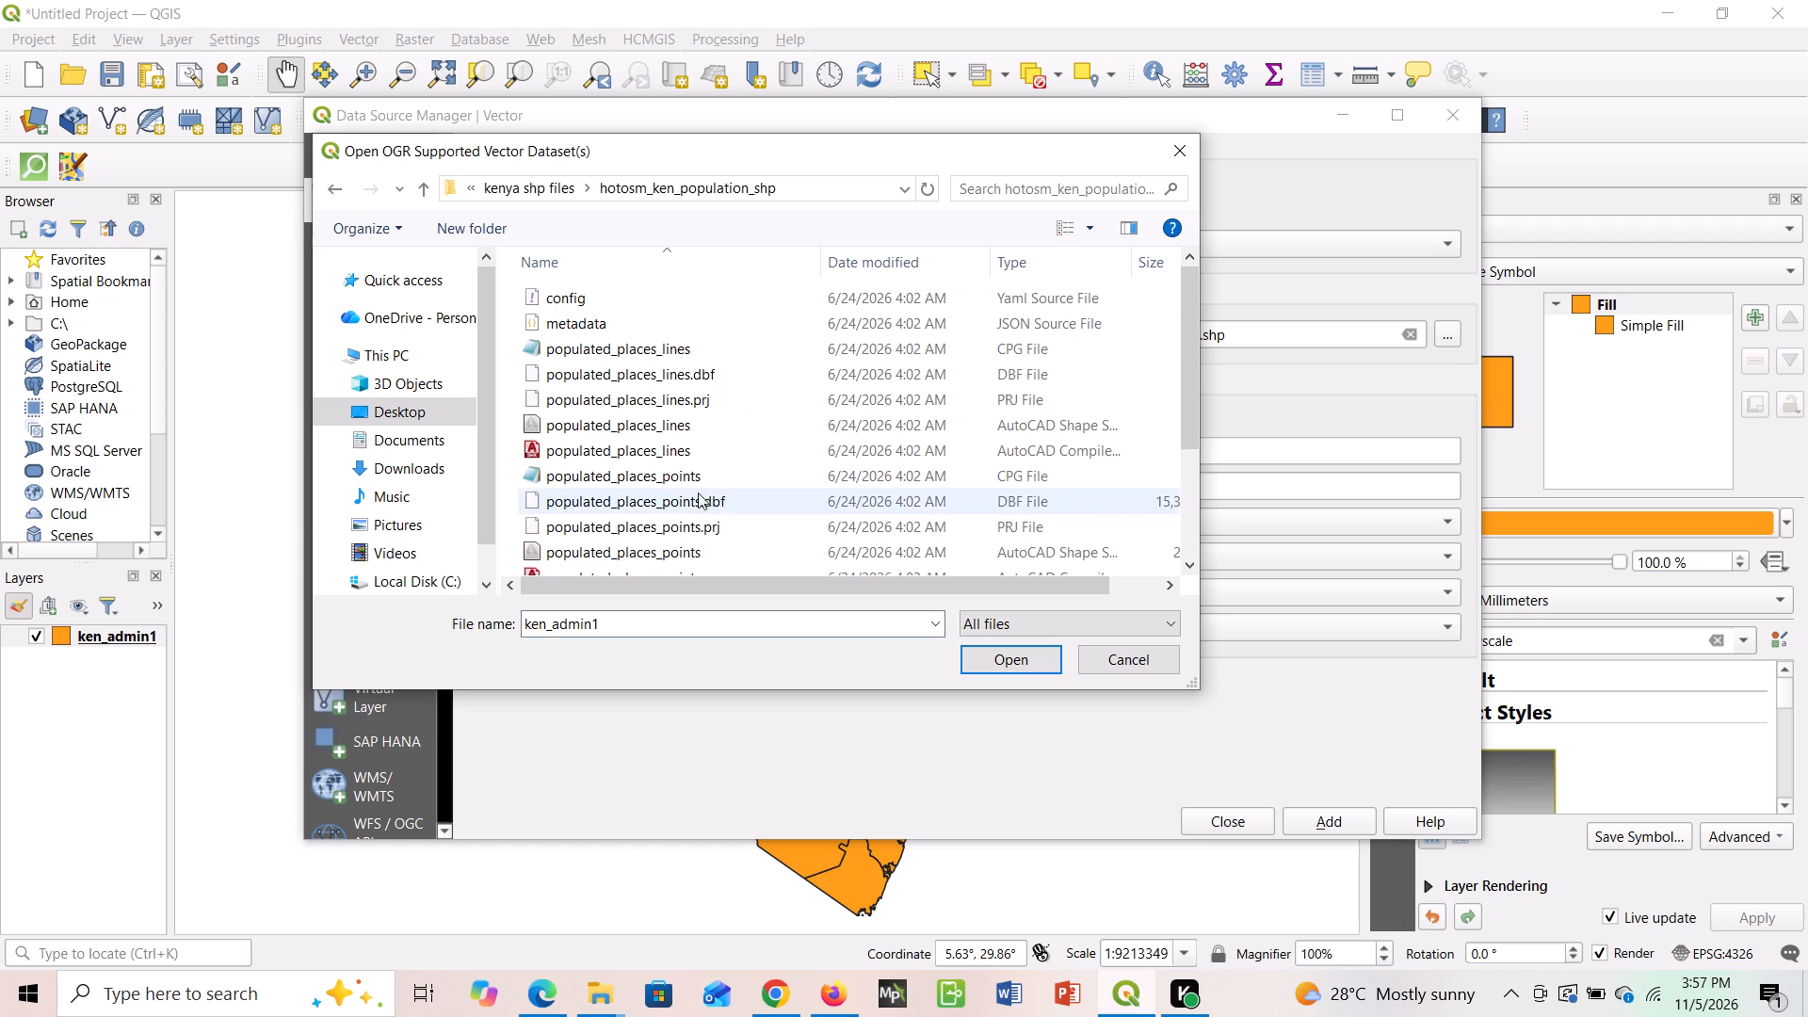
pyautogui.scroll(-2, 747, 445)
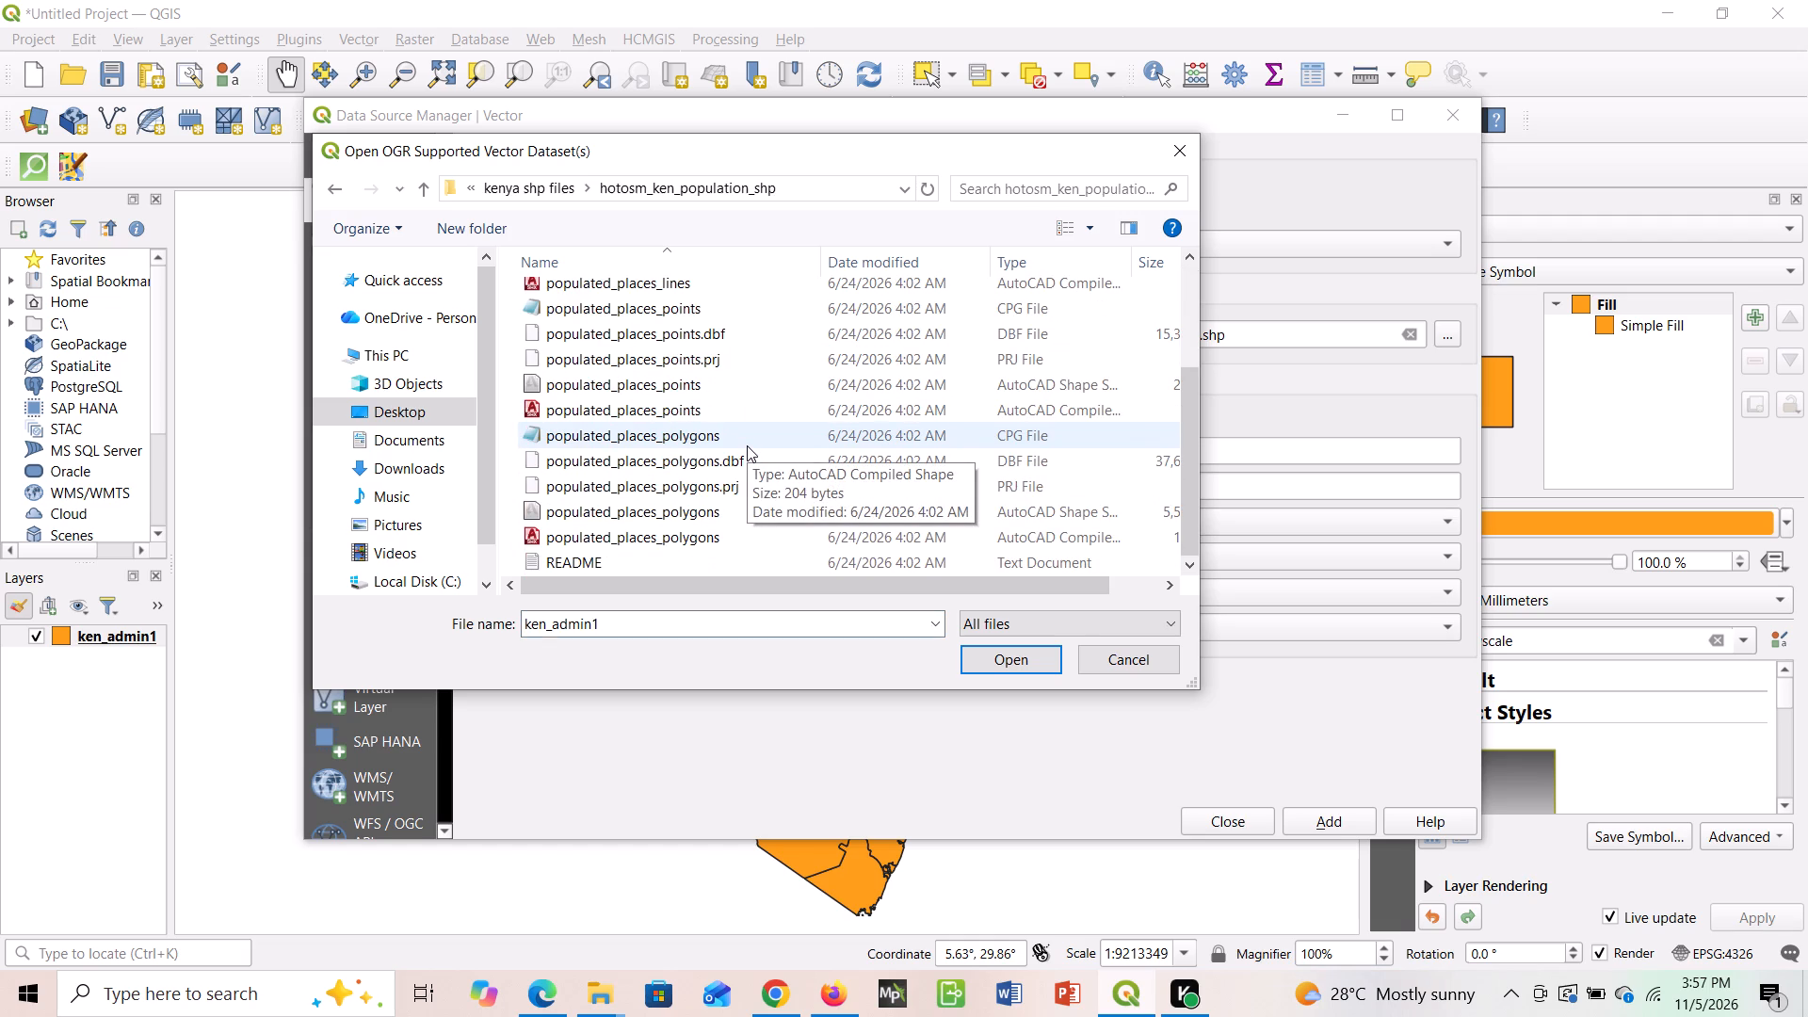
pyautogui.scroll(-1, 747, 445)
pyautogui.click(660, 411)
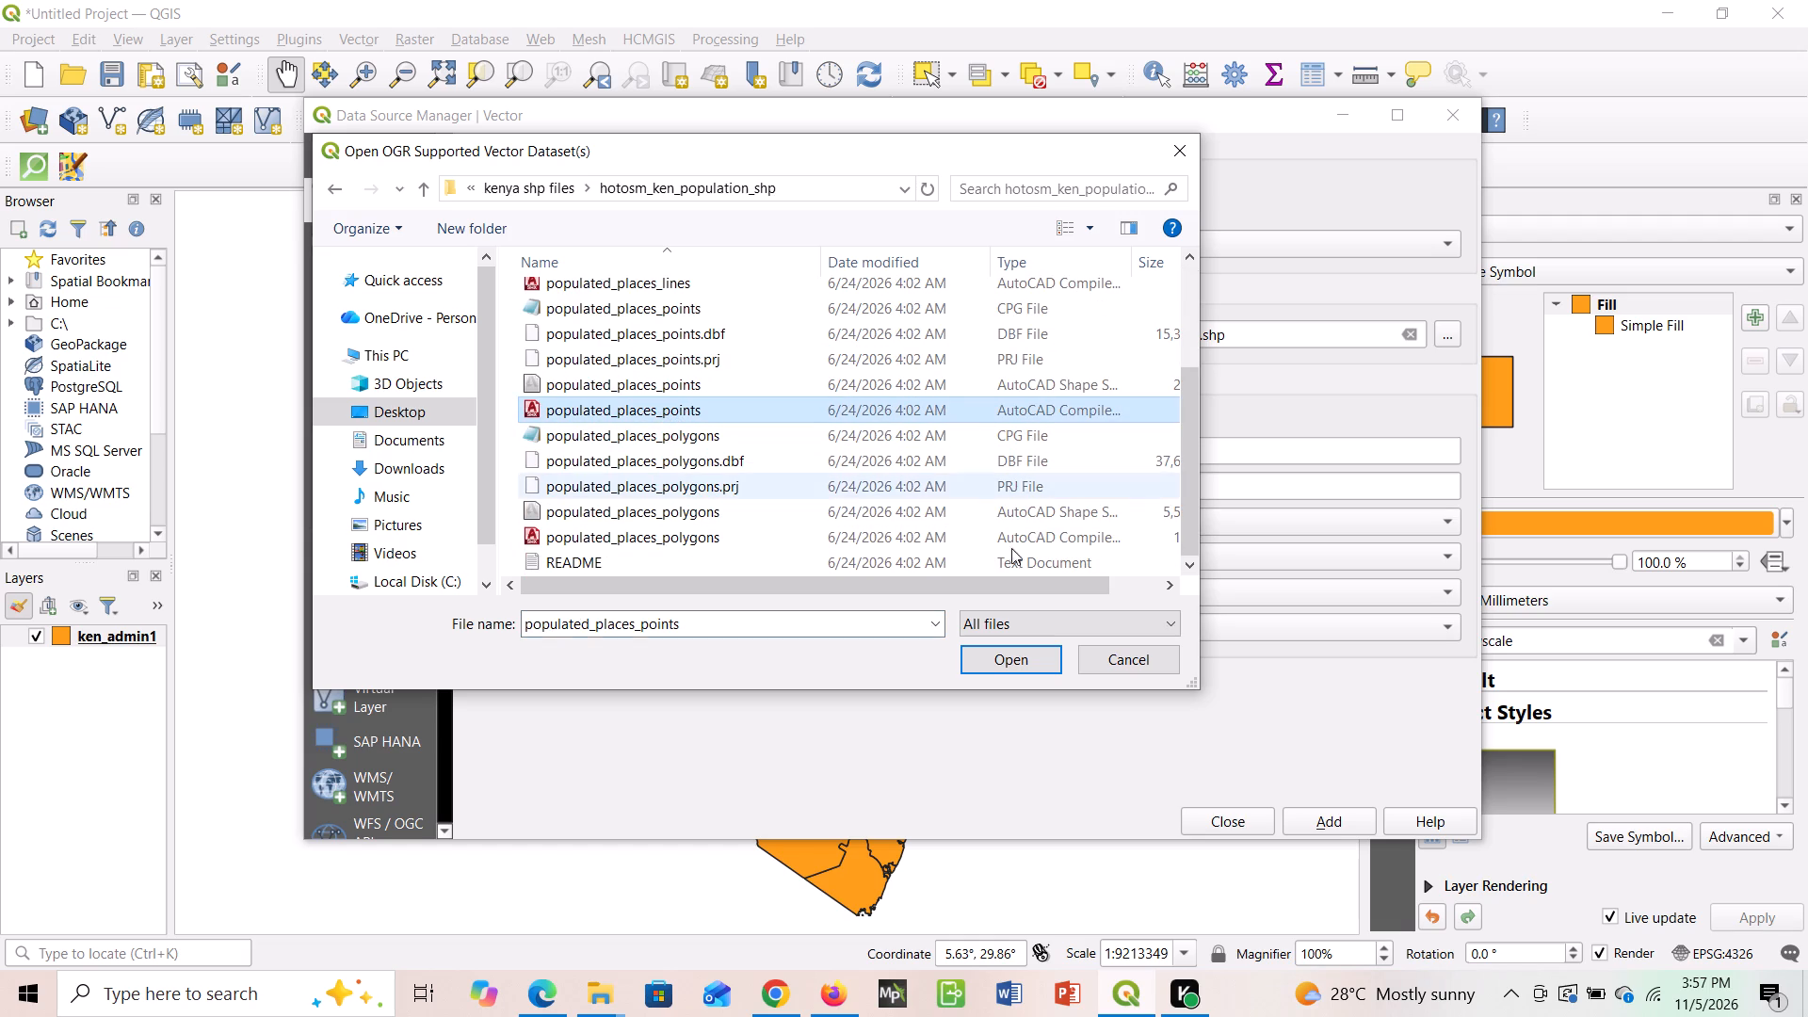
pyautogui.click(1025, 655)
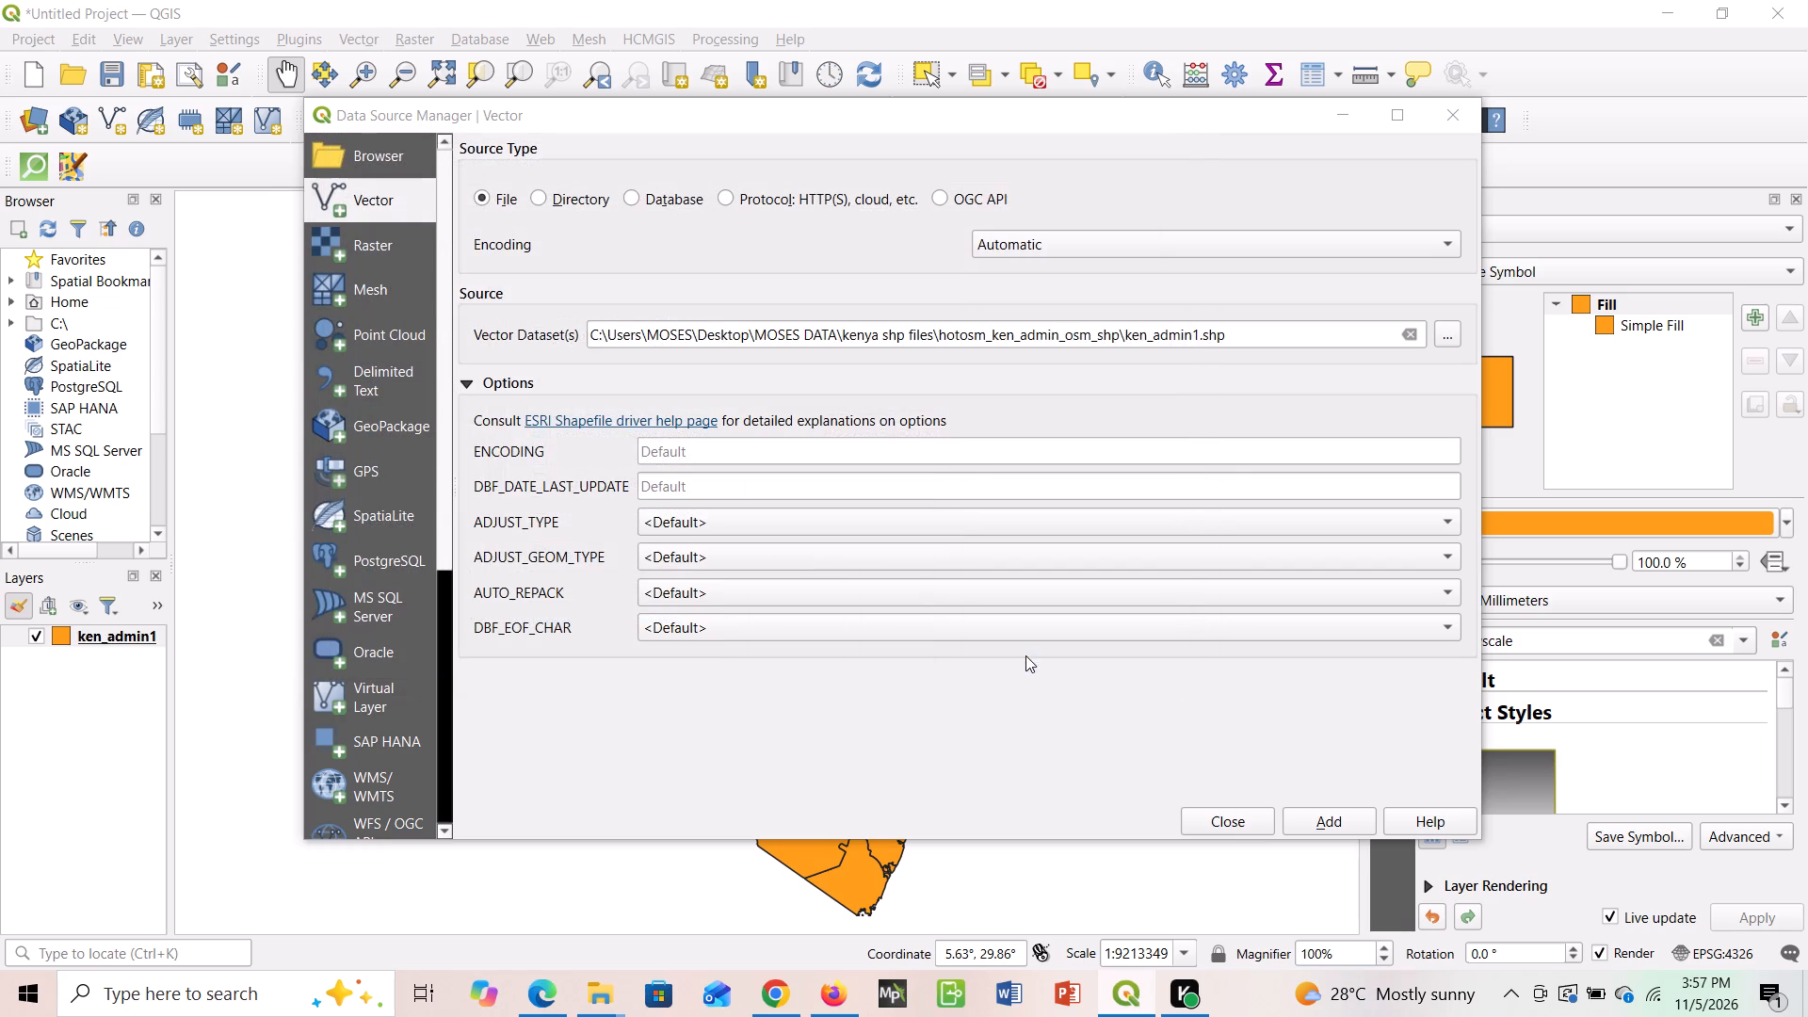
pyautogui.click(1352, 828)
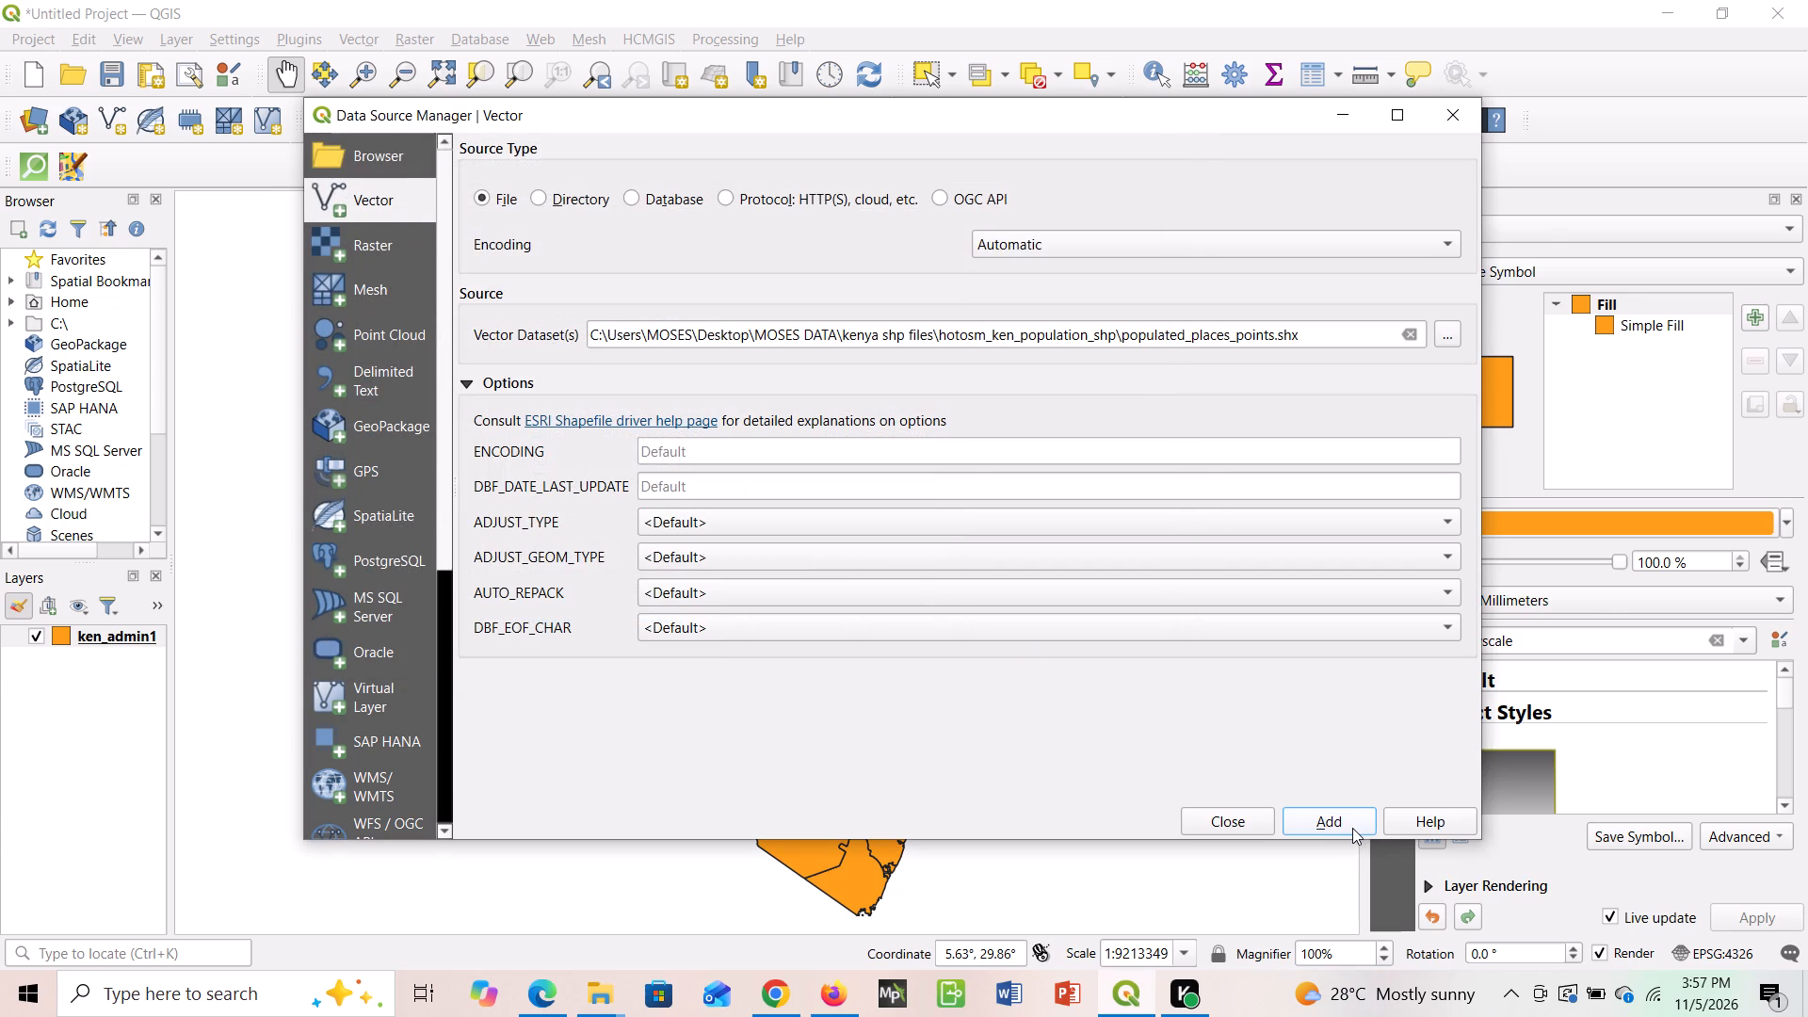
pyautogui.click(1203, 816)
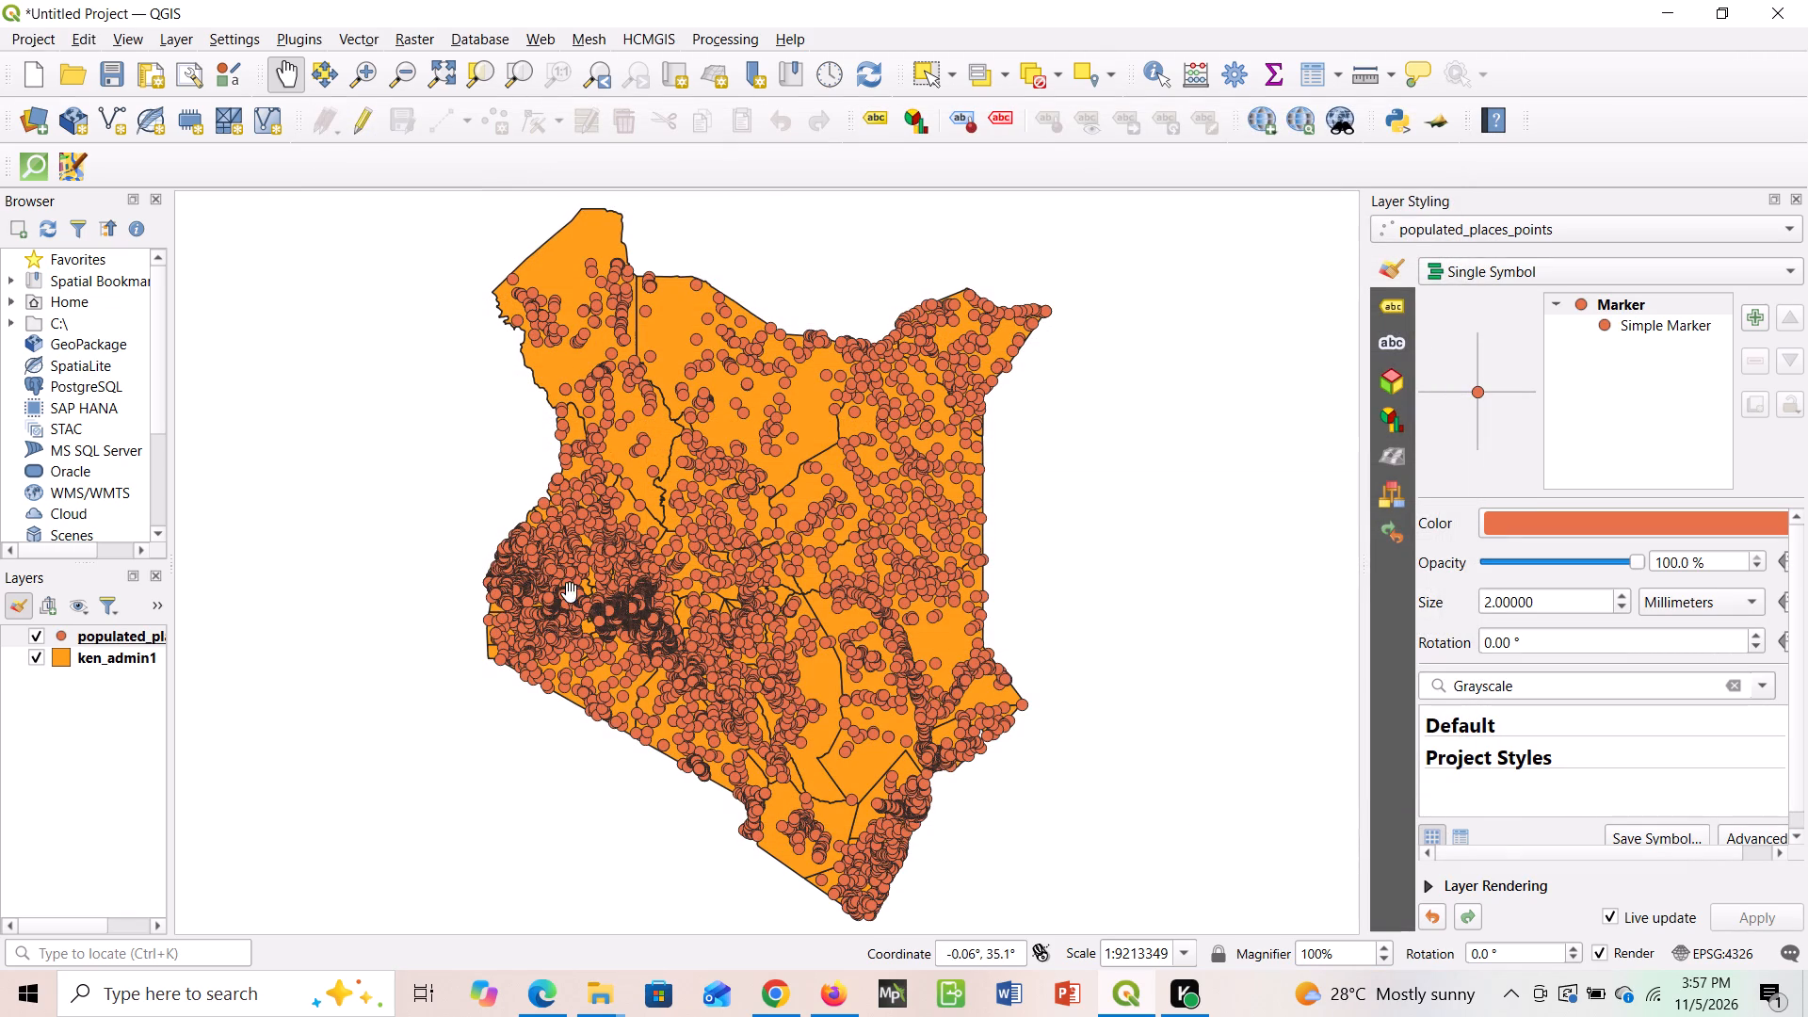
# Add roads_lines.shx from the hotosm_ken_roads_osm_shp folder inside kenya shp files as a vector layer.
pyautogui.click(181, 40)
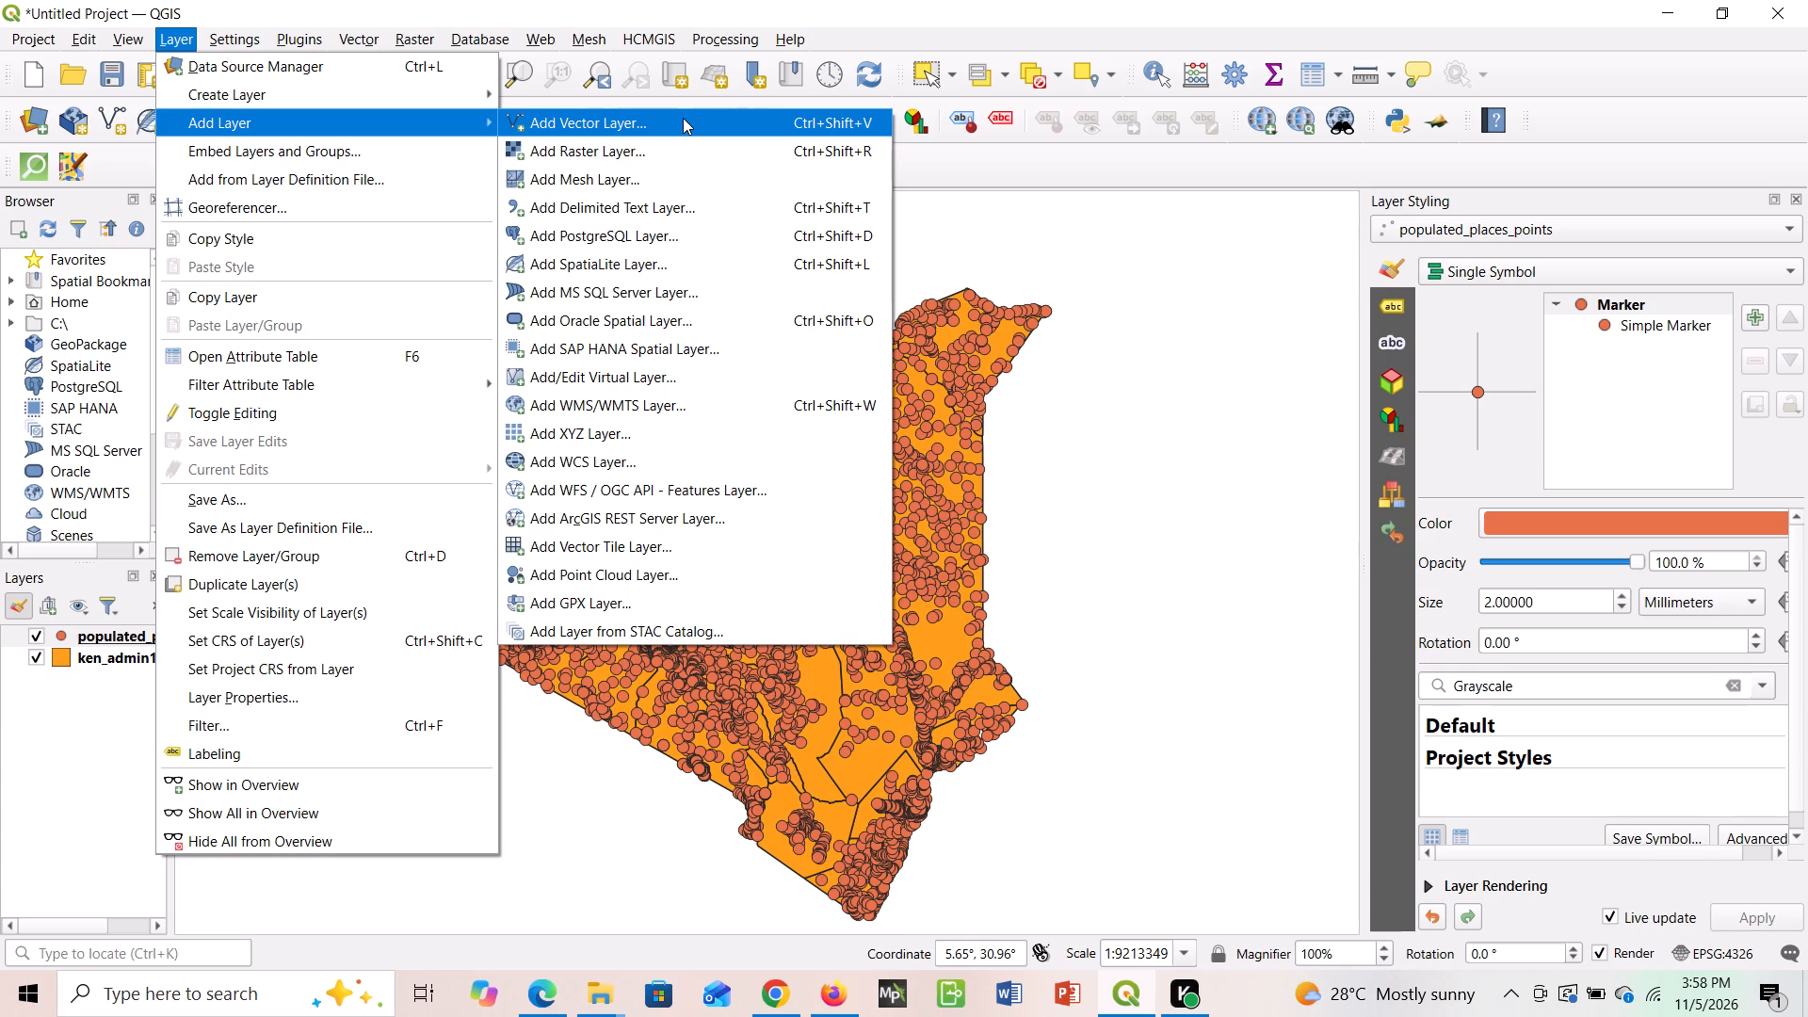
pyautogui.click(683, 118)
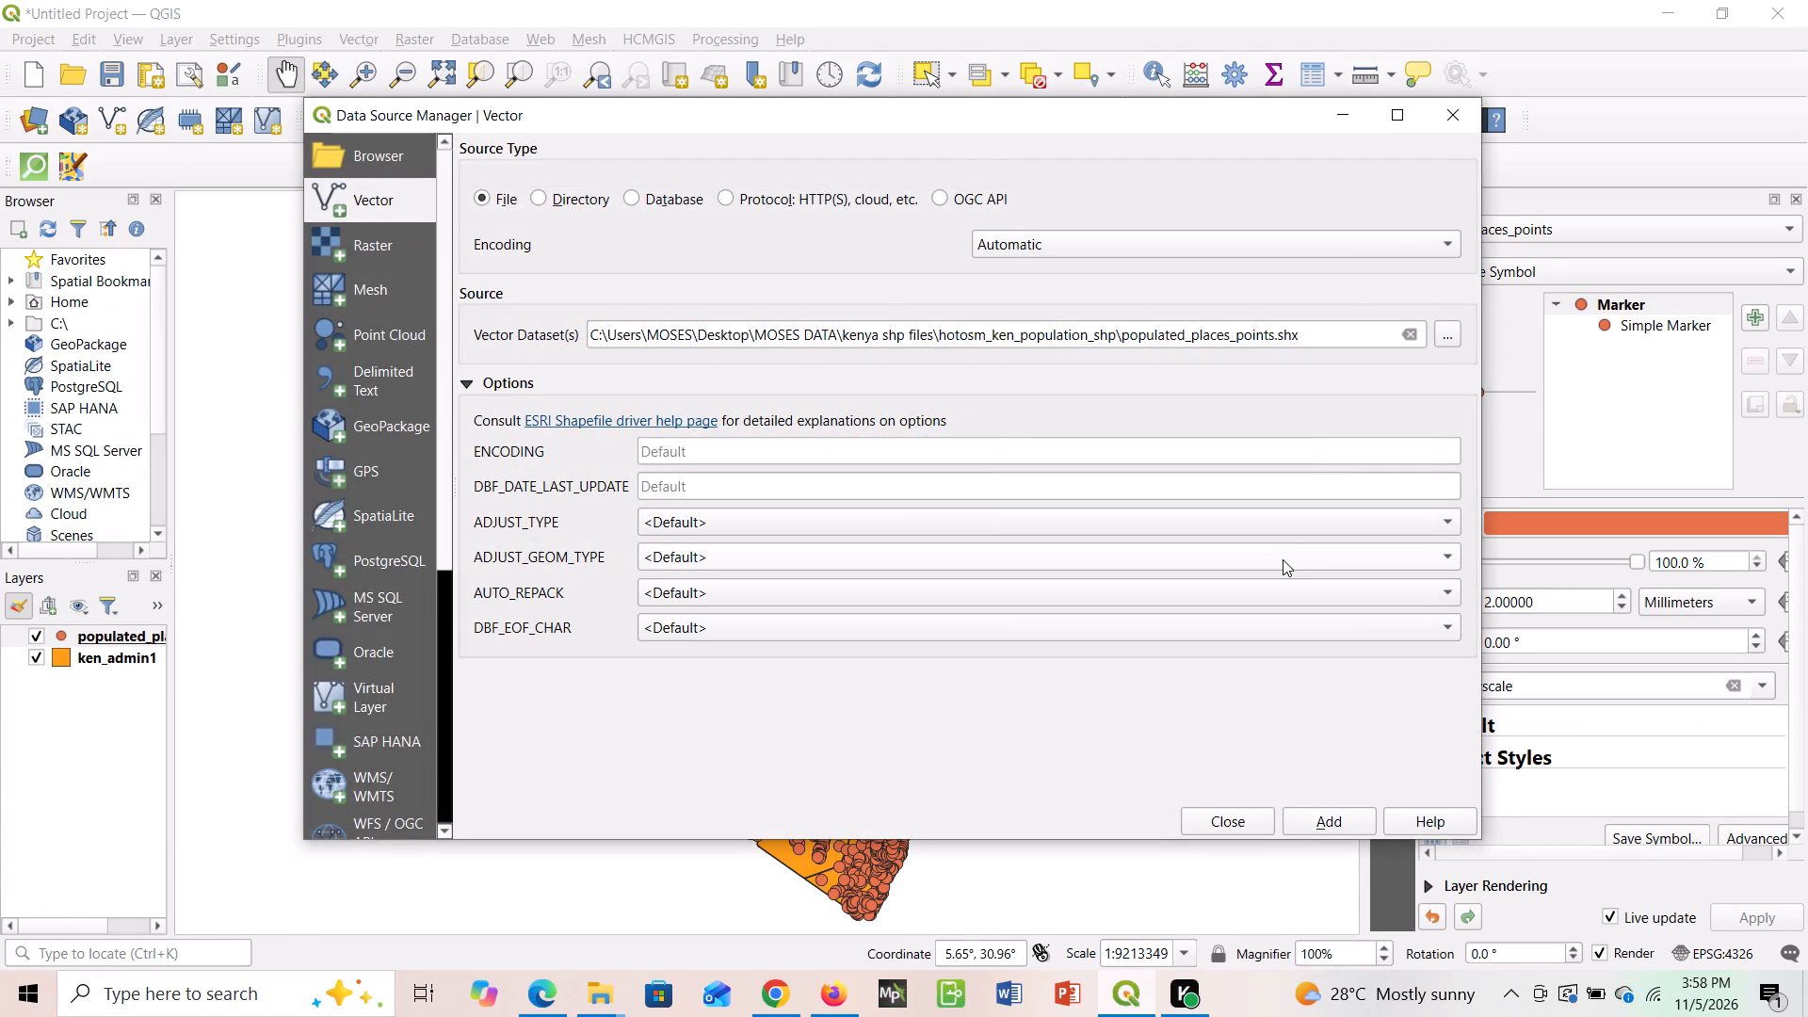
pyautogui.click(1448, 329)
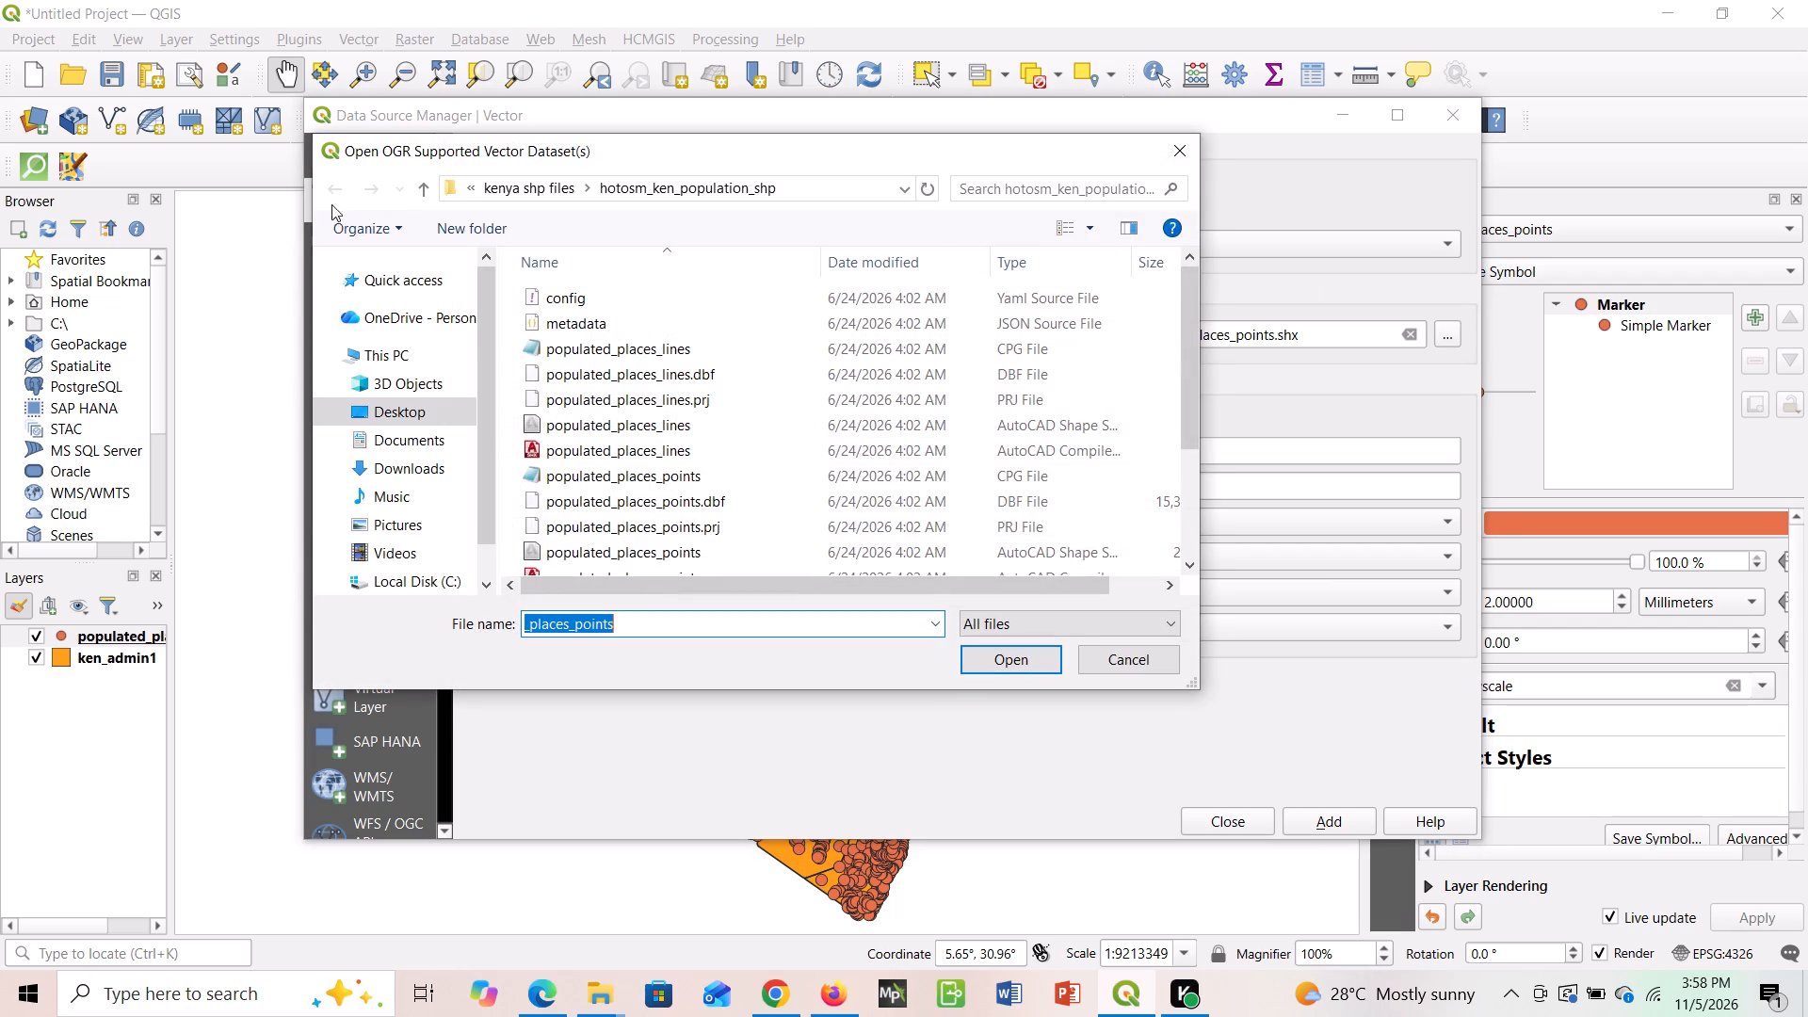
pyautogui.click(415, 182)
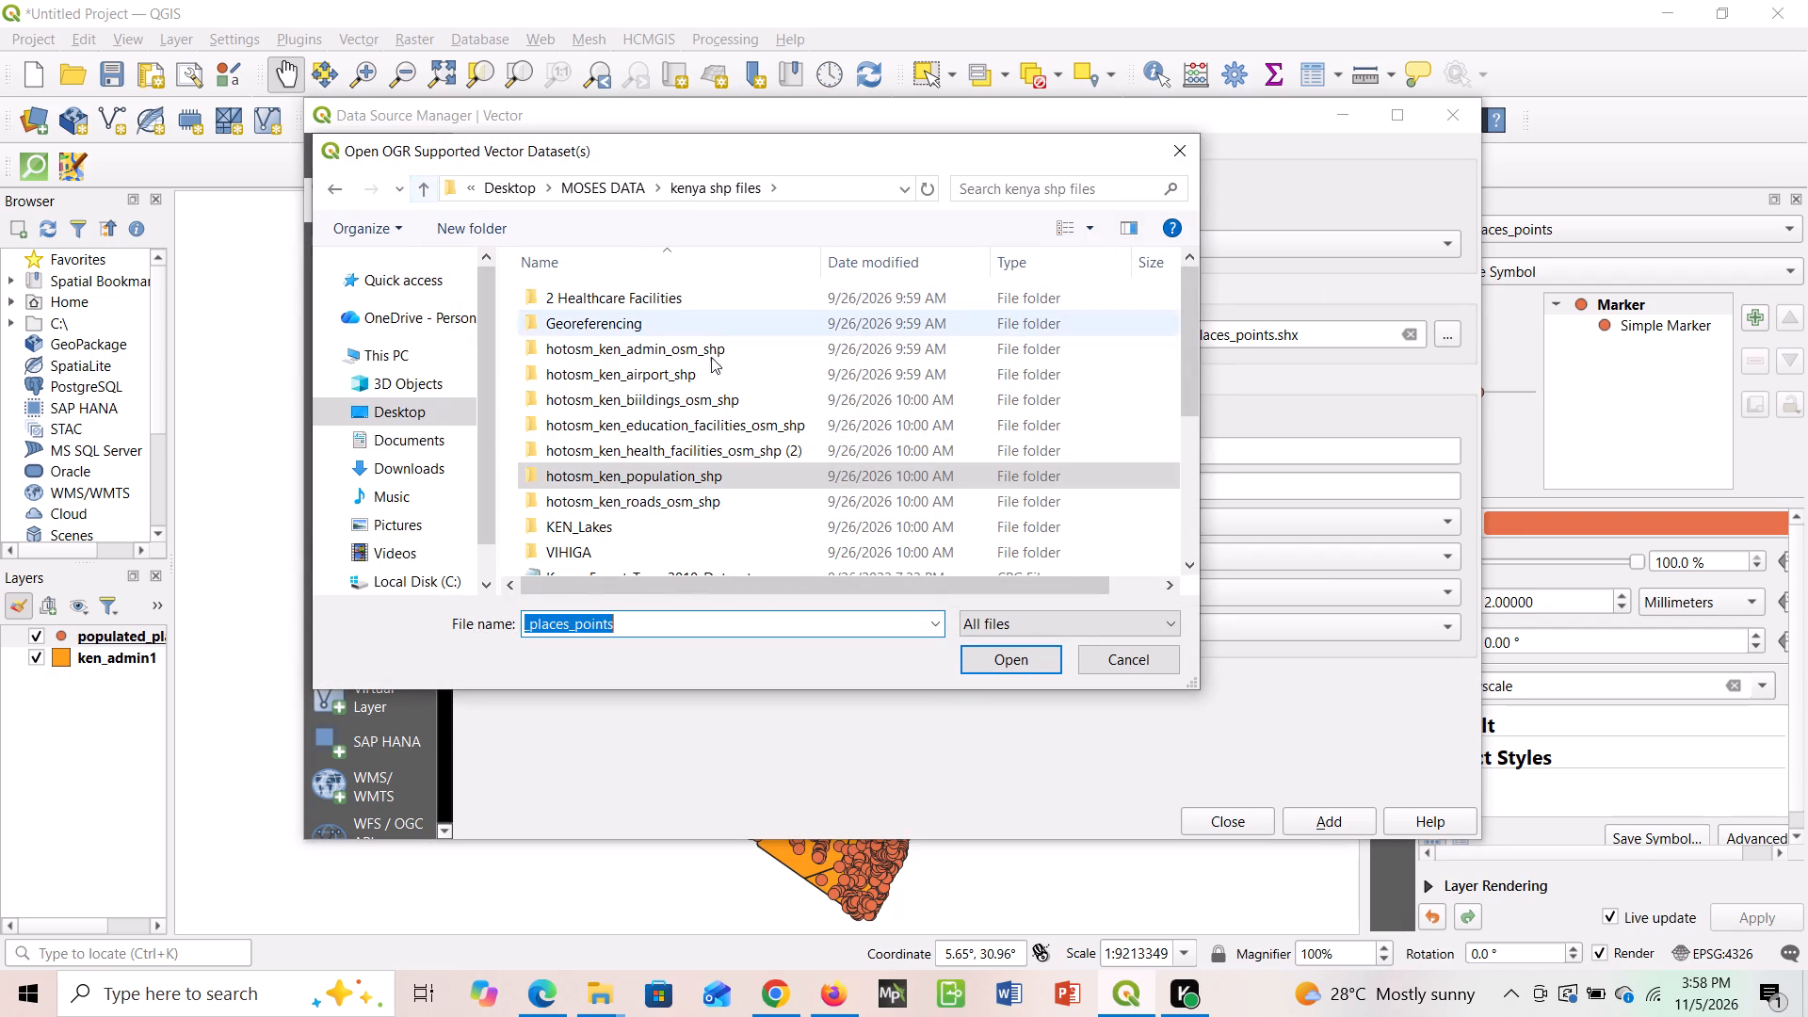
pyautogui.doubleClick(662, 502)
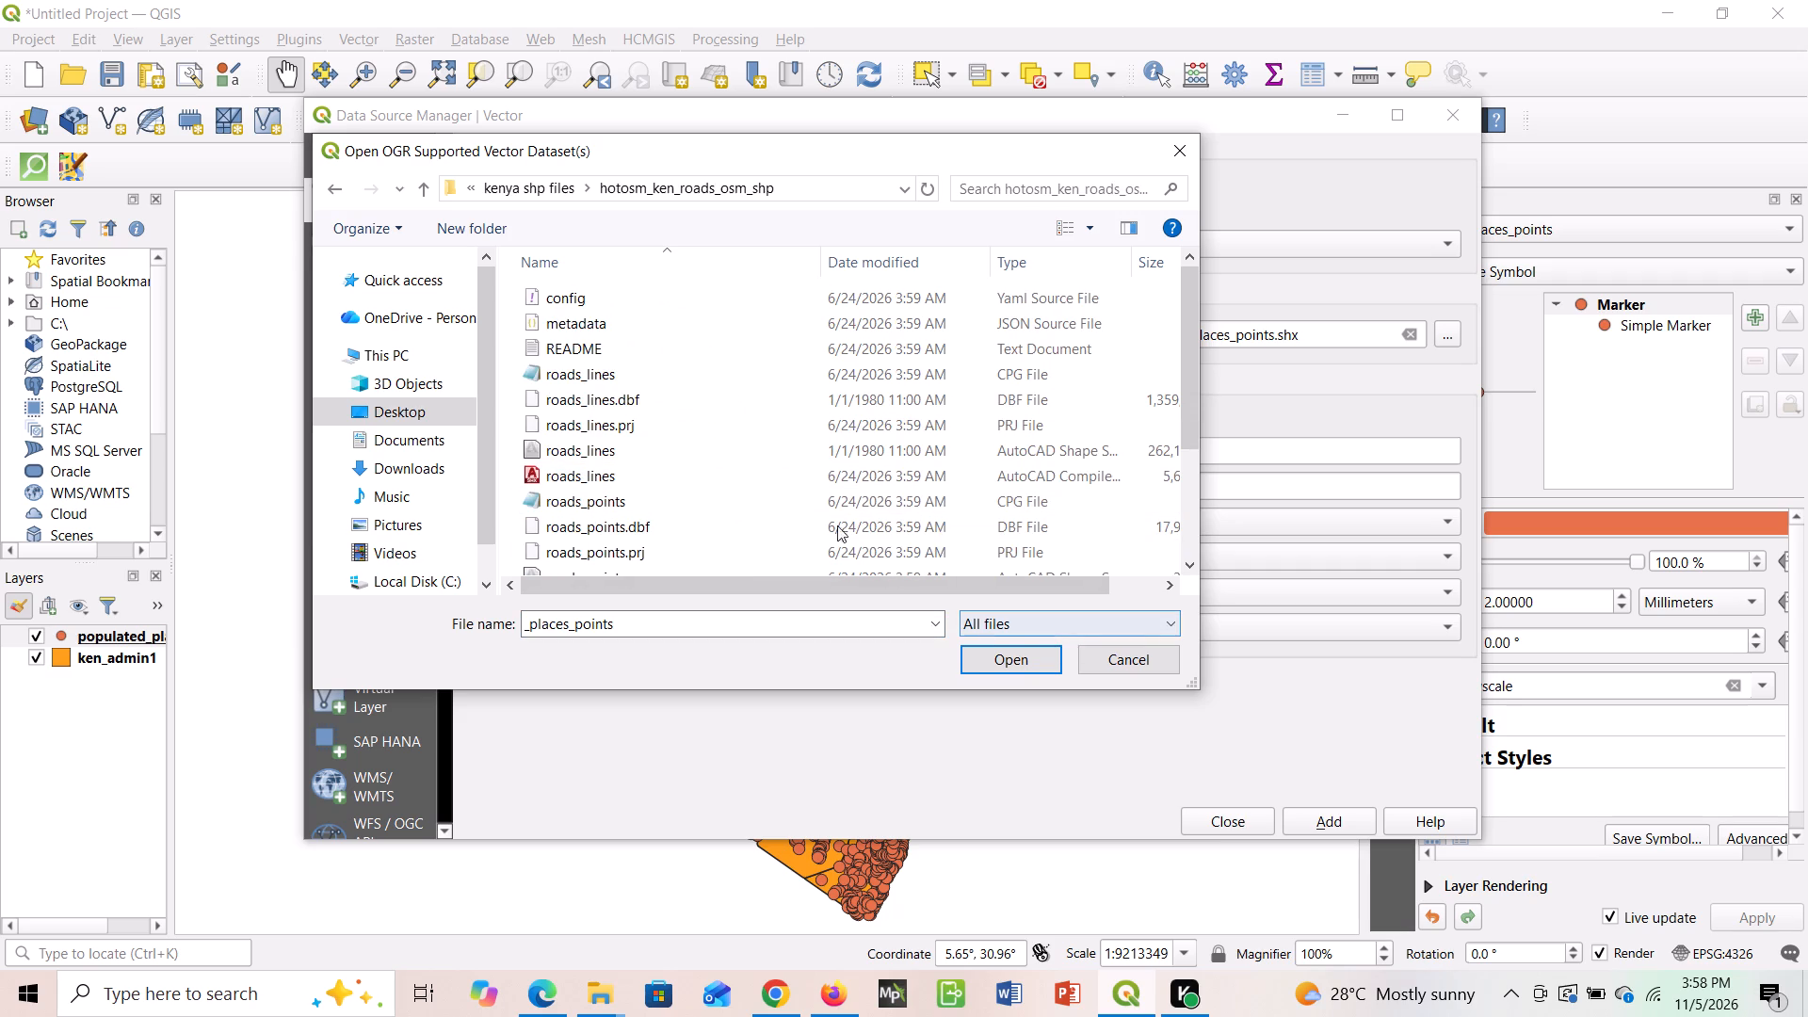
pyautogui.scroll(-1, 690, 519)
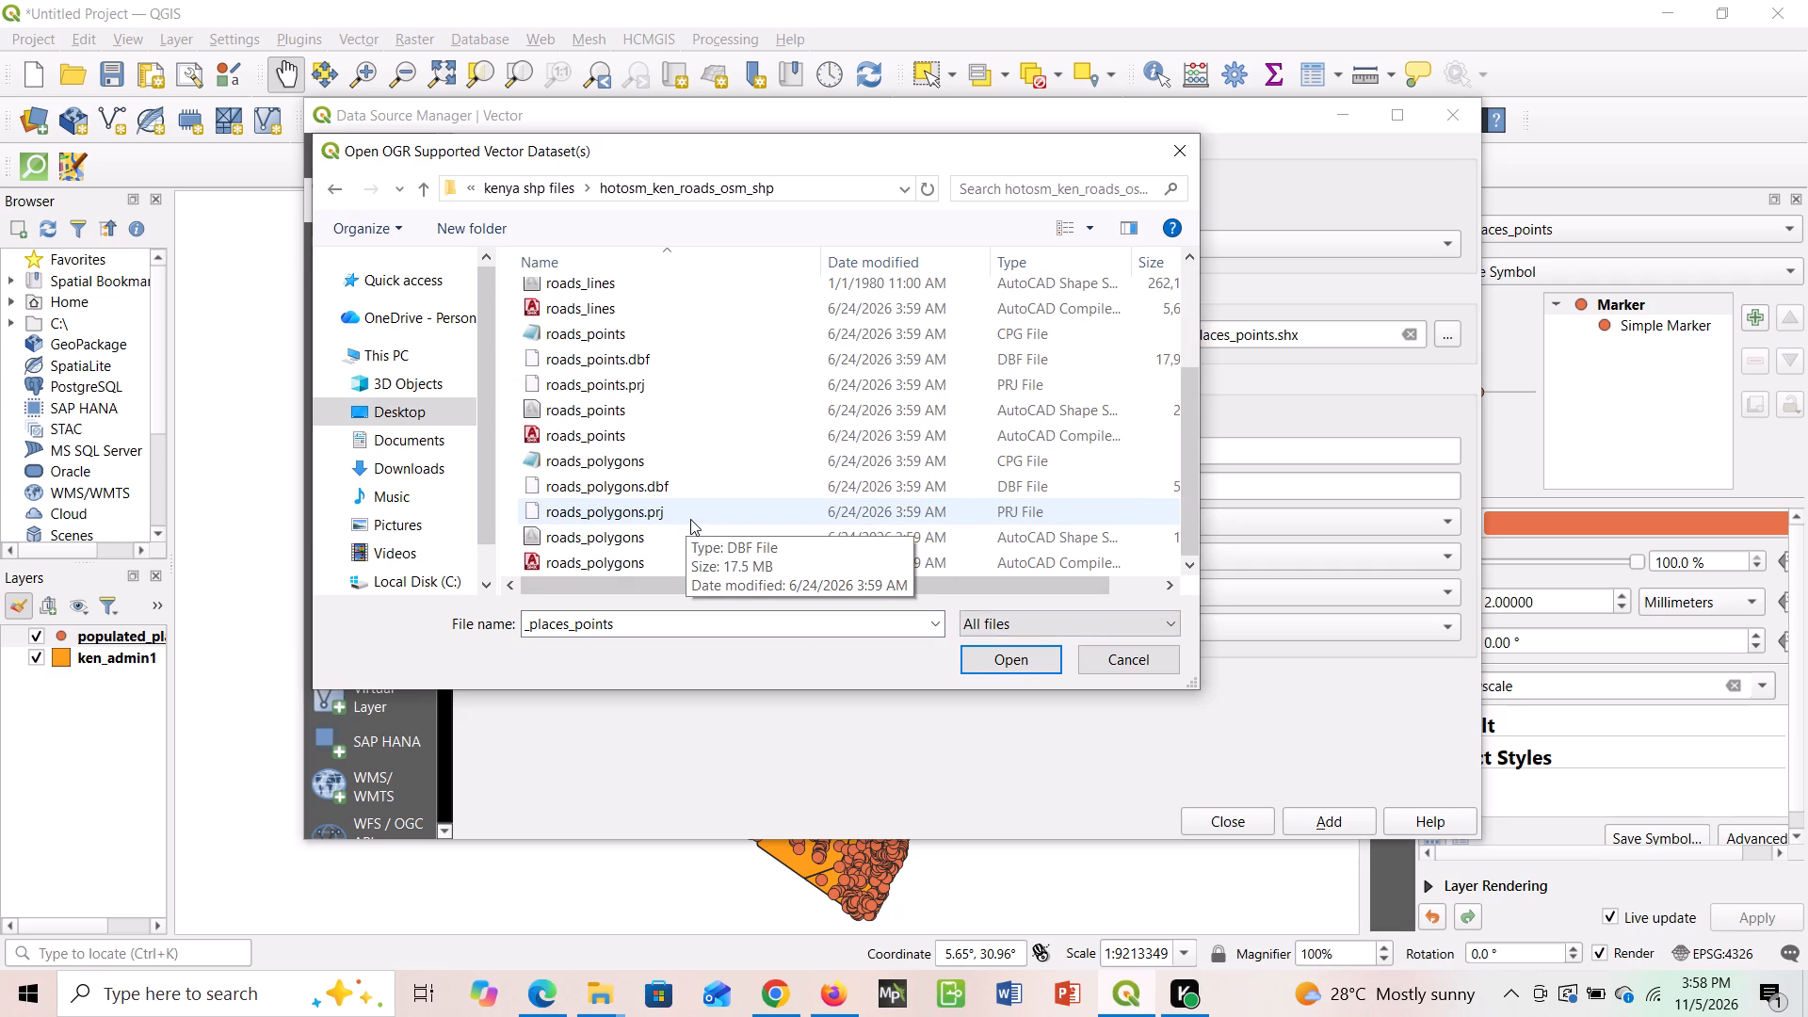
pyautogui.scroll(-4, 690, 519)
pyautogui.scroll(1, 690, 519)
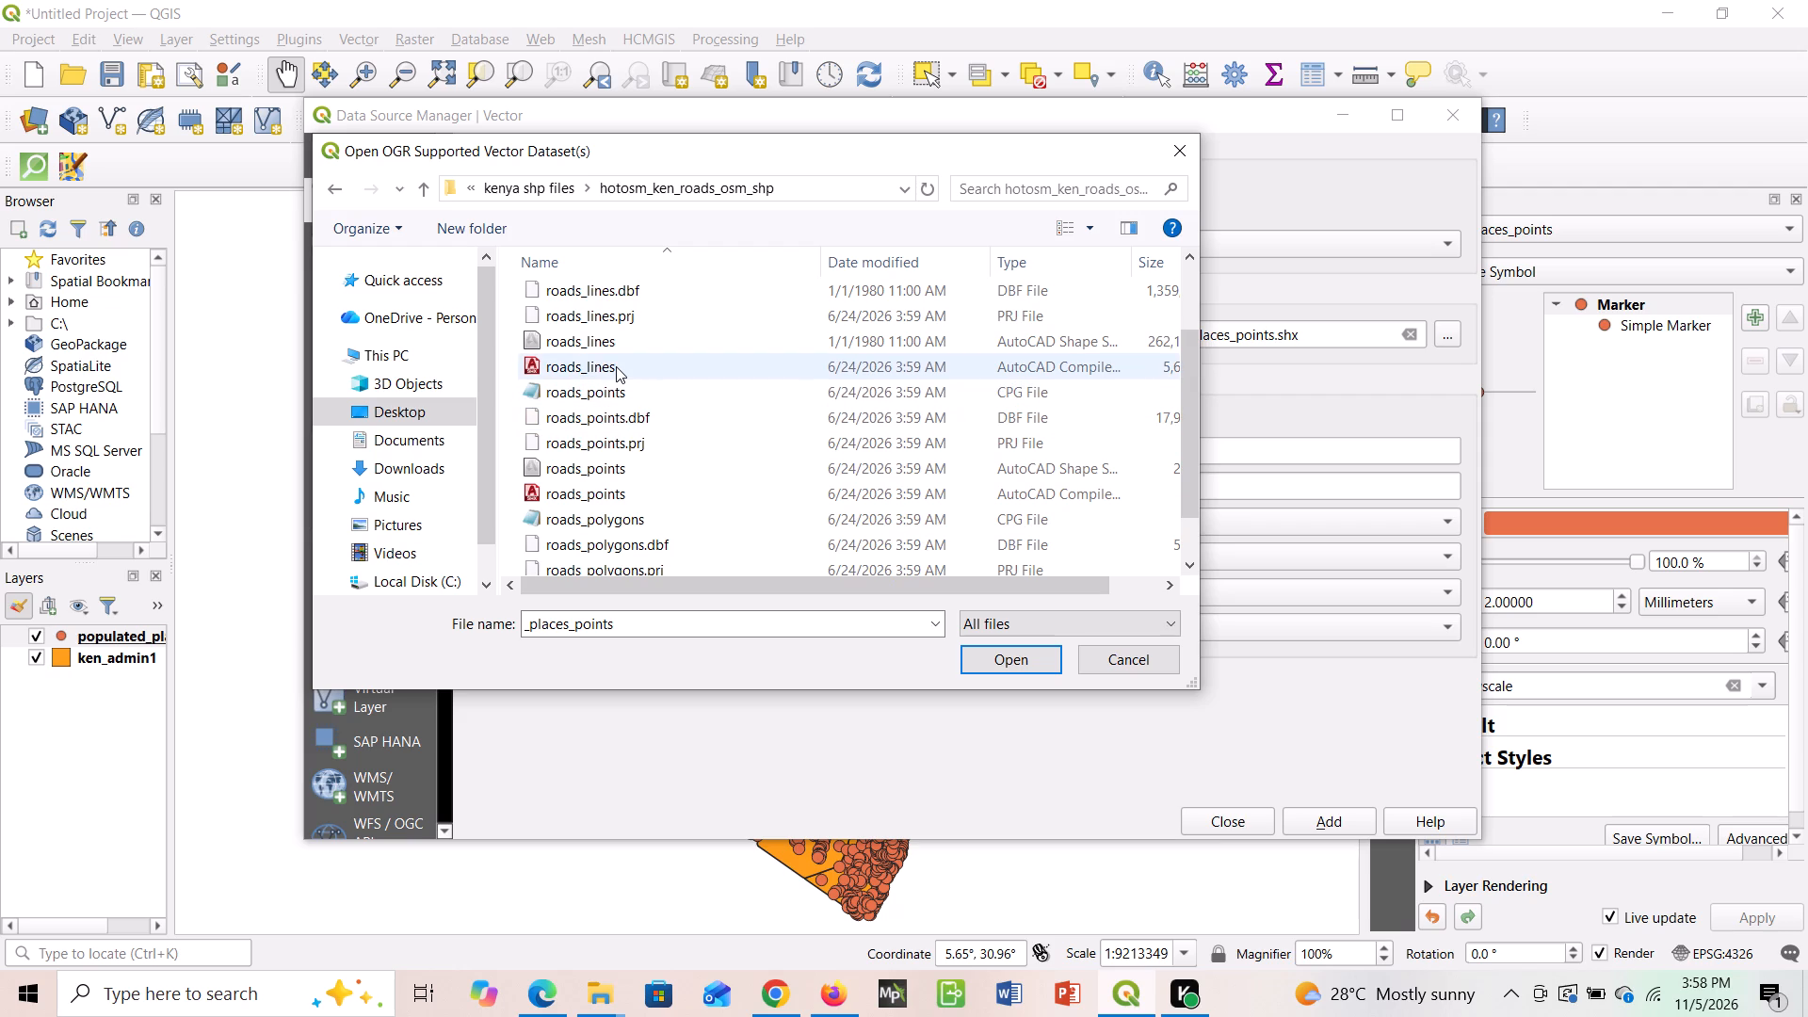
pyautogui.doubleClick(616, 366)
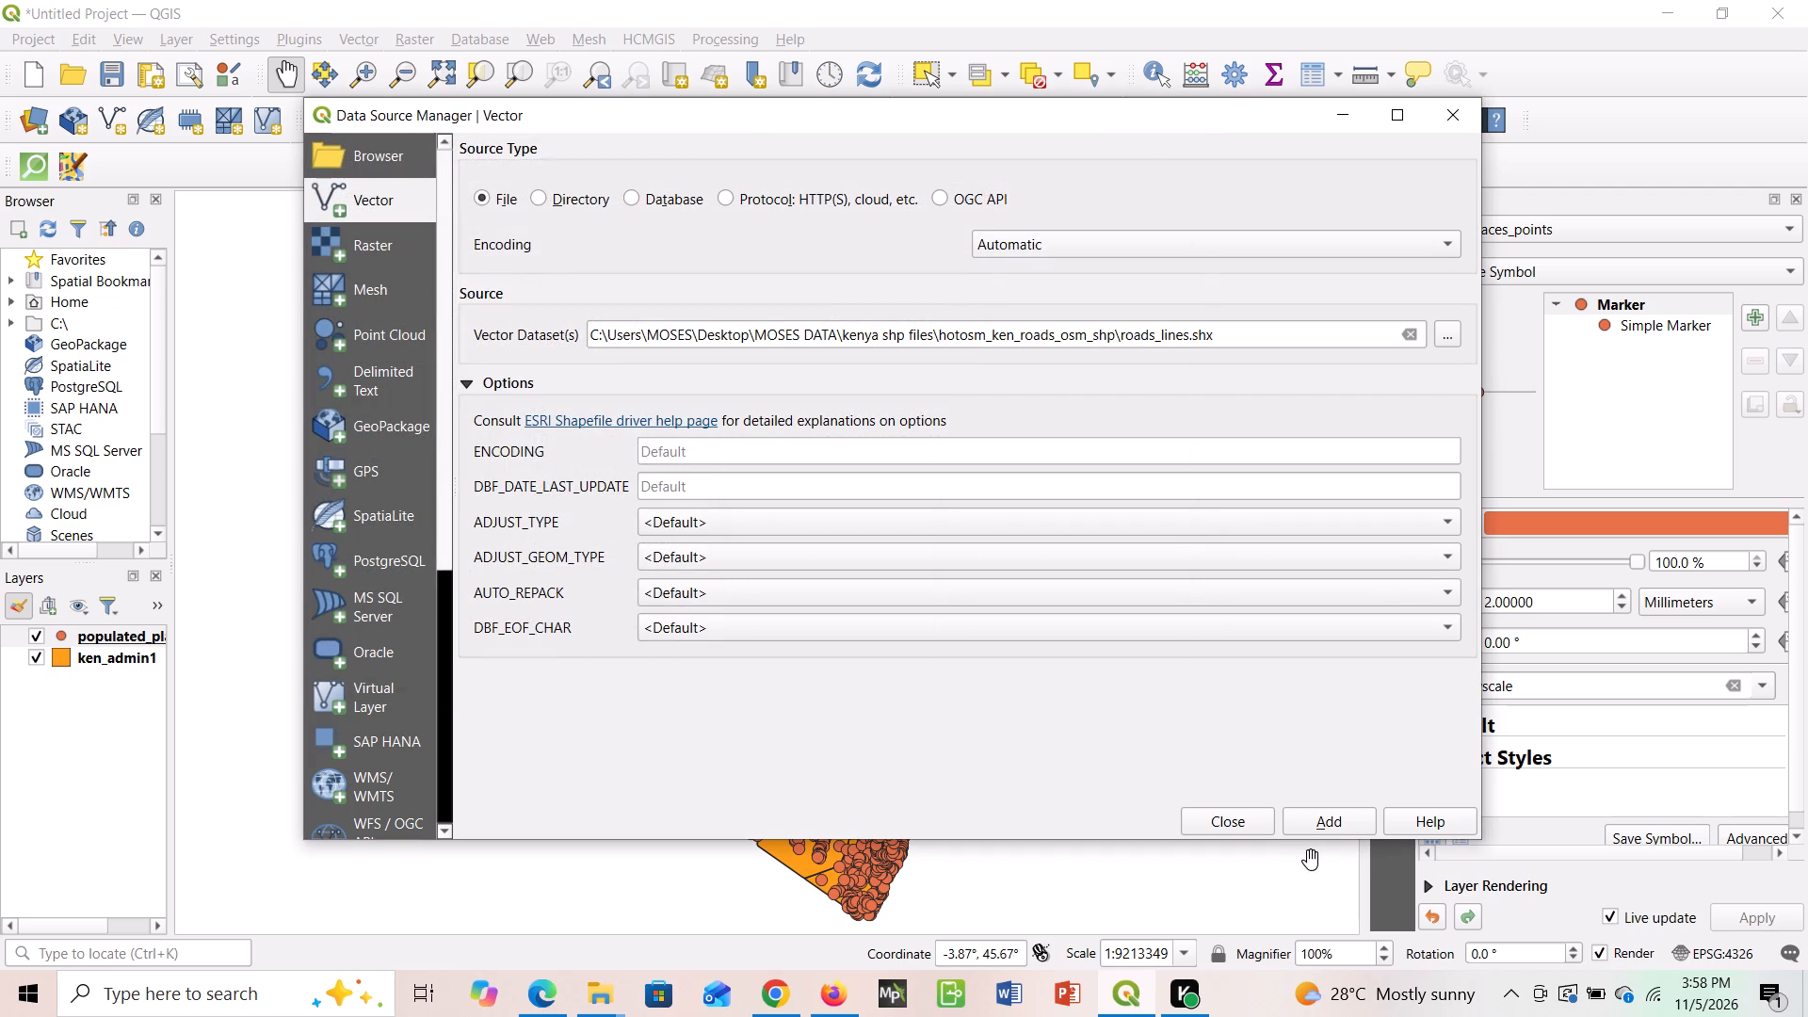
pyautogui.click(1316, 823)
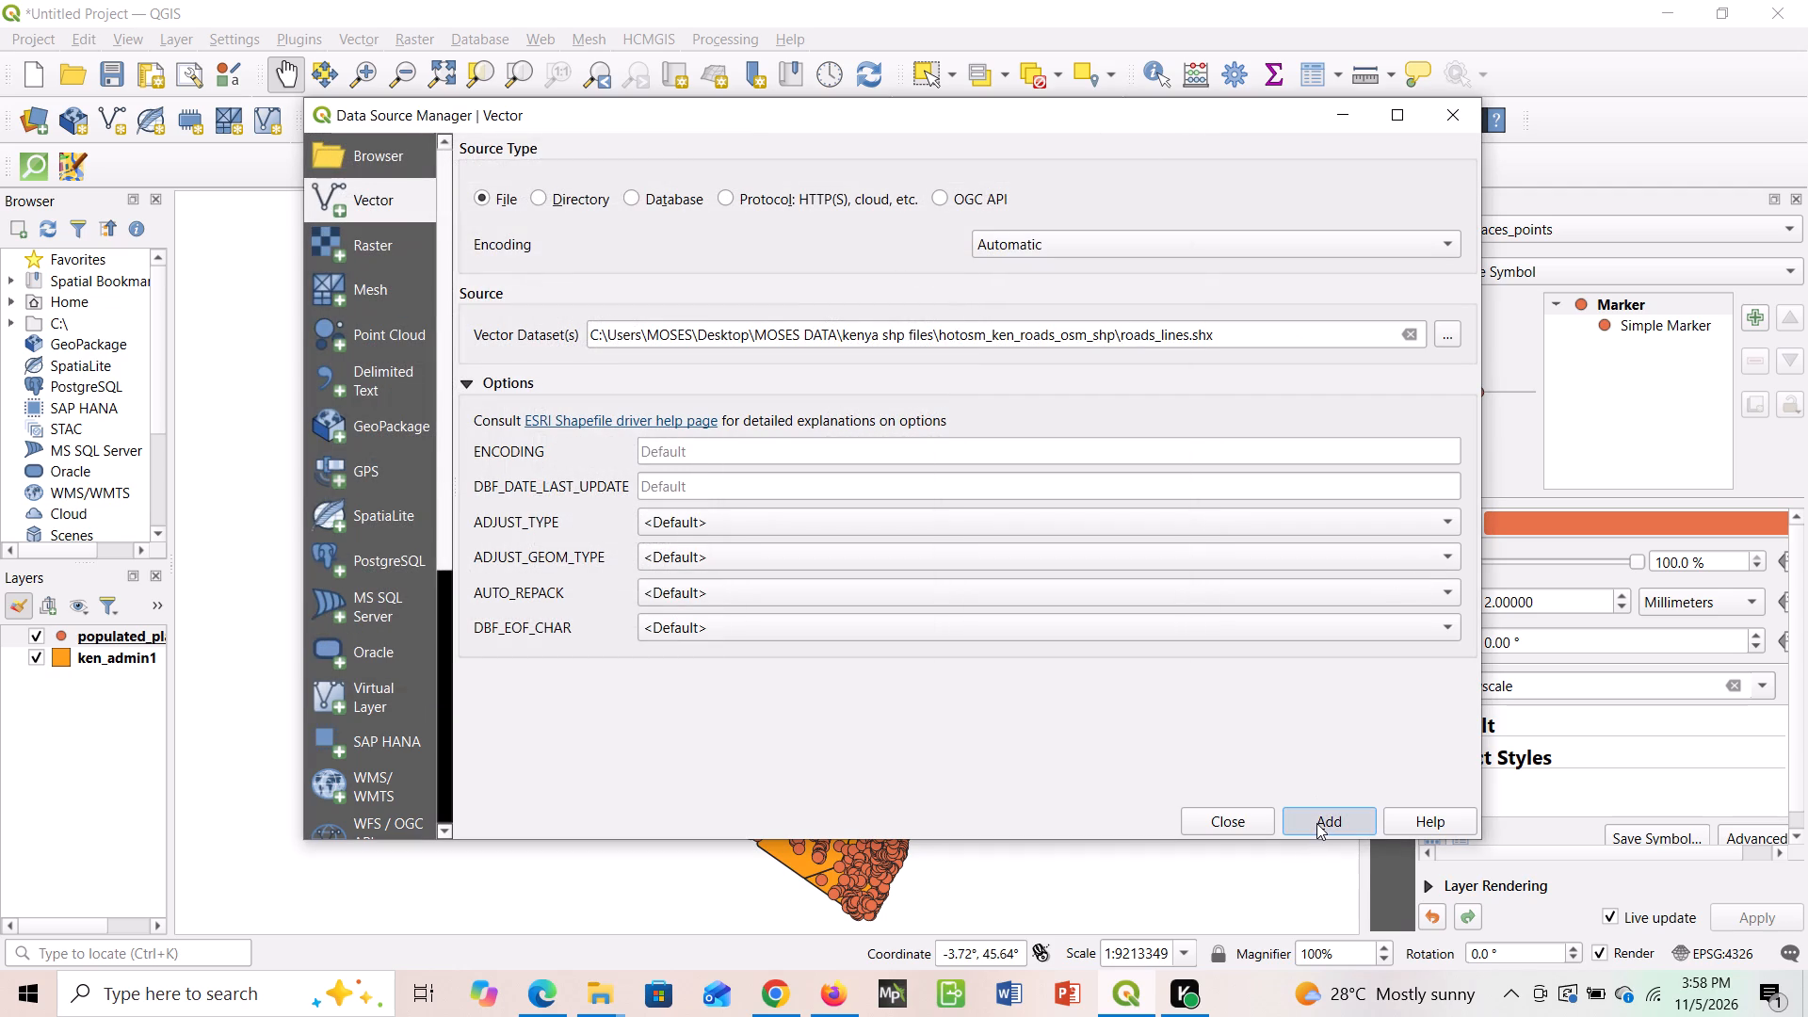
pyautogui.click(1228, 825)
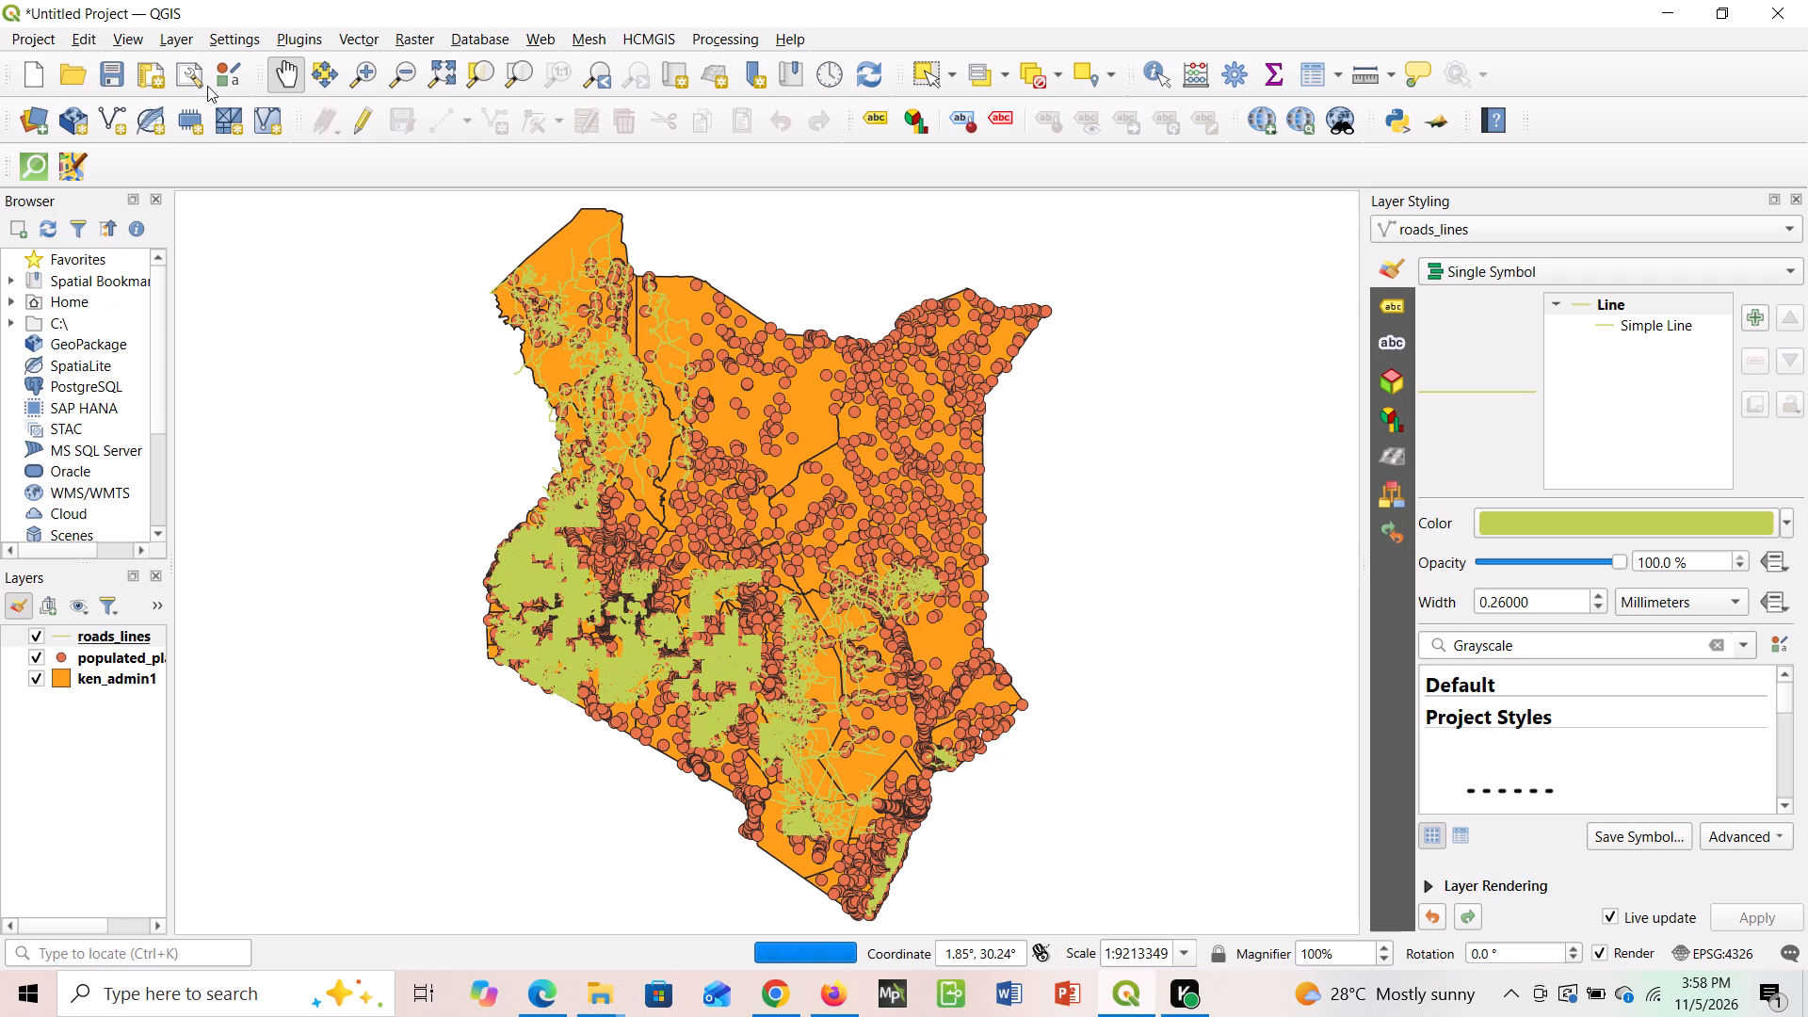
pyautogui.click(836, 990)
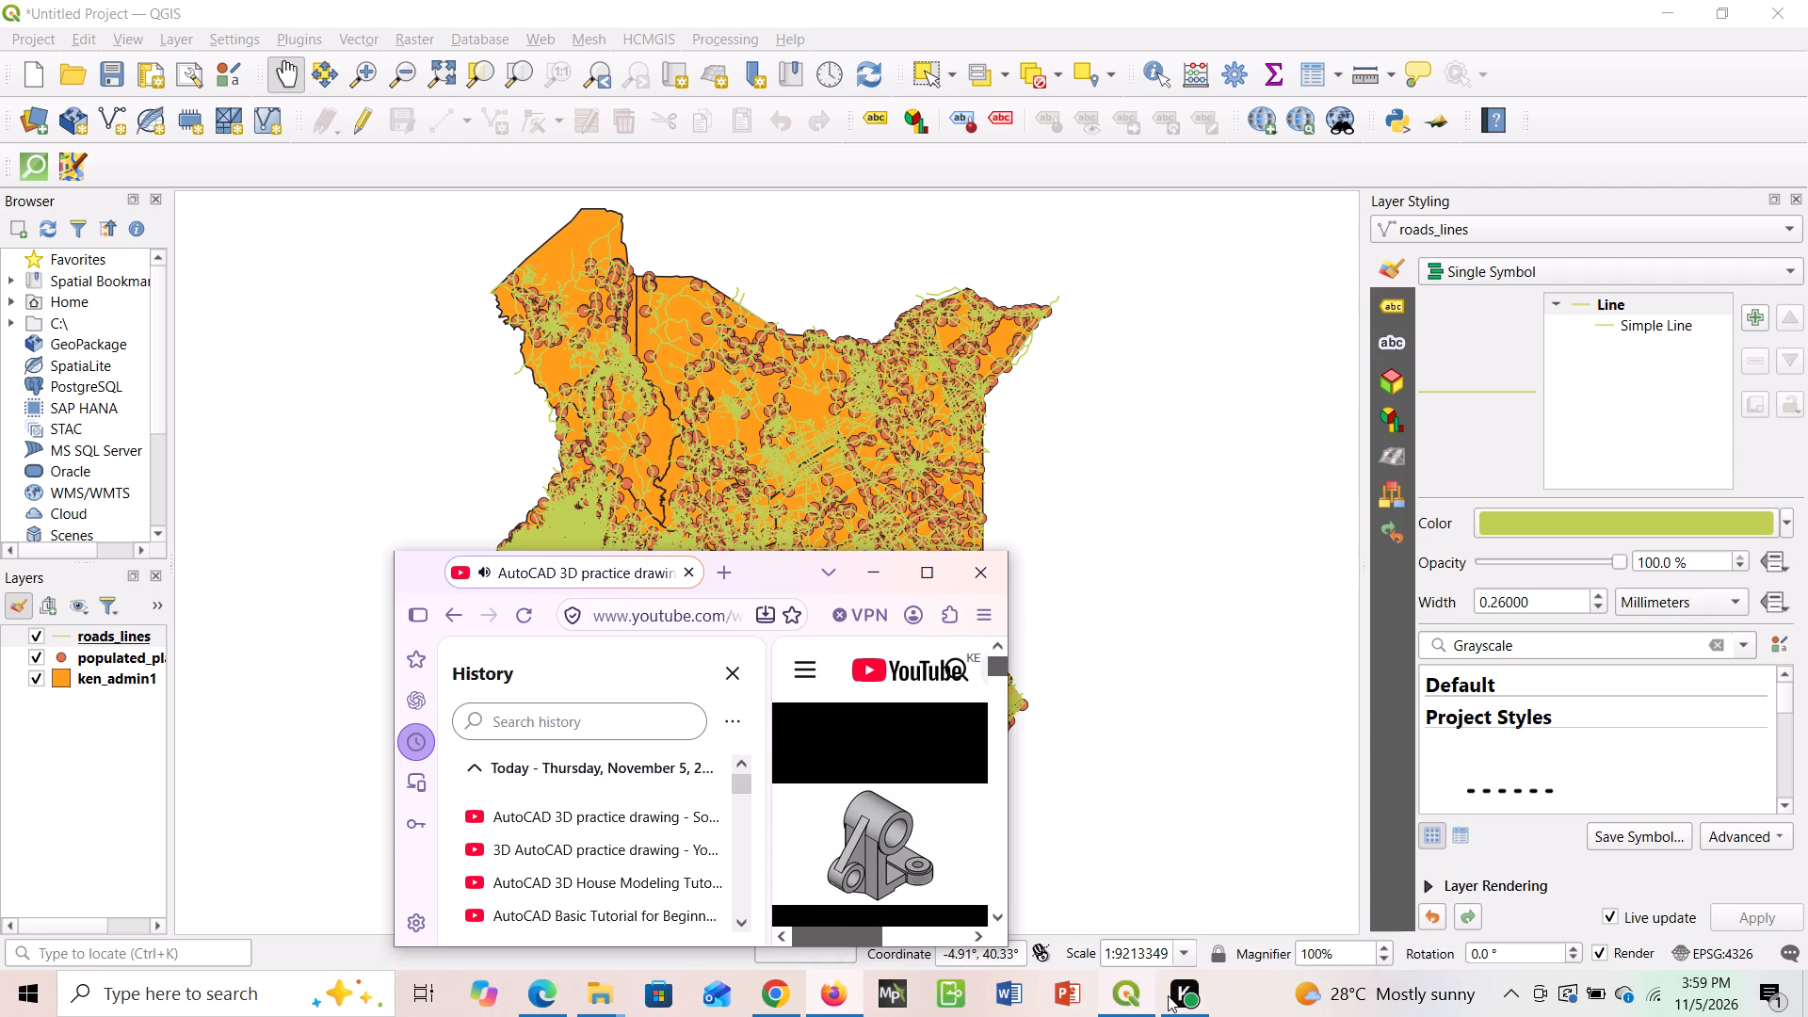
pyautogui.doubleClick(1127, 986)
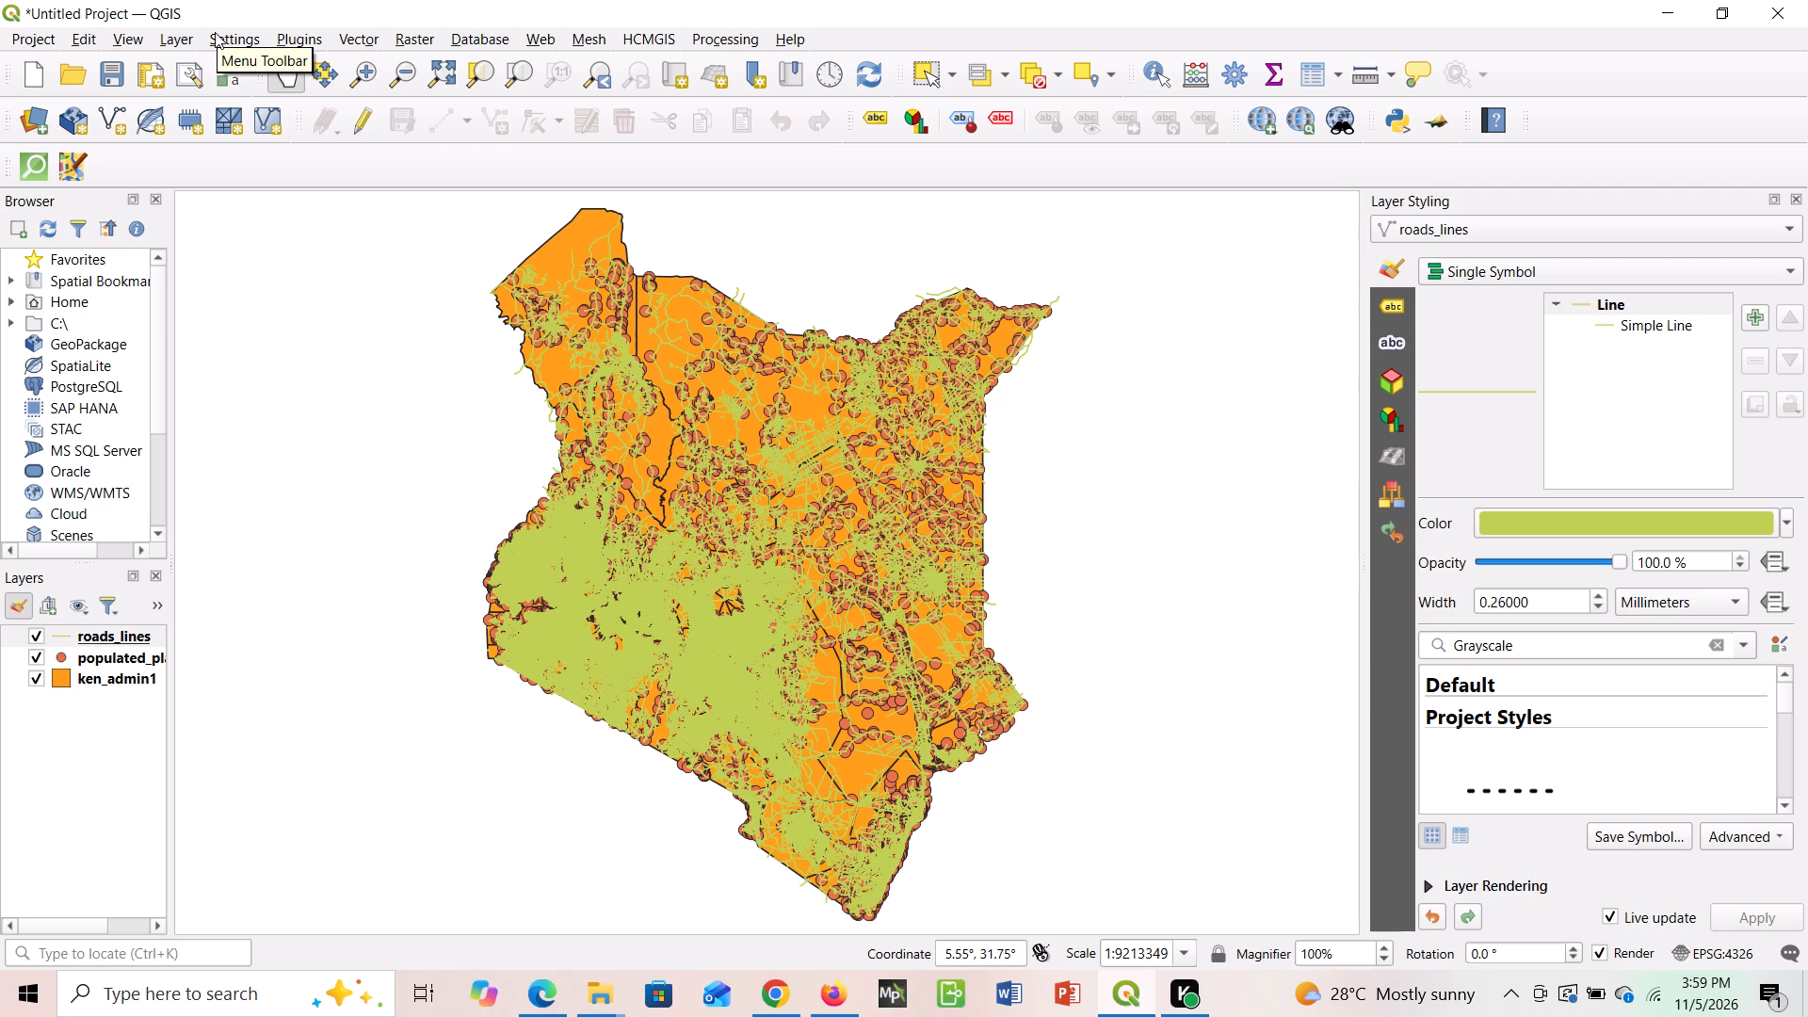
# Add Kenya_Forest_Type_2010_Dataset.shx from the kenya shp files folder as a vector layer.
pyautogui.click(174, 35)
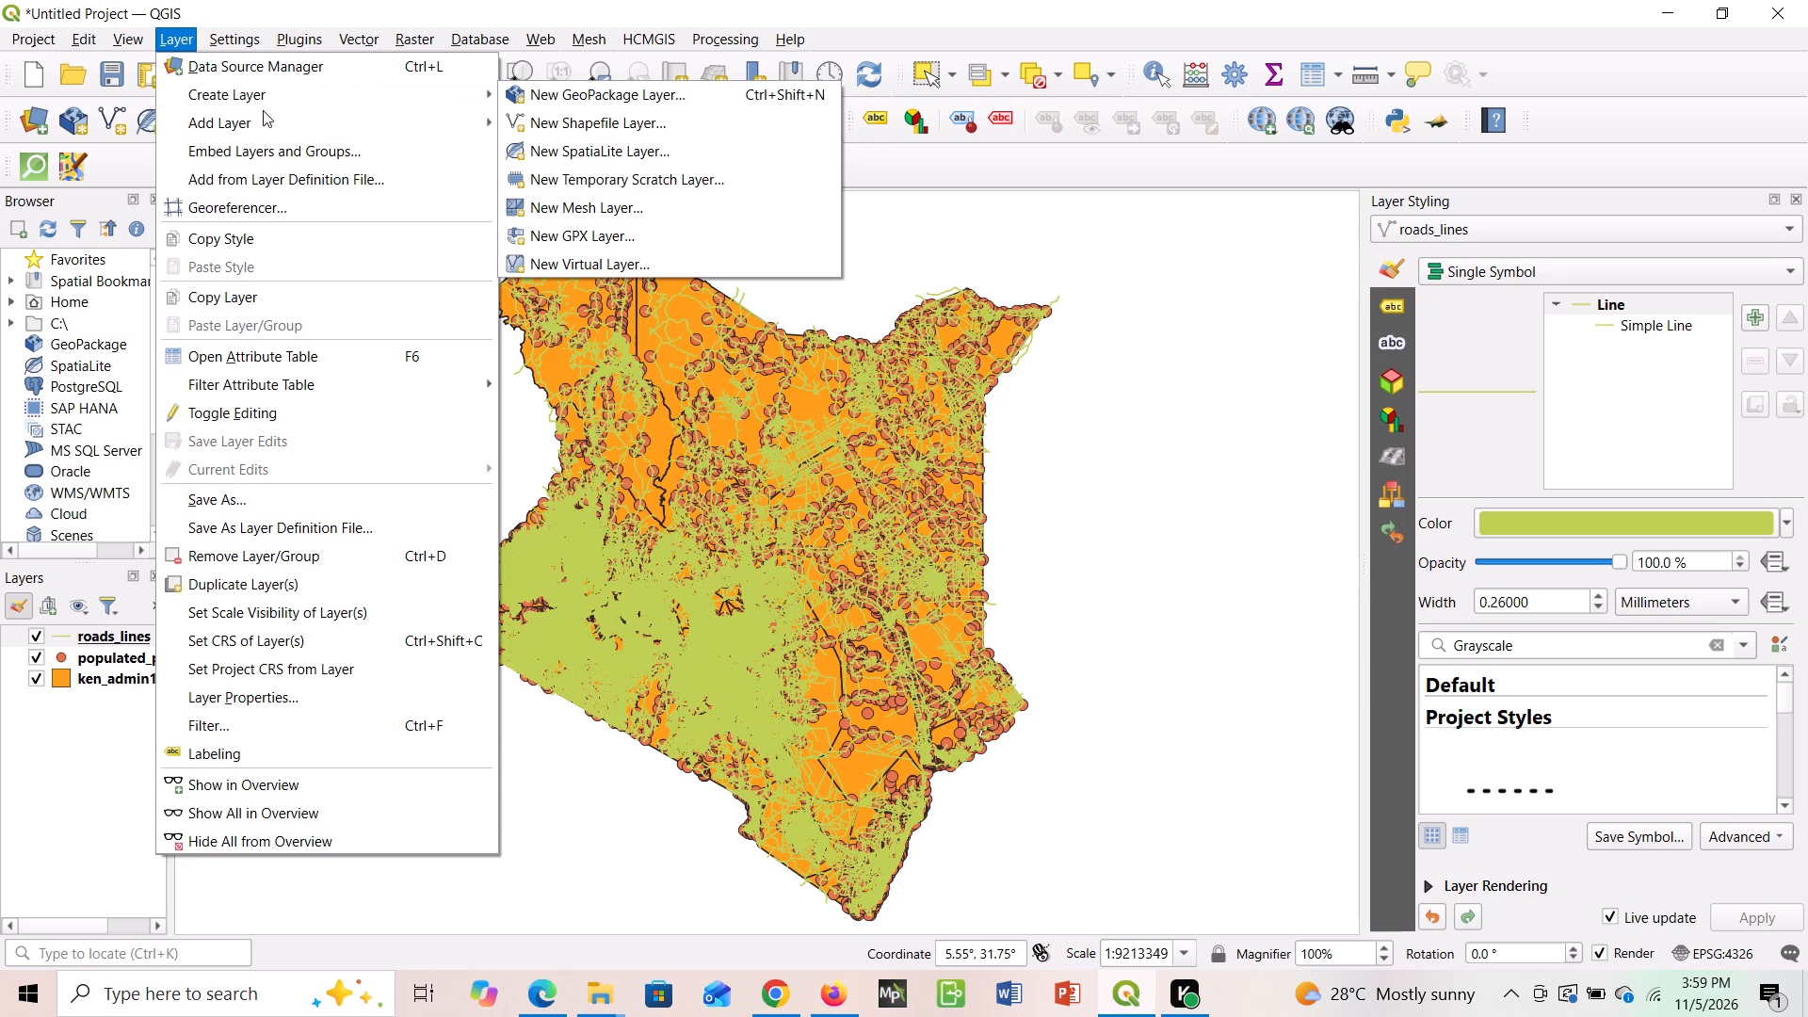
pyautogui.click(626, 126)
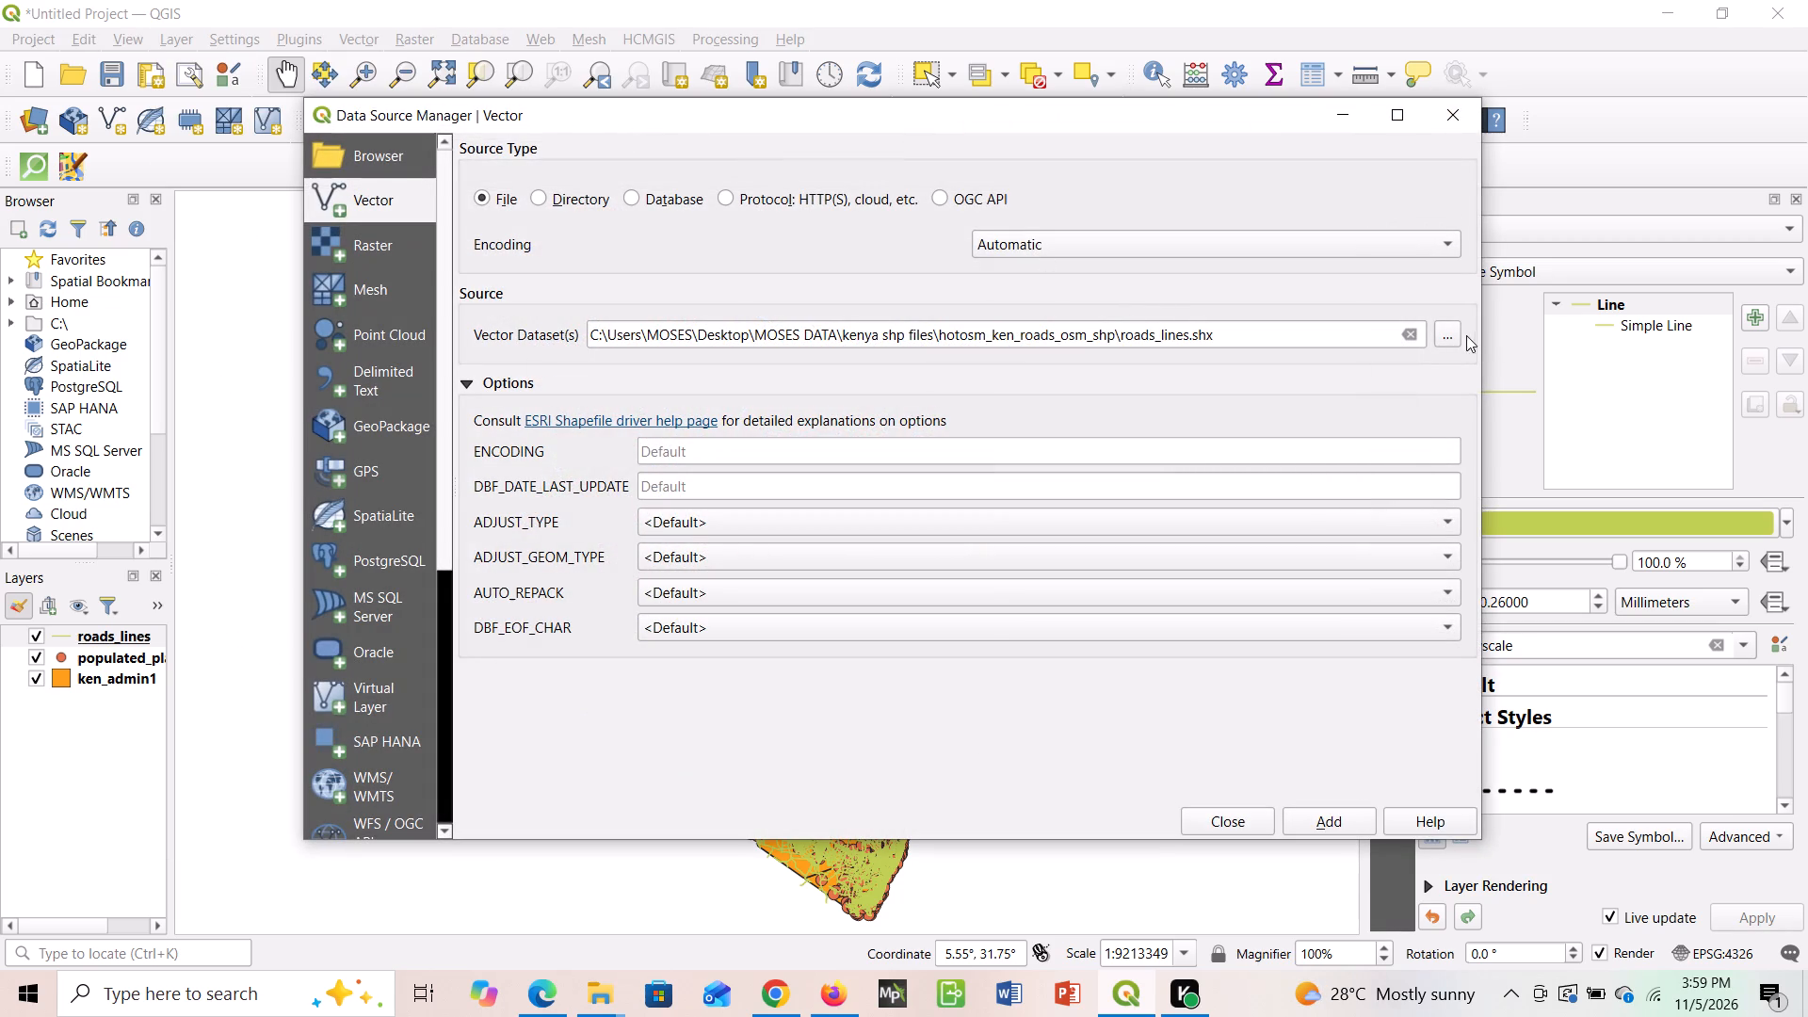
pyautogui.click(1448, 330)
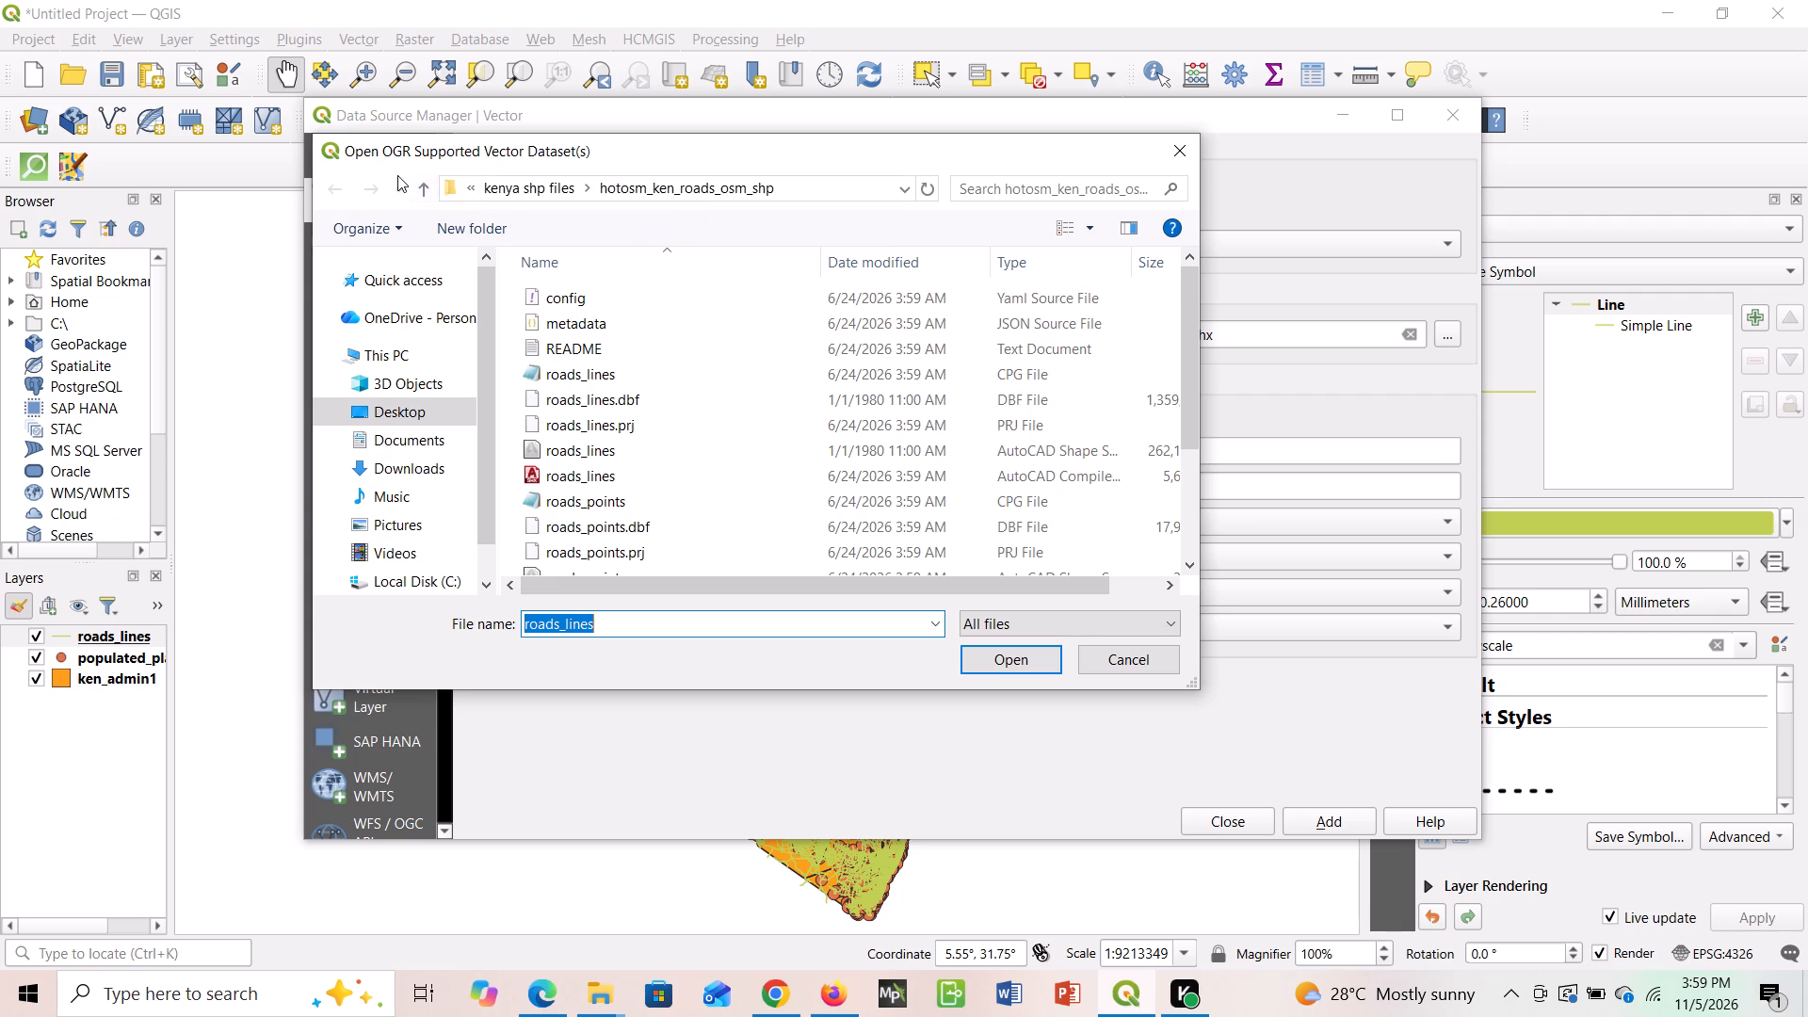
pyautogui.click(428, 193)
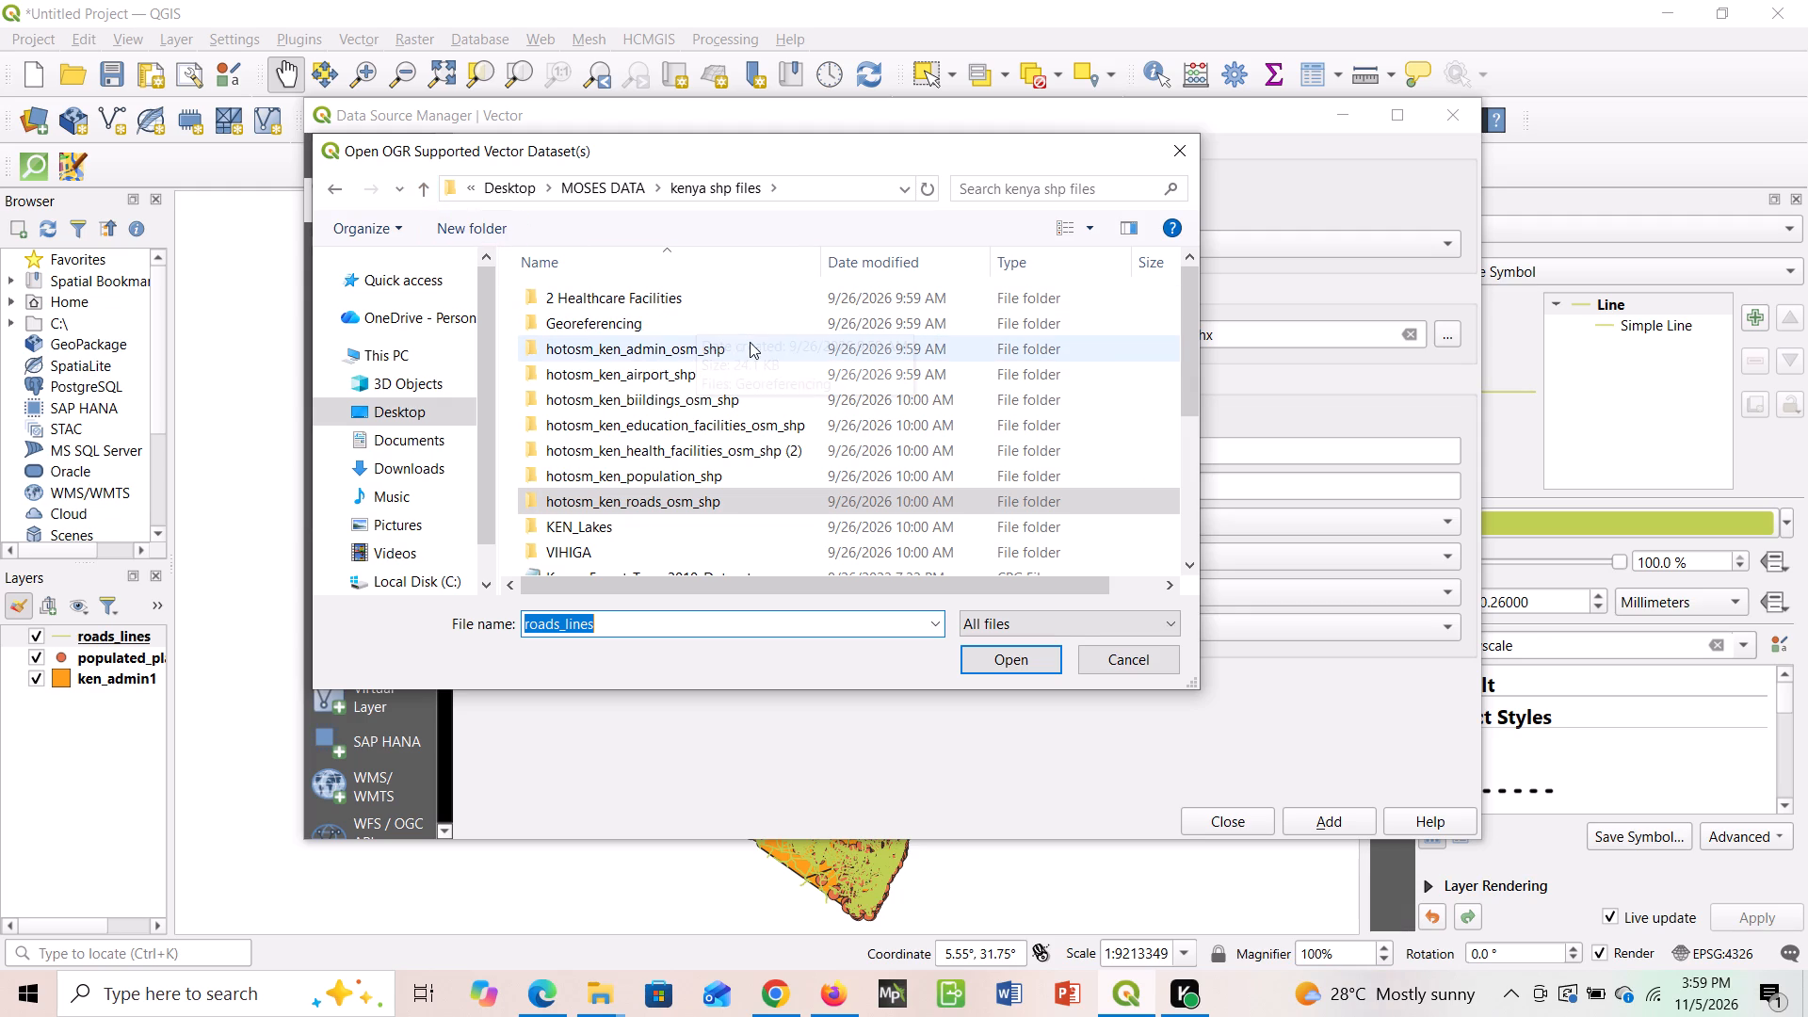
pyautogui.scroll(-1, 715, 451)
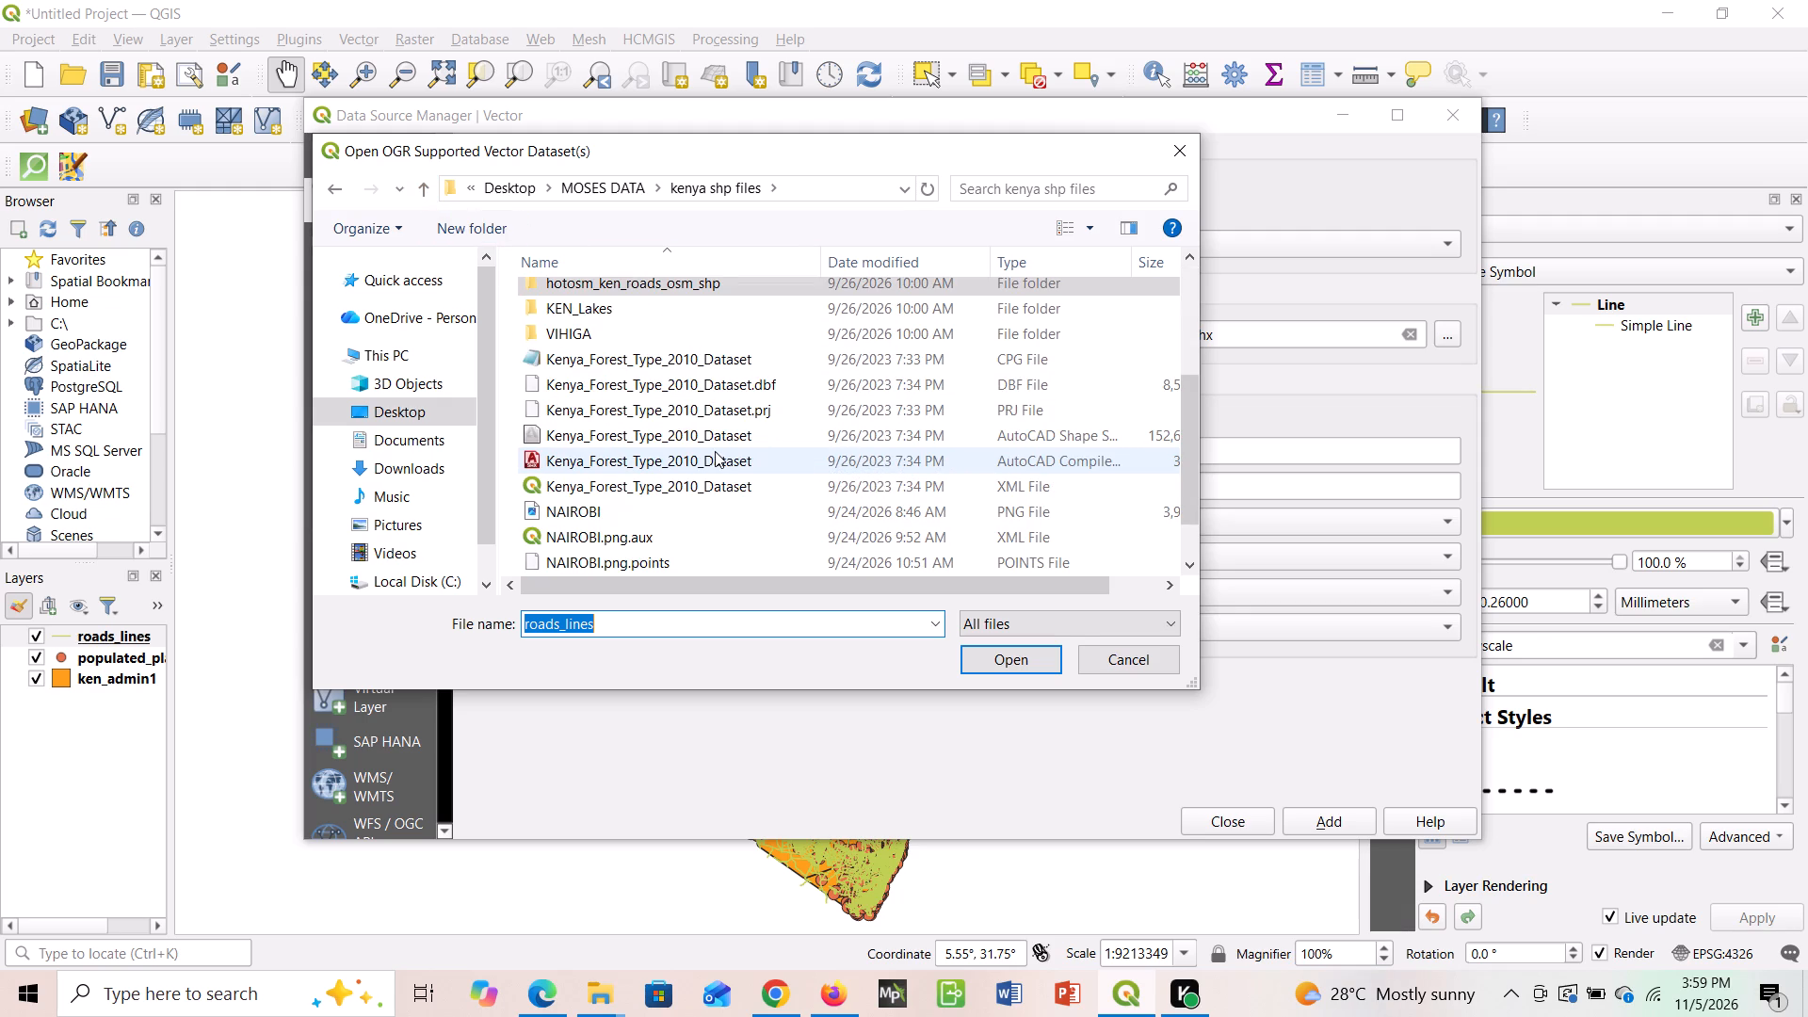
pyautogui.scroll(-4, 715, 451)
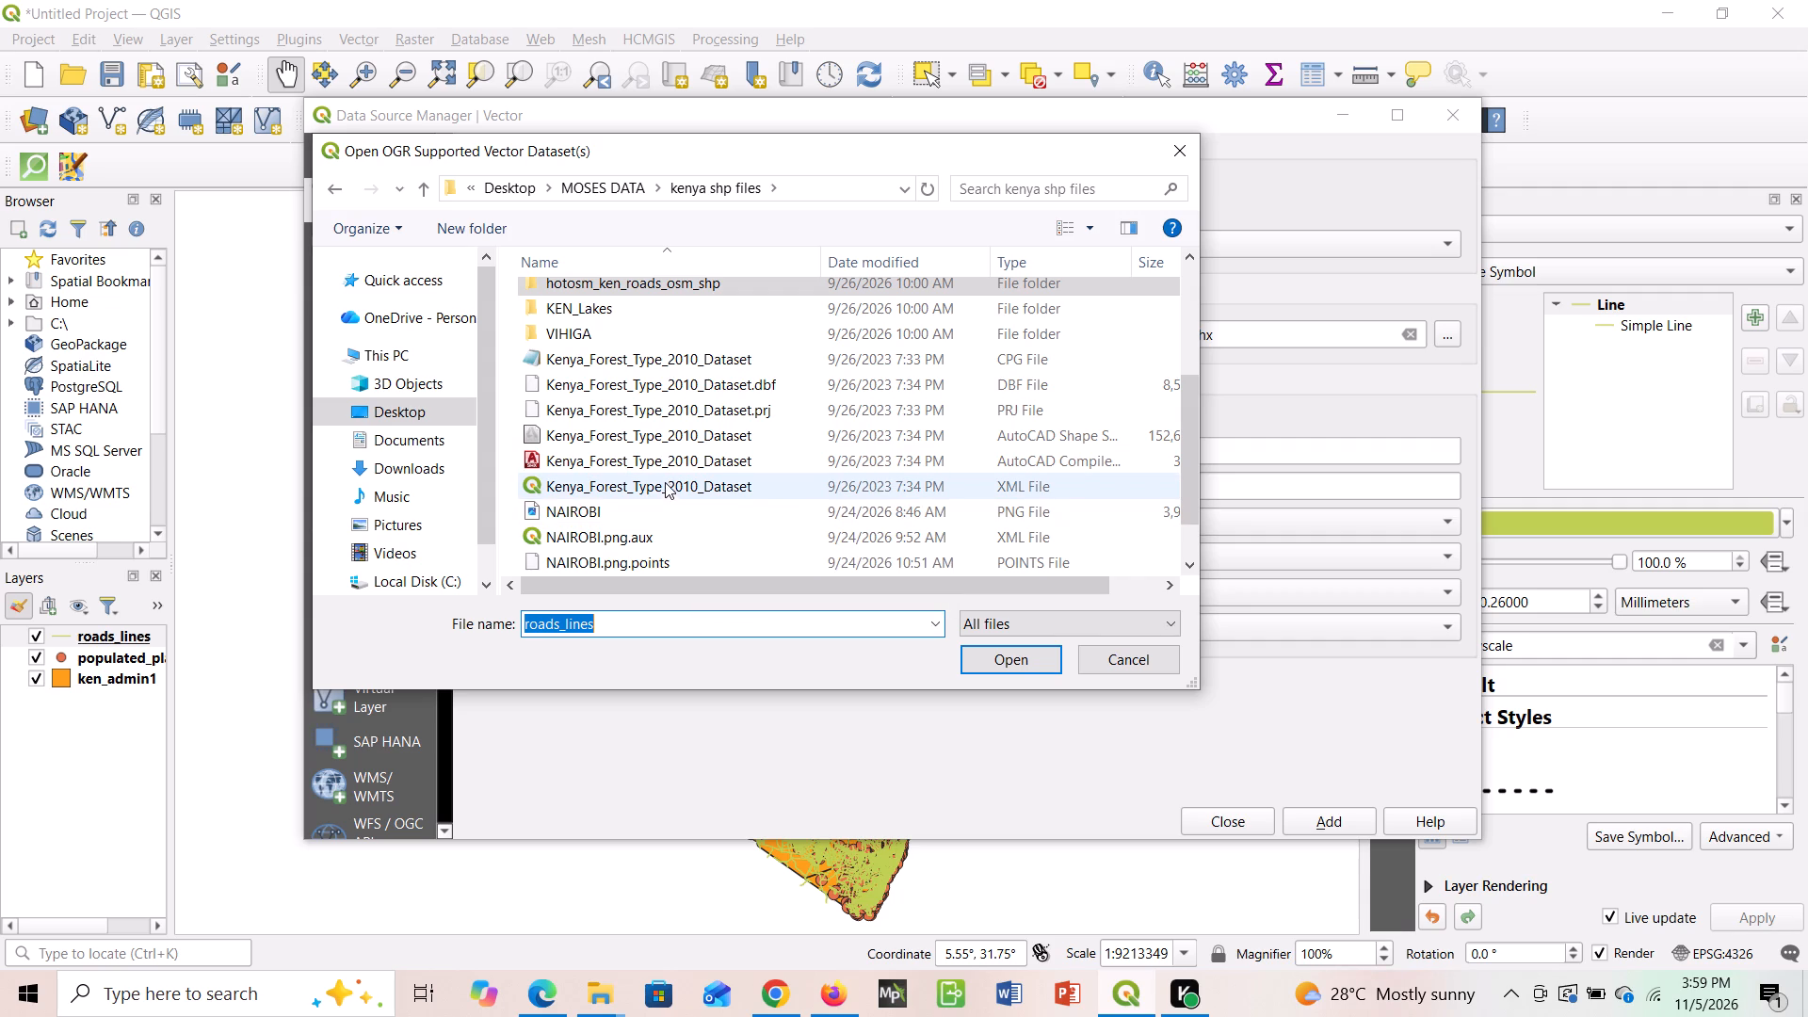
pyautogui.doubleClick(650, 457)
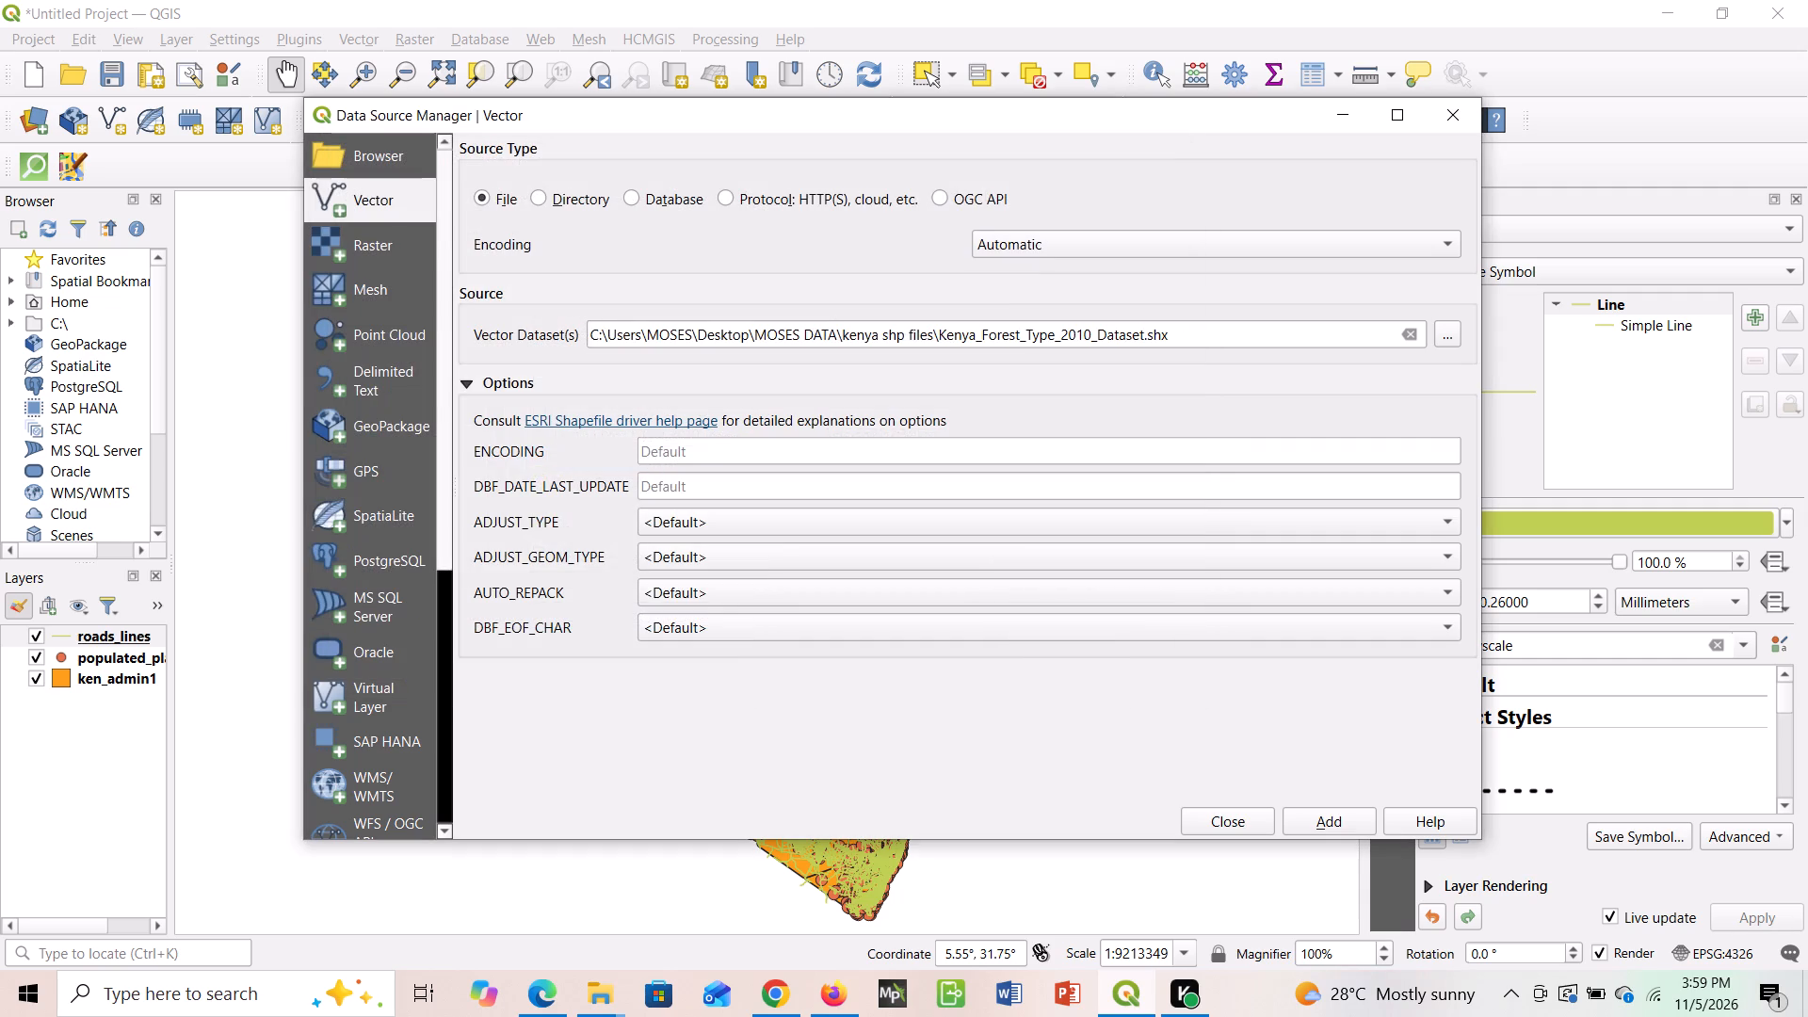
pyautogui.click(1341, 815)
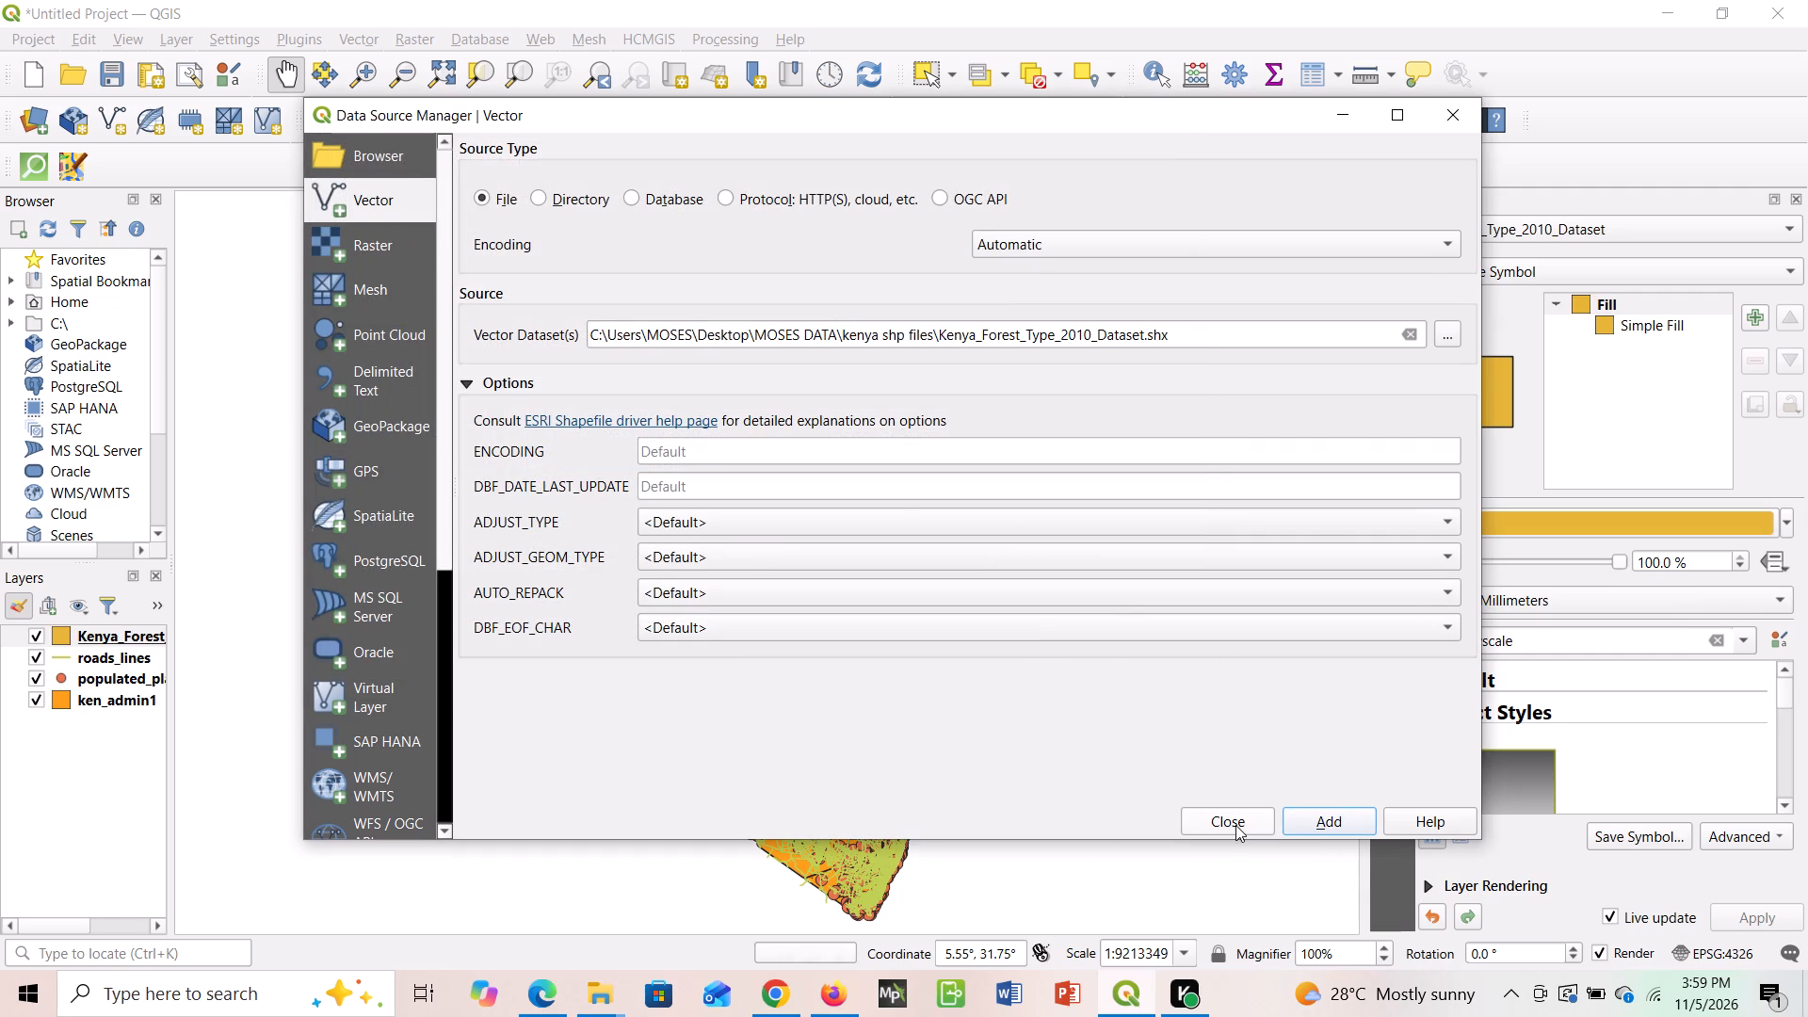
pyautogui.click(1235, 825)
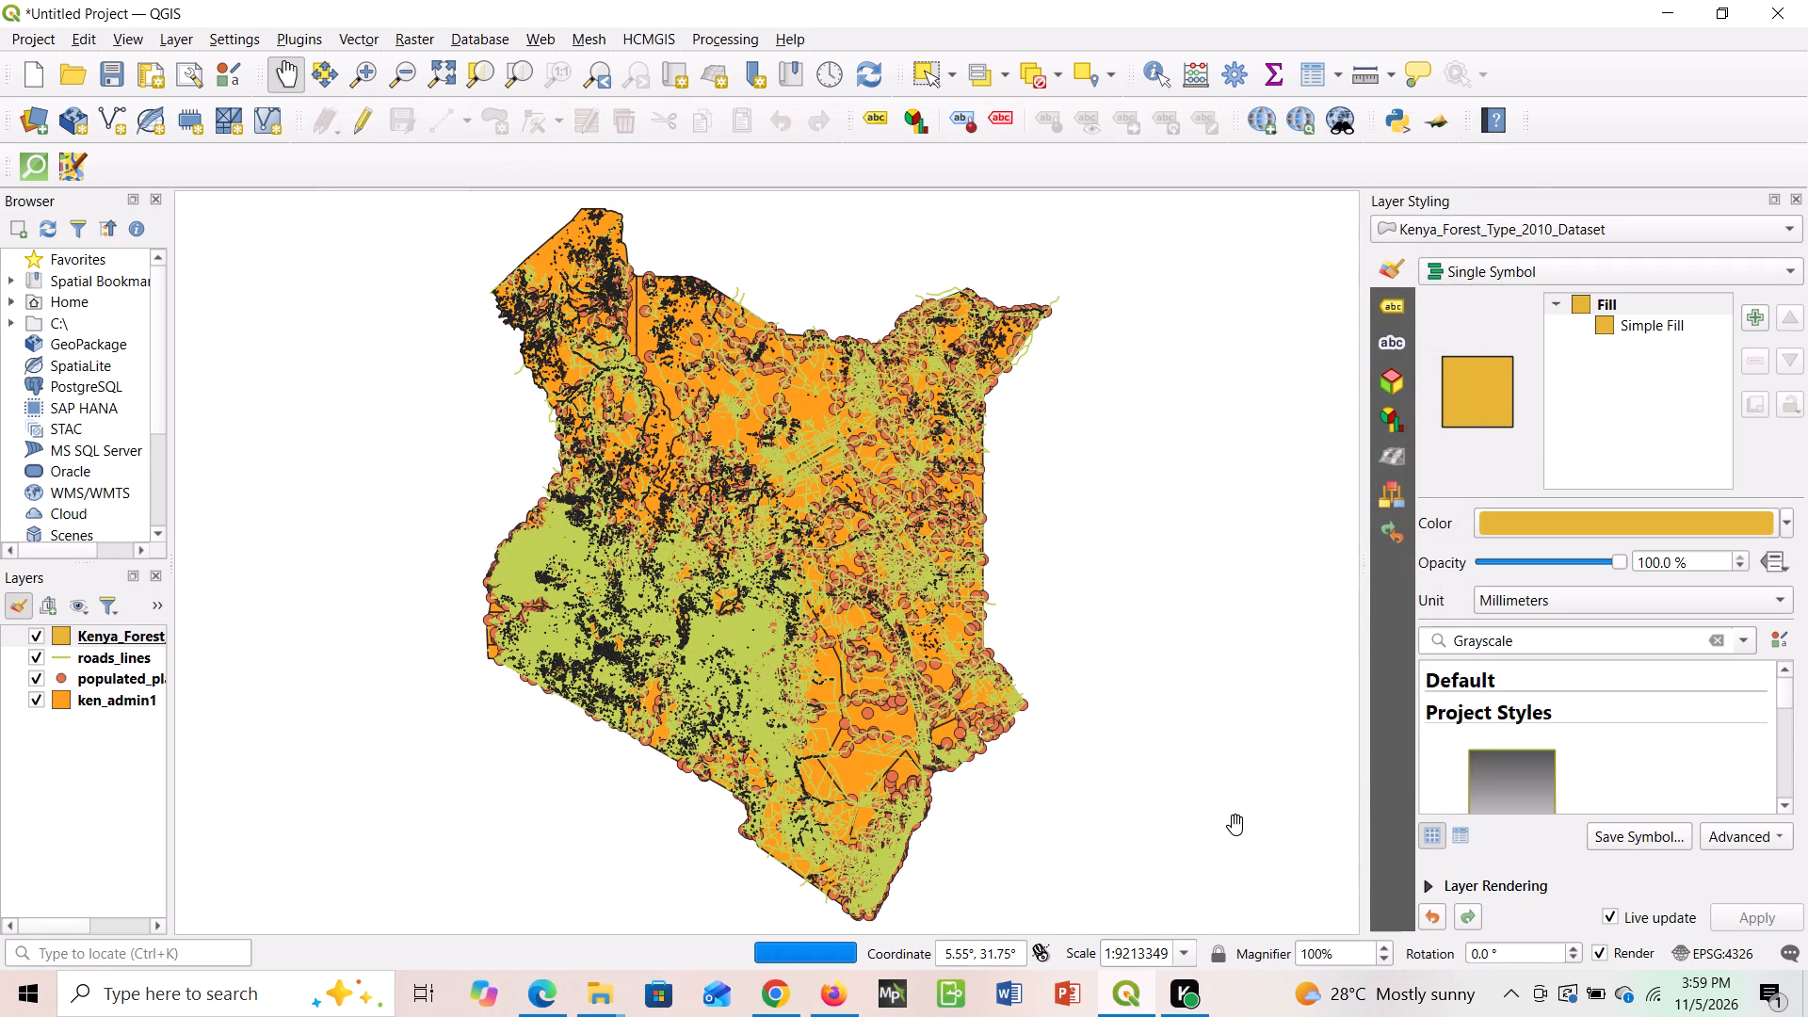
# Widen the layer list and set the Kenya_Forest_Type_2010_Dataset layer's fill colour to green #33a02c.
pyautogui.click(113, 634)
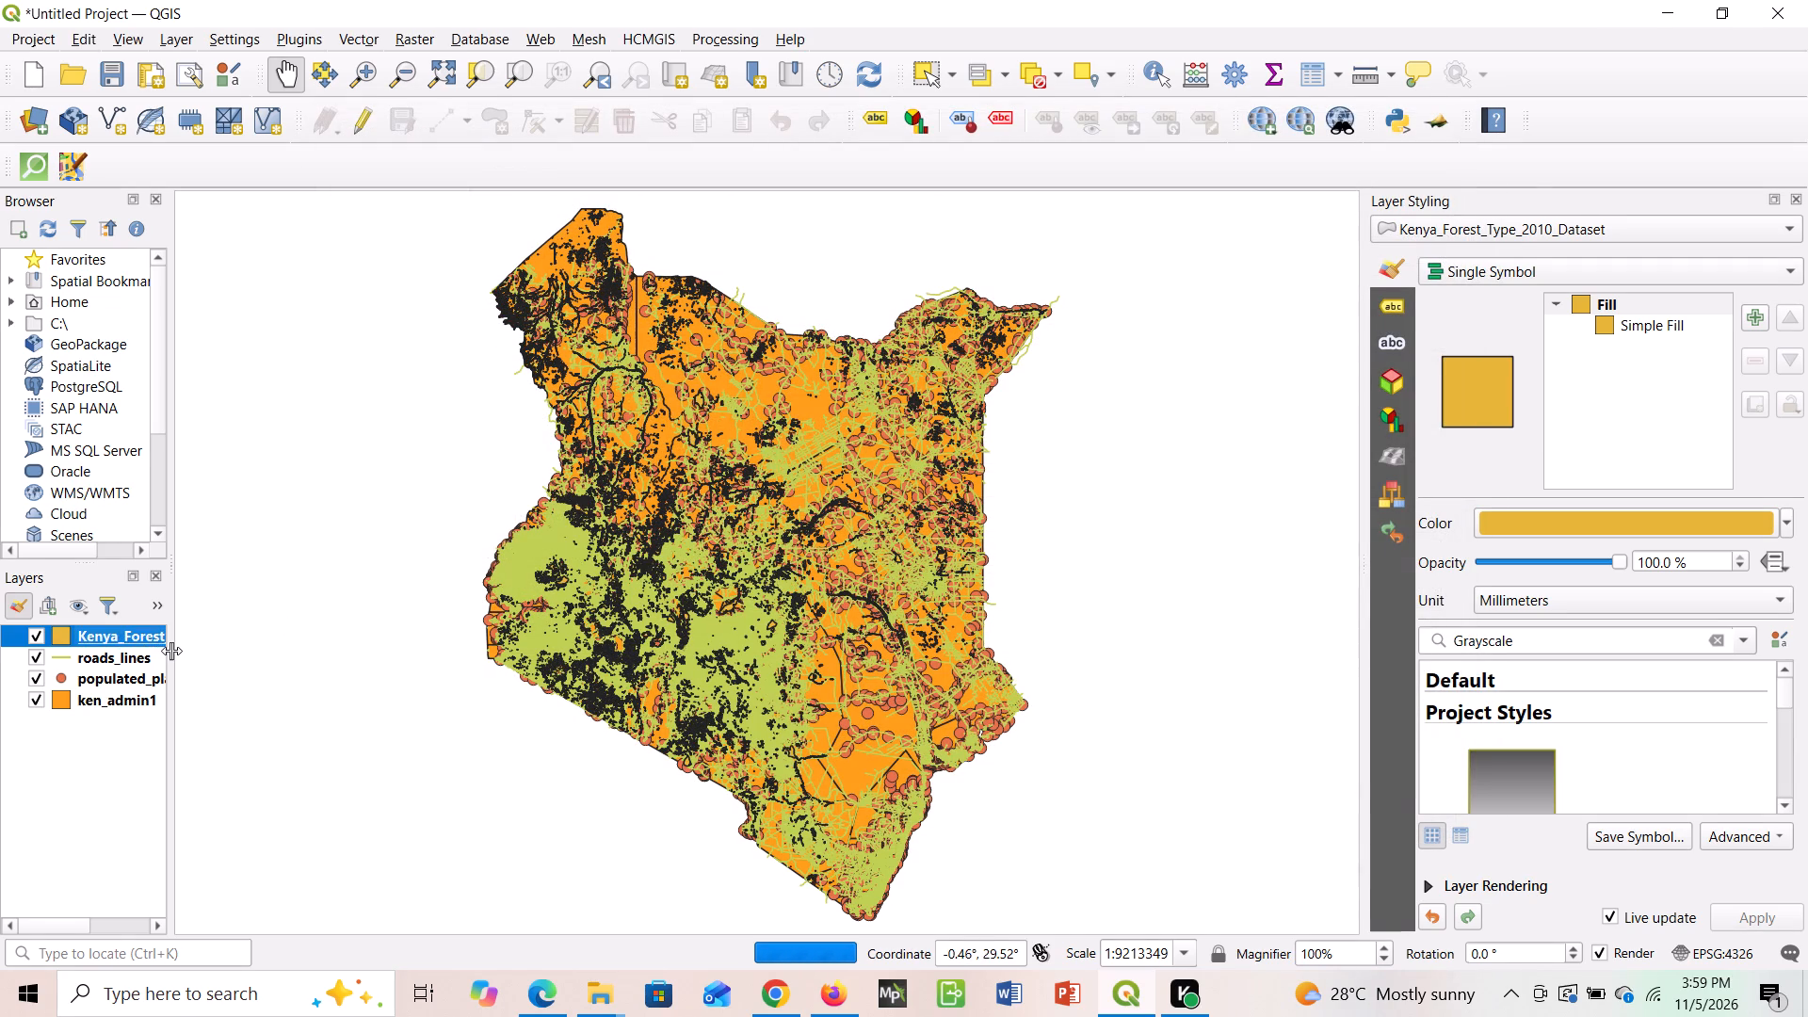
pyautogui.moveTo(172, 653); pyautogui.dragTo(247, 653)
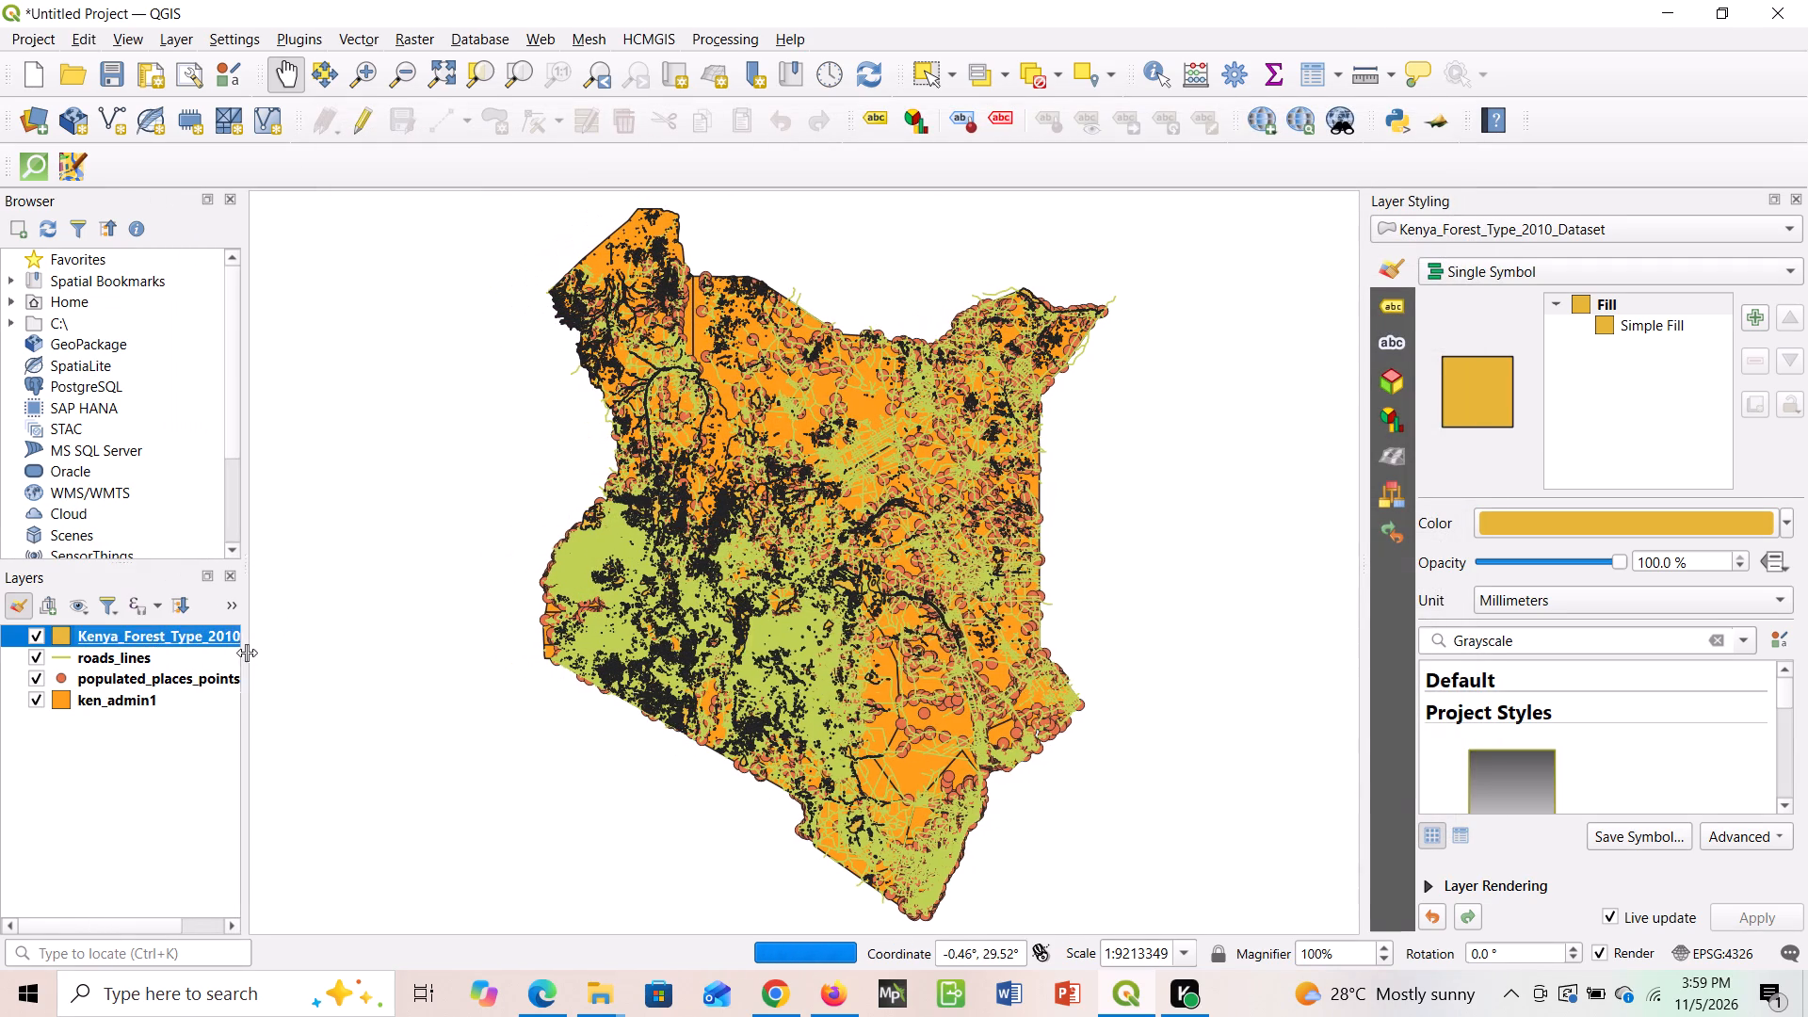
pyautogui.moveTo(247, 653); pyautogui.dragTo(282, 655)
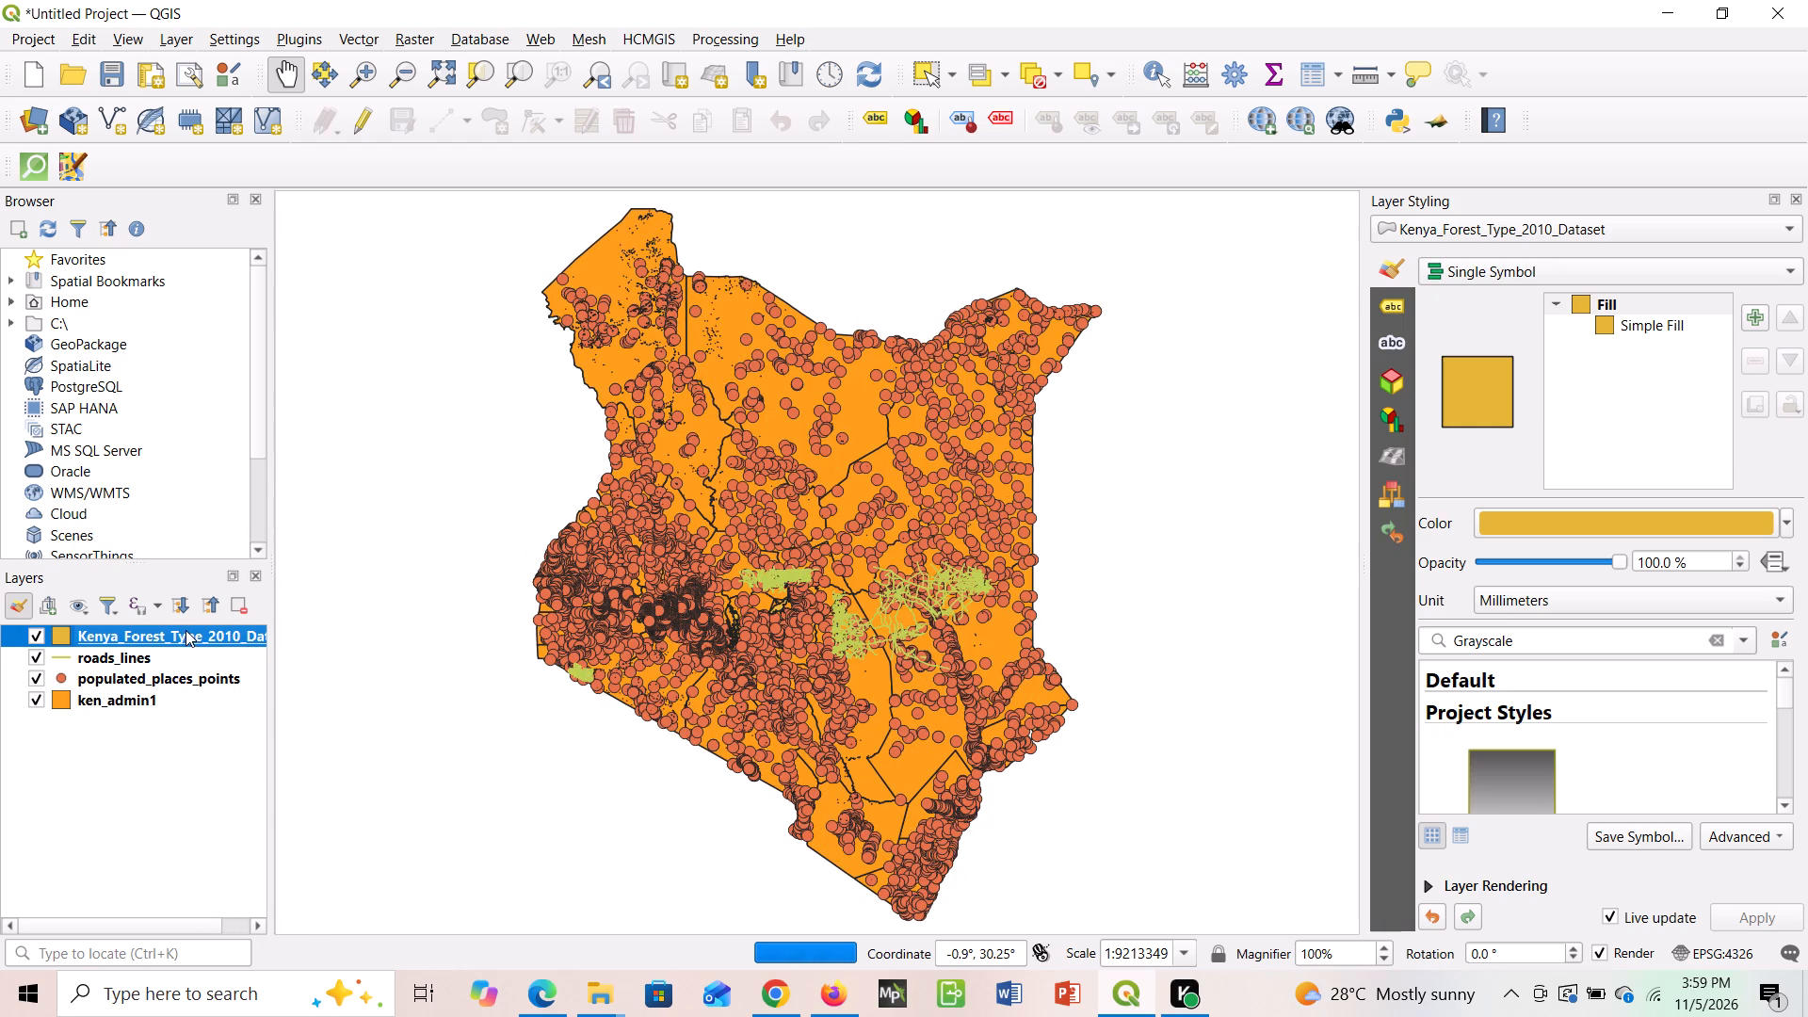
pyautogui.click(186, 628)
pyautogui.rightClick(186, 628)
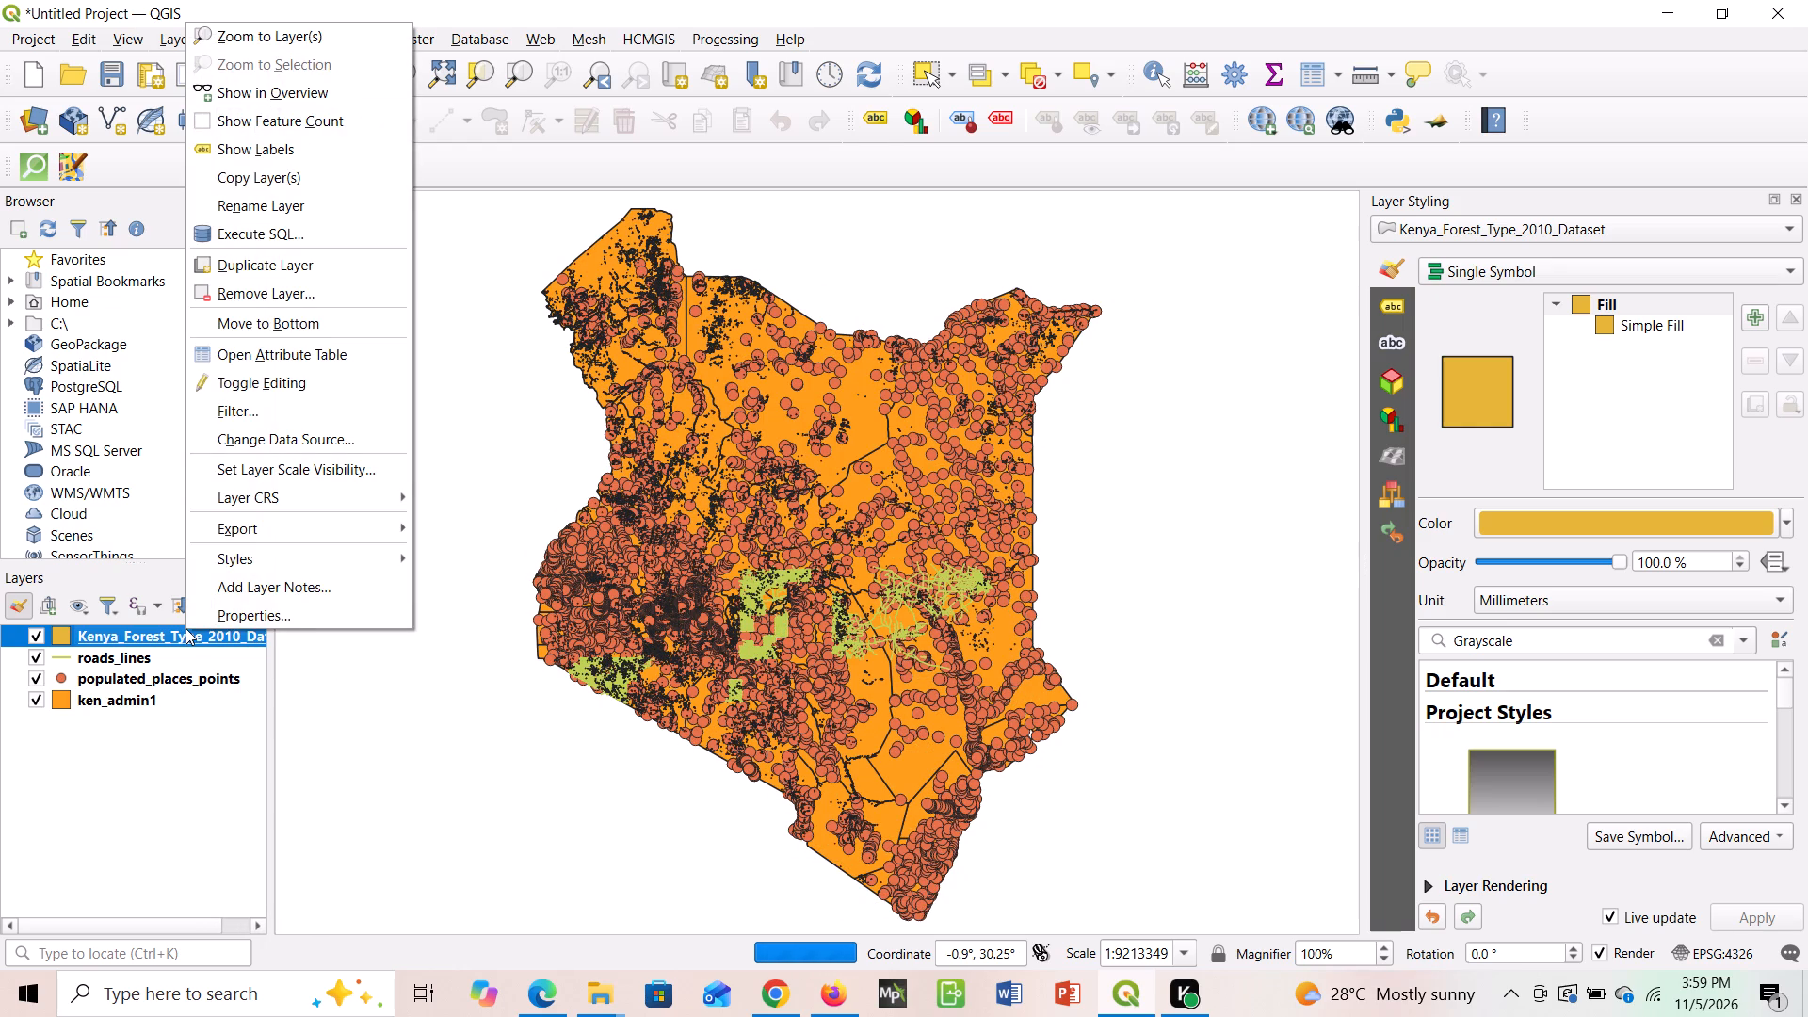
pyautogui.click(1785, 518)
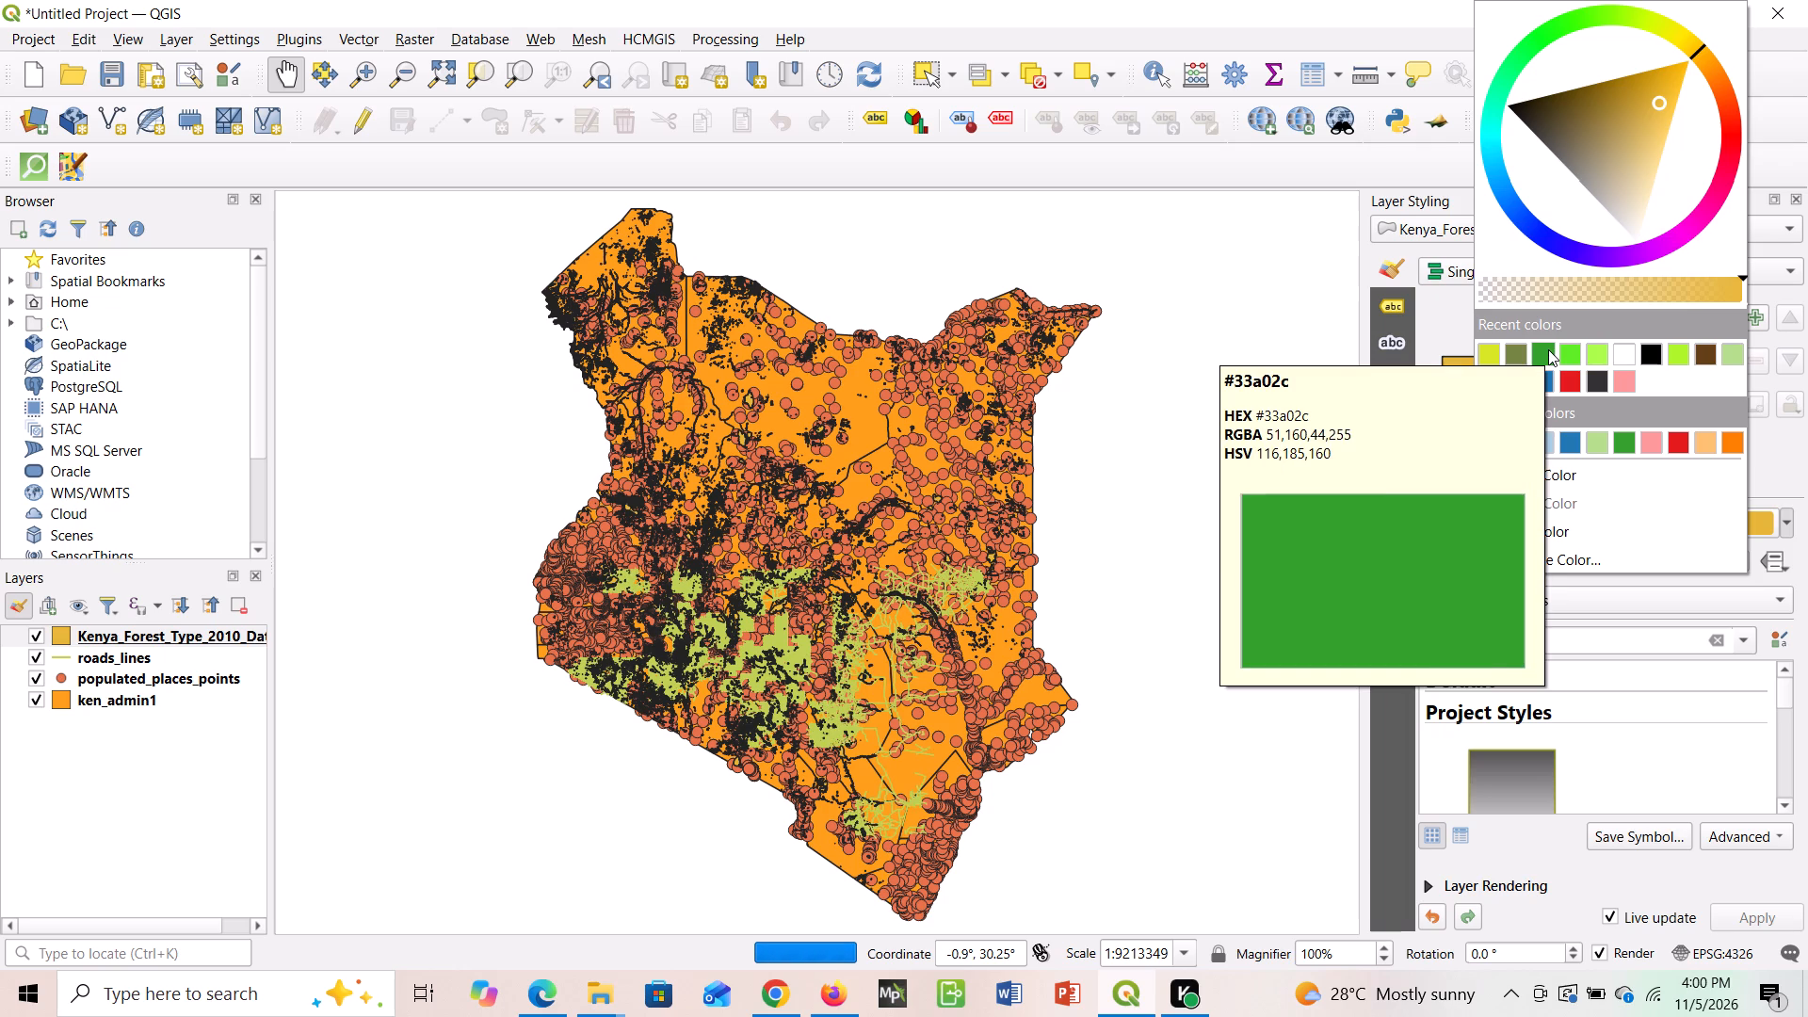
pyautogui.click(1548, 349)
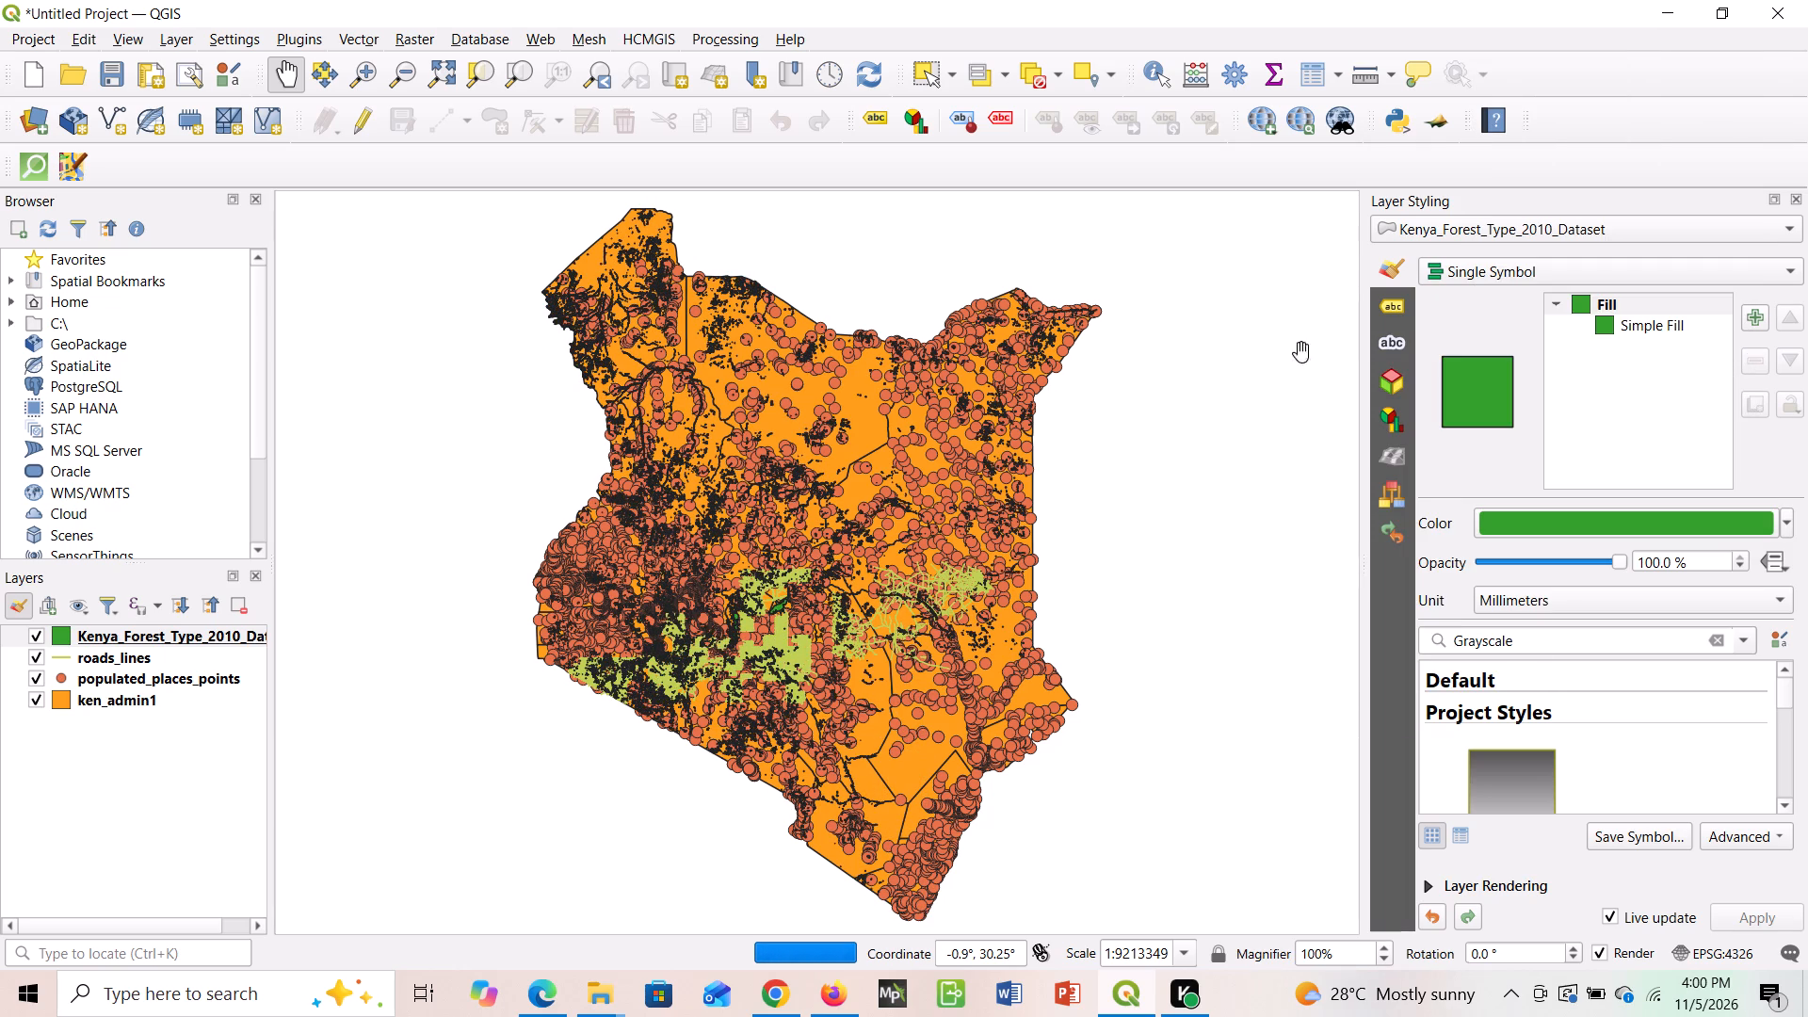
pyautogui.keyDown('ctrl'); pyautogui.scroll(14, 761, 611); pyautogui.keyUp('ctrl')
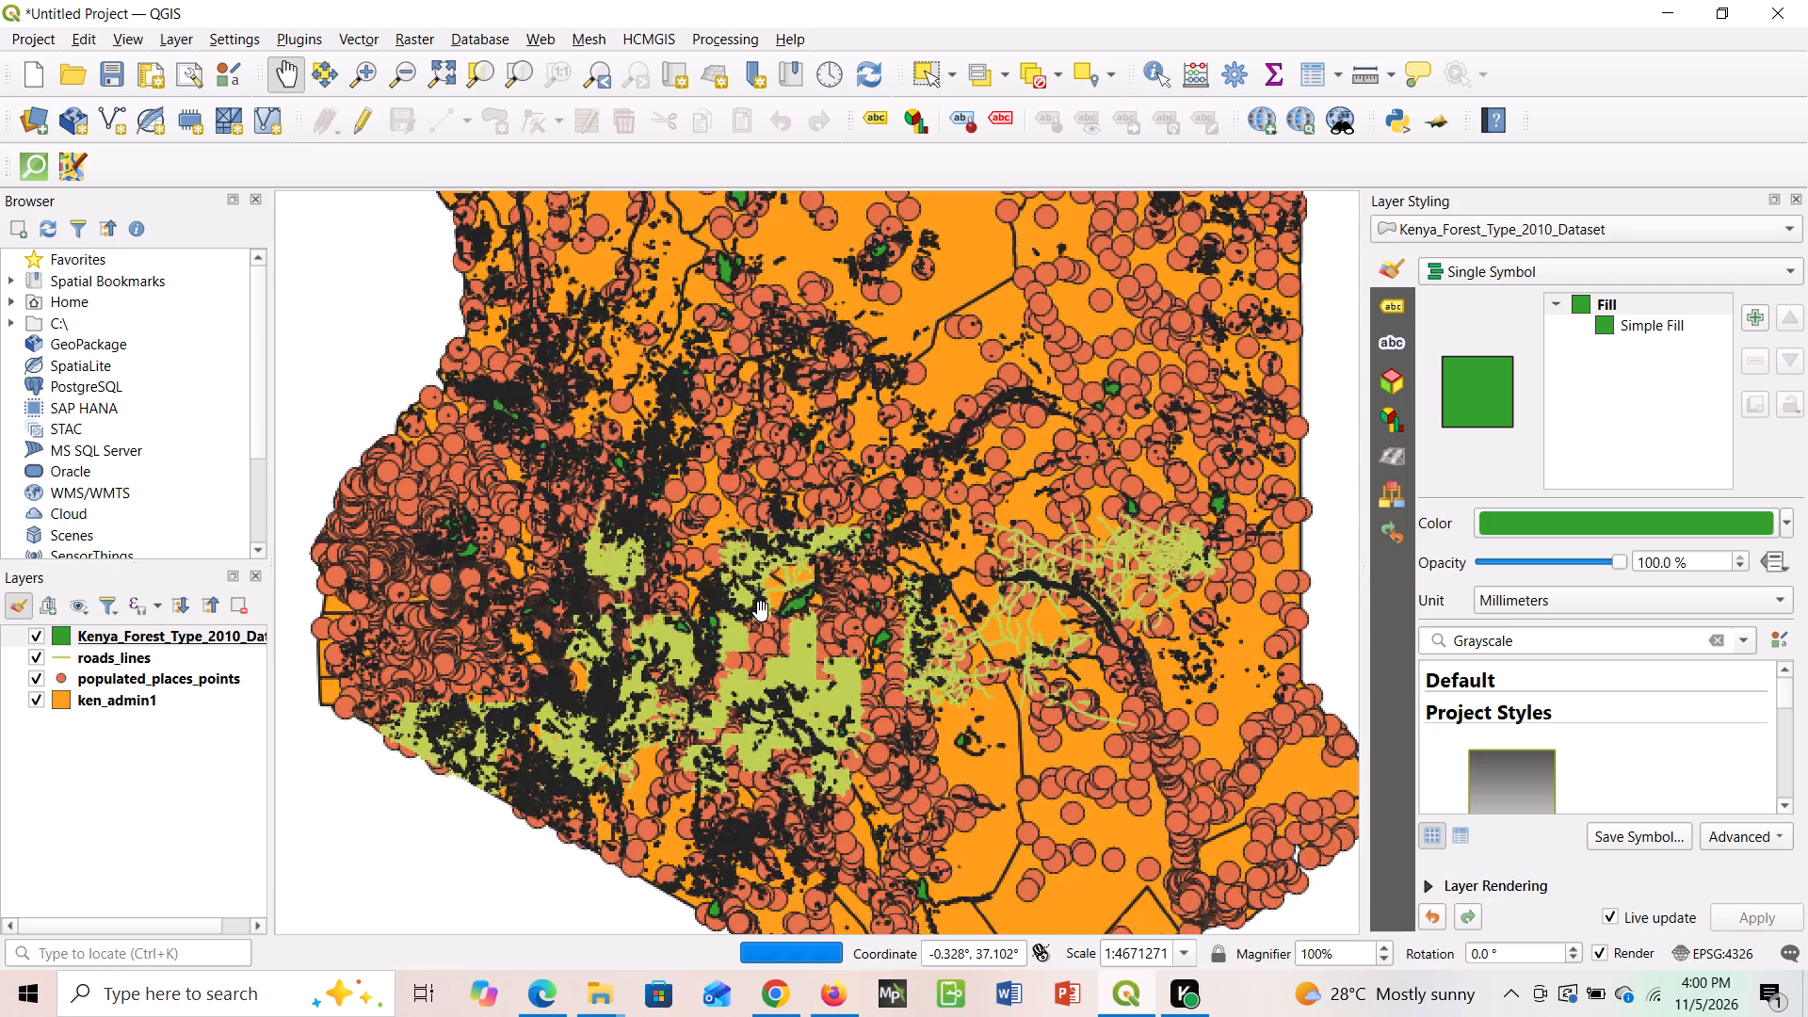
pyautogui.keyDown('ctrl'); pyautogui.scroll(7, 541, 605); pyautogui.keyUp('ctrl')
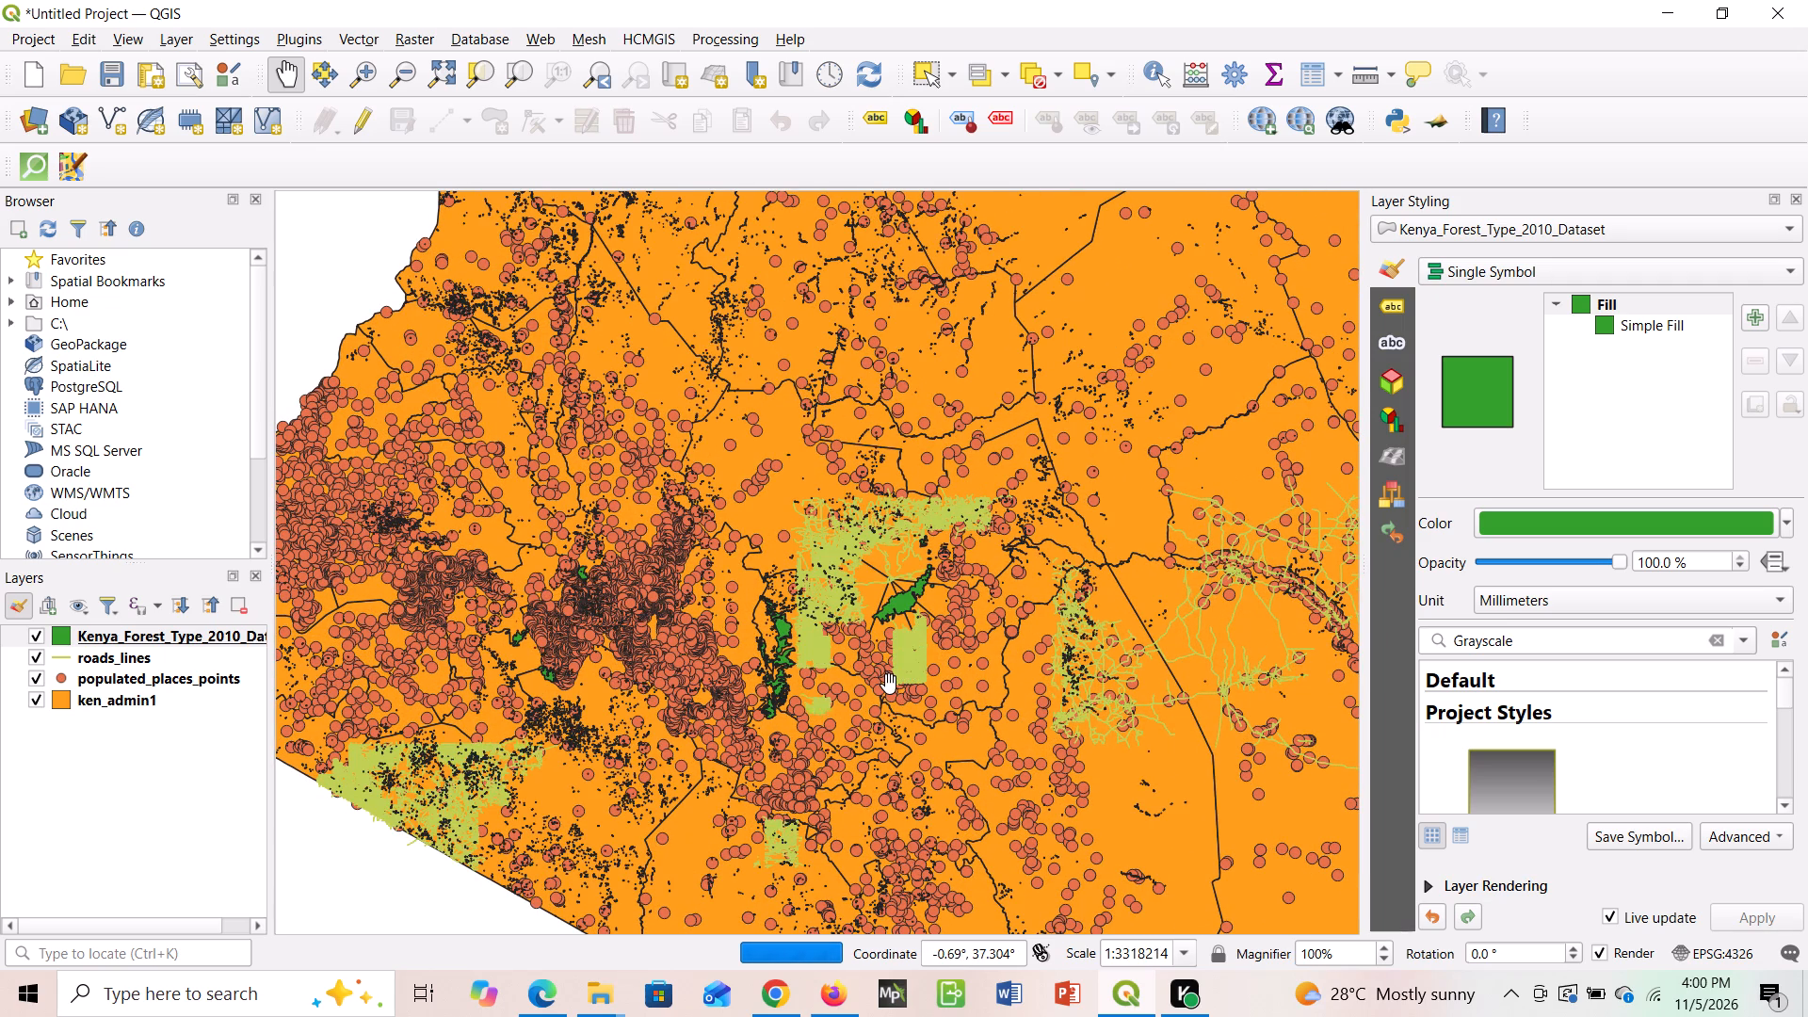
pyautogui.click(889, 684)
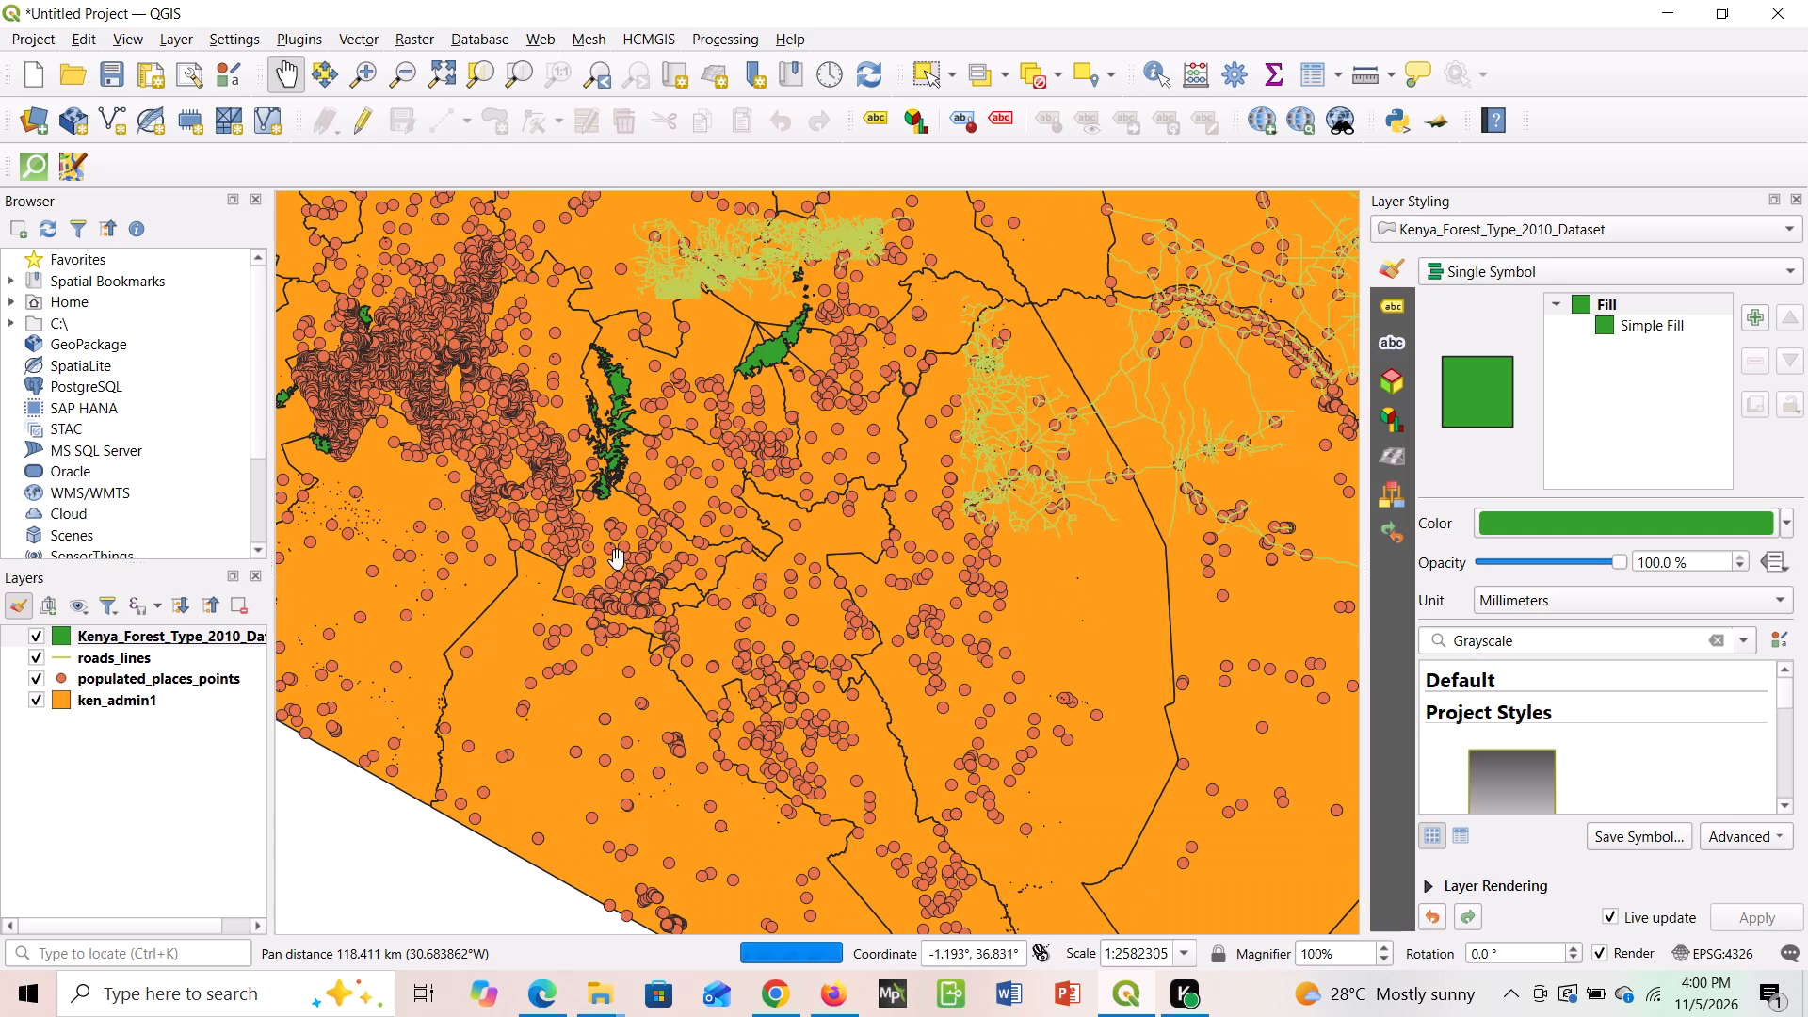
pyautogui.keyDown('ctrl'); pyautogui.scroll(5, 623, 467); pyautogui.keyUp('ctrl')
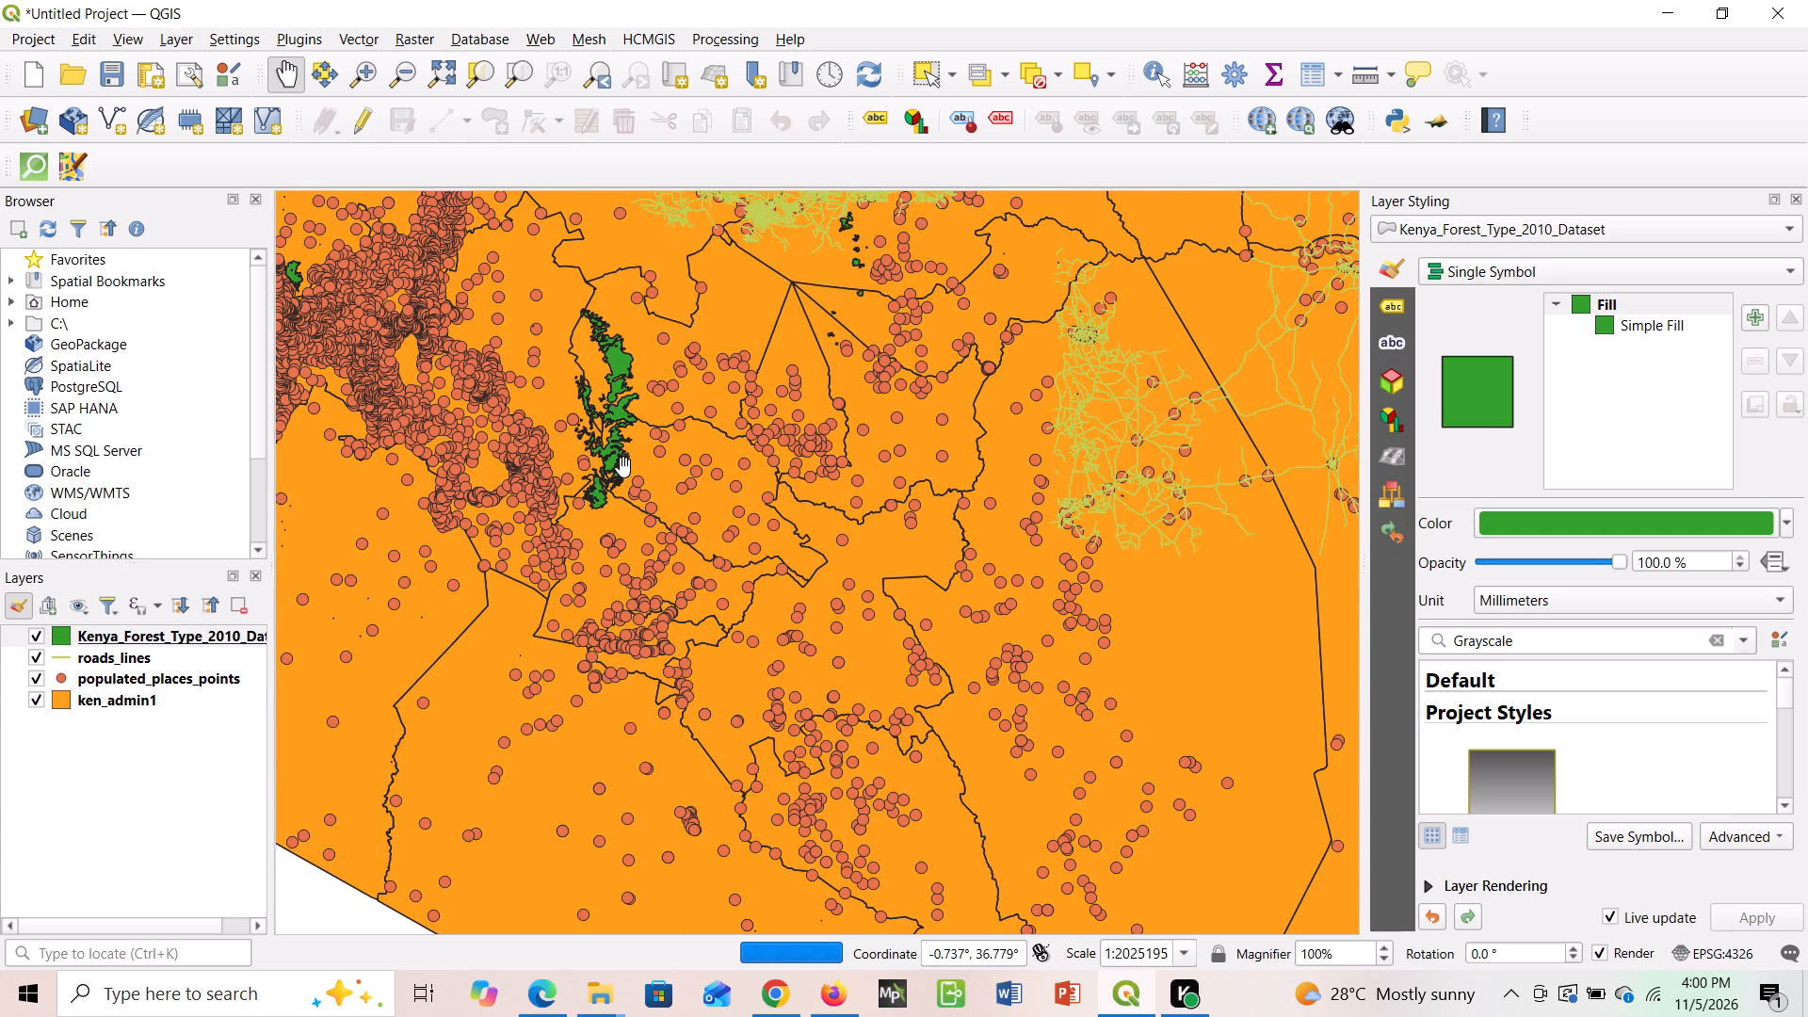
# Start adding another vector layer and look through the kenya shp files folder for a further dataset.
pyautogui.click(184, 38)
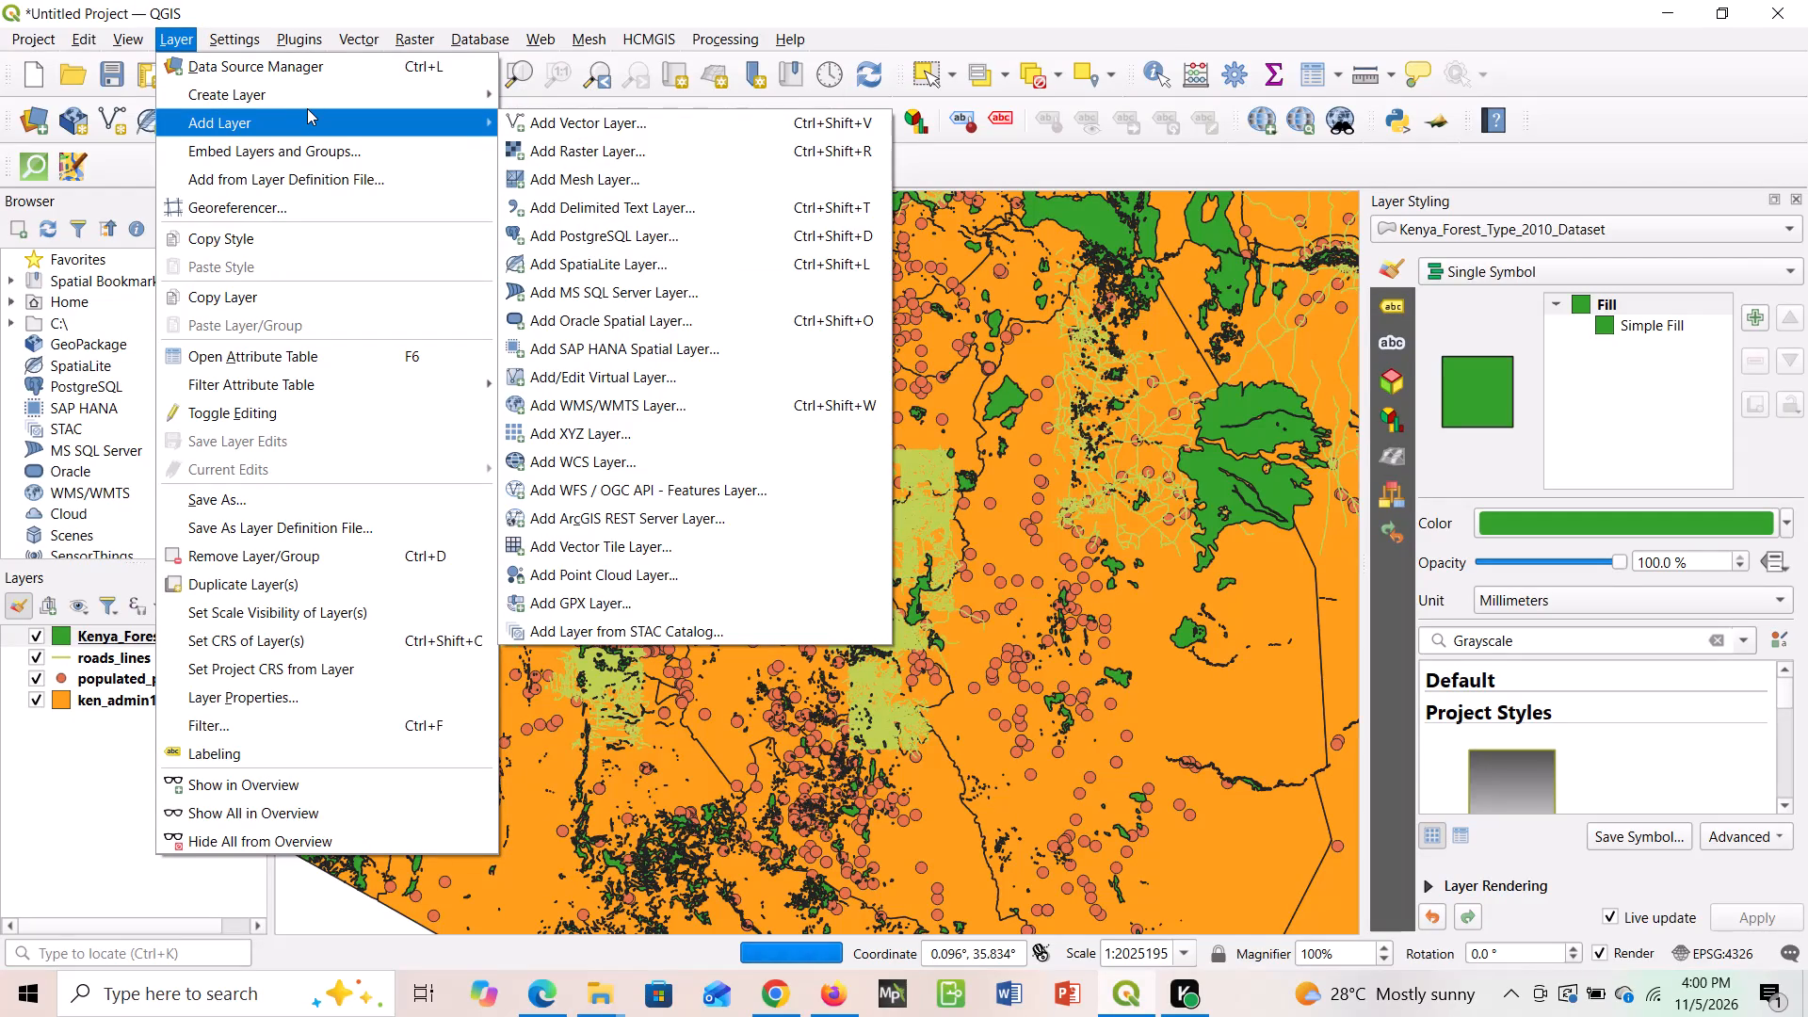
pyautogui.click(572, 123)
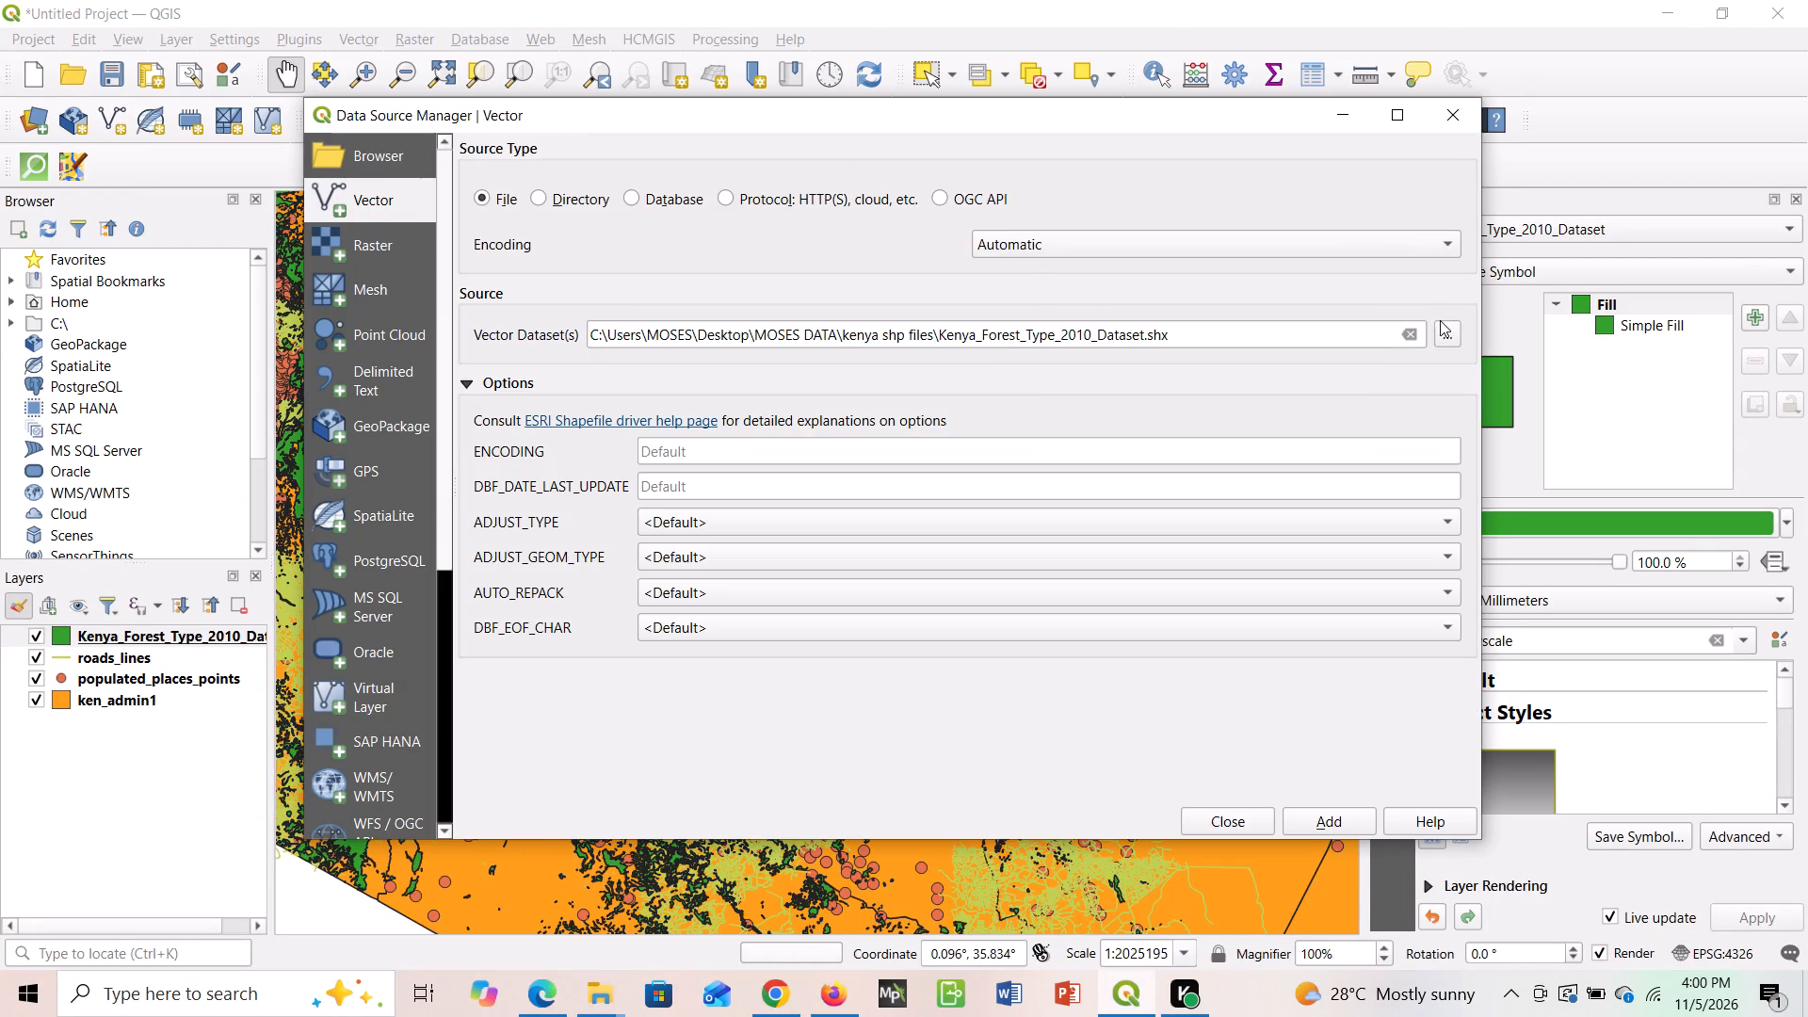
pyautogui.click(1449, 333)
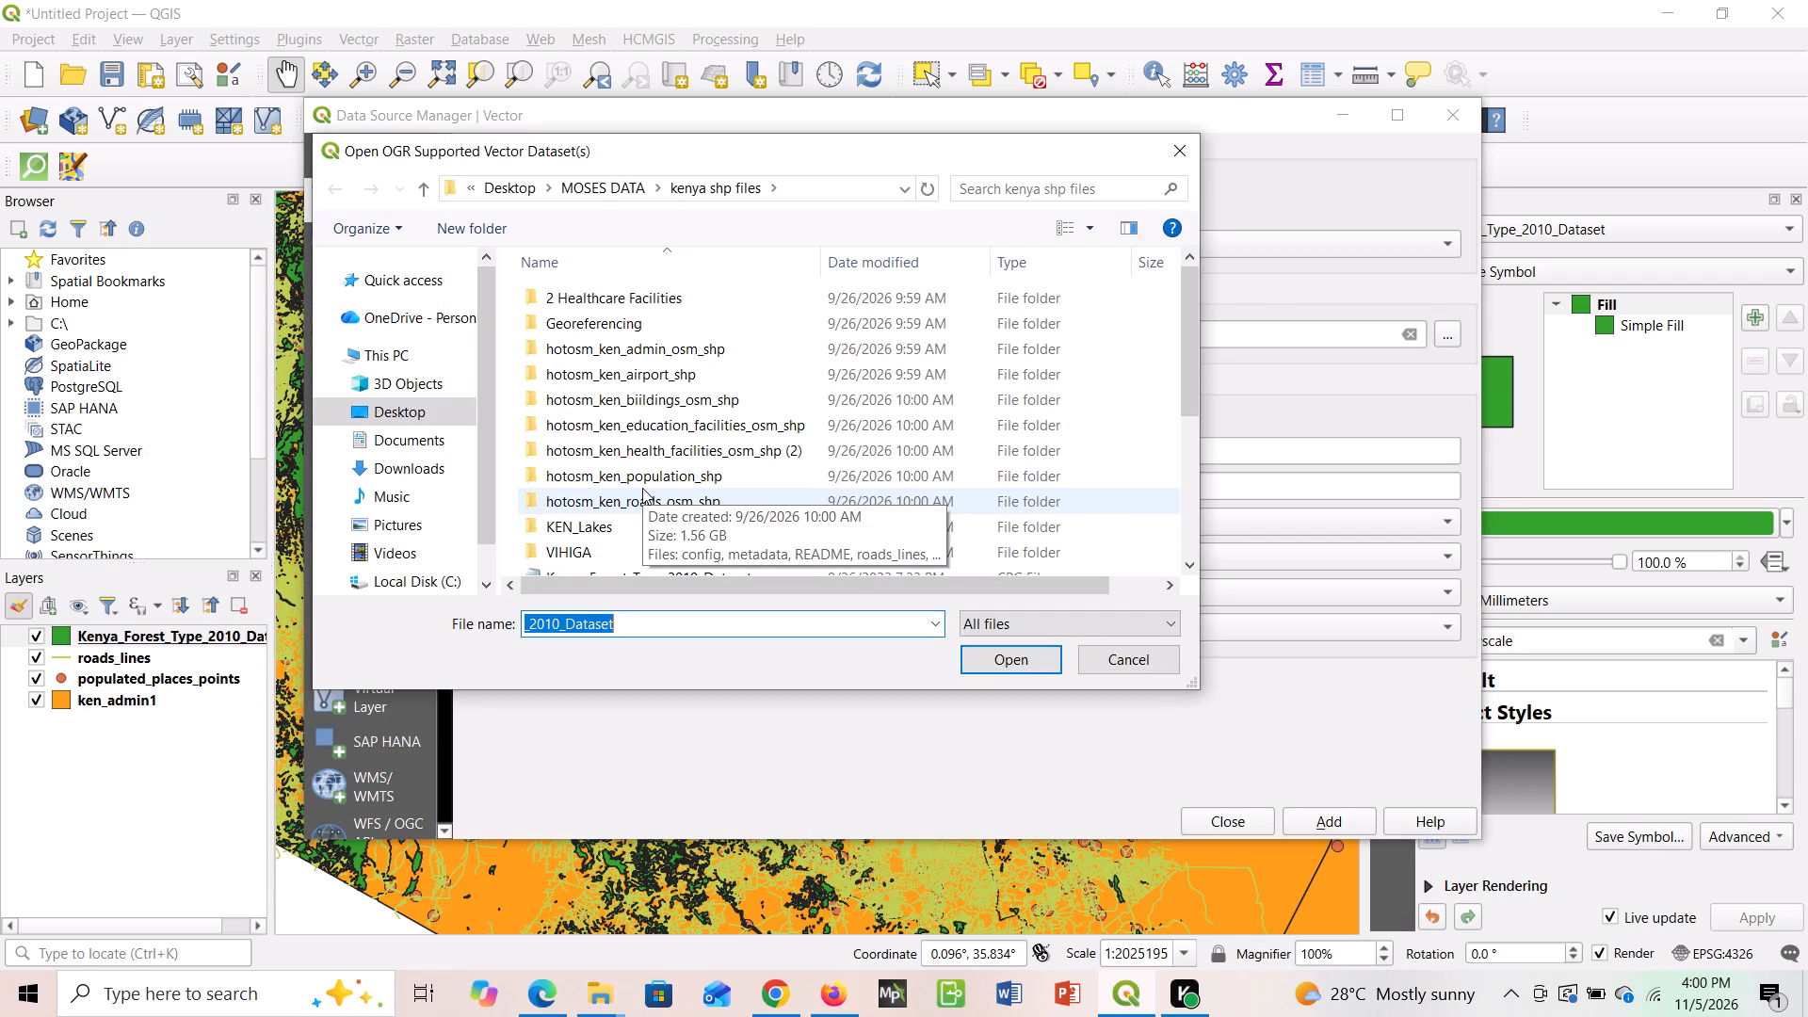
pyautogui.scroll(-1, 654, 448)
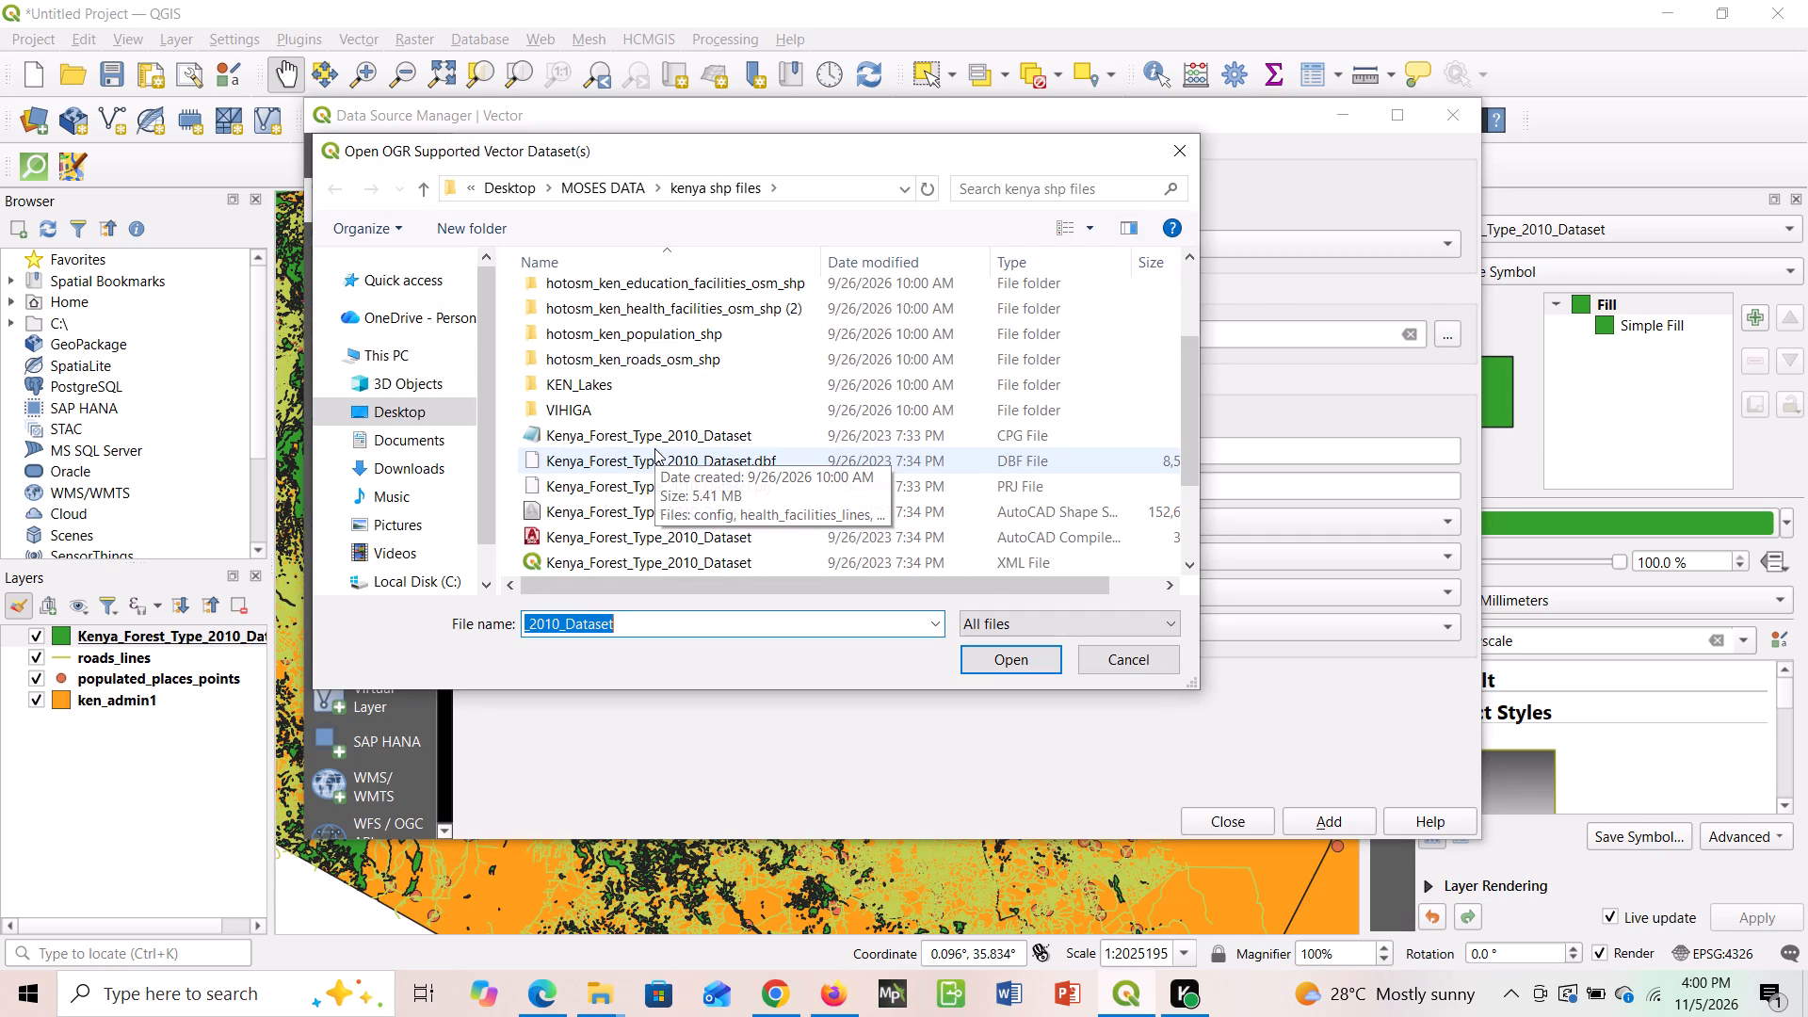
pyautogui.scroll(-1, 654, 448)
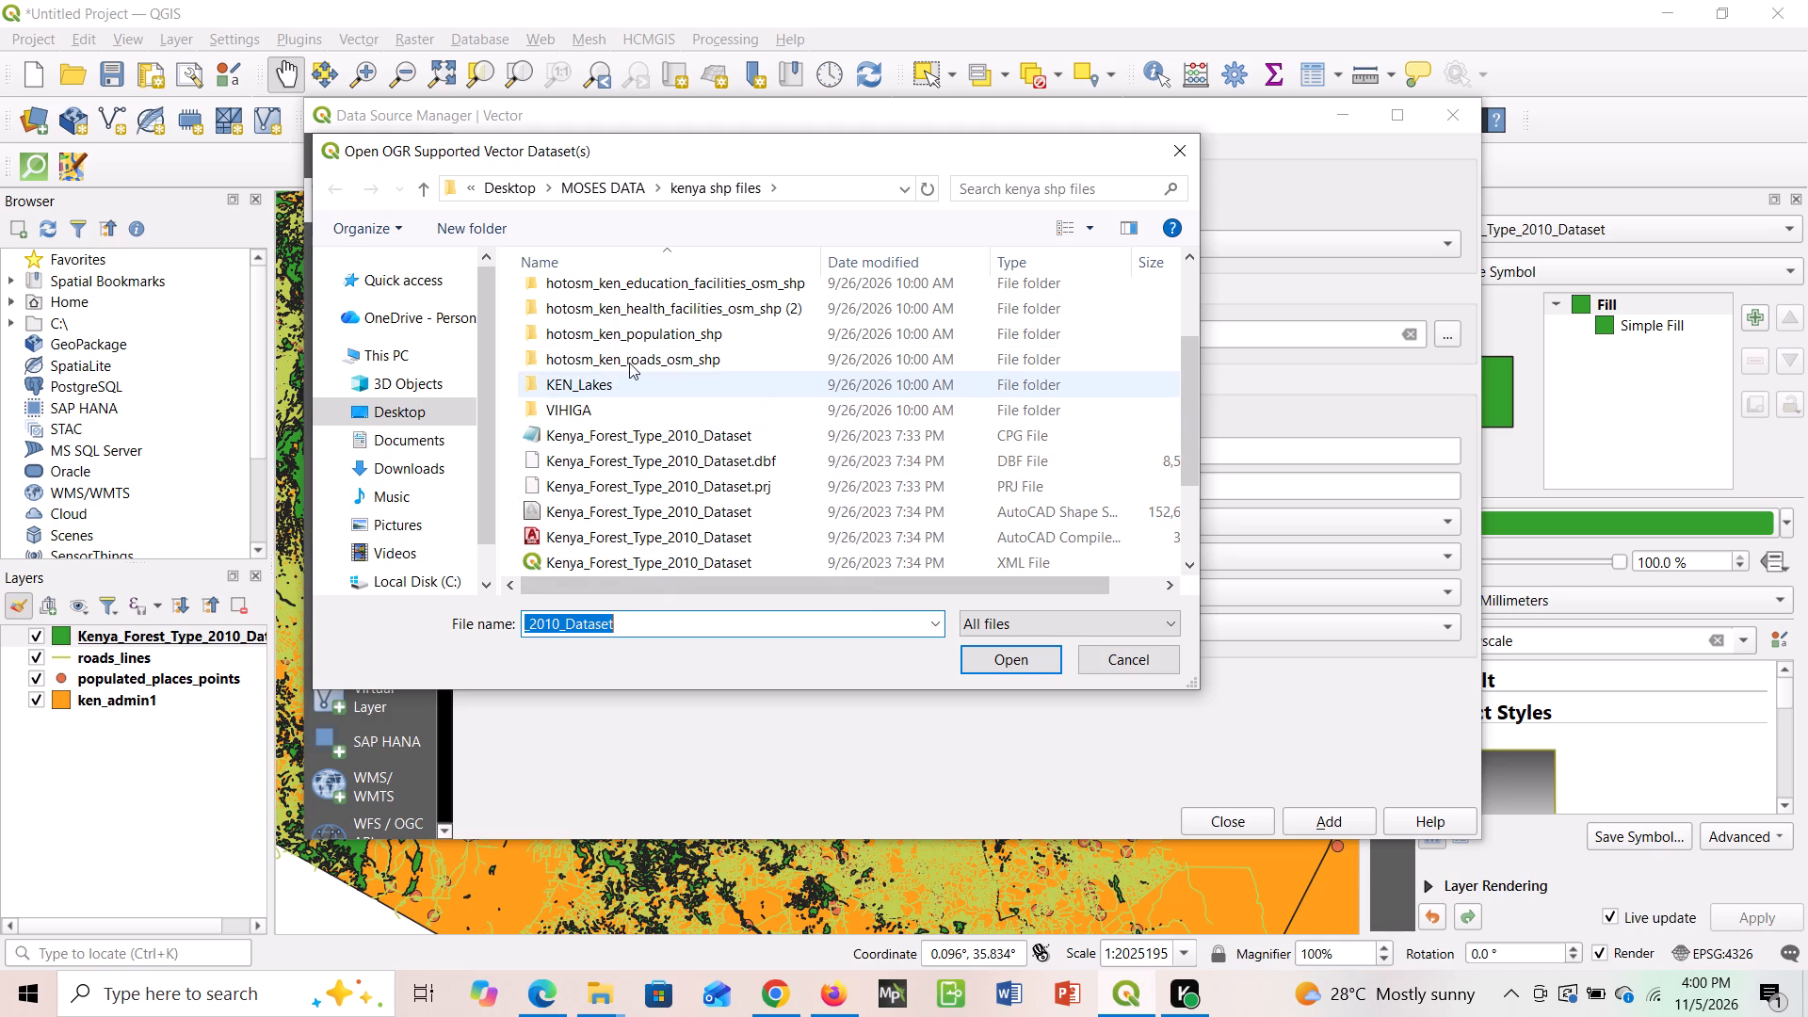
pyautogui.scroll(1, 656, 329)
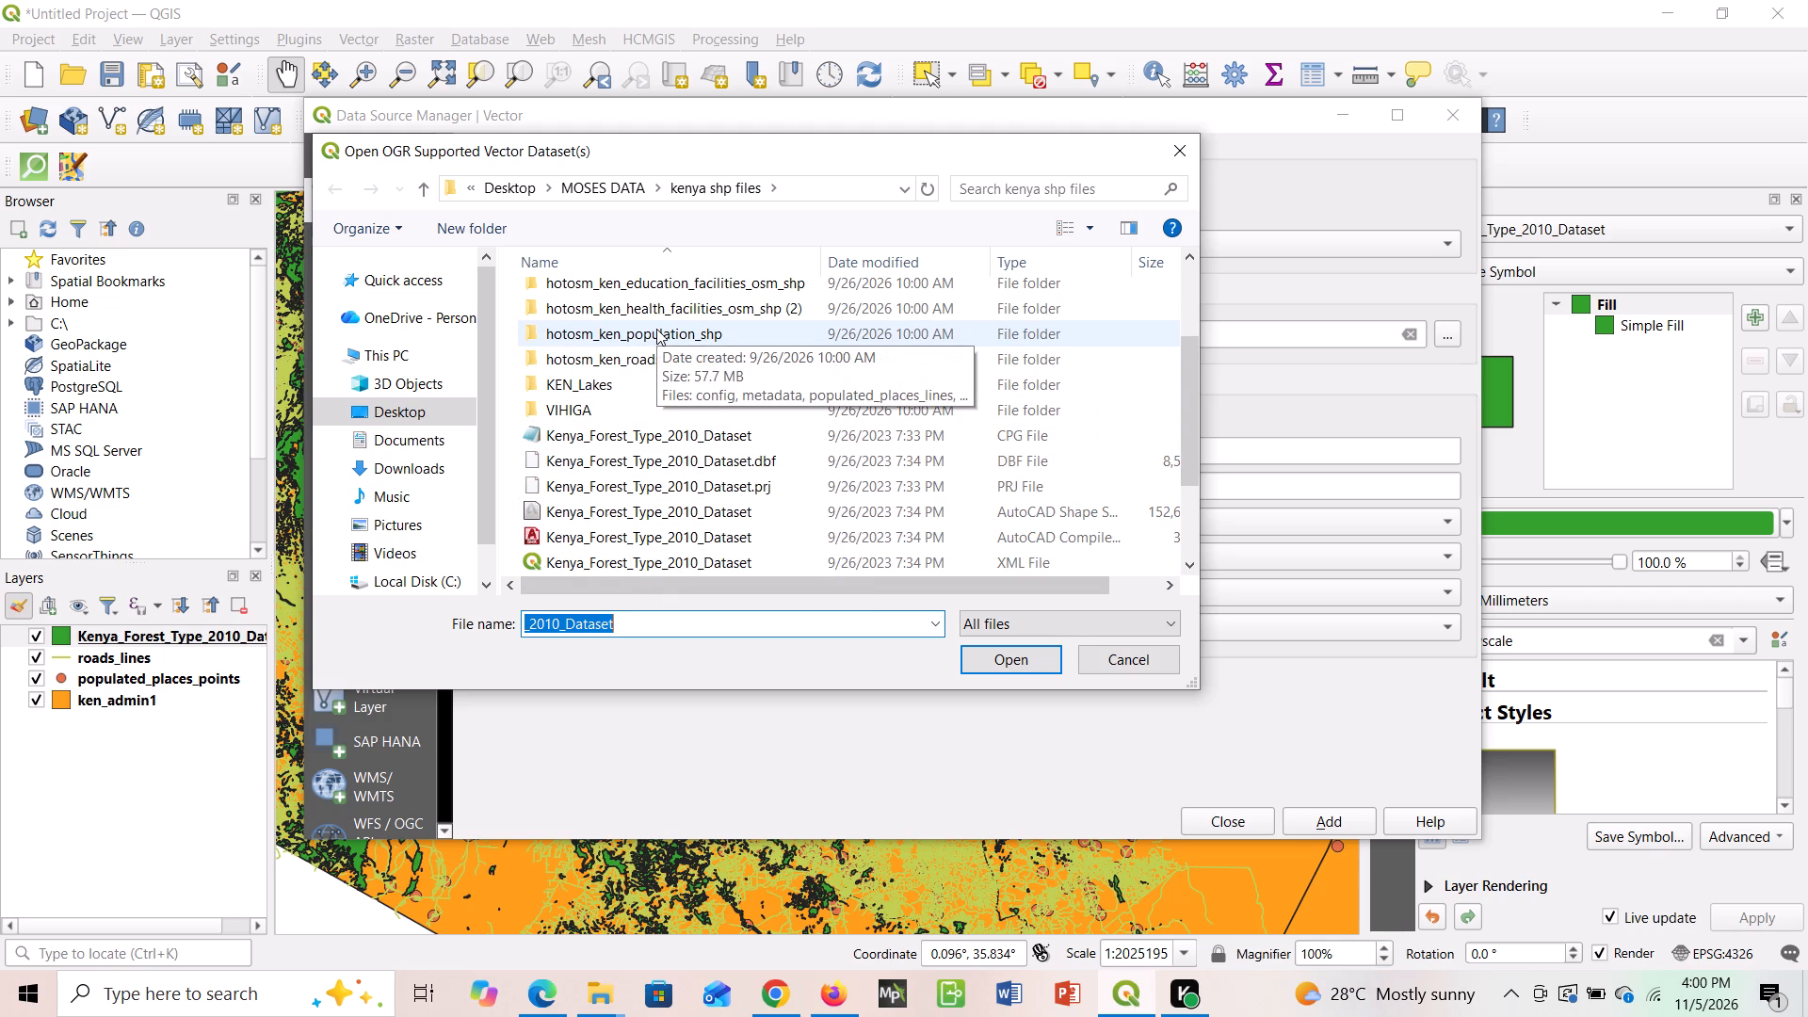
pyautogui.scroll(1, 656, 329)
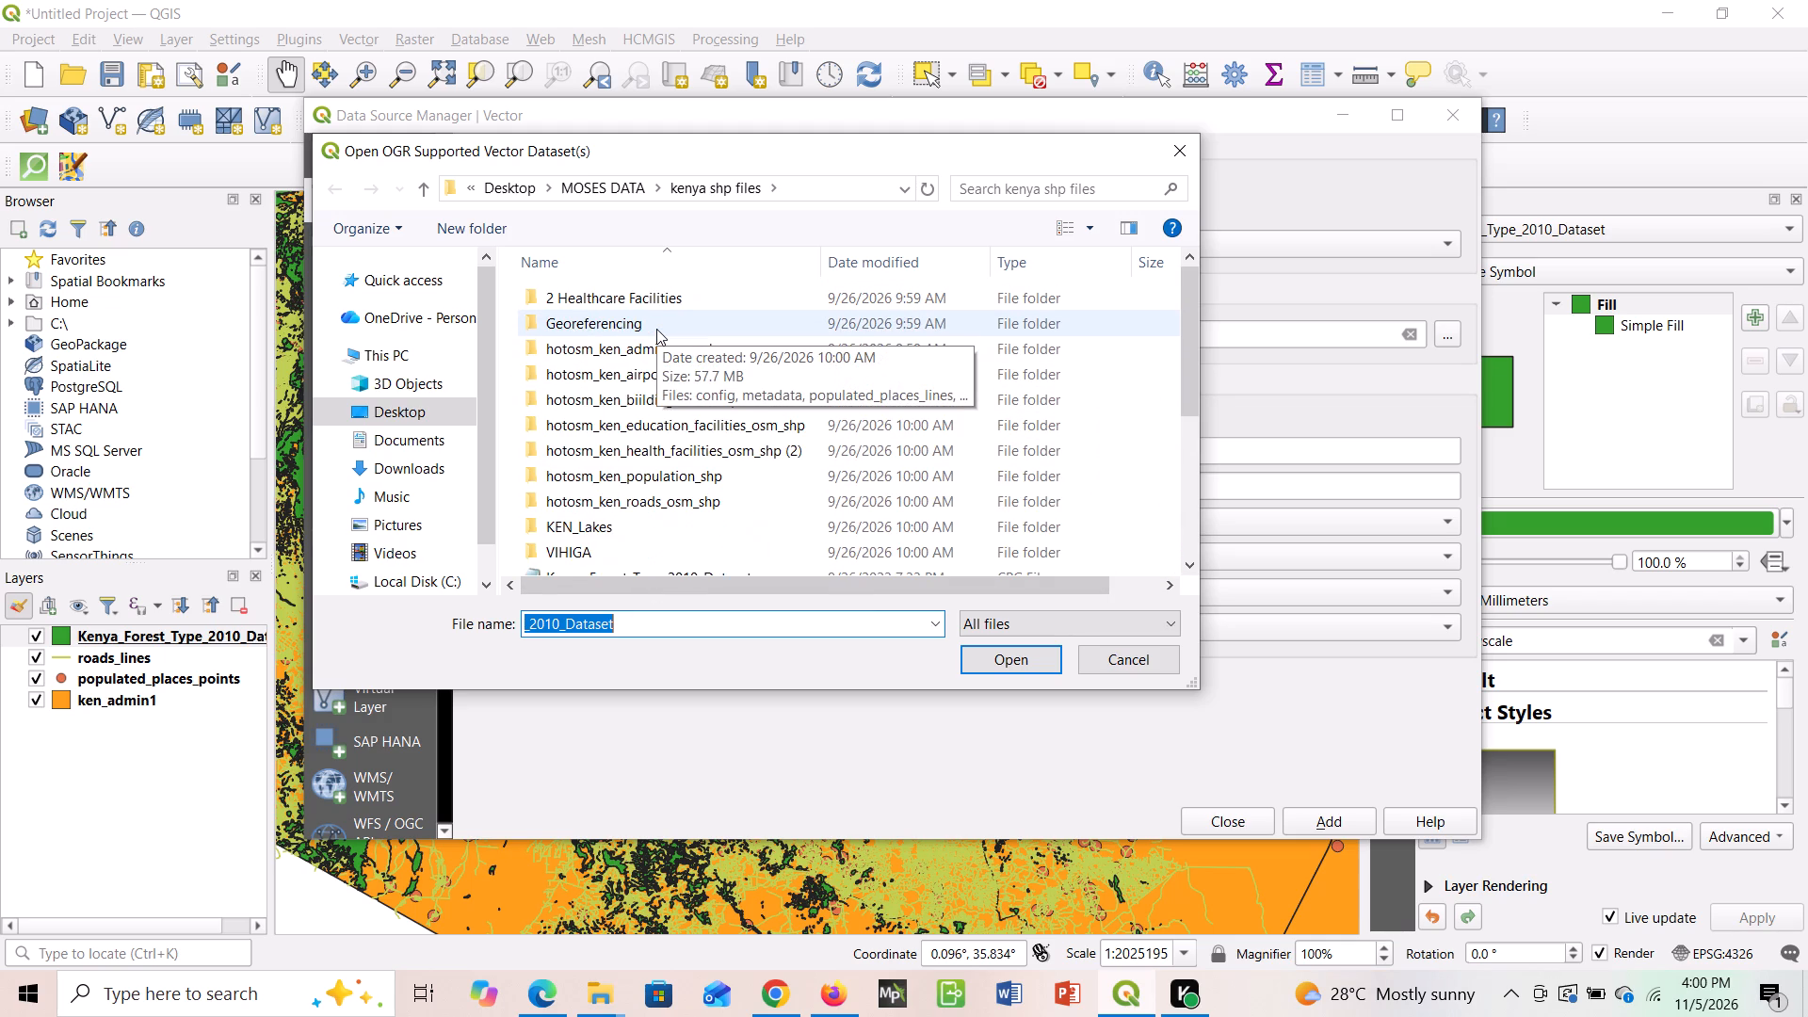
pyautogui.scroll(1, 656, 329)
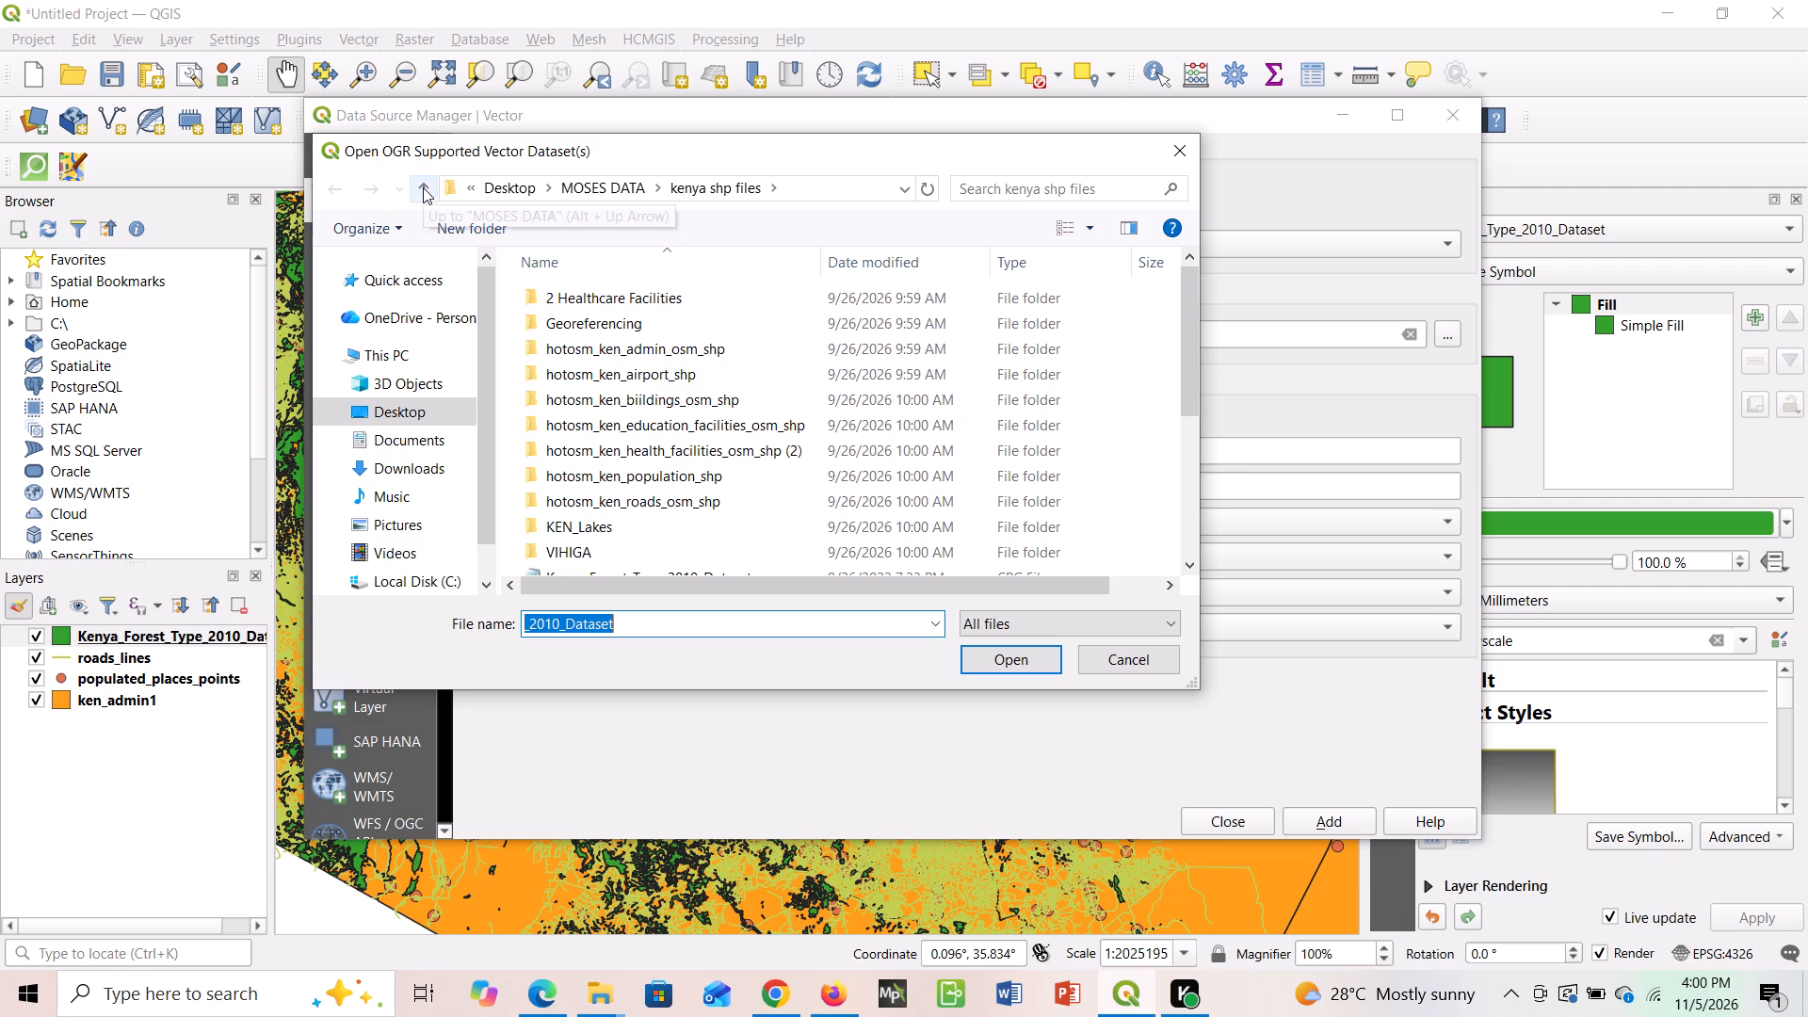
# Look through the Documents folder for a vector dataset to add as the next layer.
pyautogui.click(426, 444)
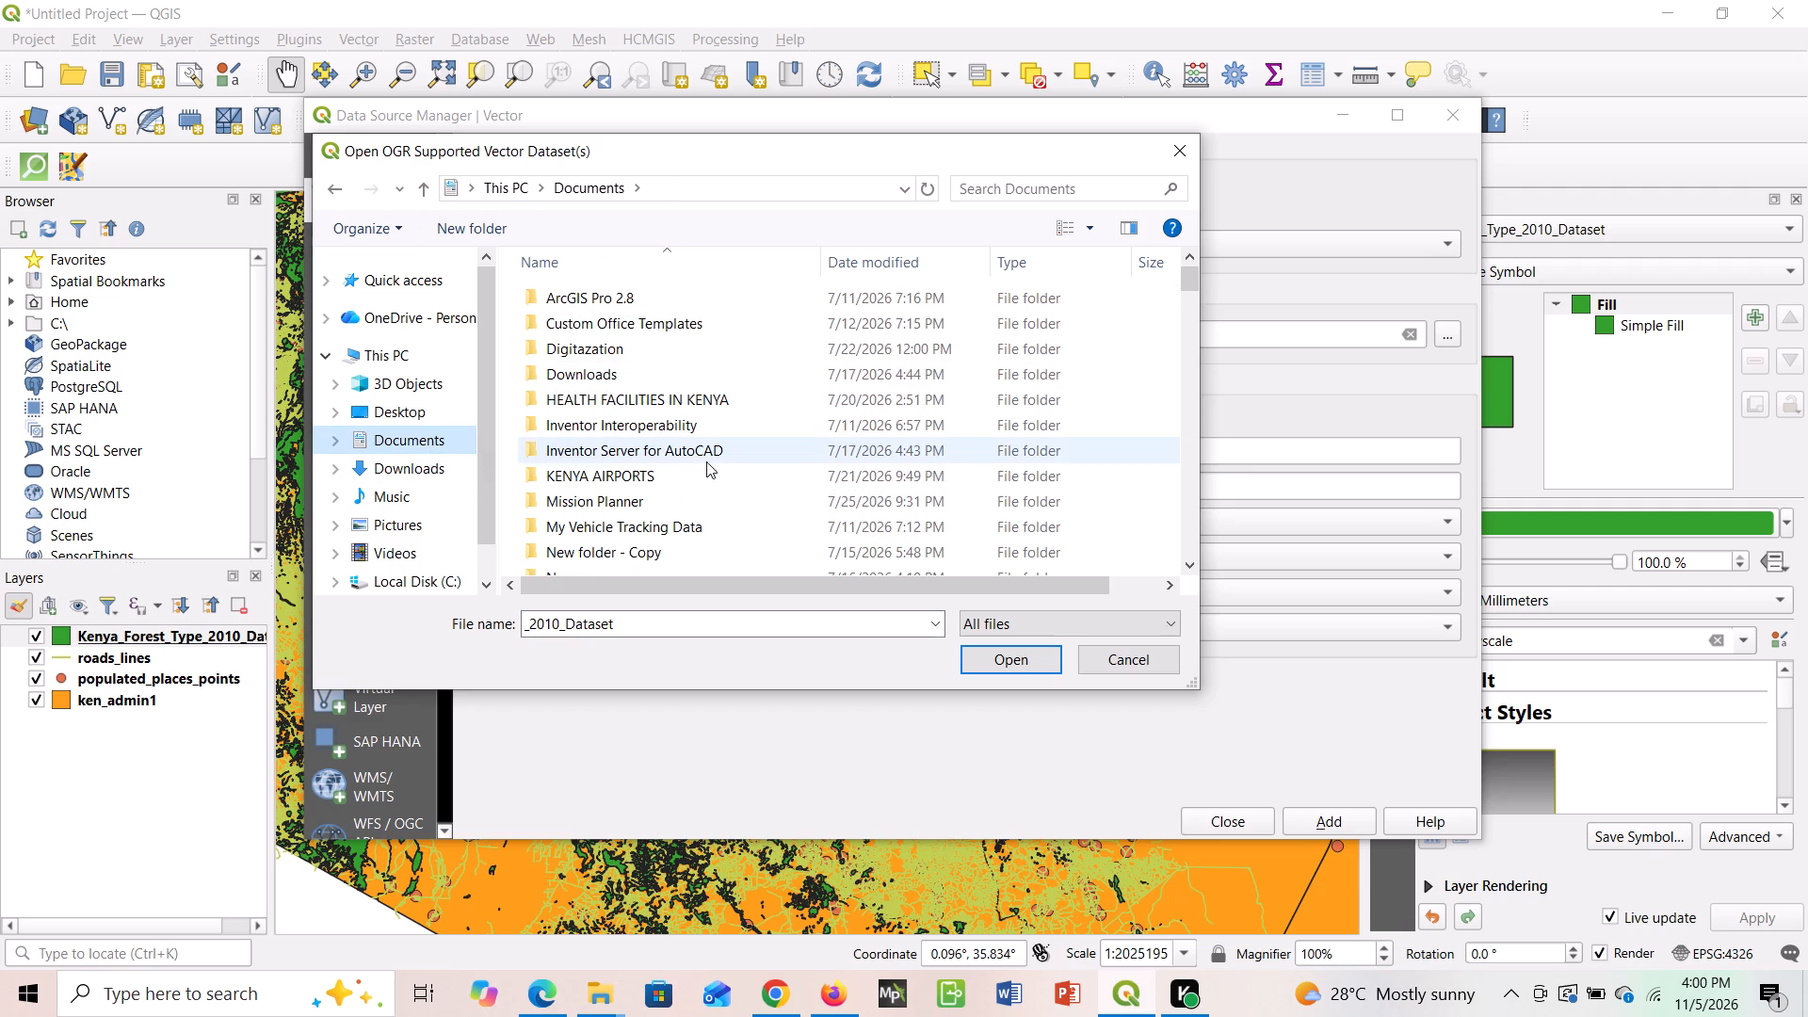
pyautogui.scroll(-1, 704, 465)
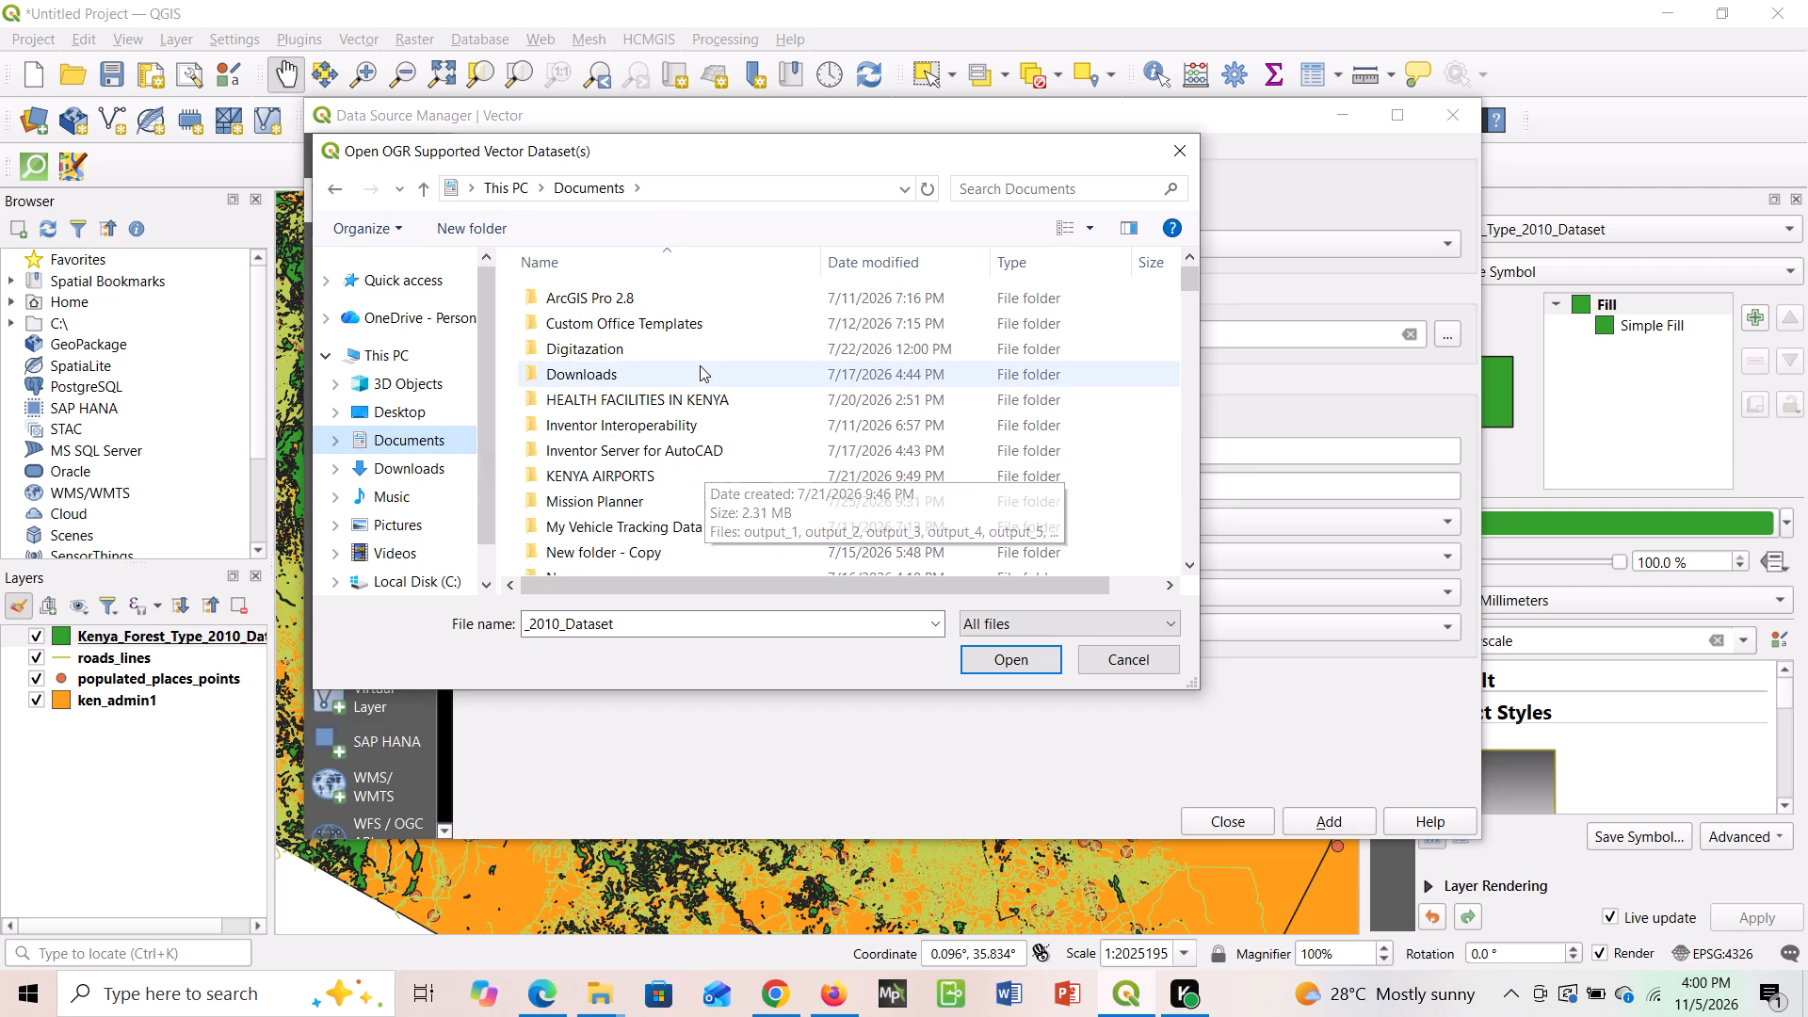
pyautogui.scroll(-2, 700, 365)
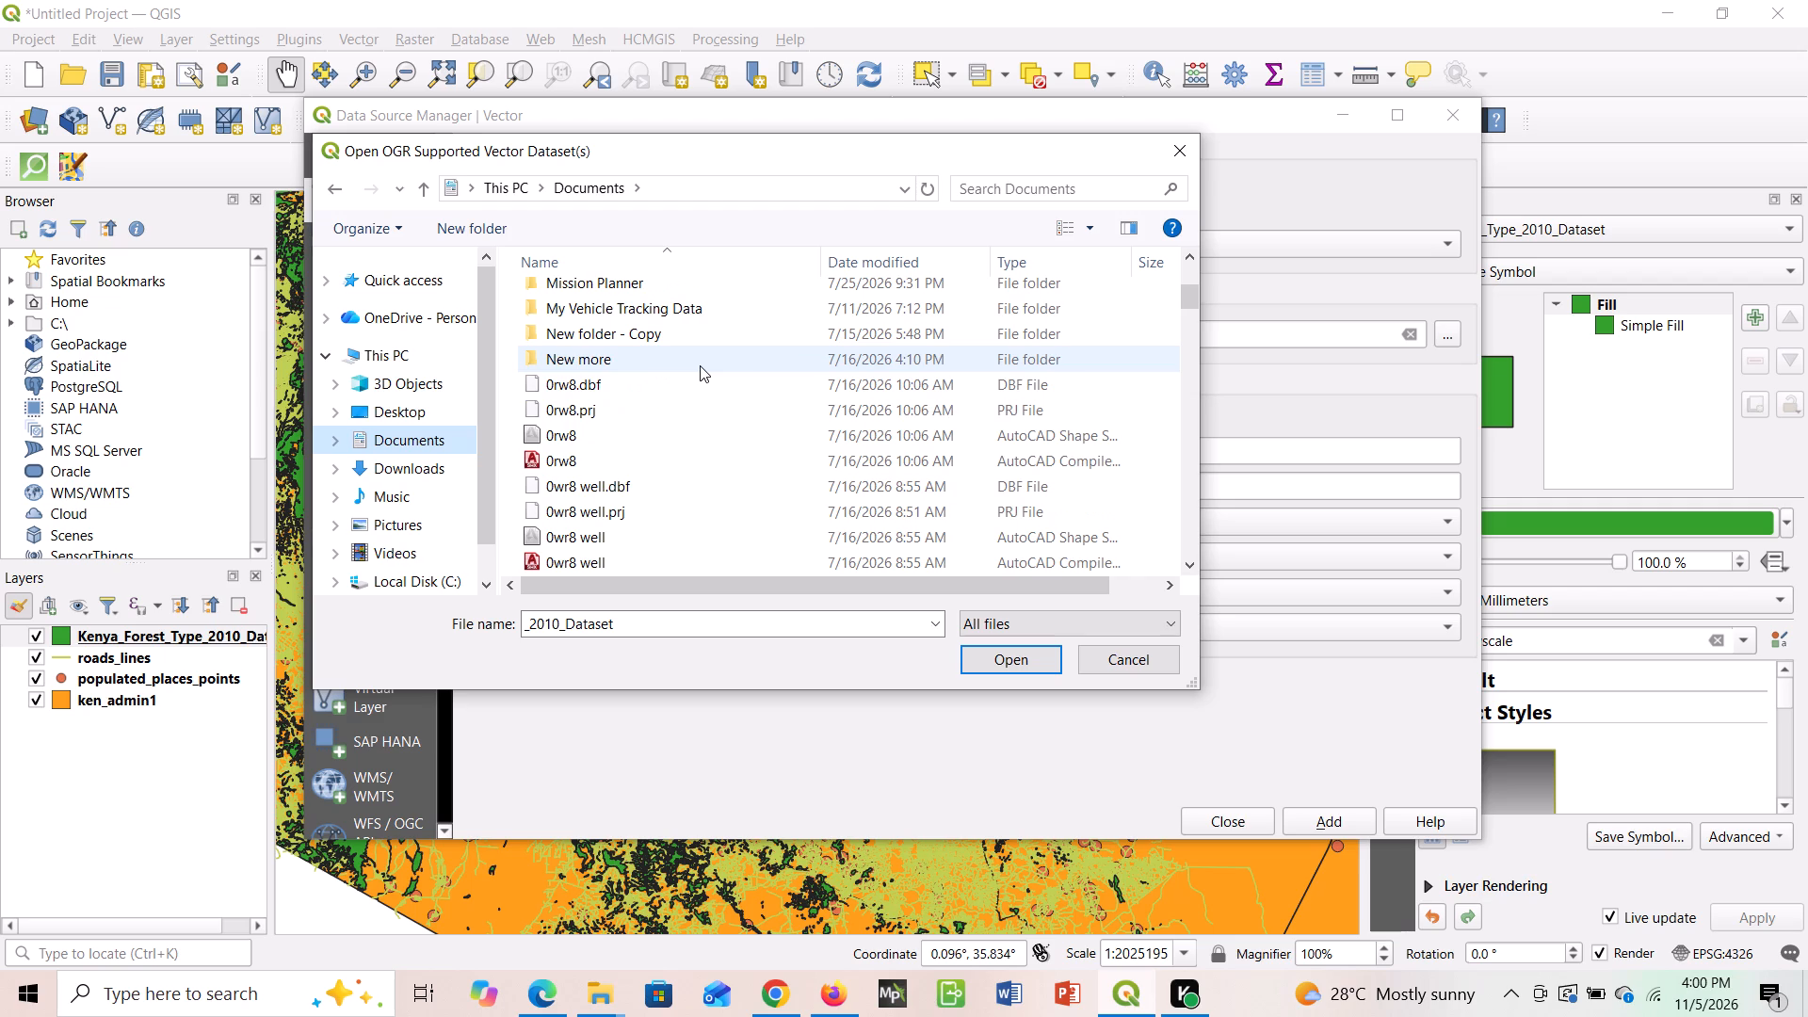
pyautogui.scroll(-4, 700, 365)
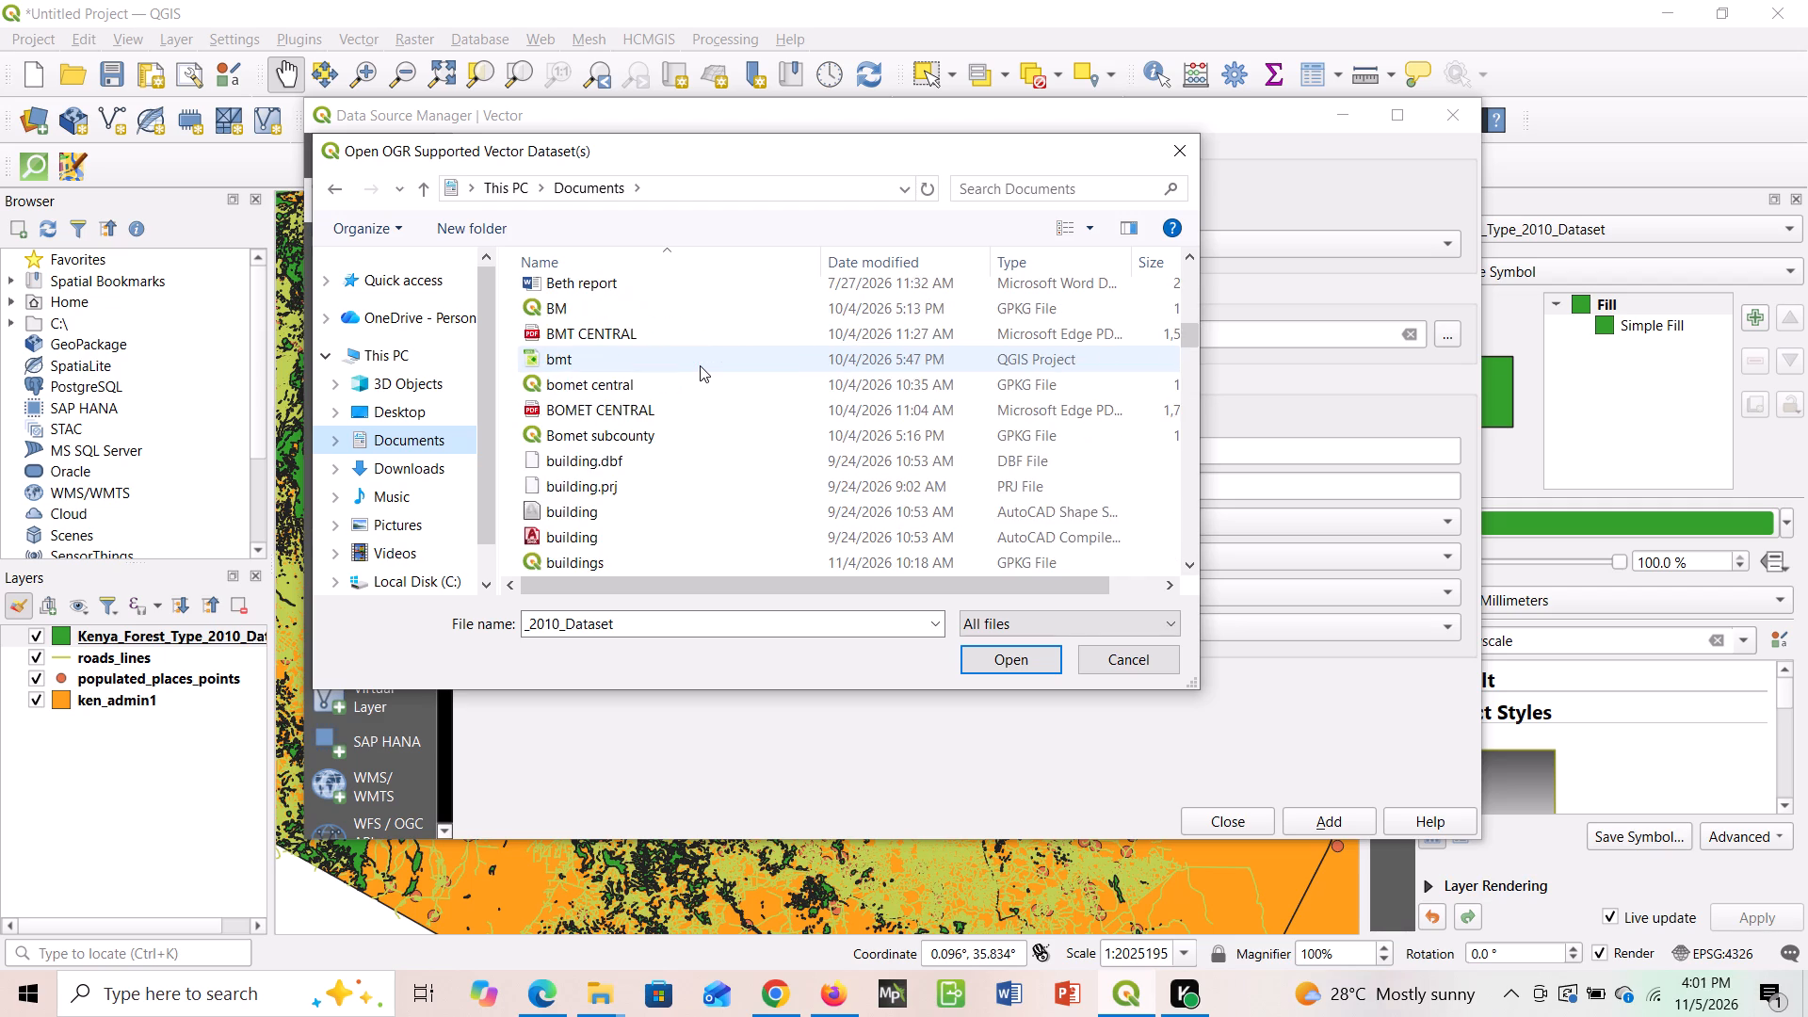
pyautogui.scroll(-5, 700, 365)
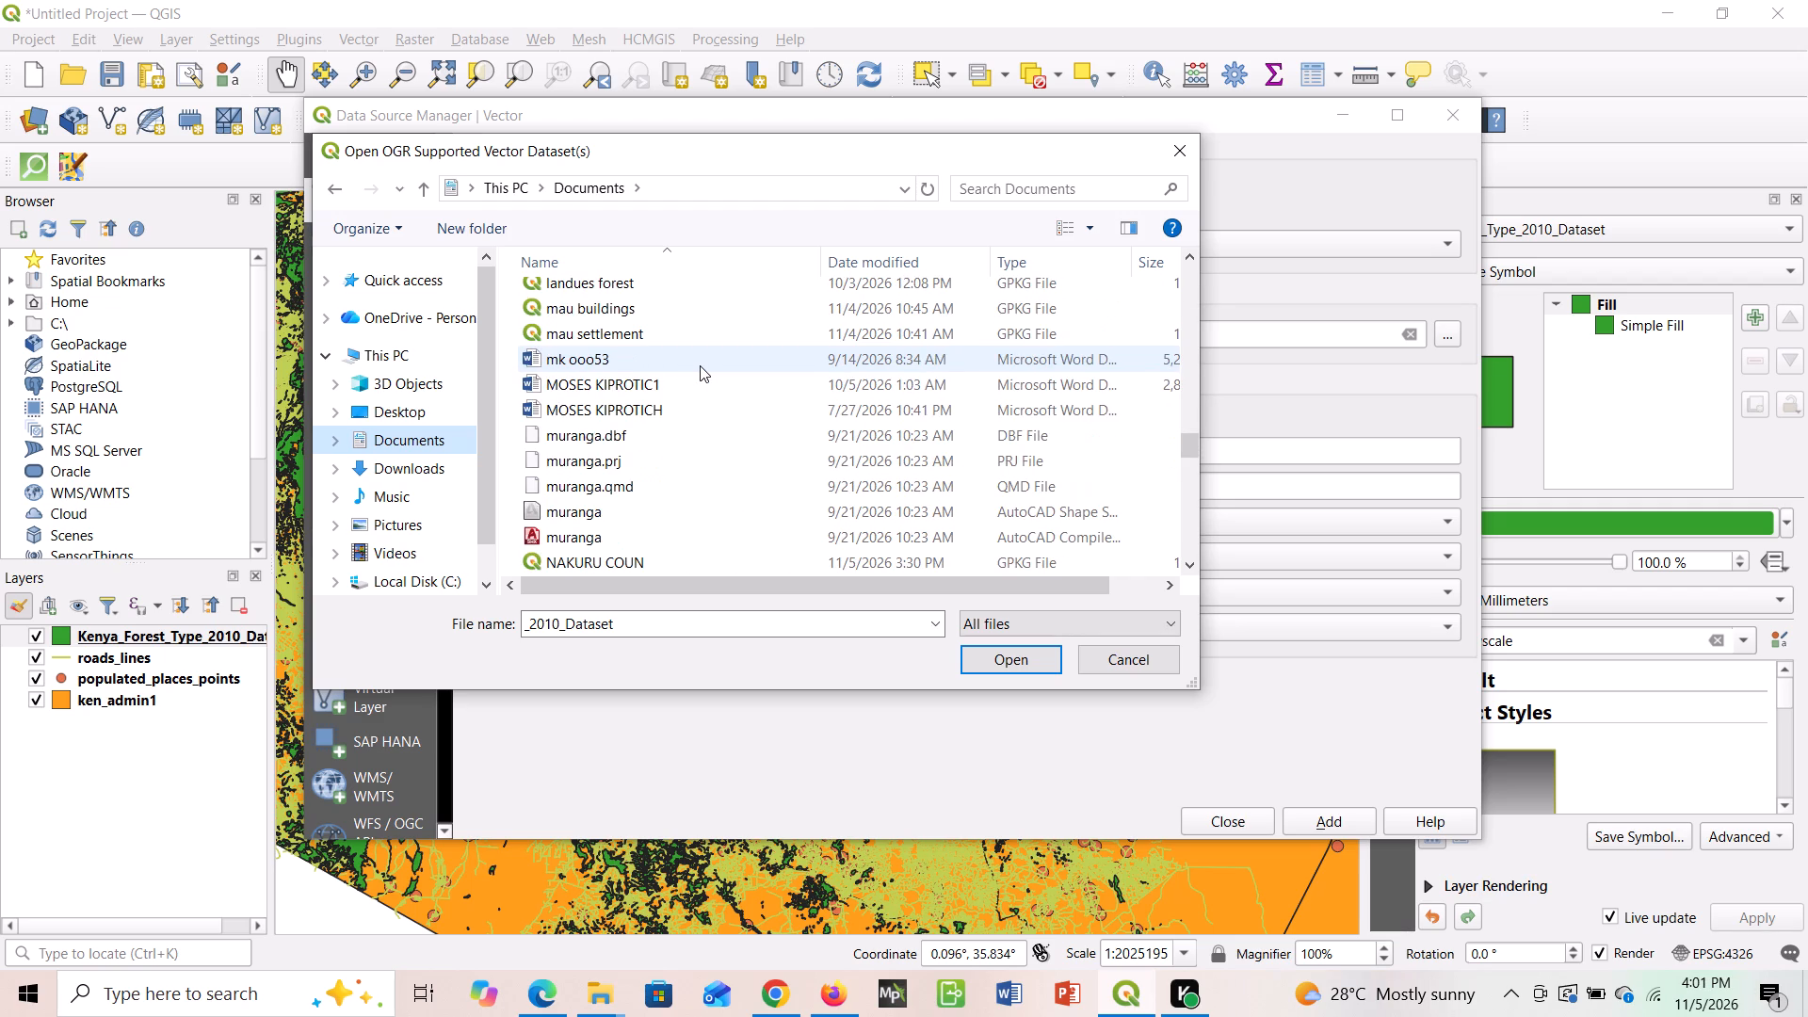
pyautogui.scroll(-2, 700, 365)
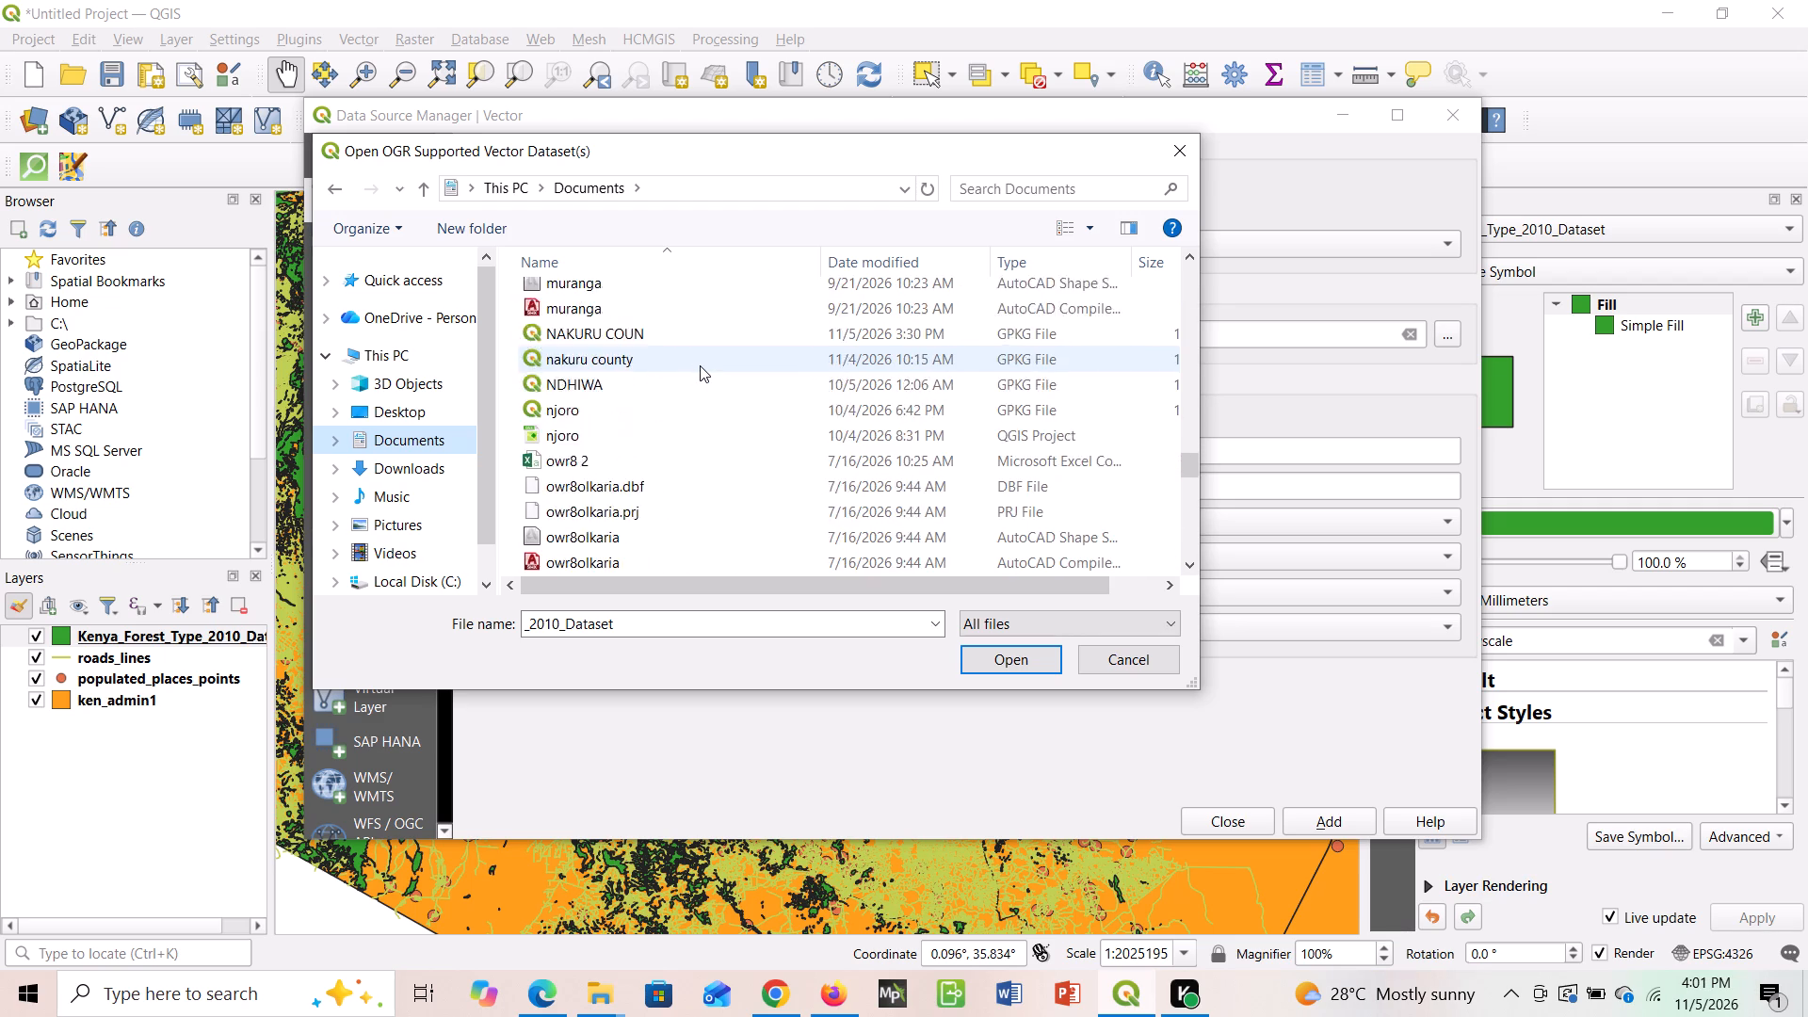
pyautogui.scroll(-3, 700, 365)
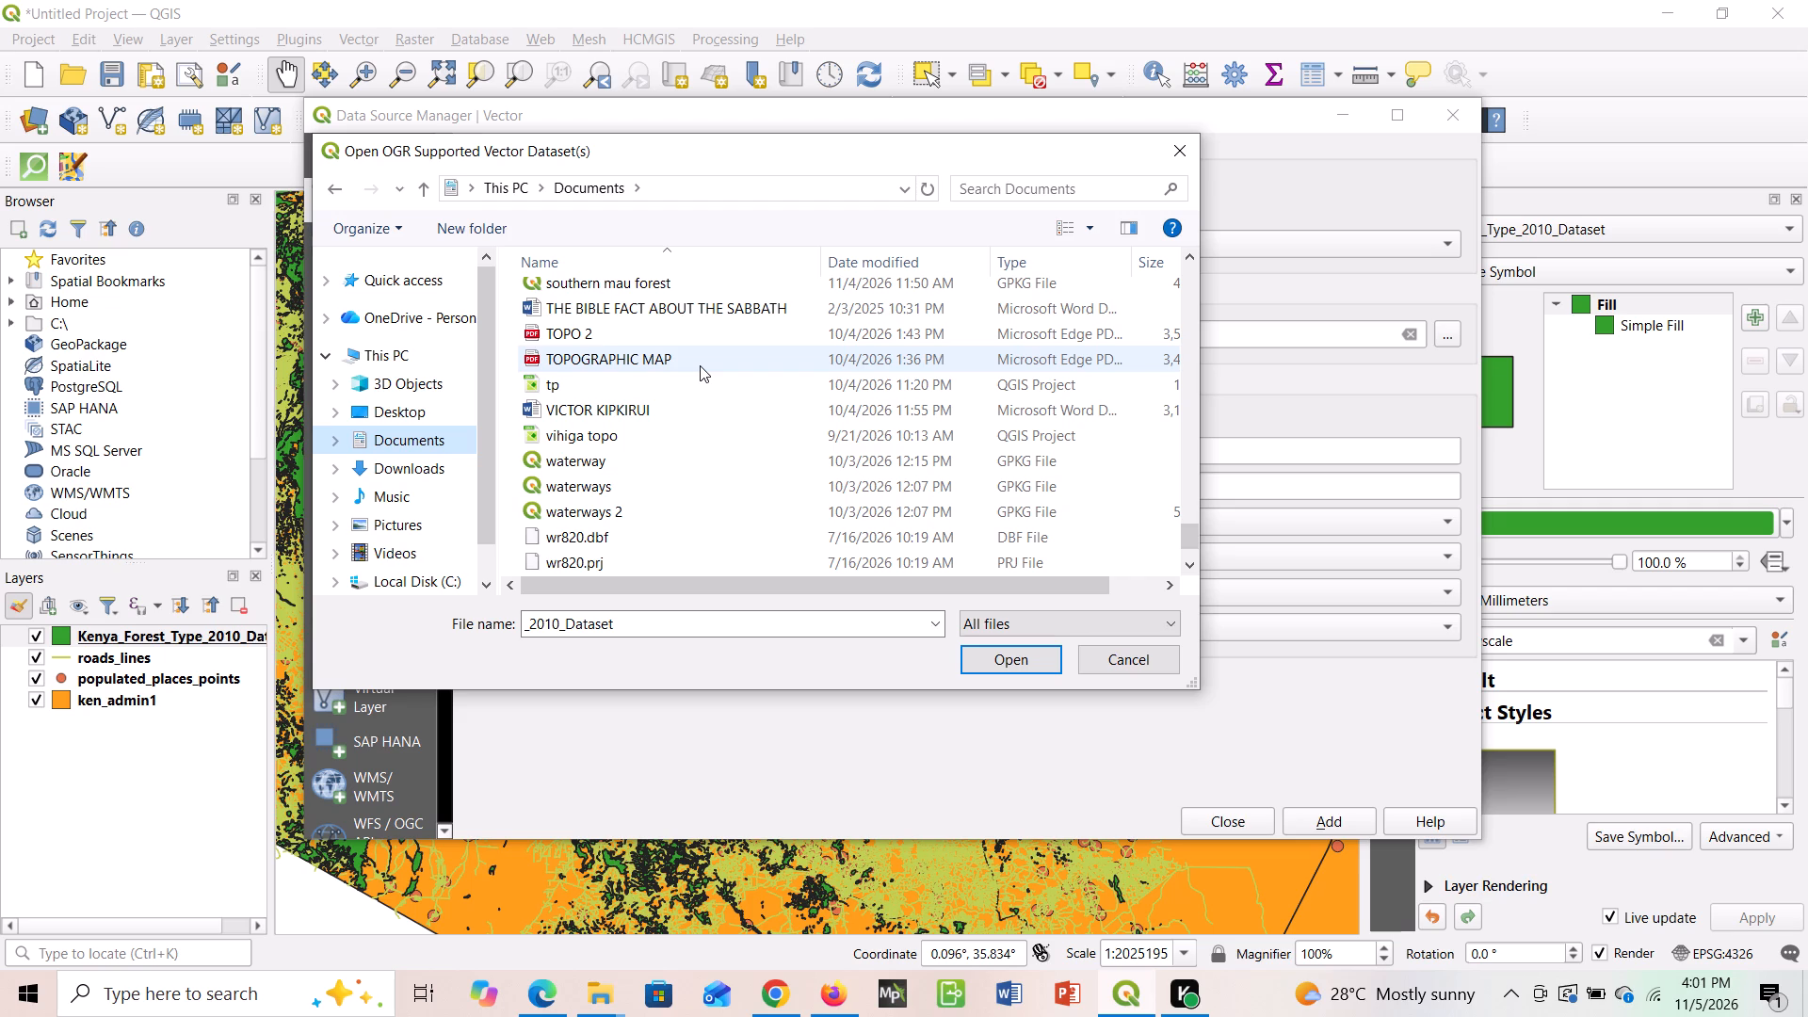
pyautogui.scroll(-2, 700, 365)
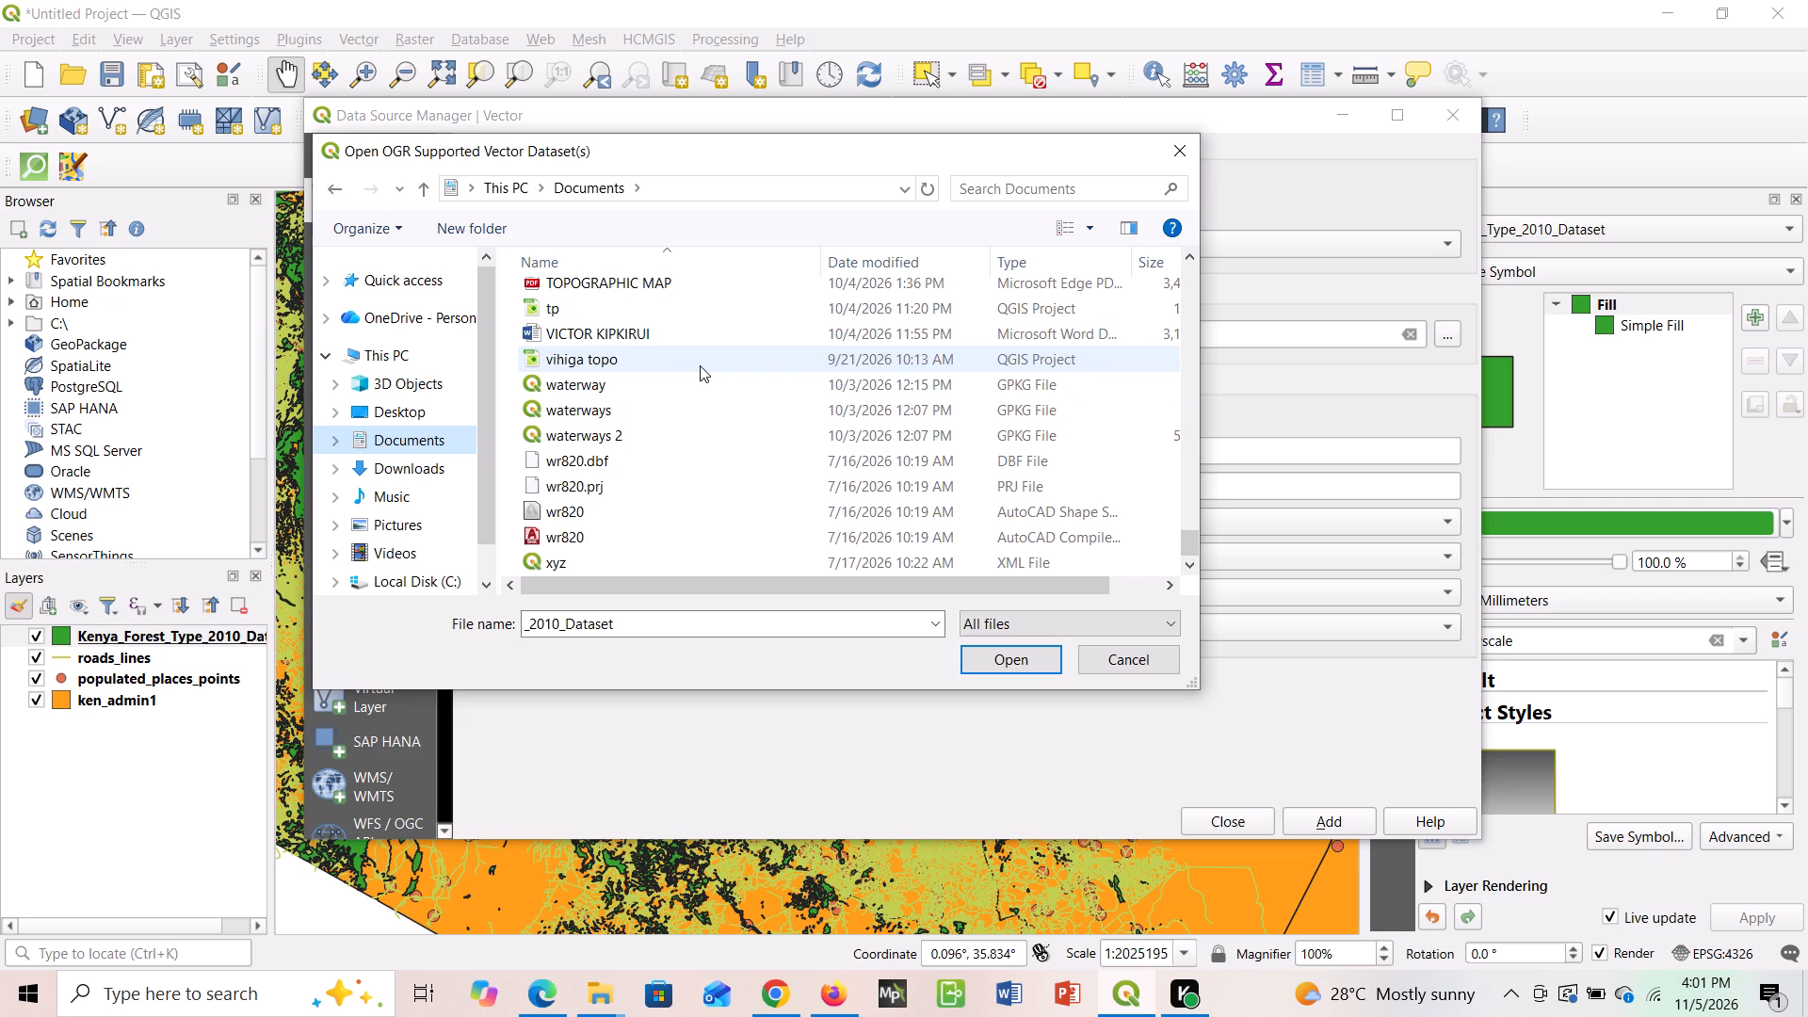
pyautogui.scroll(-1, 700, 365)
pyautogui.scroll(2, 700, 365)
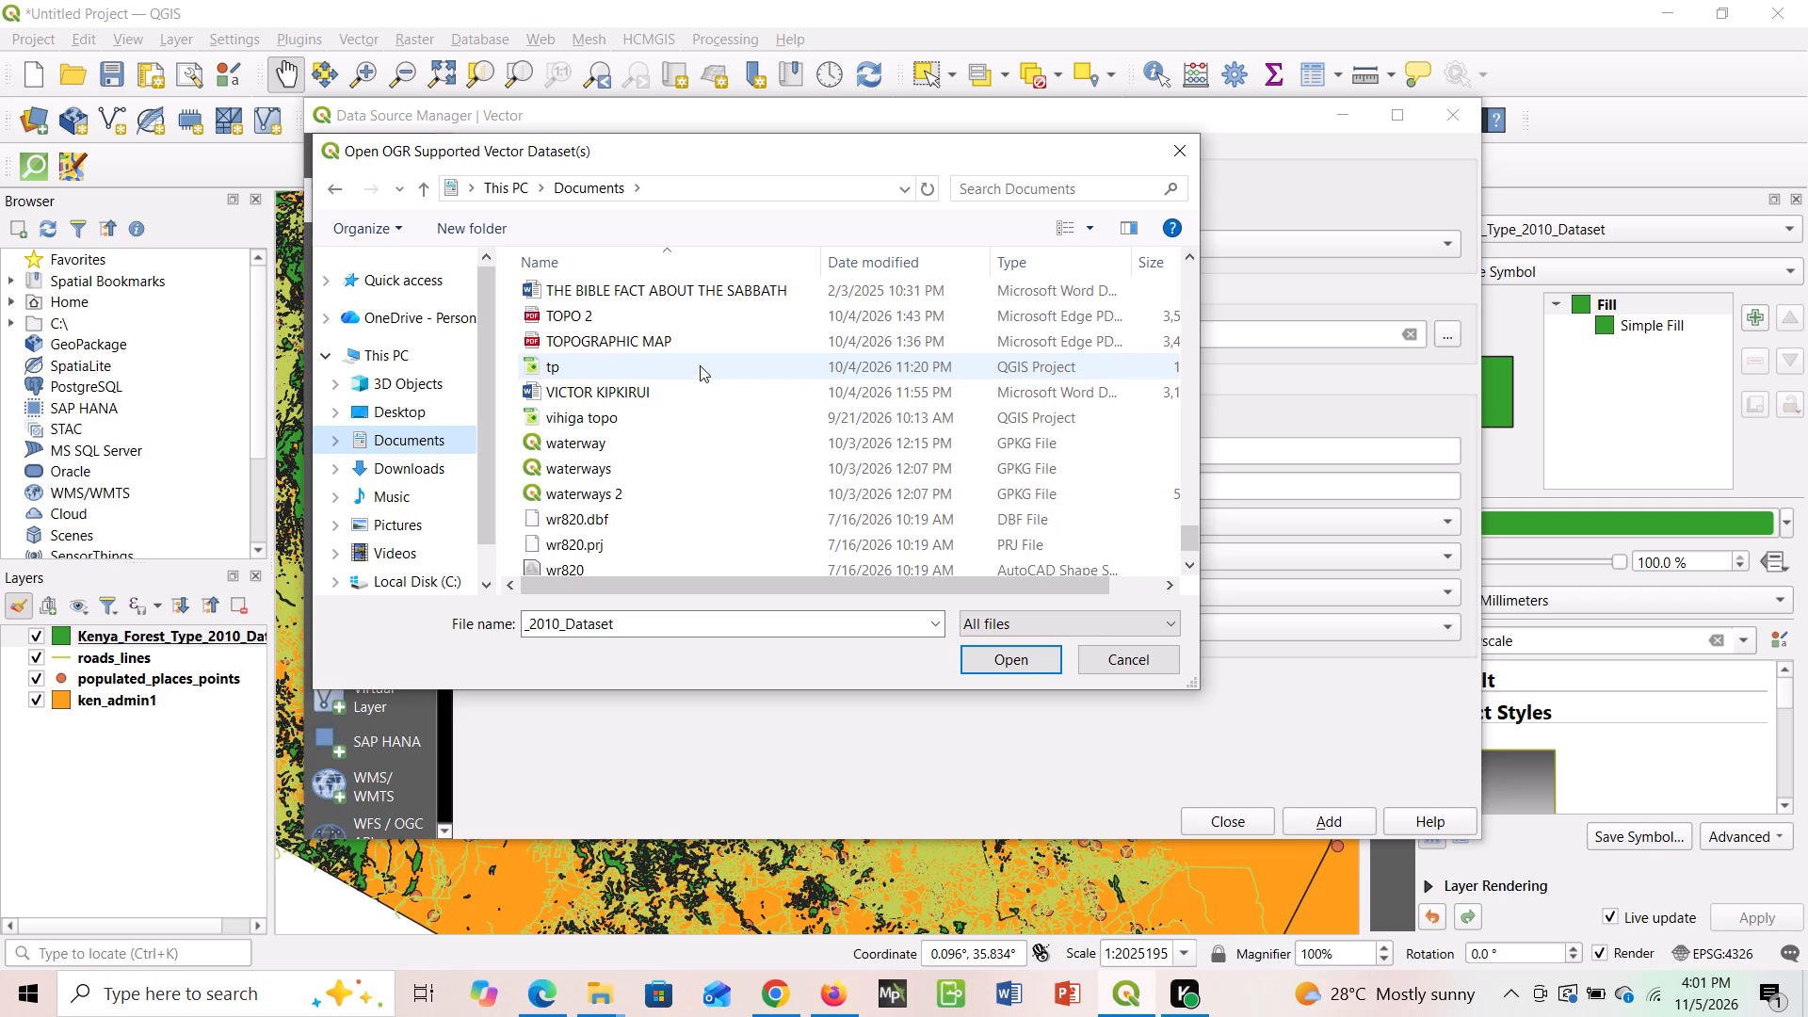
pyautogui.scroll(2, 700, 365)
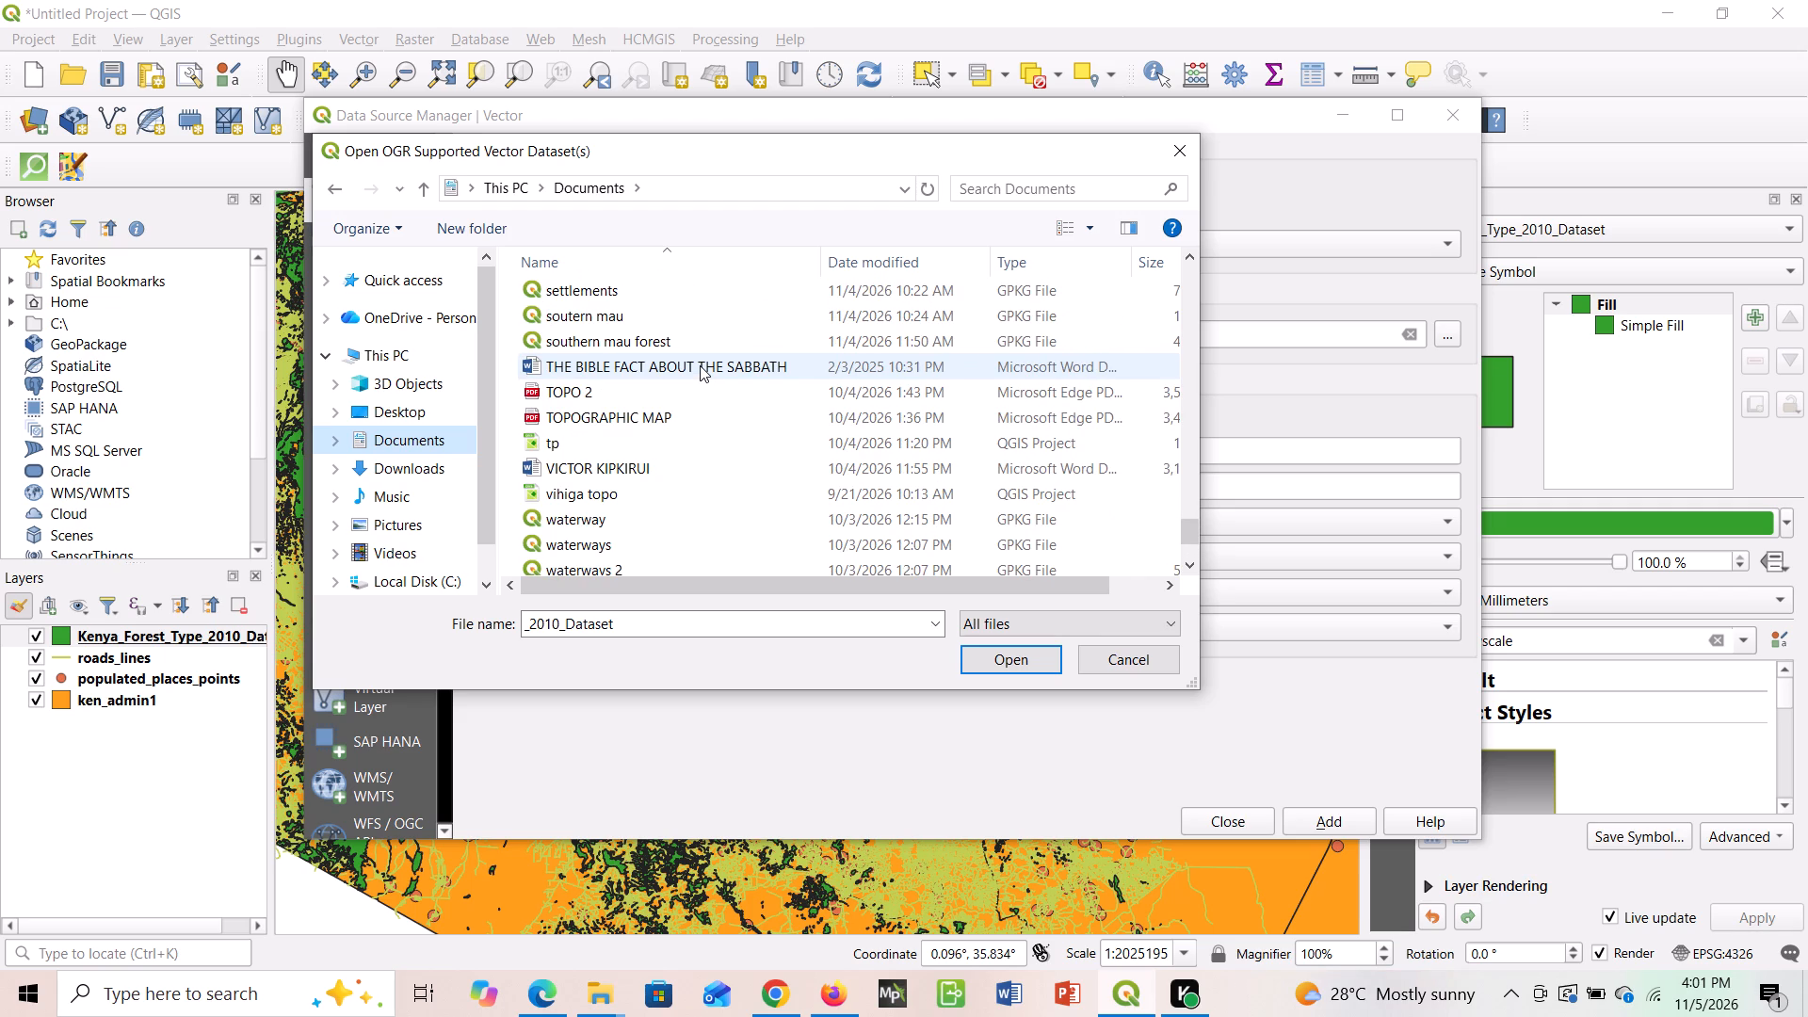
pyautogui.scroll(1, 700, 365)
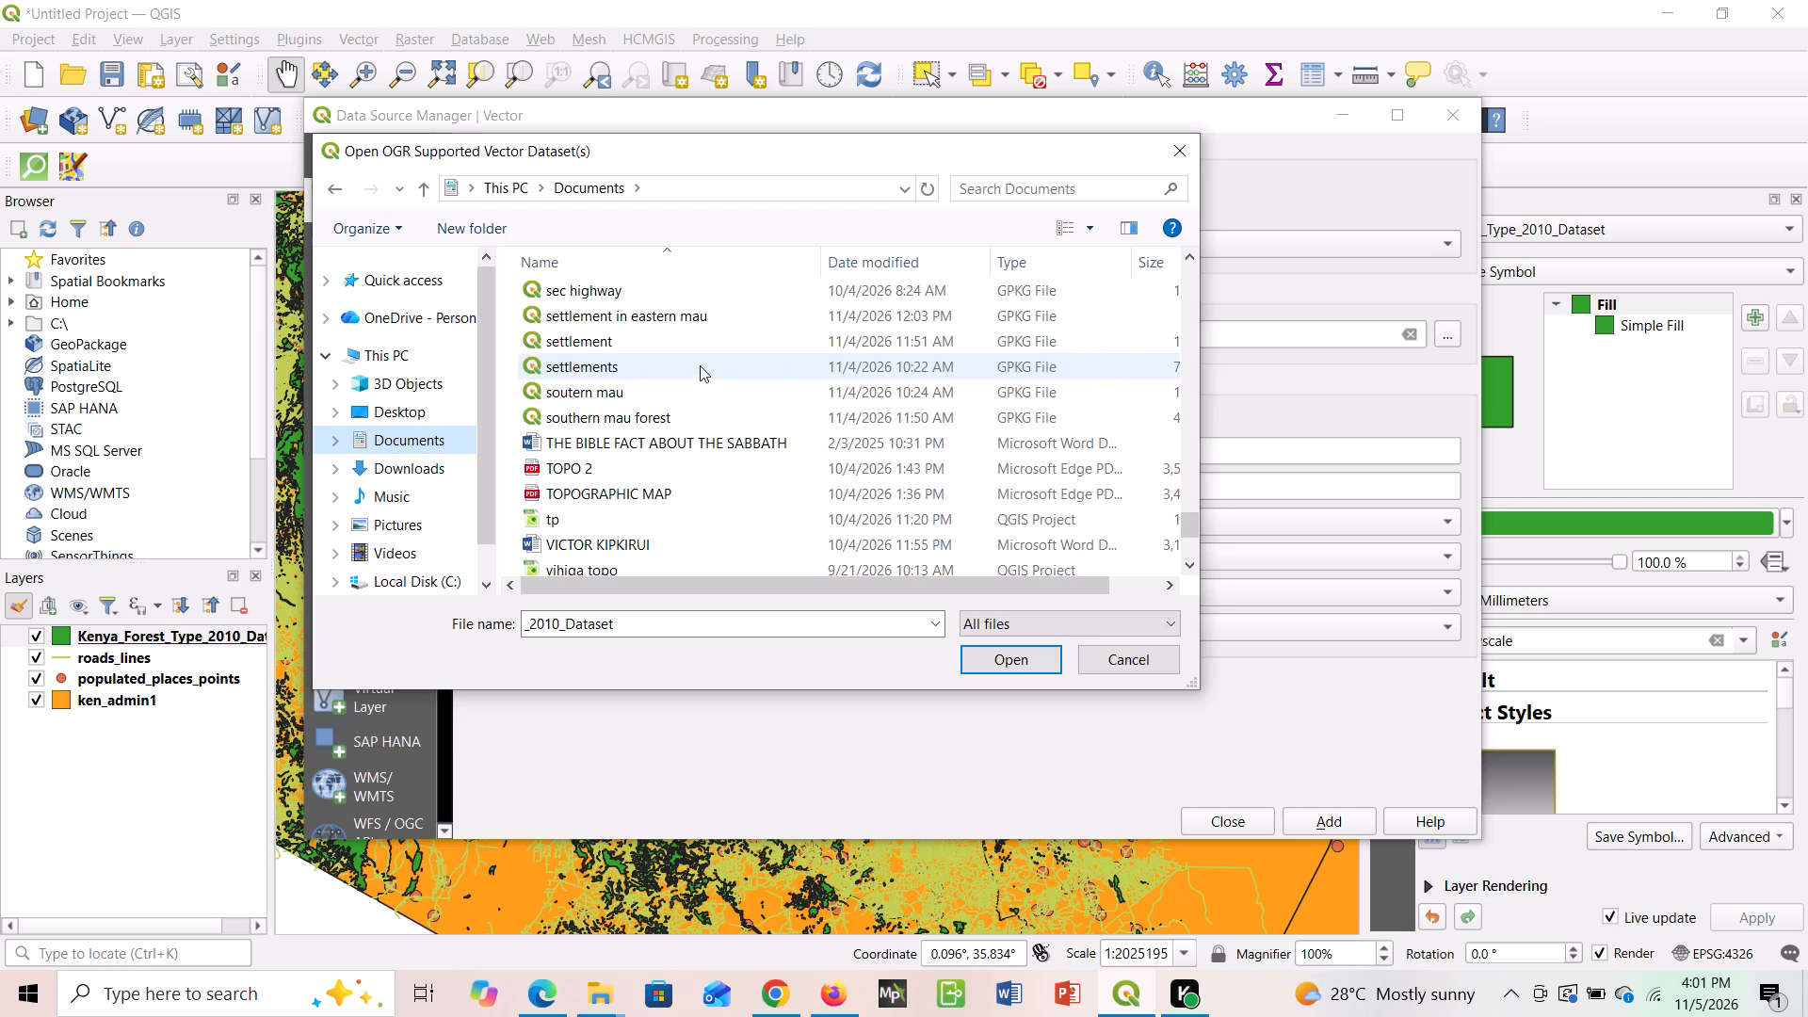
pyautogui.scroll(2, 700, 365)
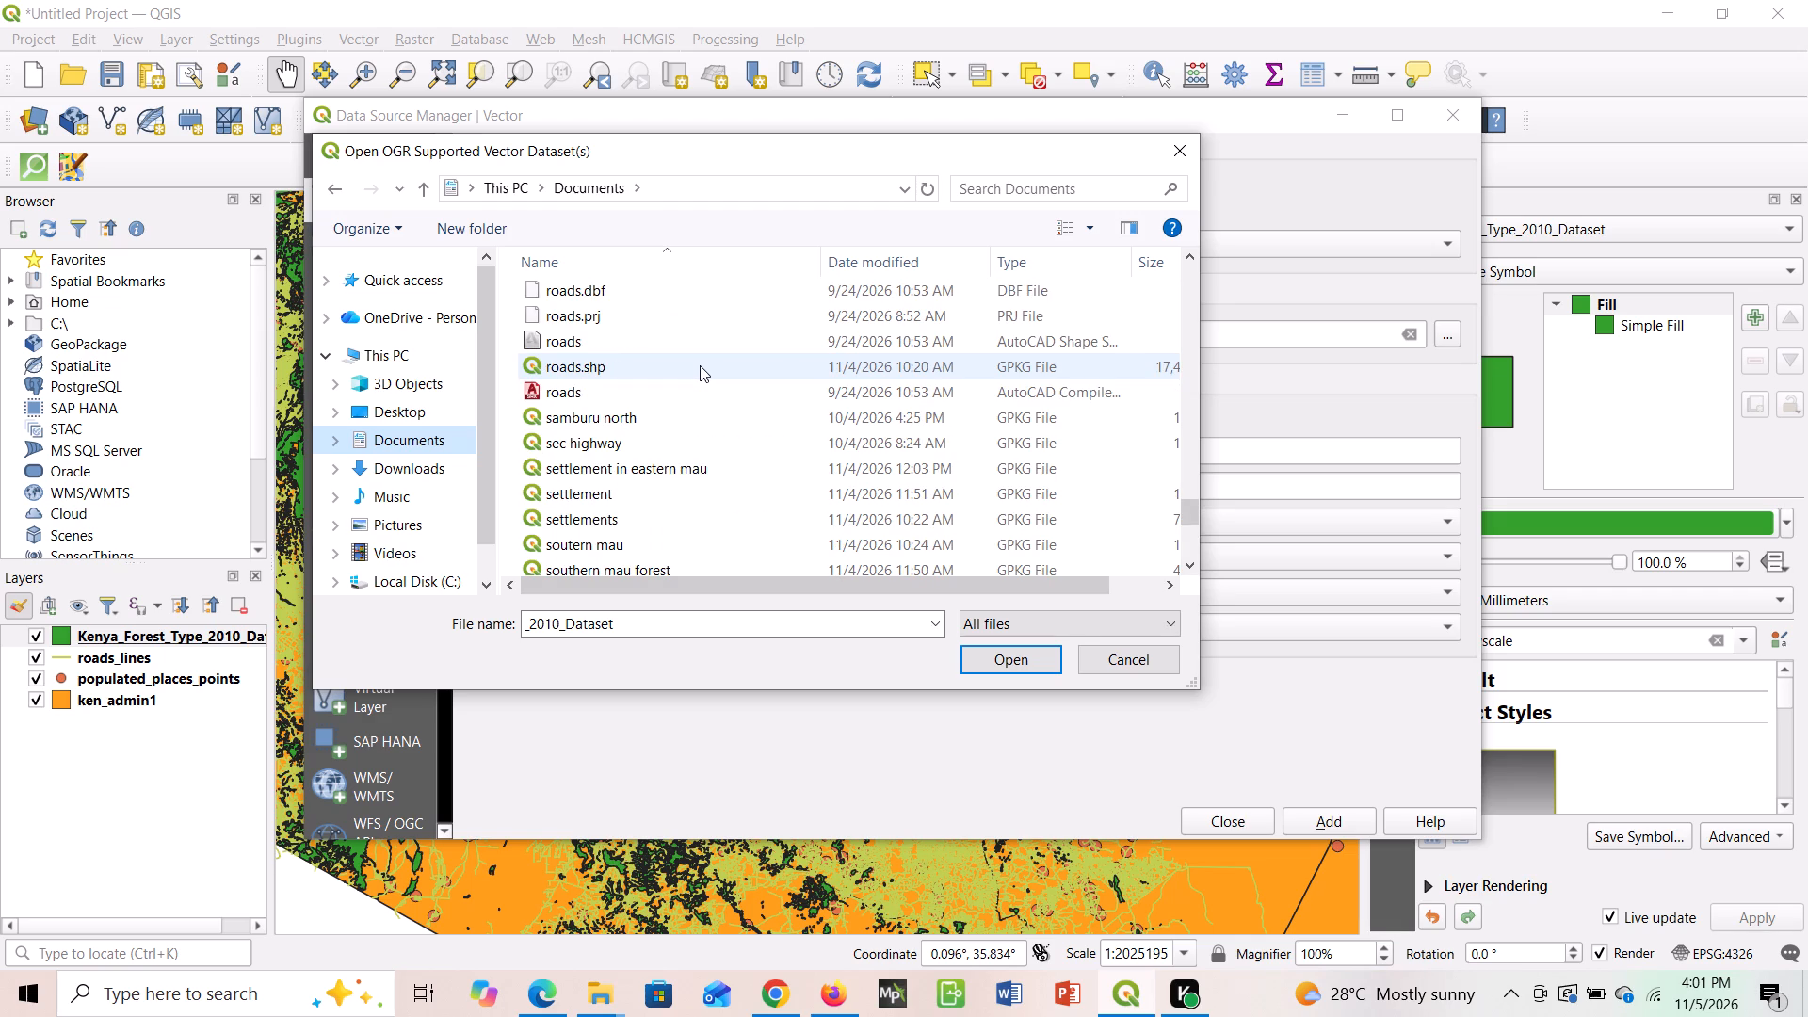
pyautogui.scroll(2, 700, 365)
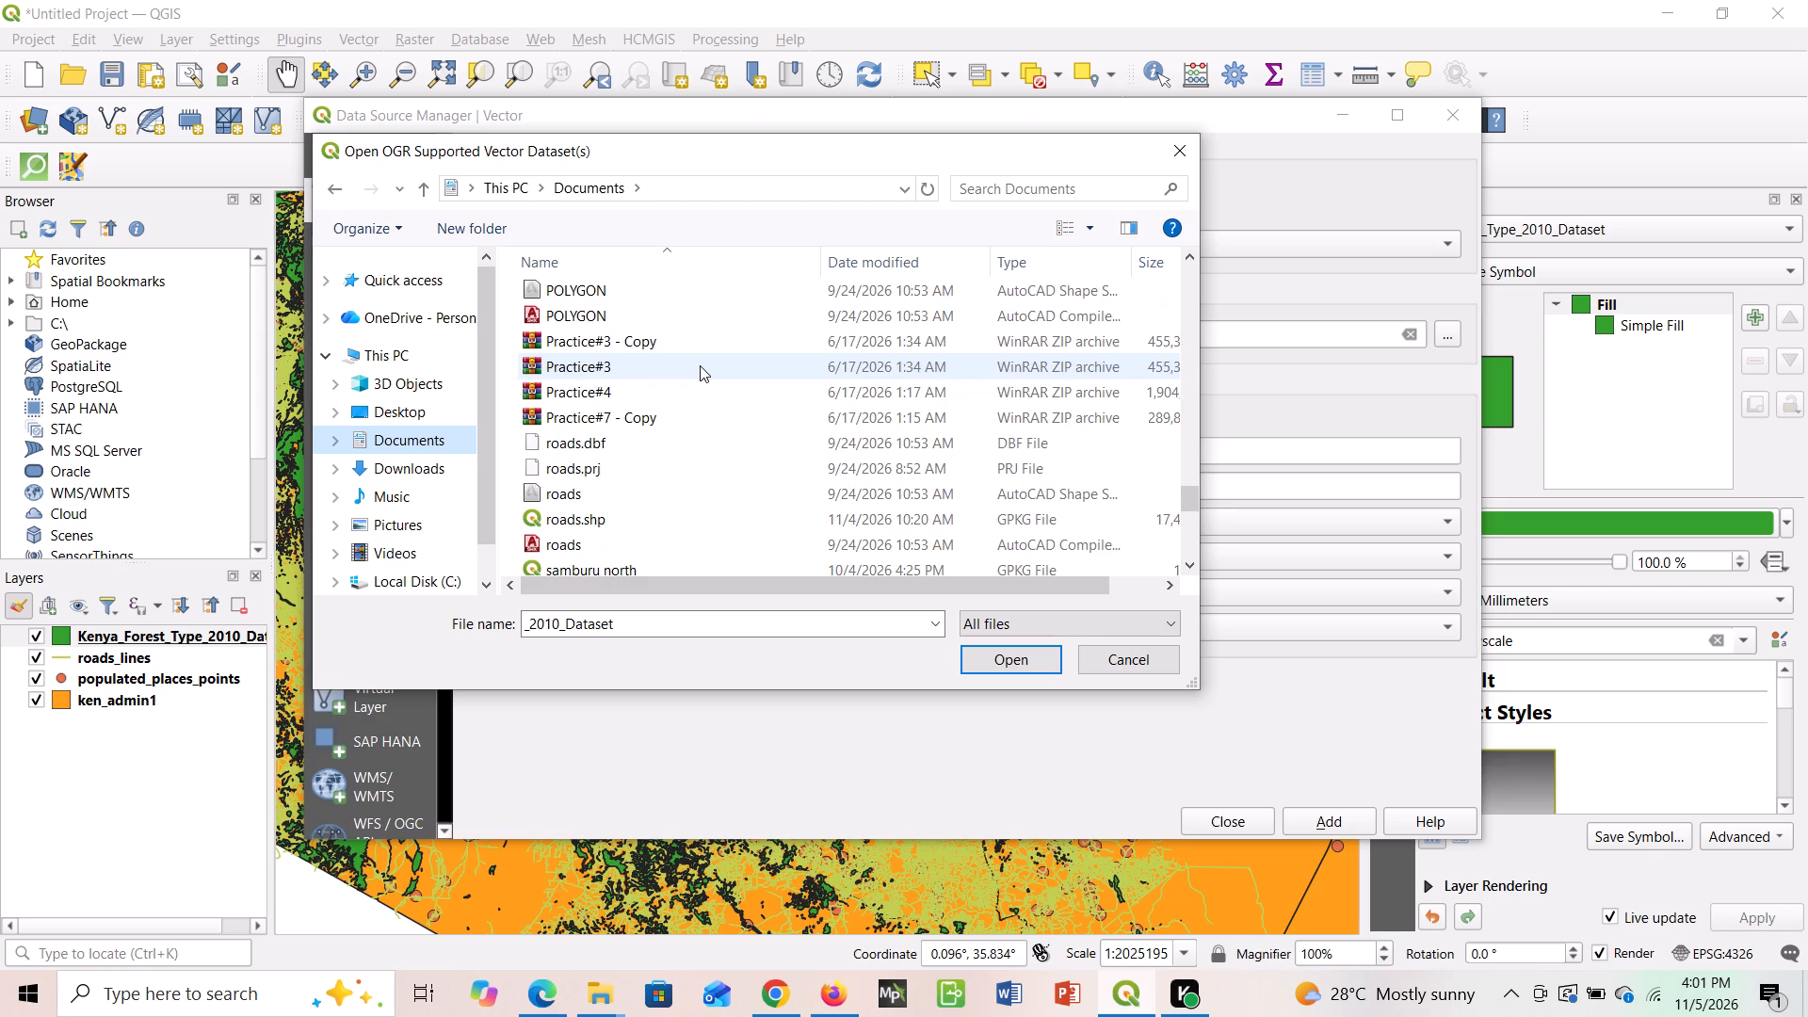
pyautogui.scroll(1, 700, 365)
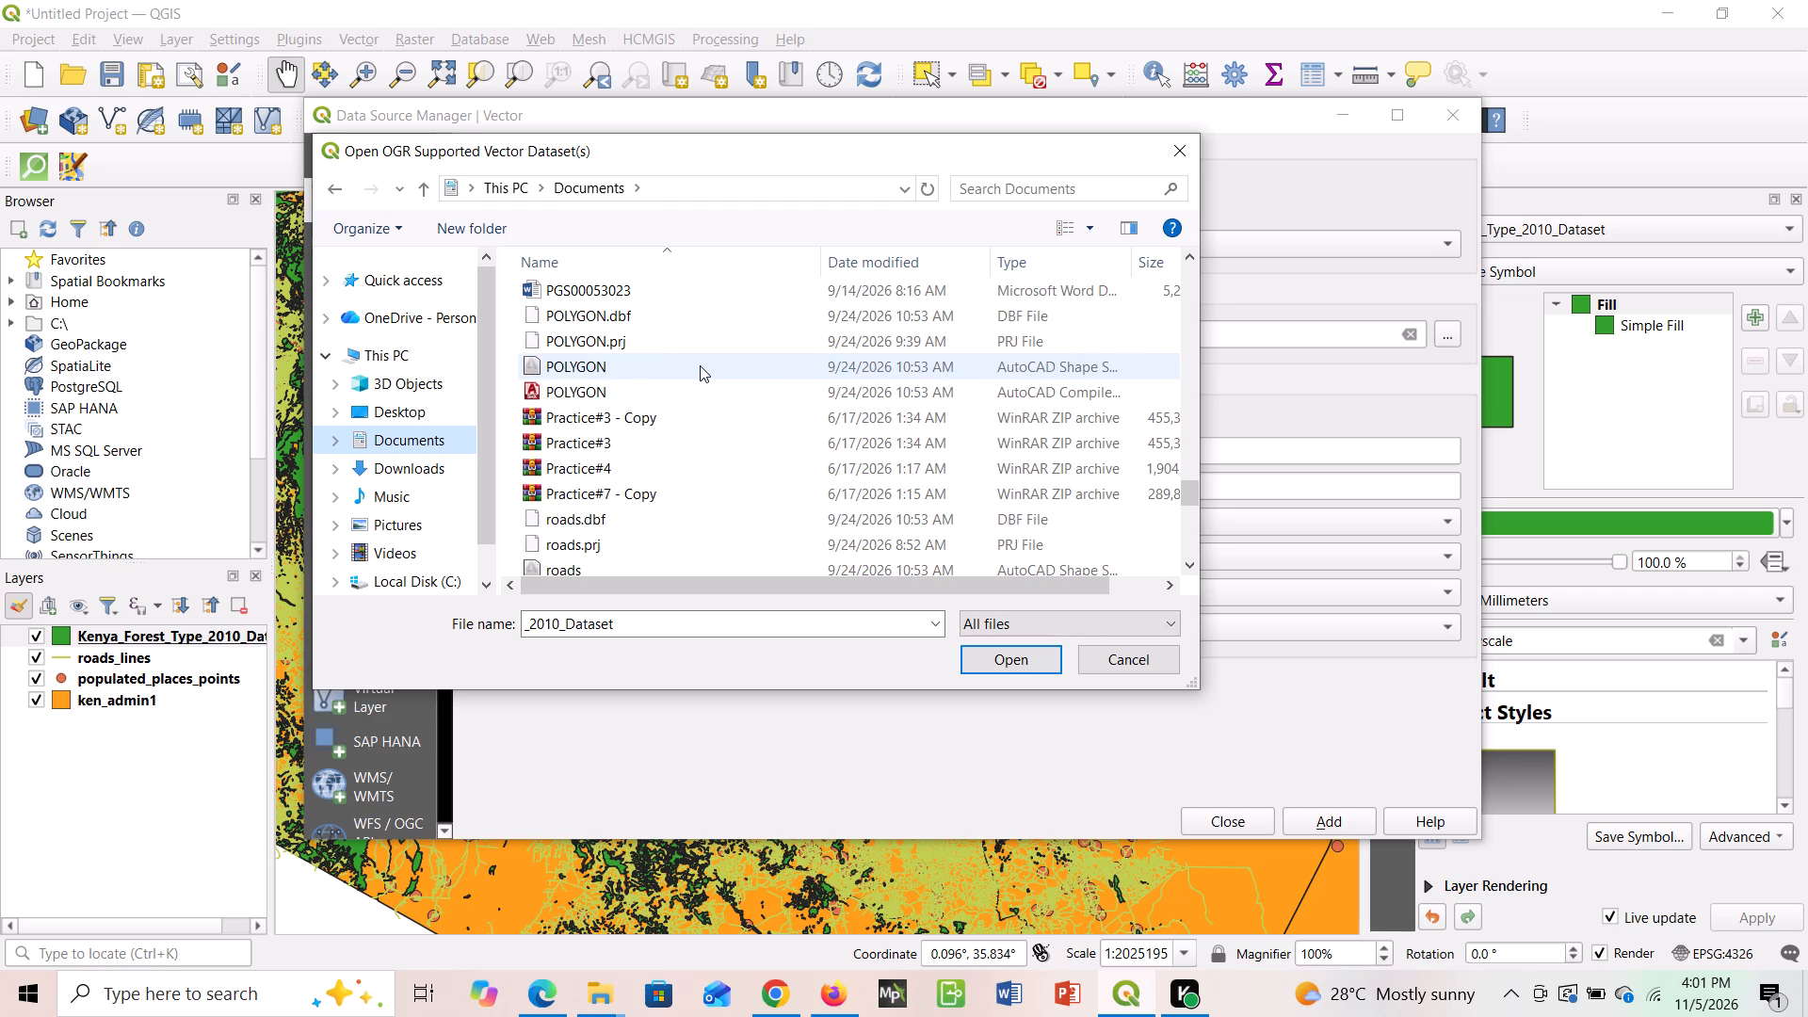
pyautogui.scroll(3, 700, 365)
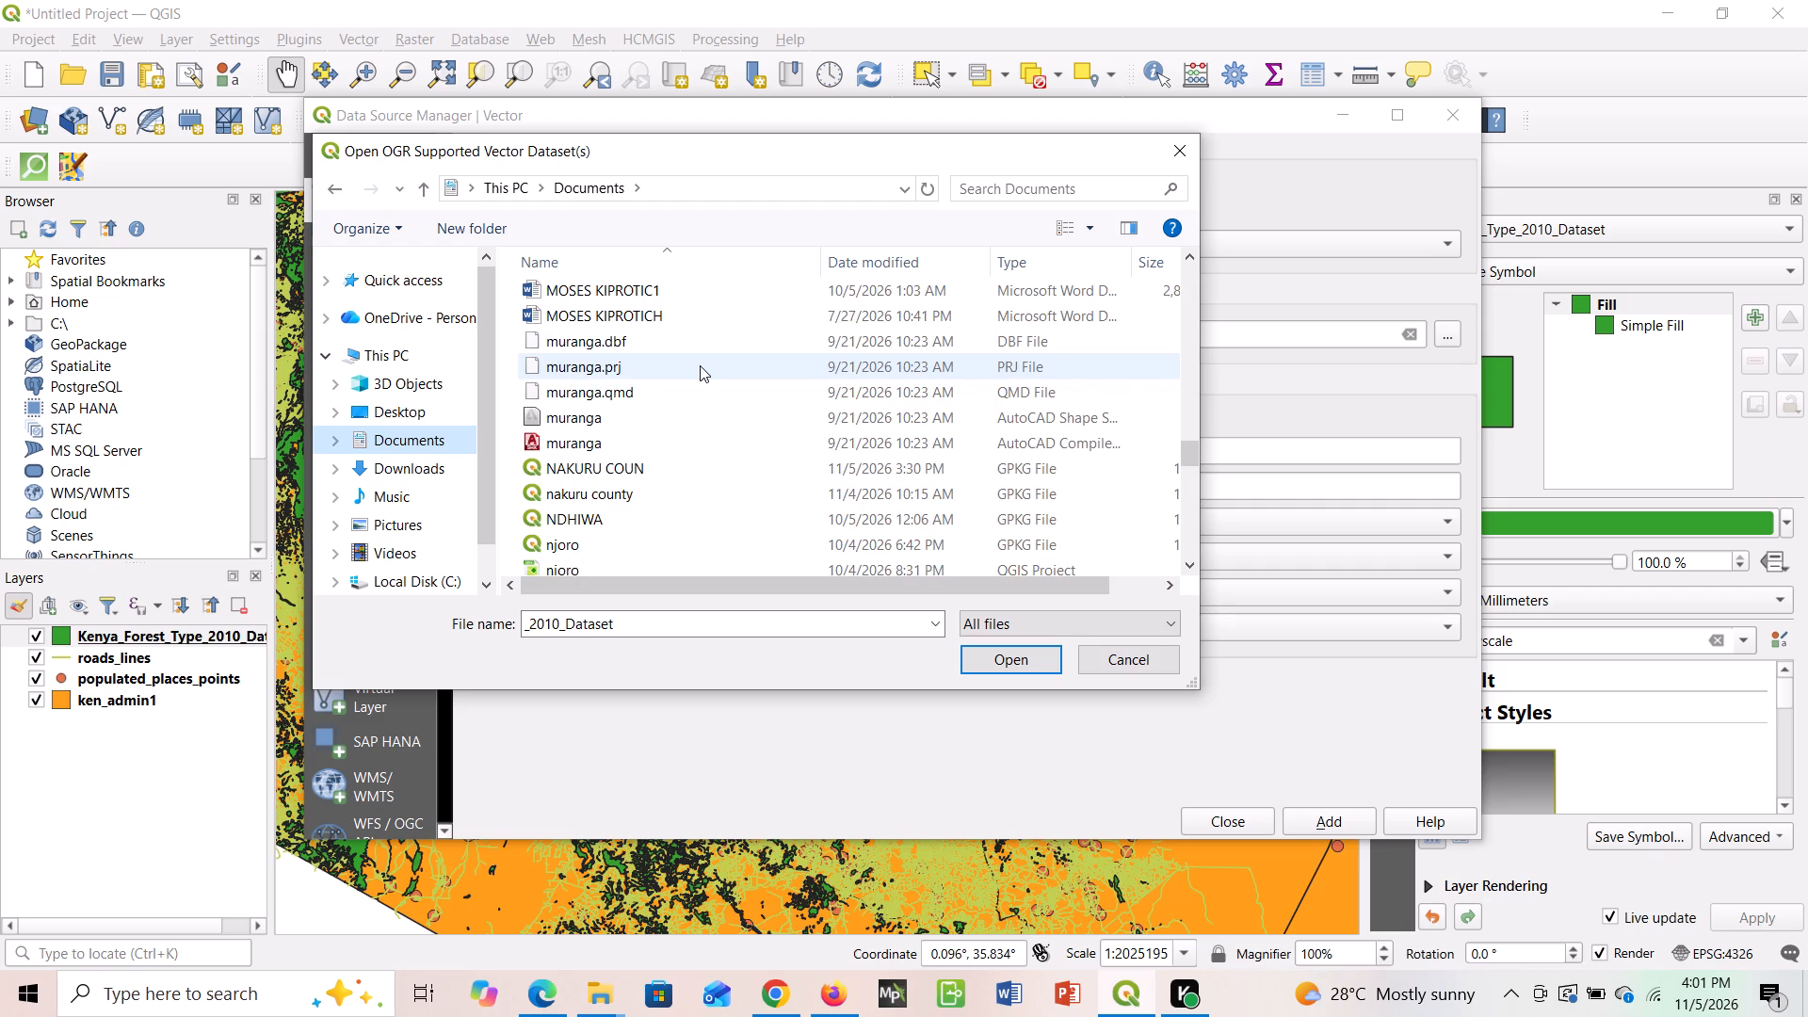
pyautogui.scroll(3, 700, 365)
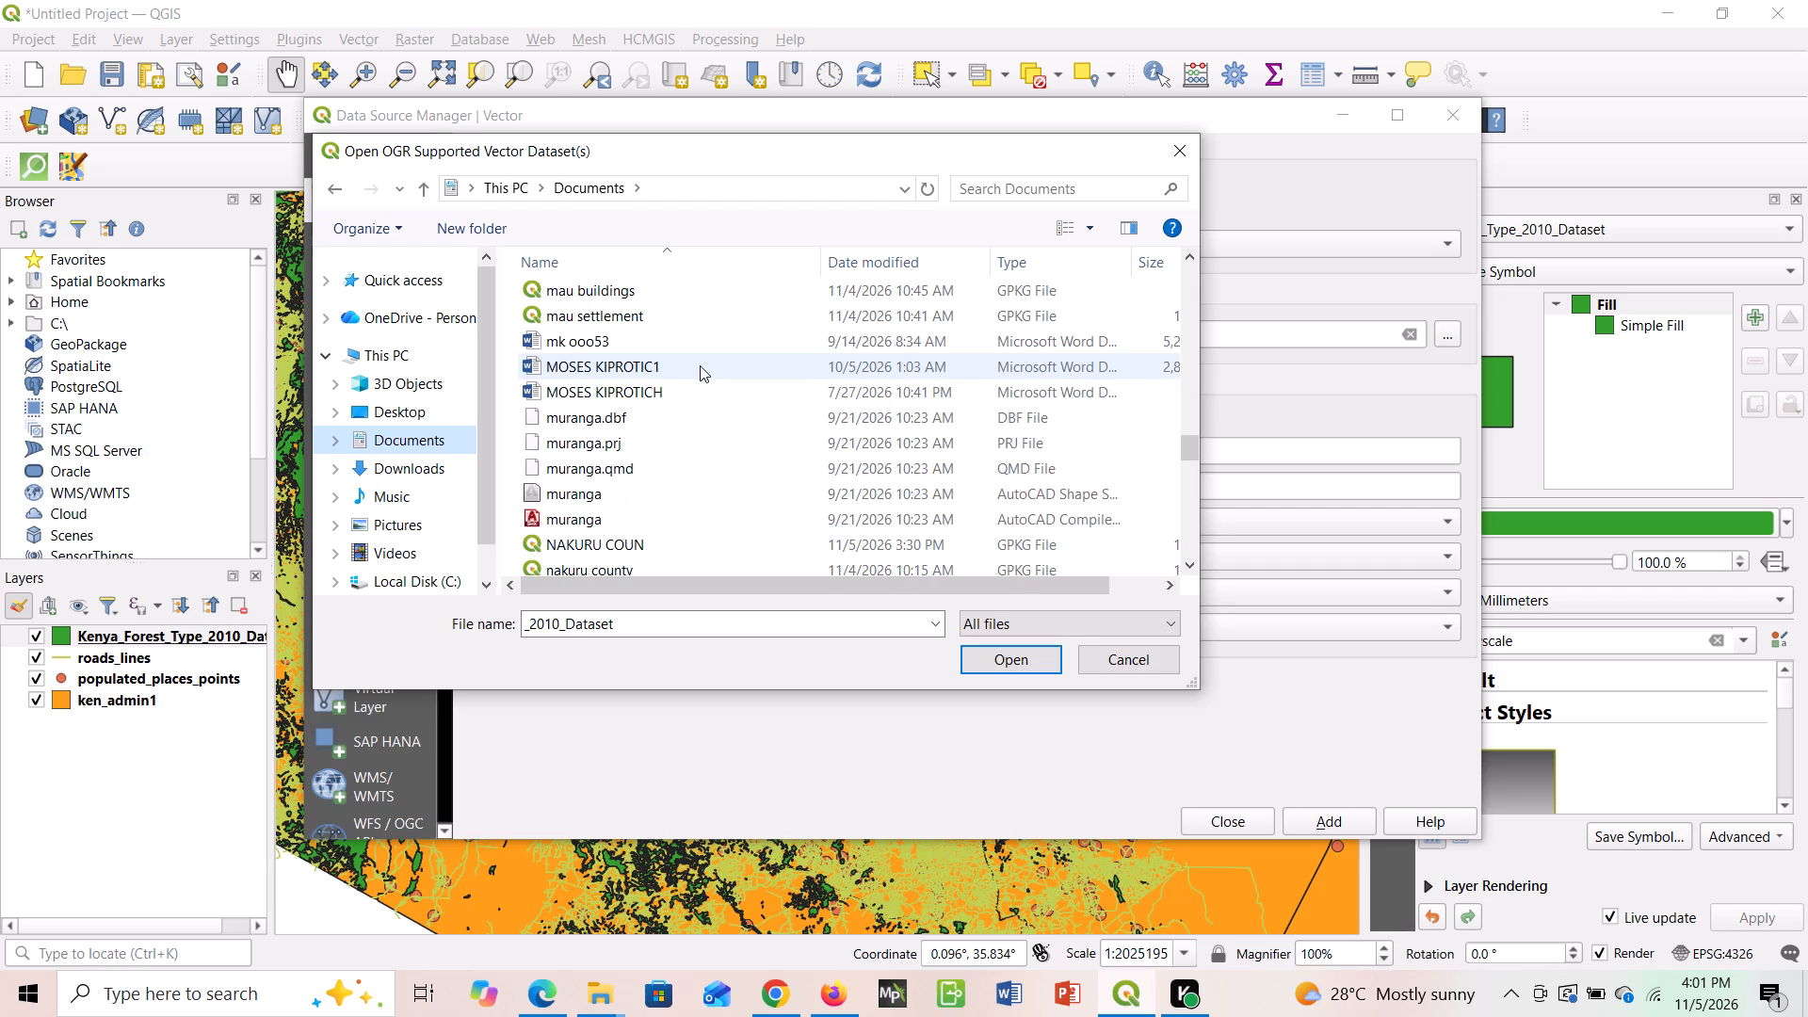
pyautogui.scroll(1, 700, 365)
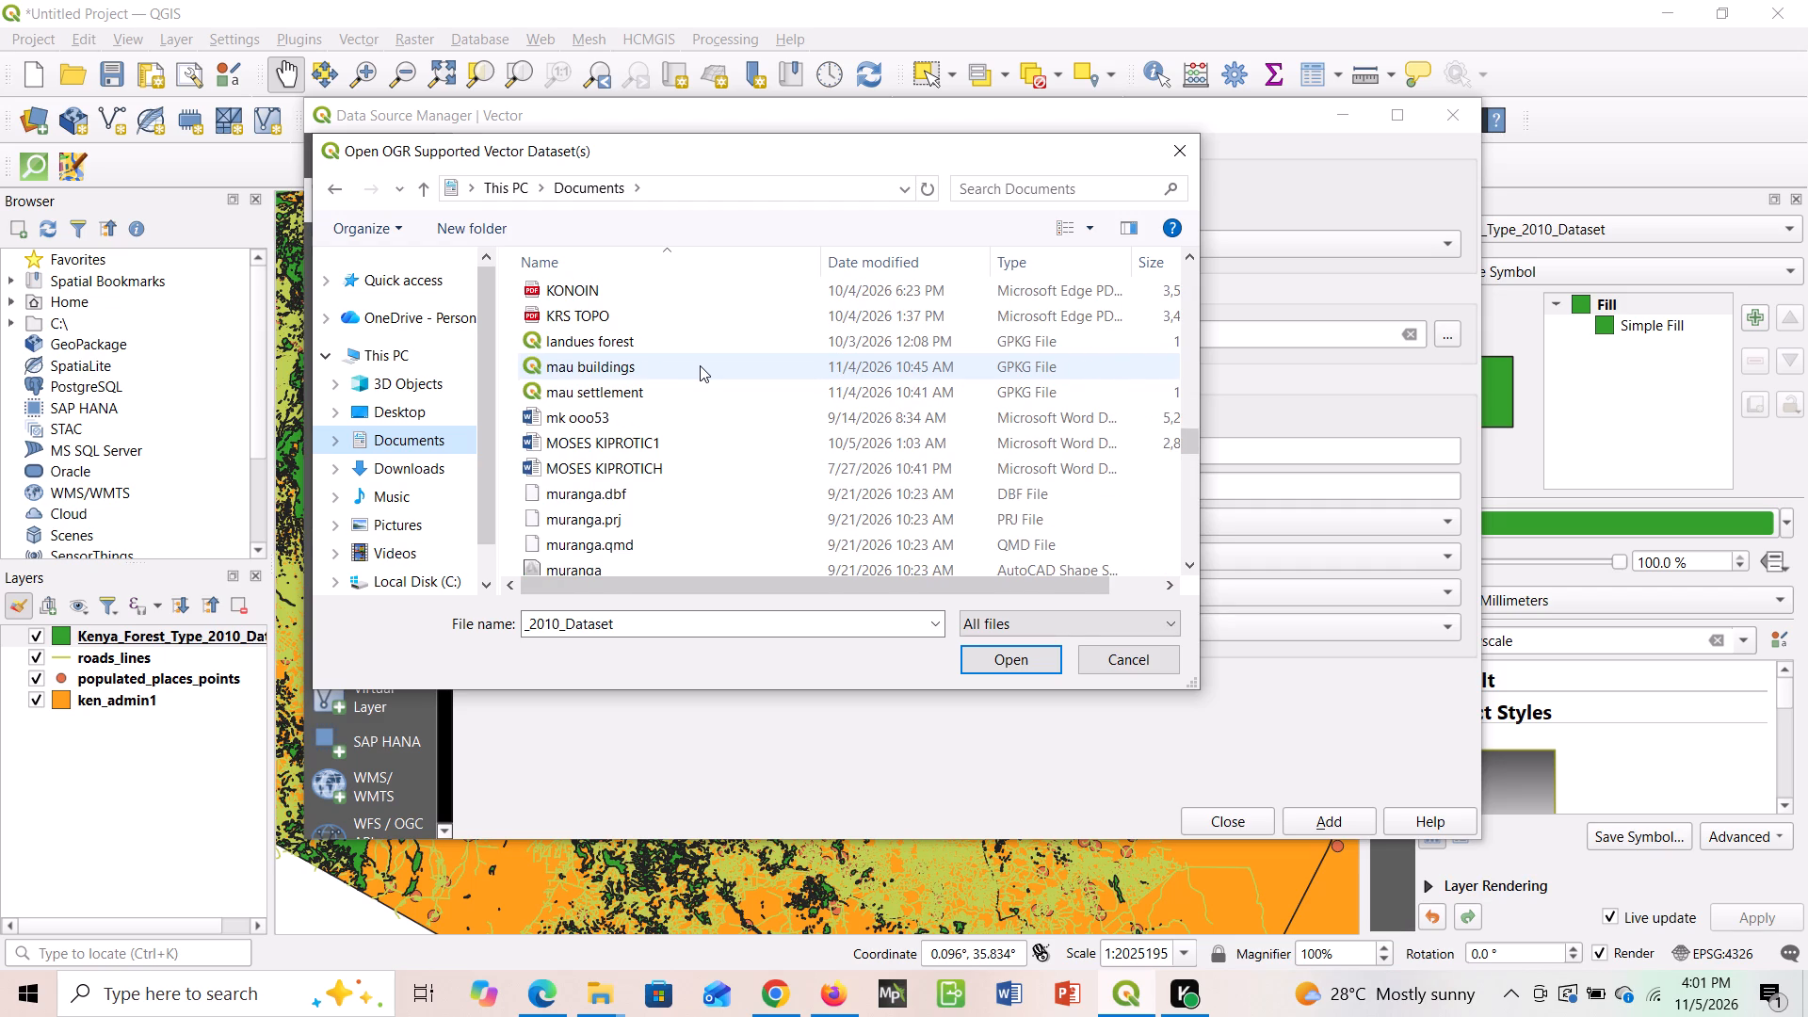
pyautogui.scroll(2, 700, 365)
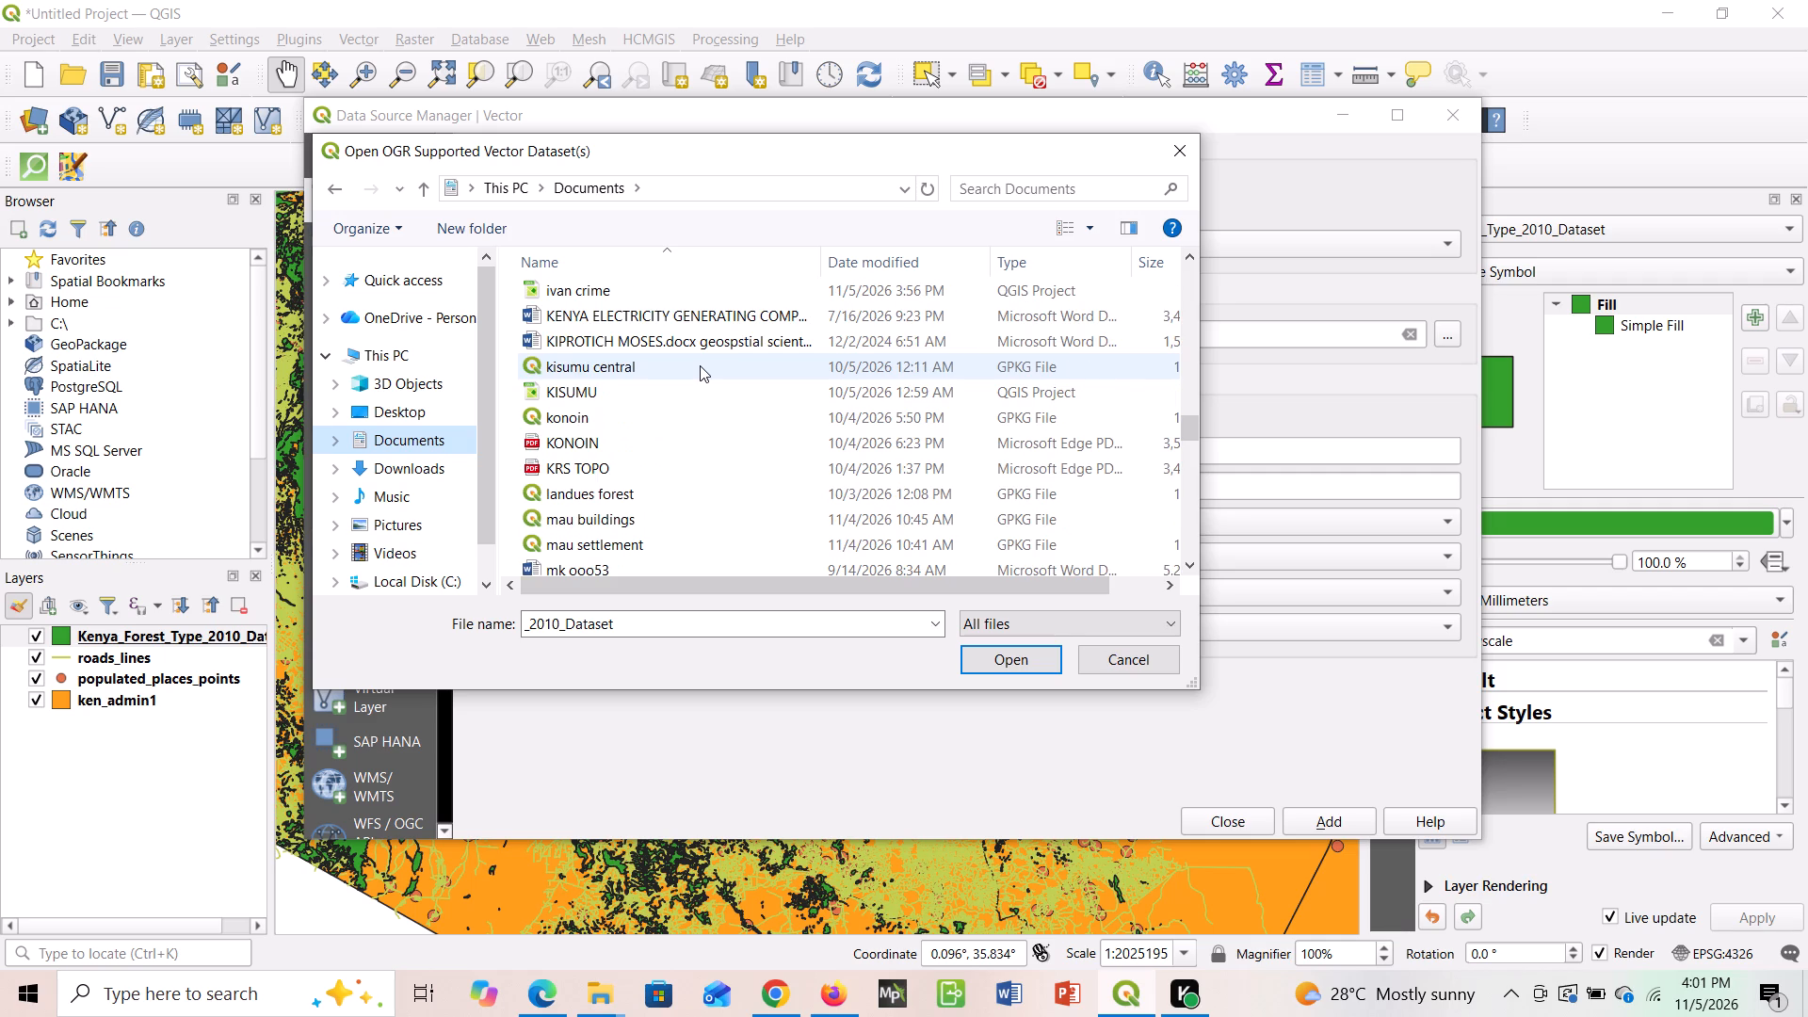
pyautogui.scroll(3, 700, 365)
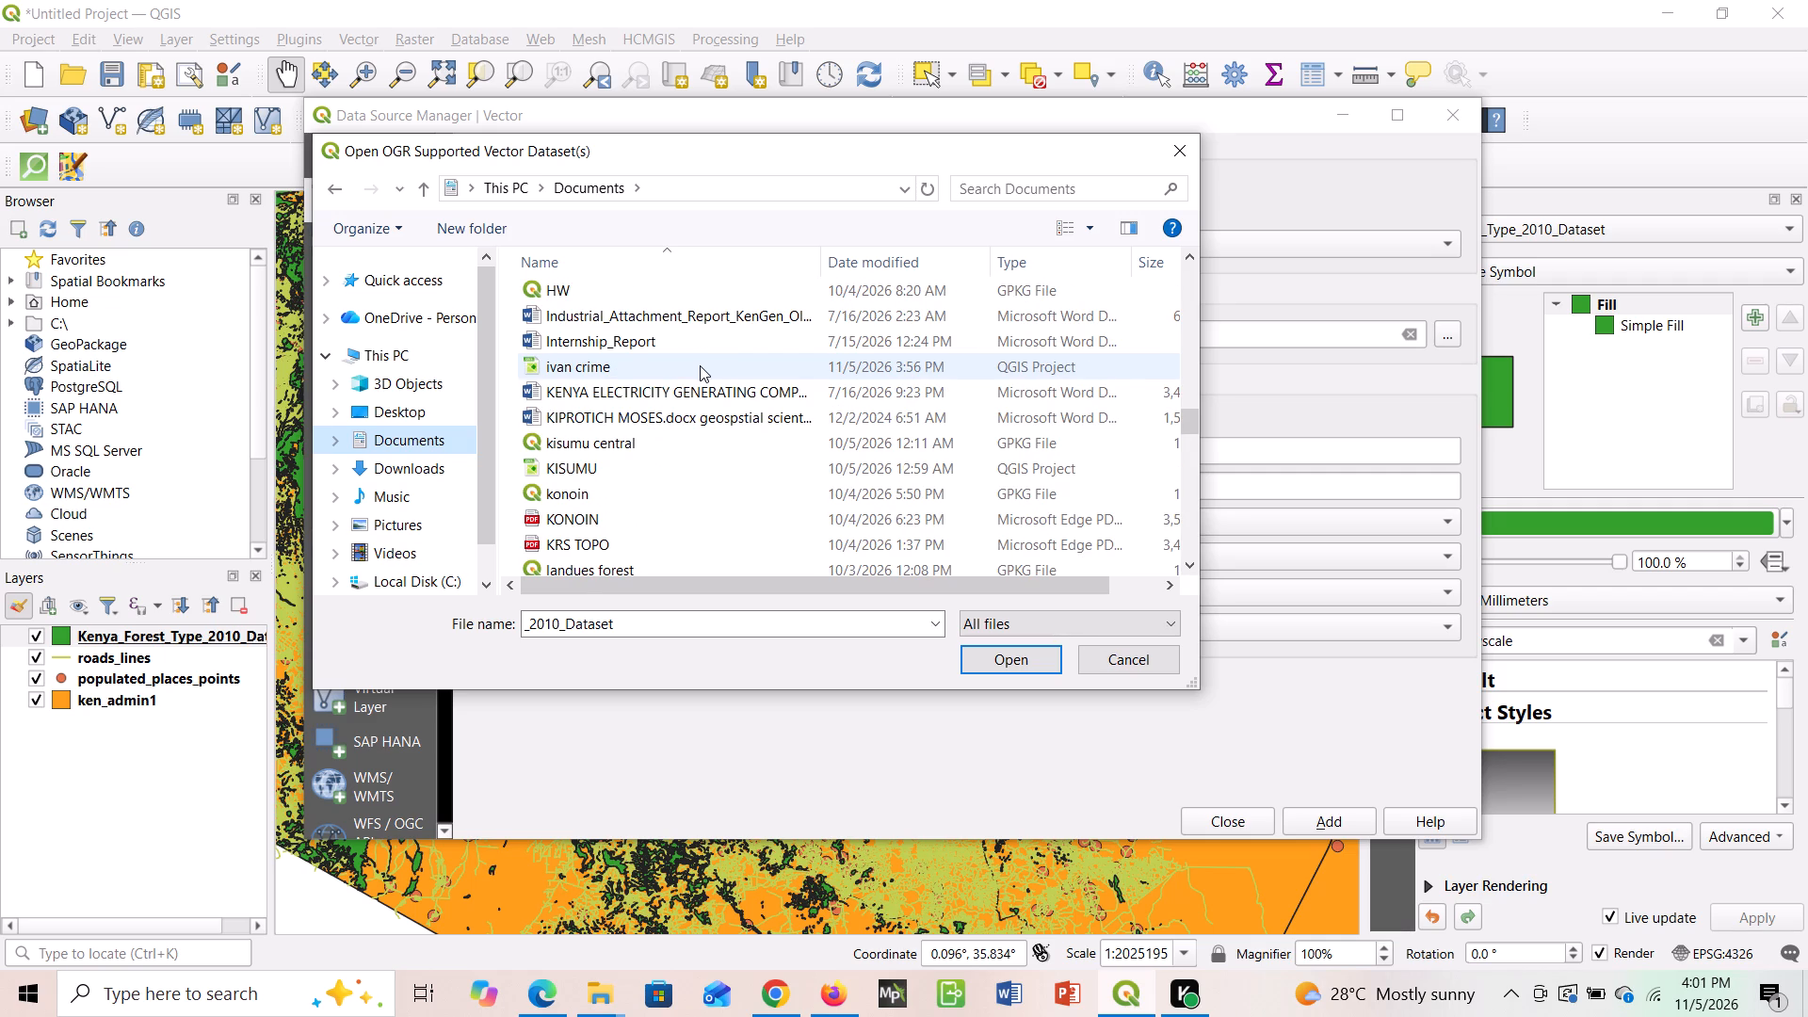
pyautogui.scroll(2, 700, 365)
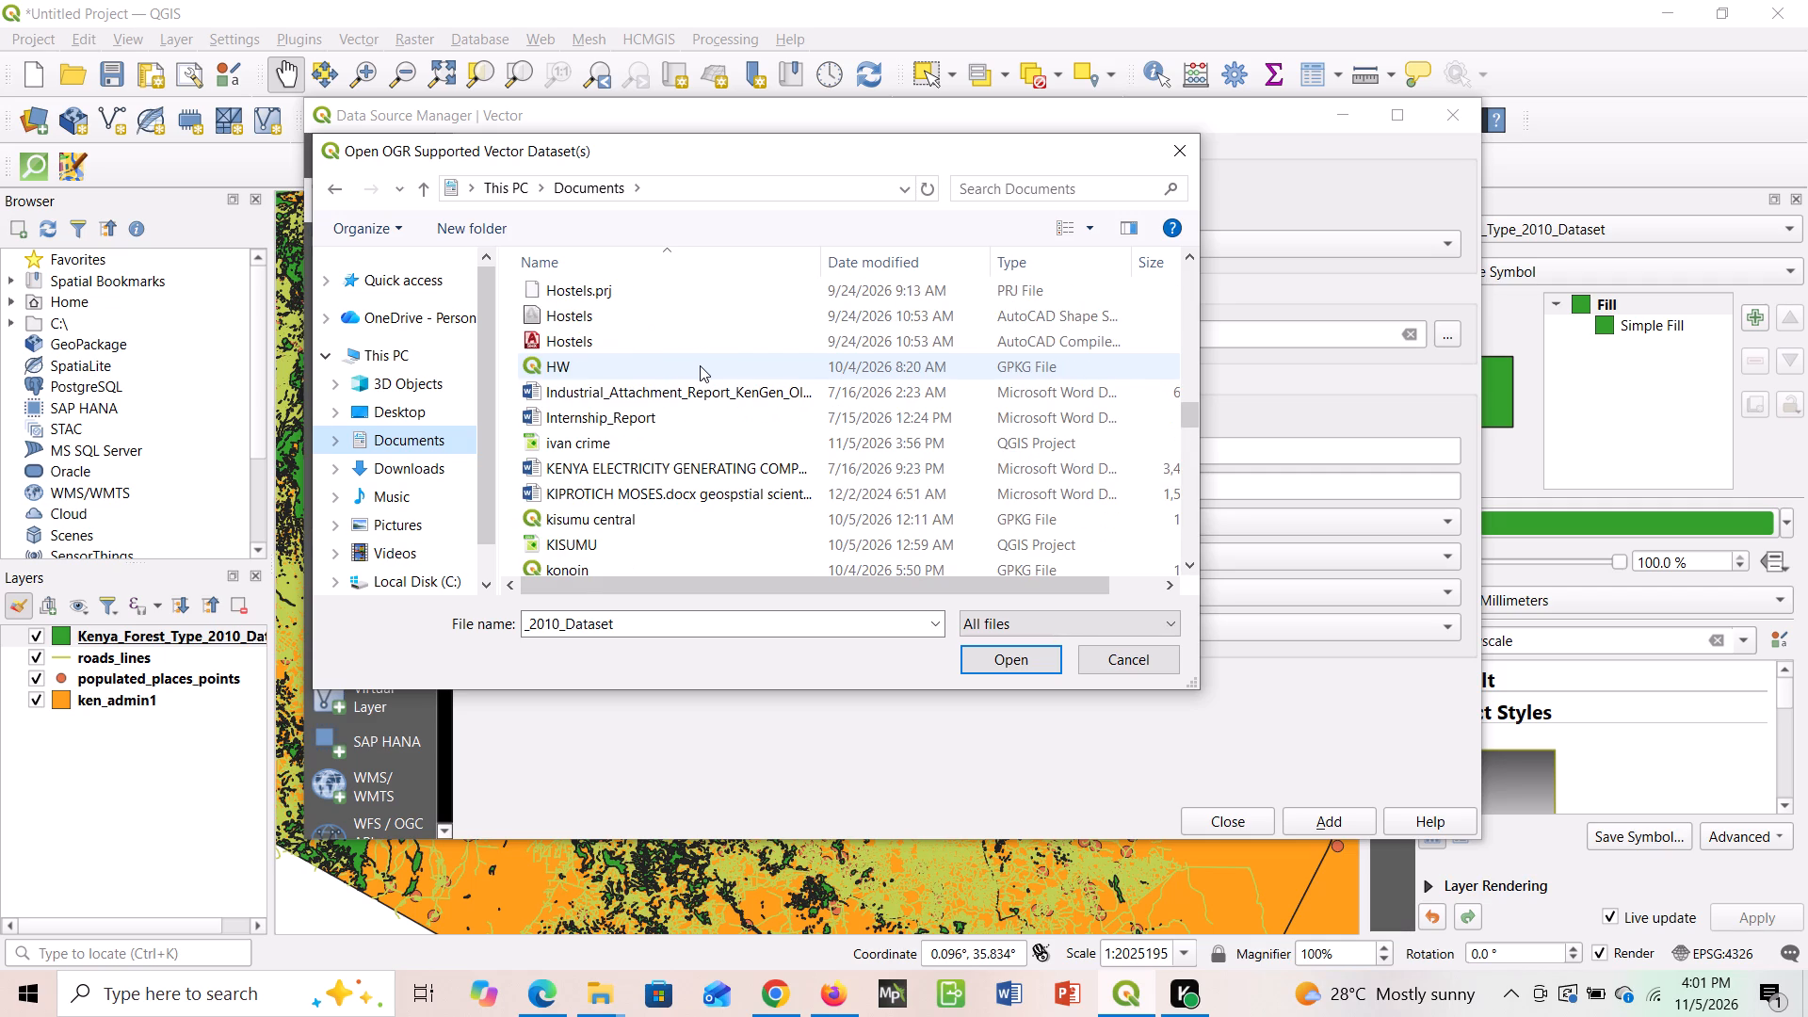
pyautogui.scroll(4, 700, 365)
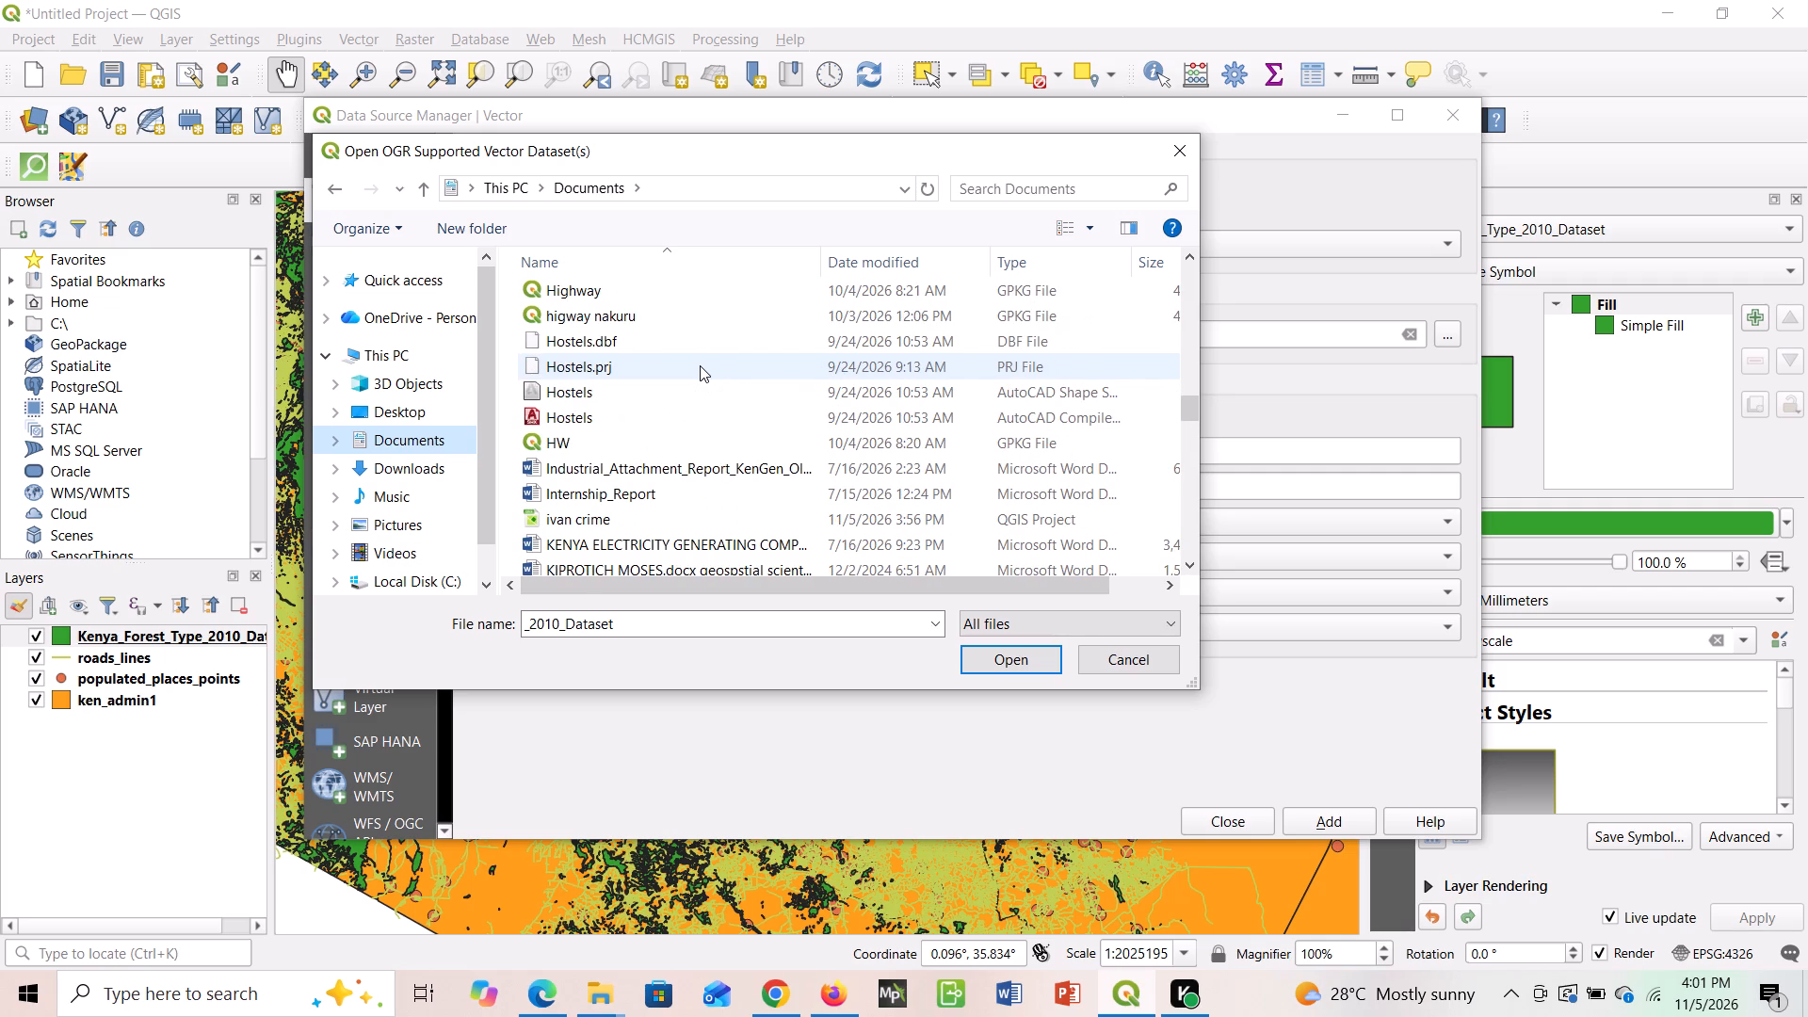
pyautogui.scroll(2, 700, 365)
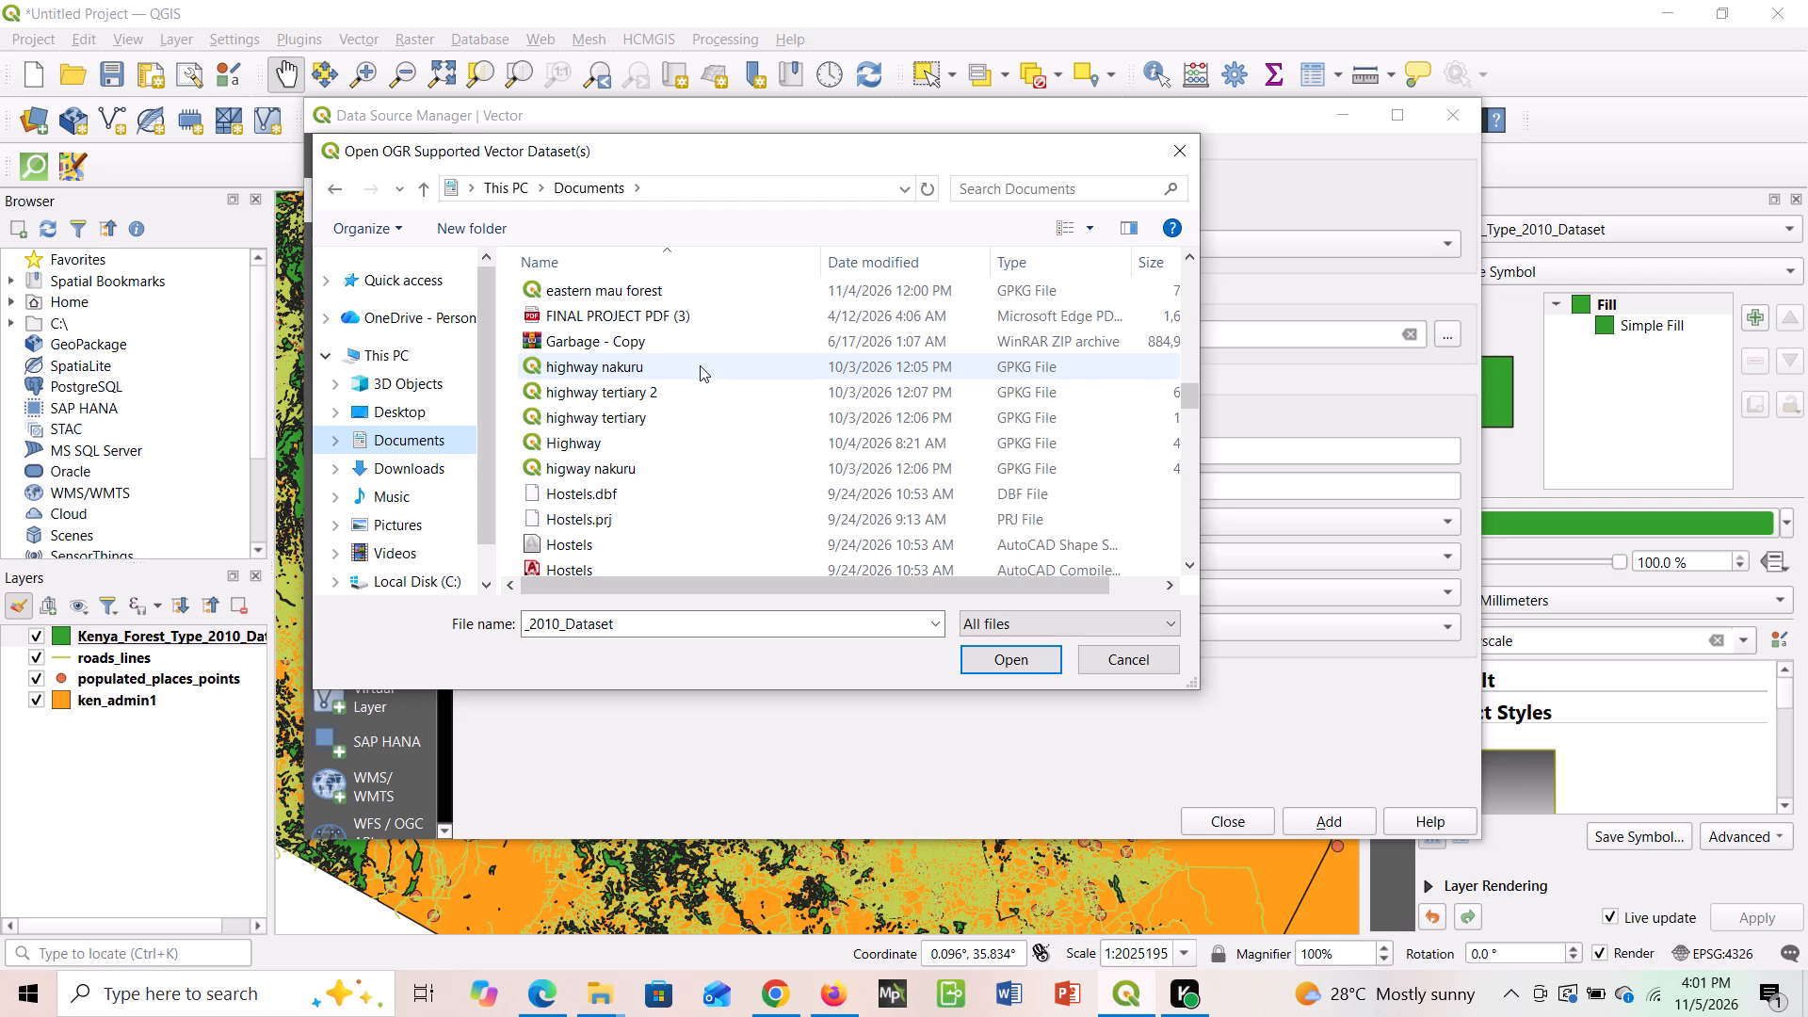
pyautogui.scroll(2, 700, 365)
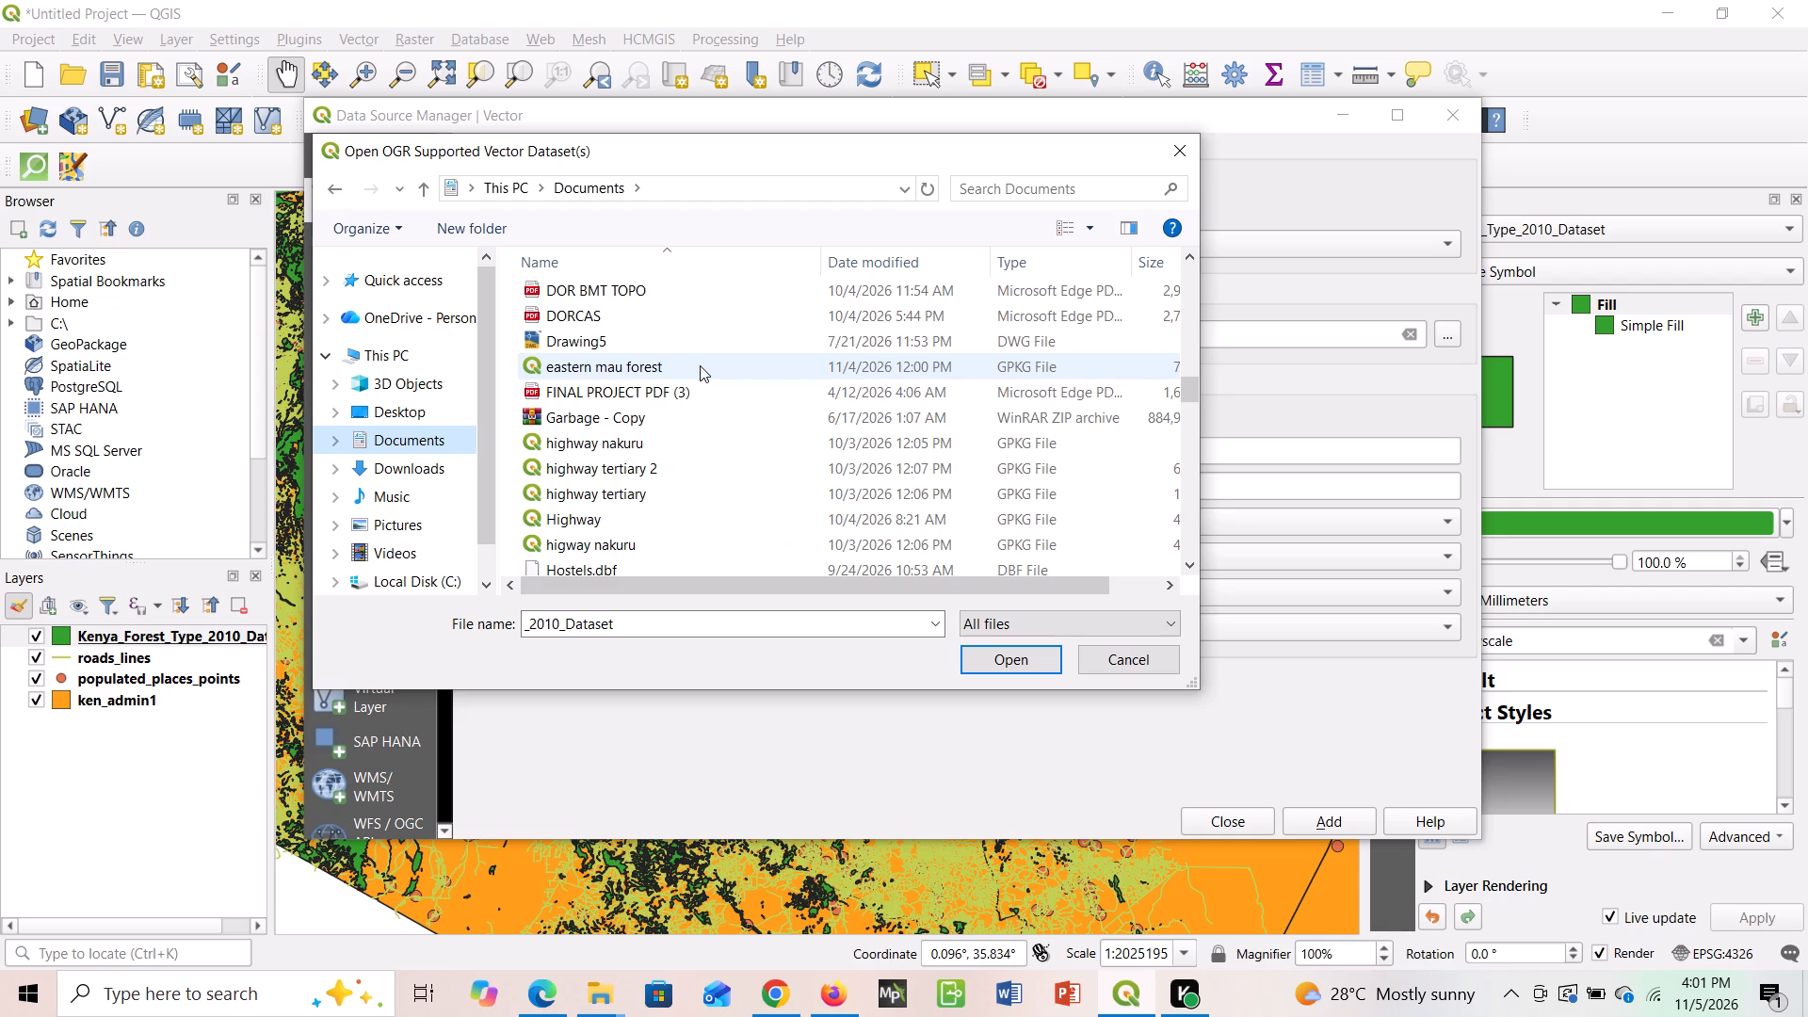
pyautogui.scroll(2, 700, 365)
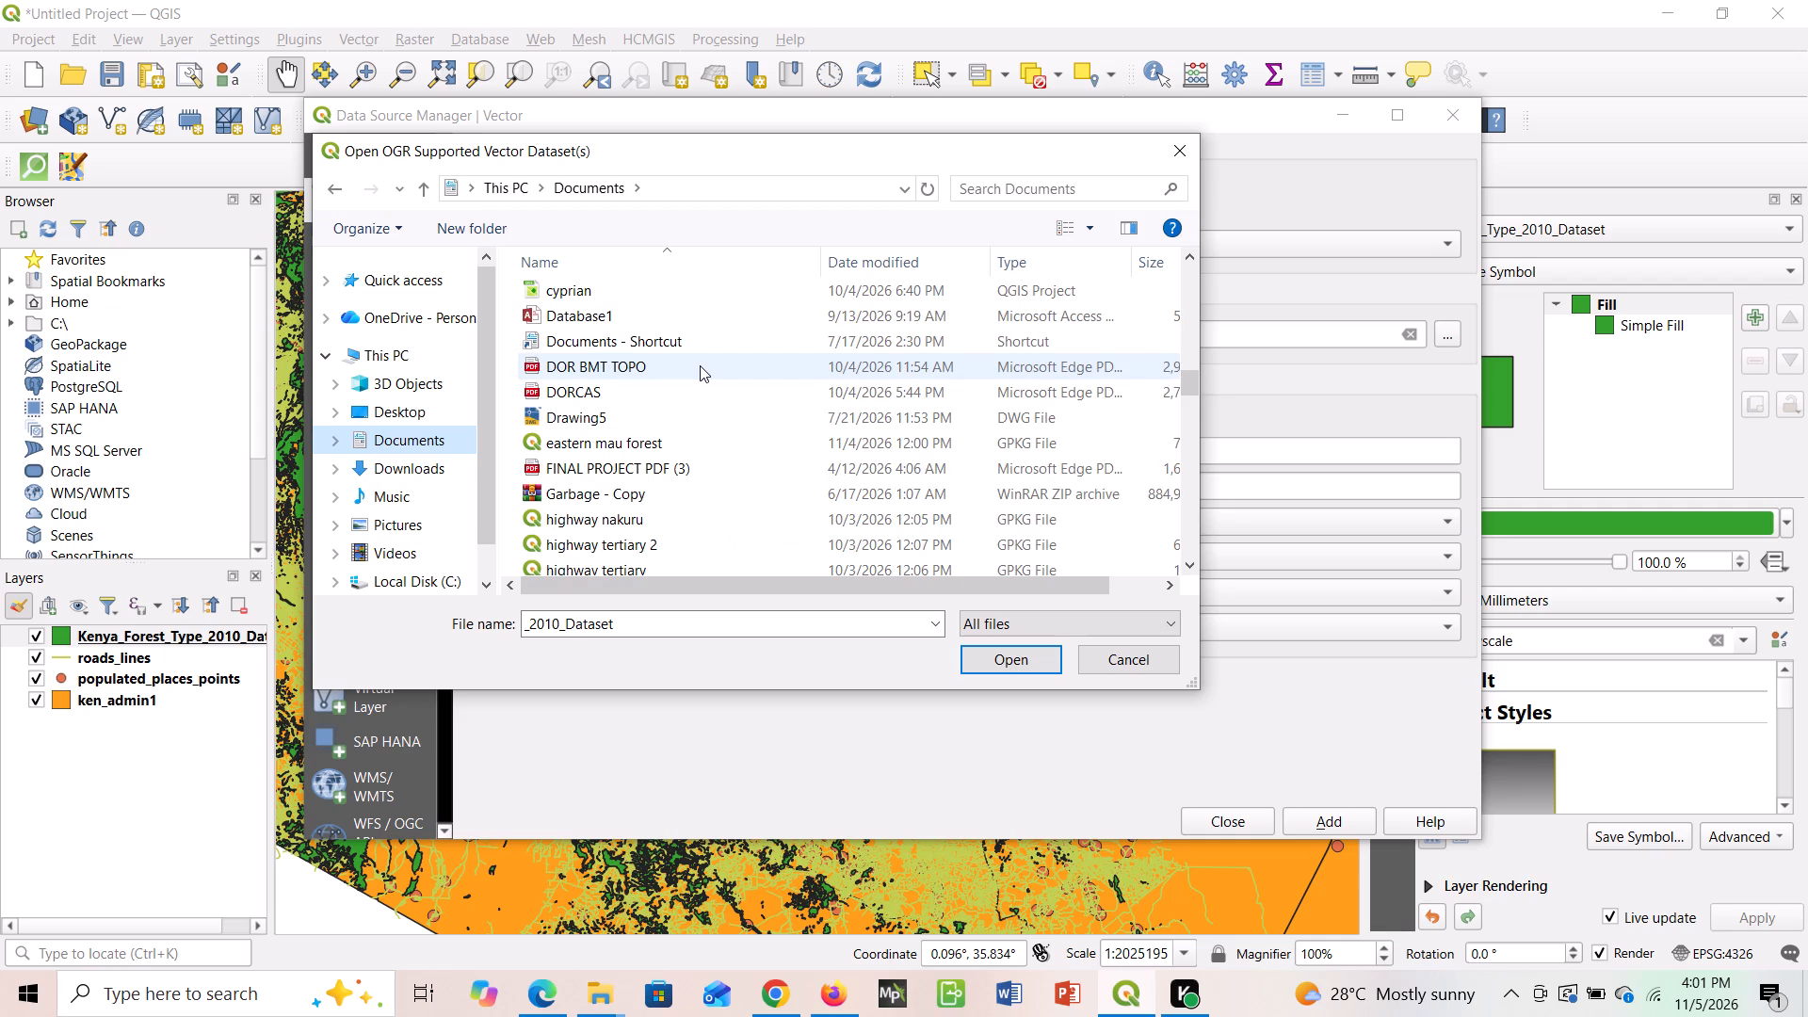
pyautogui.scroll(1, 700, 365)
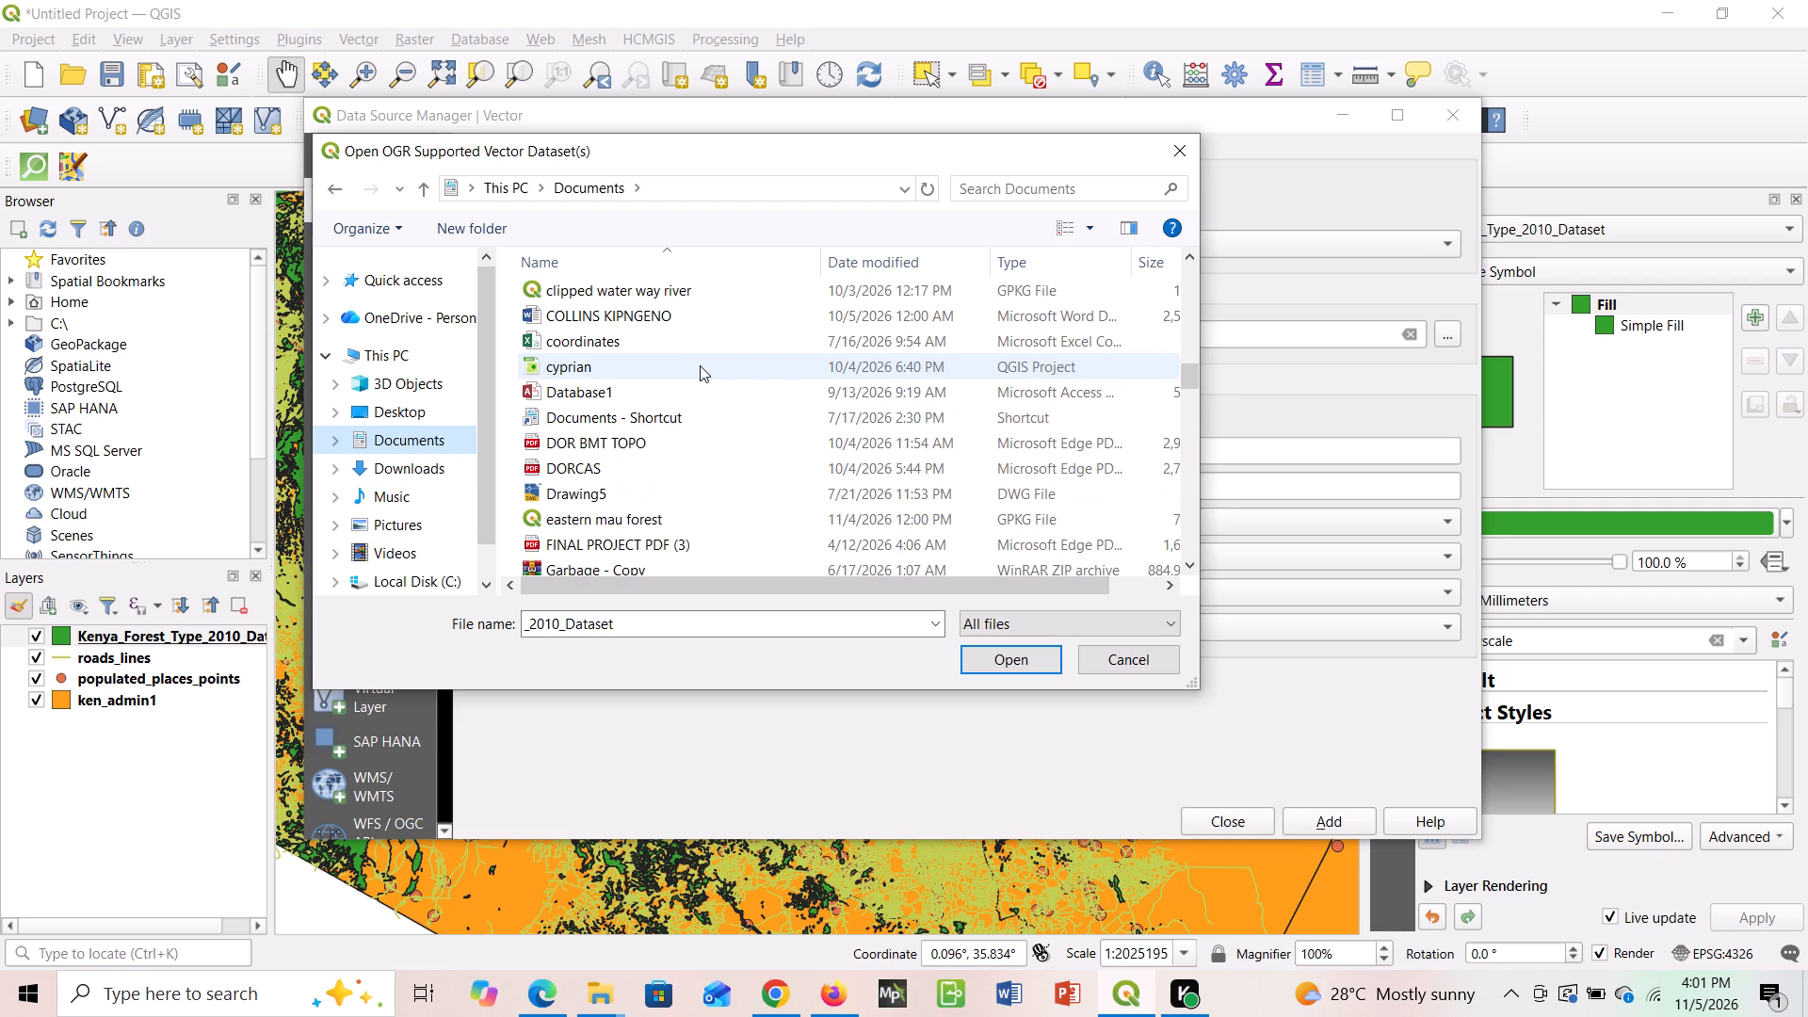
pyautogui.scroll(1, 700, 365)
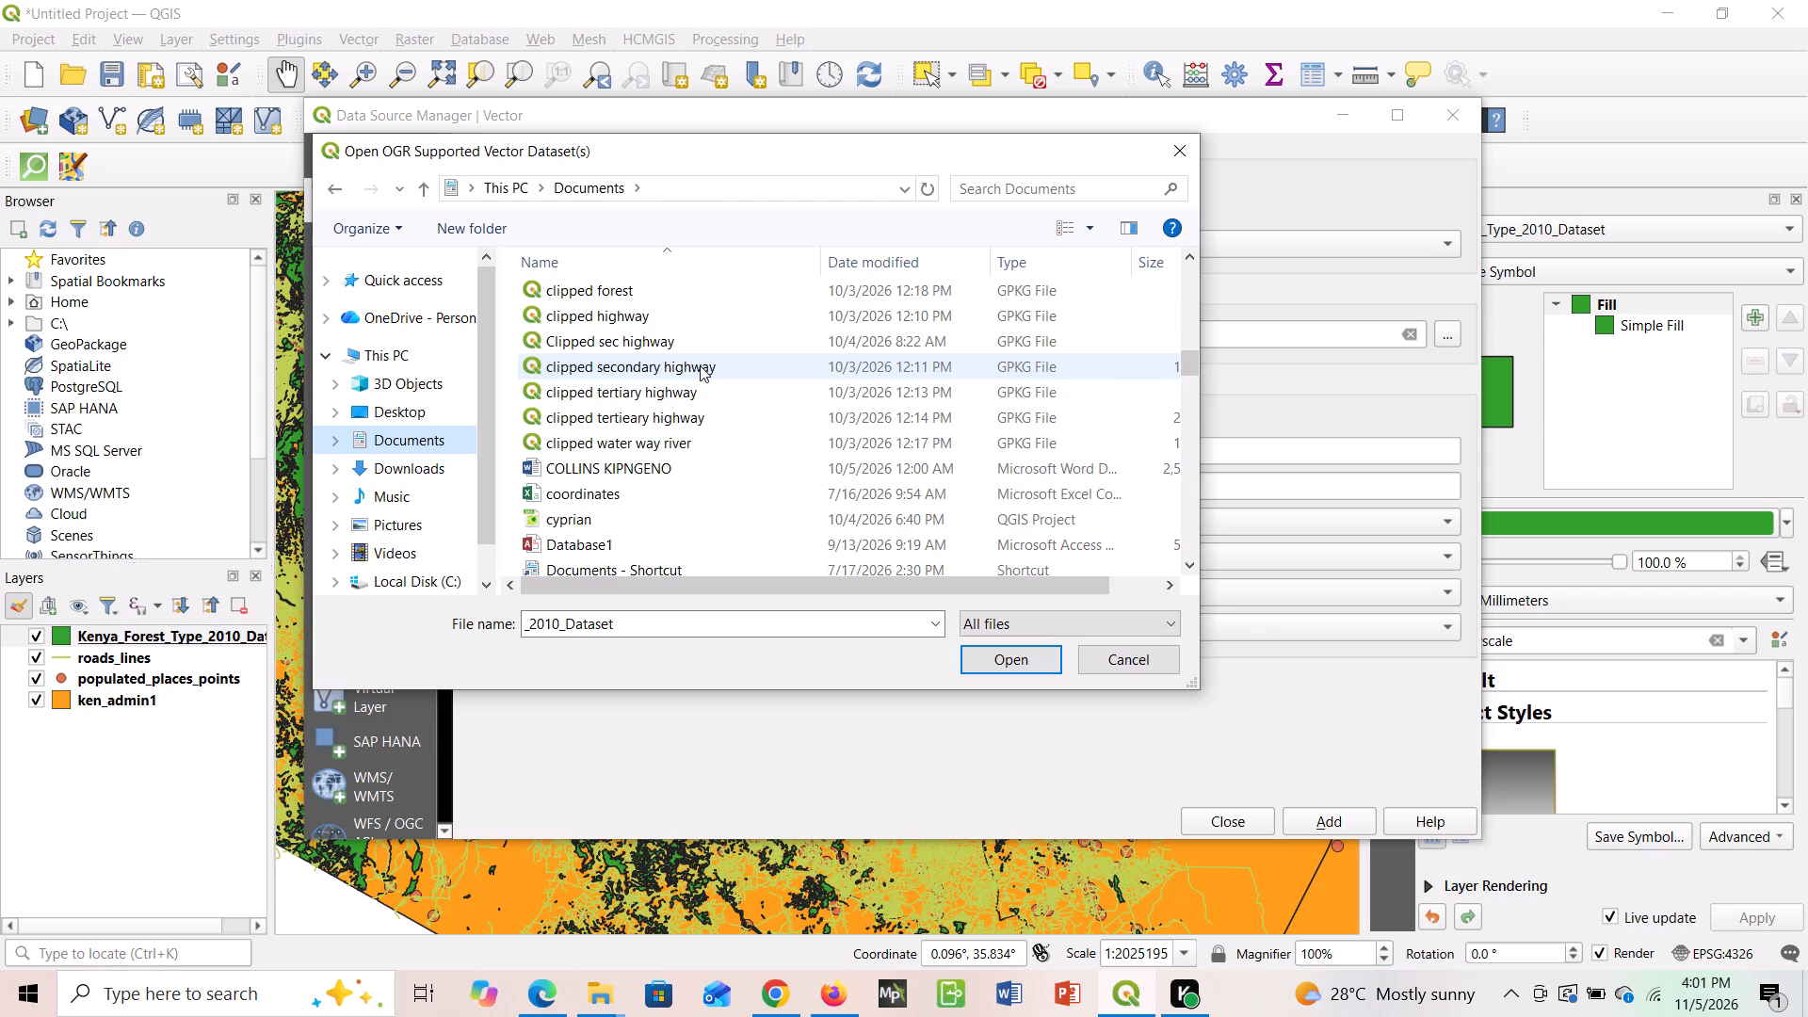
pyautogui.scroll(3, 700, 365)
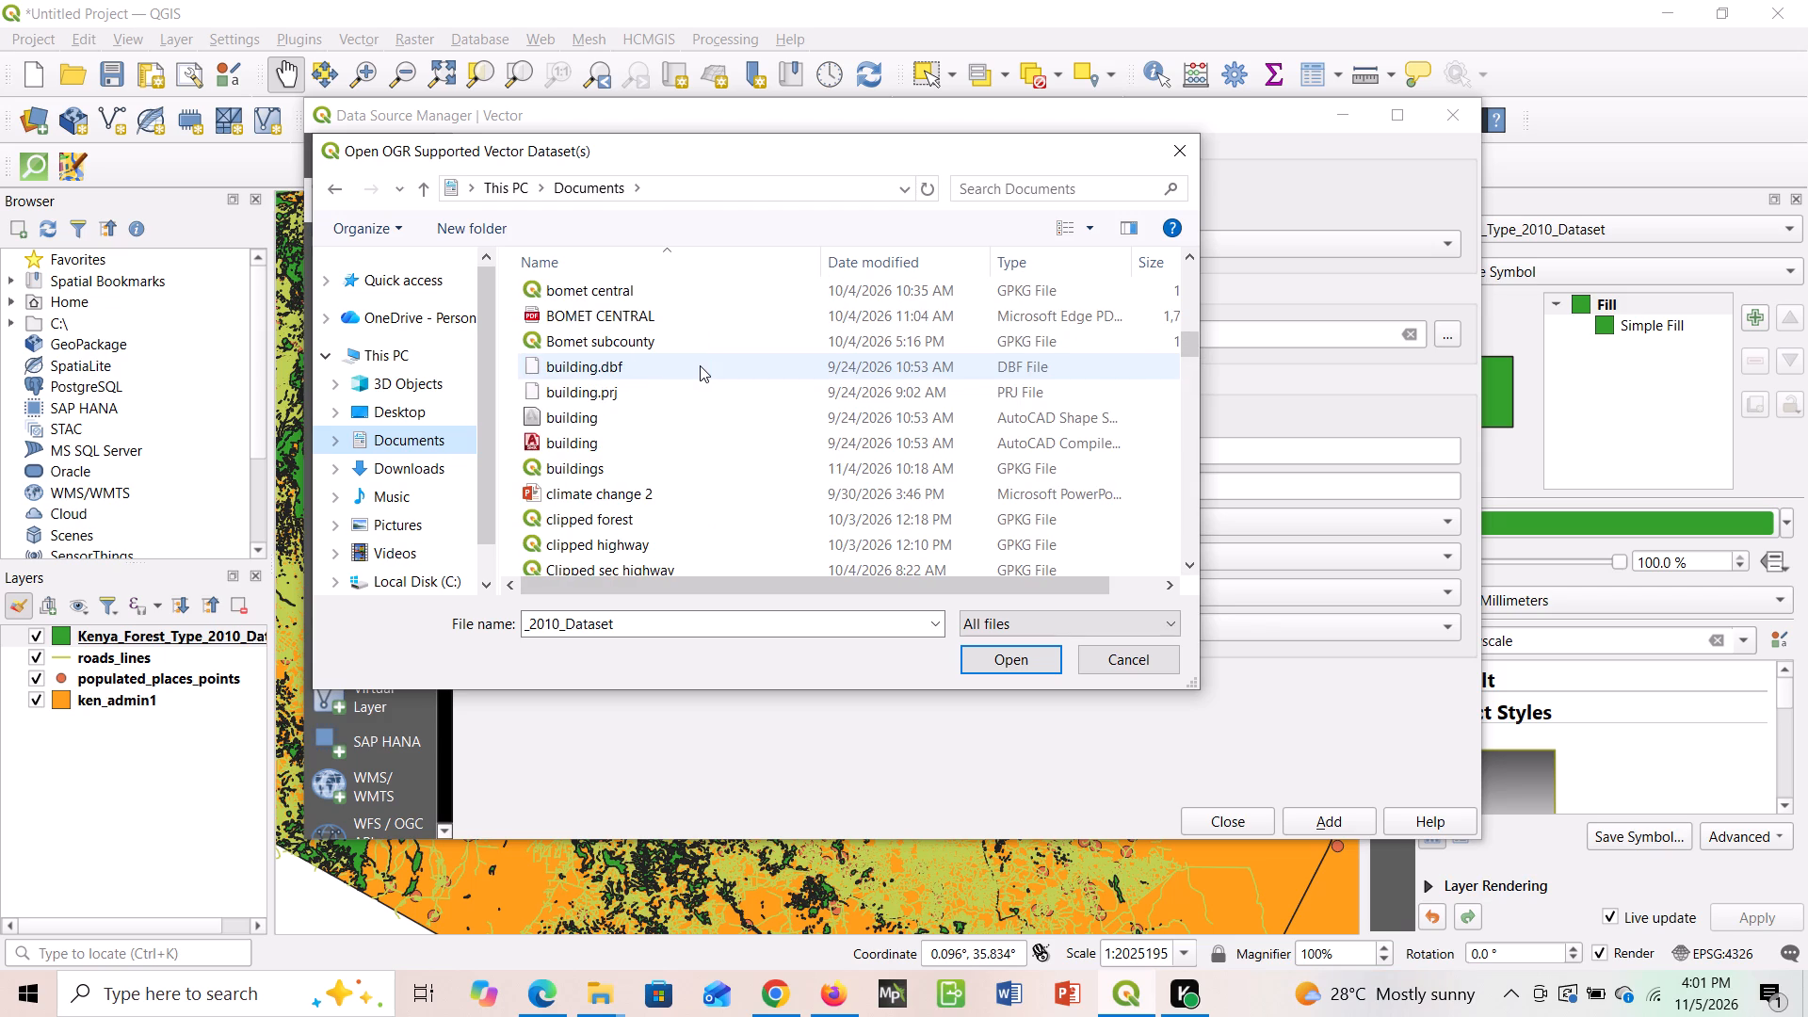
# Look back through the Documents folder and open the Desktop folder to check for a further vector dataset.
pyautogui.scroll(4, 700, 365)
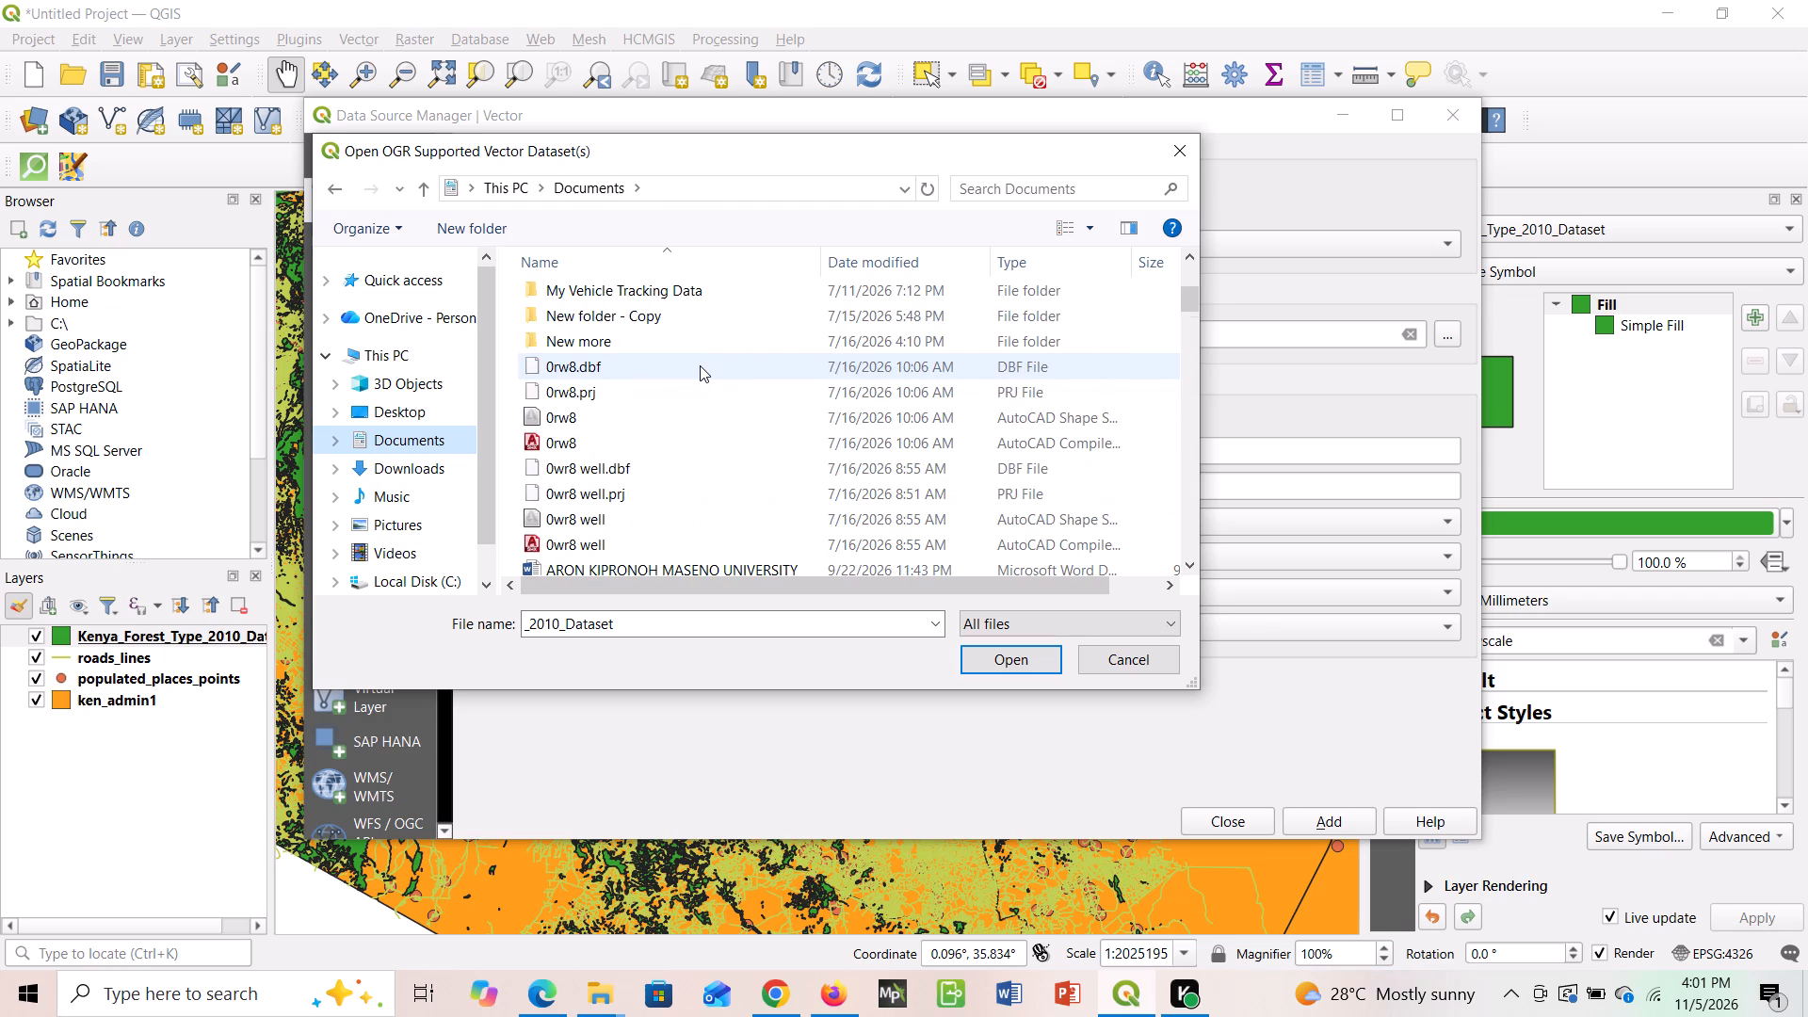
pyautogui.scroll(5, 700, 365)
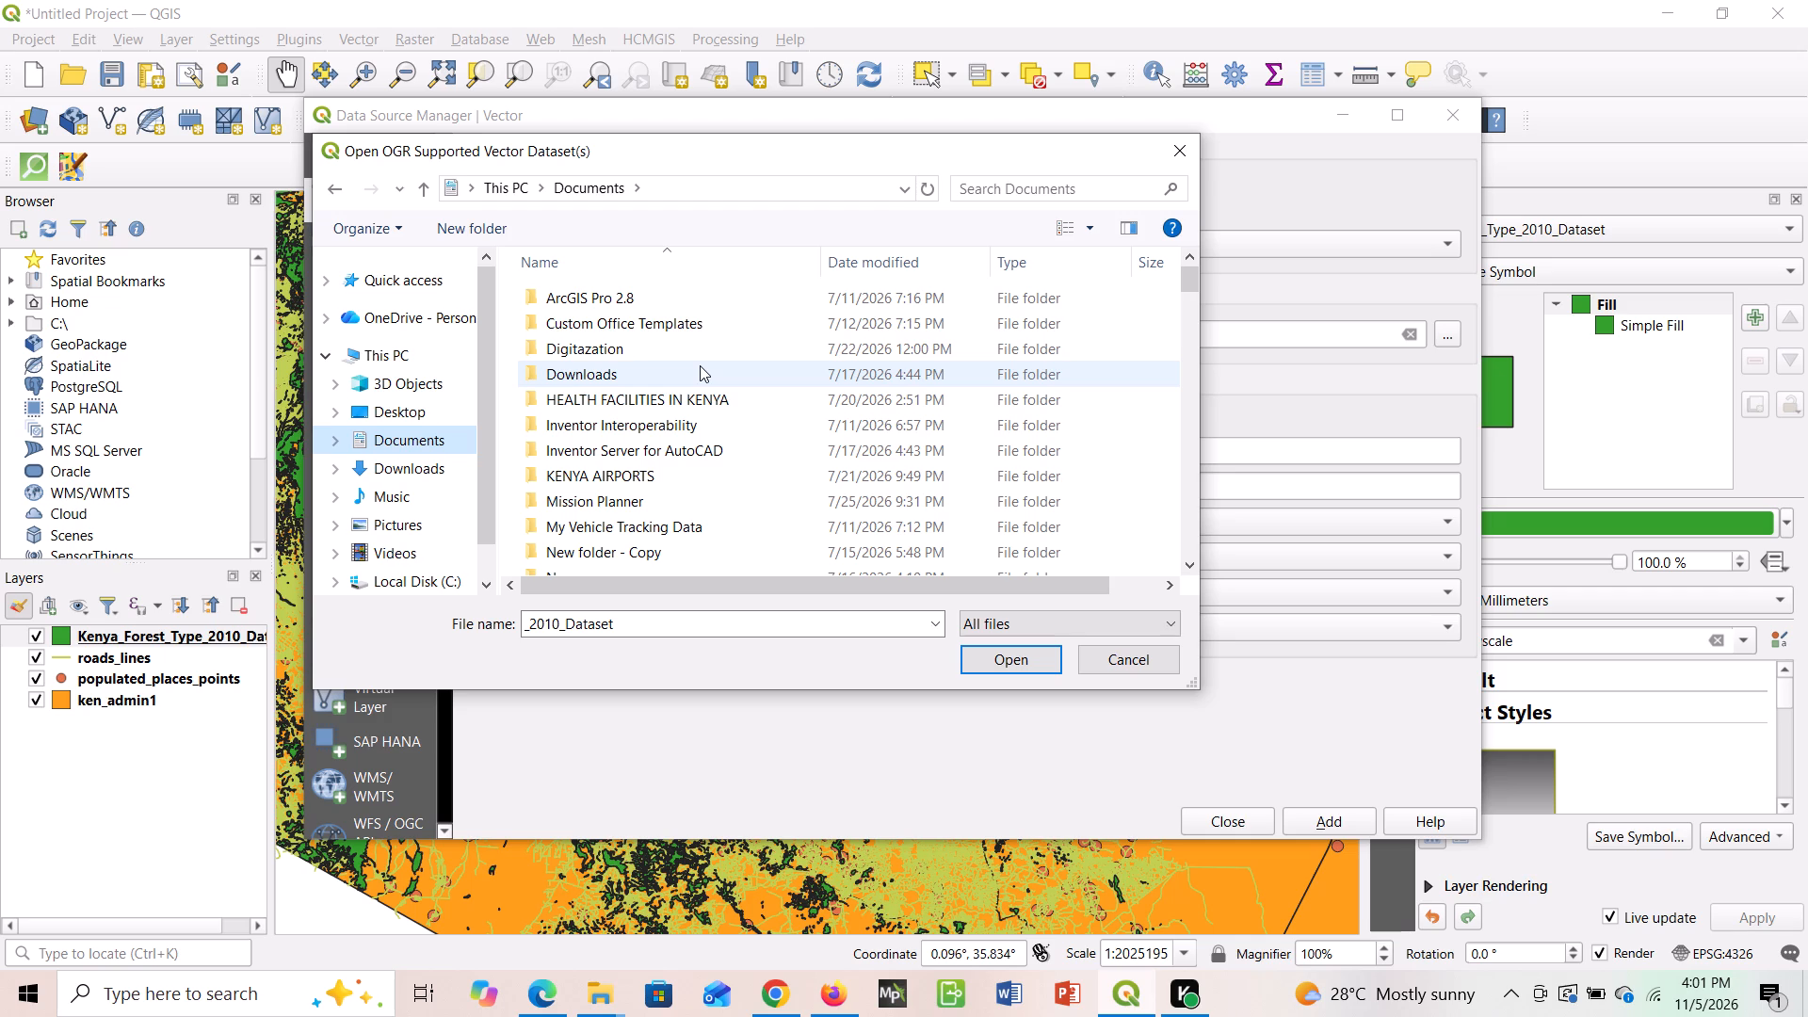
pyautogui.scroll(1, 700, 365)
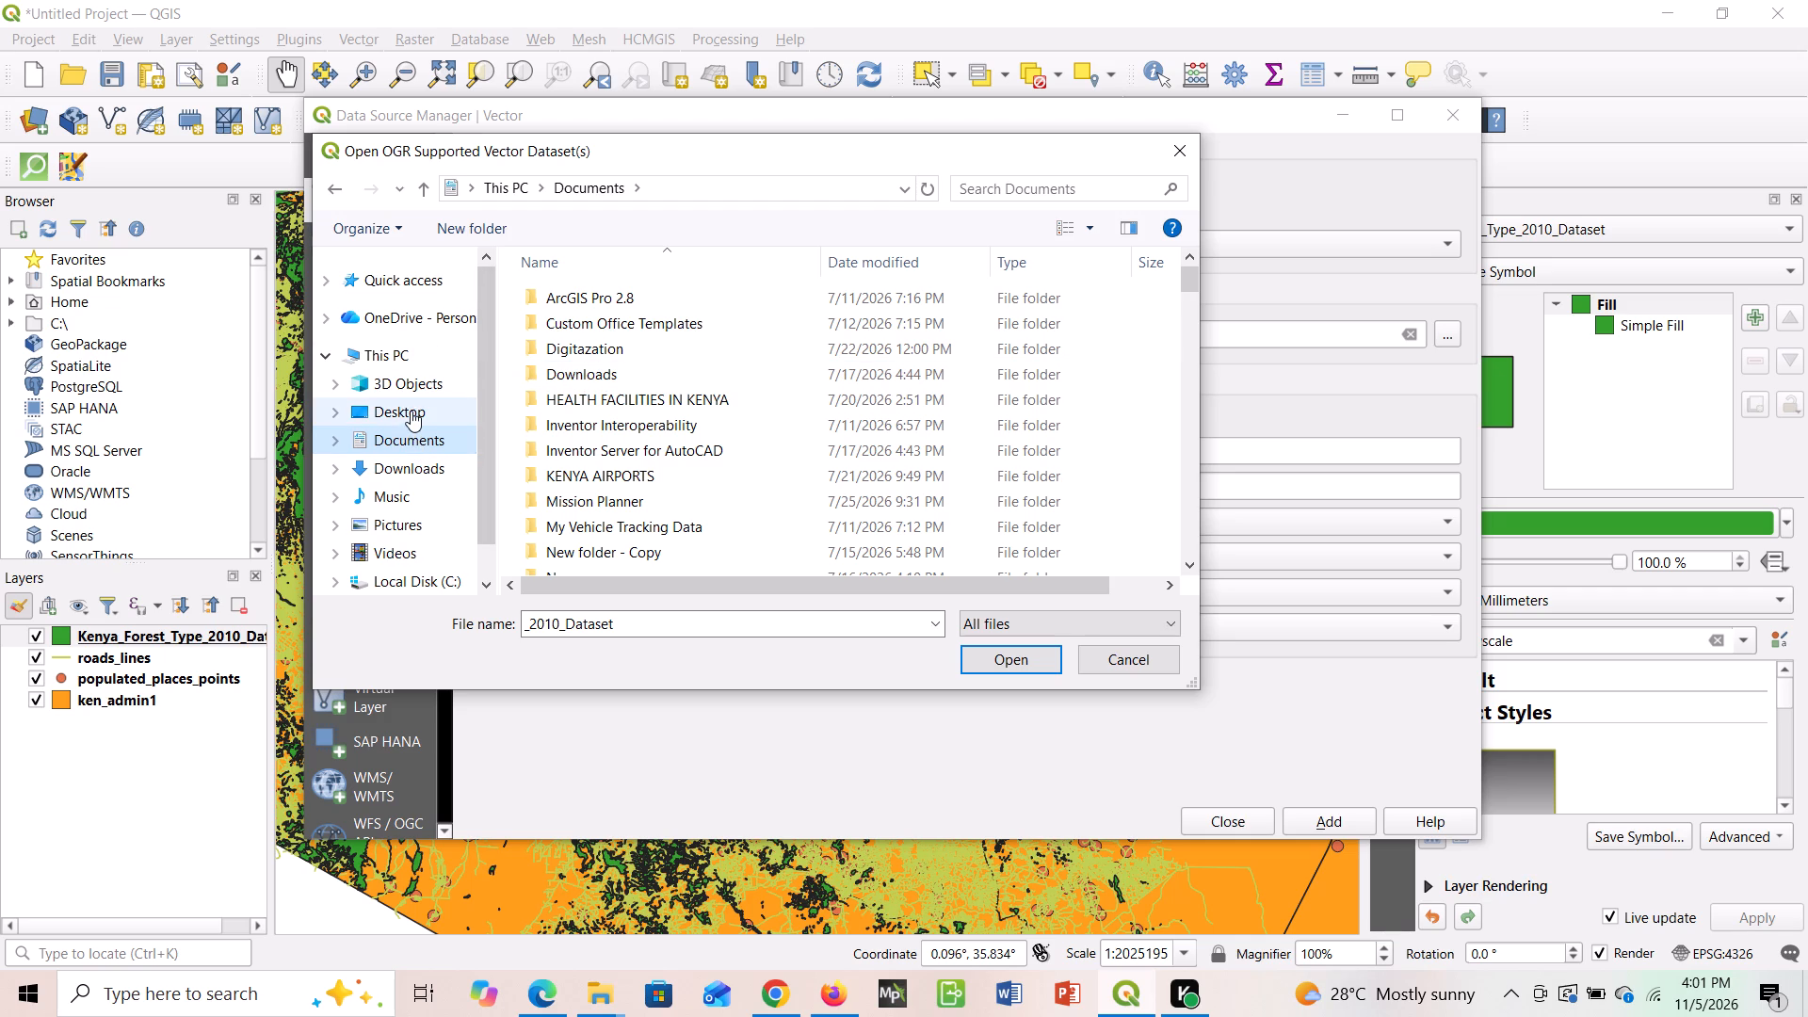
pyautogui.click(411, 411)
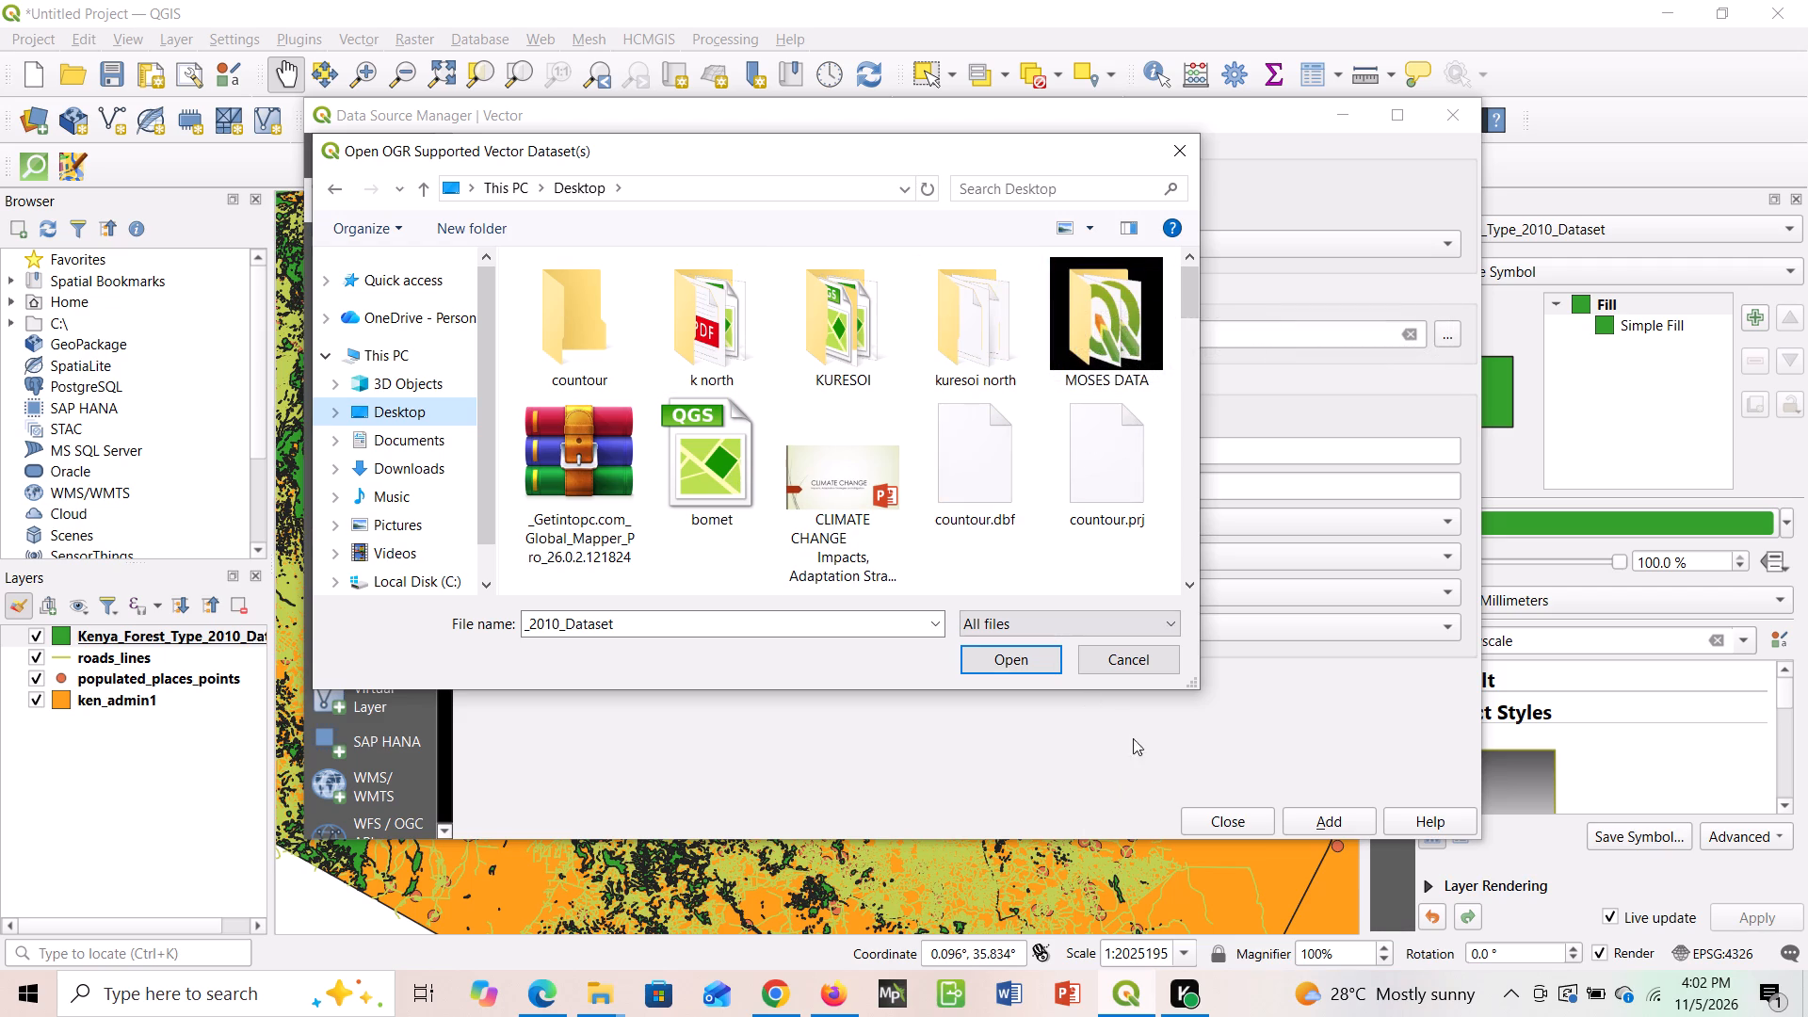
# Switch to Chrome and open the Humanitarian Data Exchange (HDX) website in a new tab through a search for humanitarian data exchange.
pyautogui.click(765, 995)
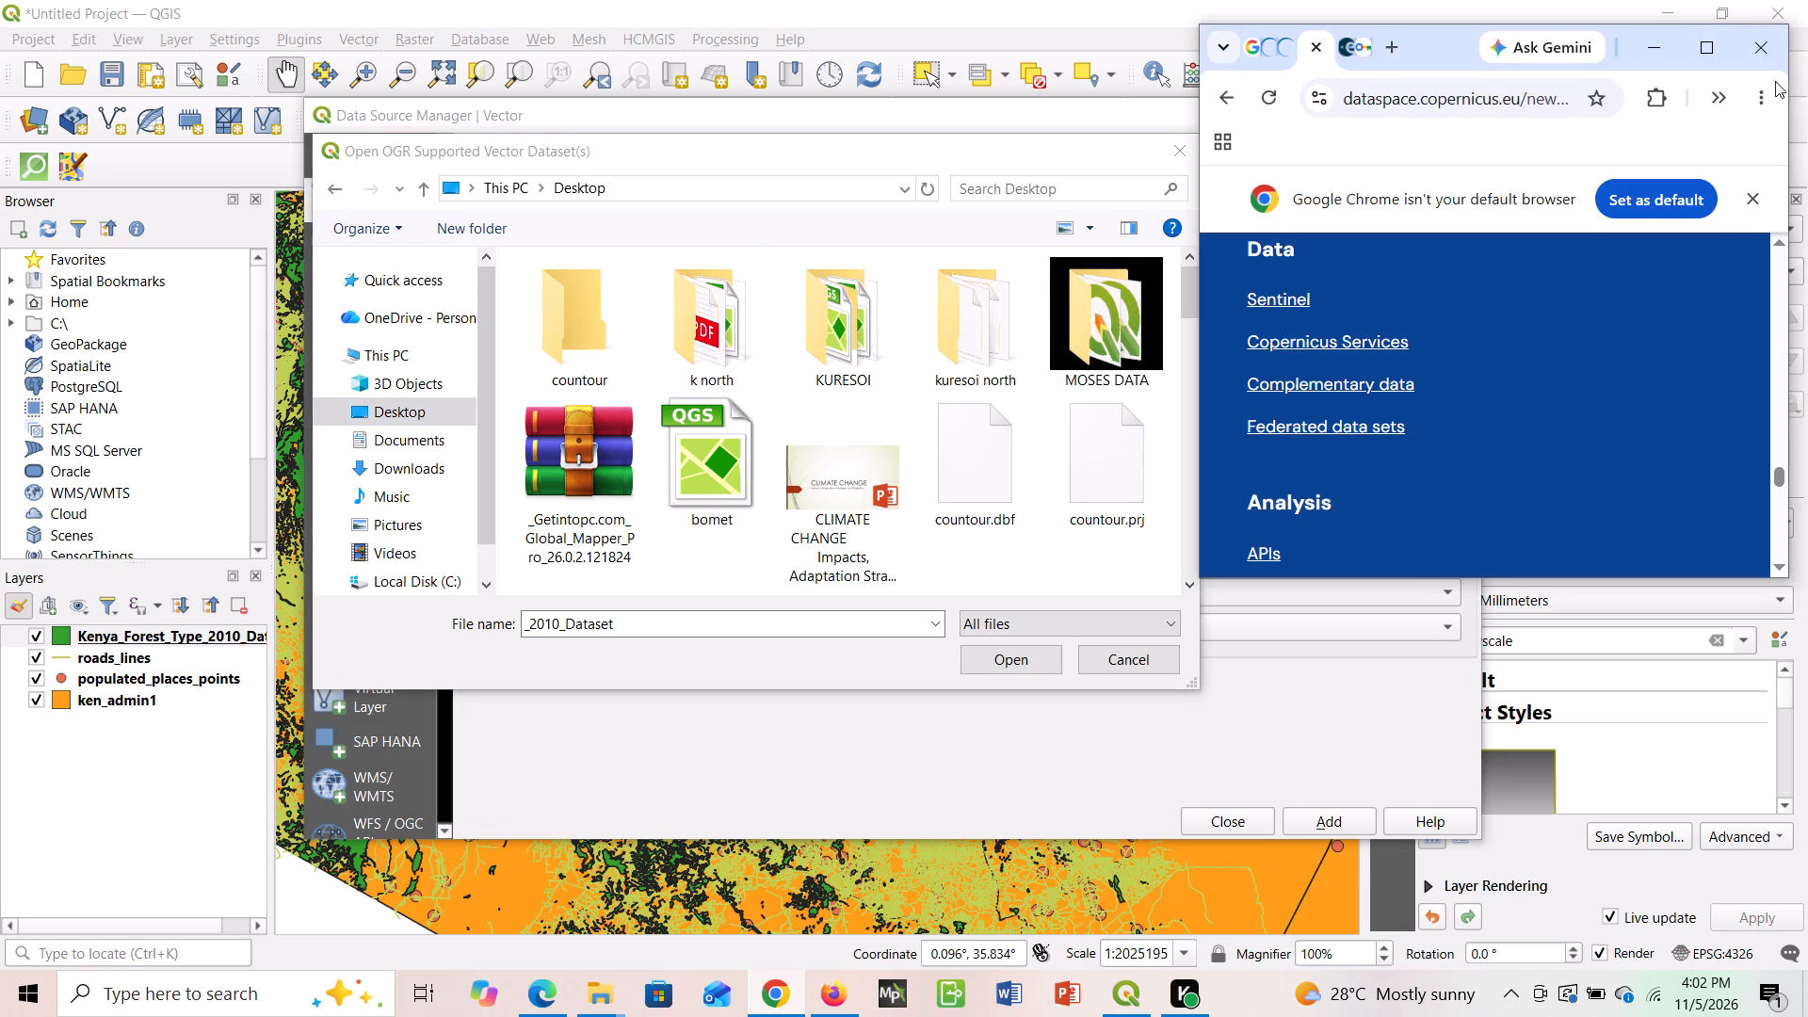
pyautogui.click(1709, 40)
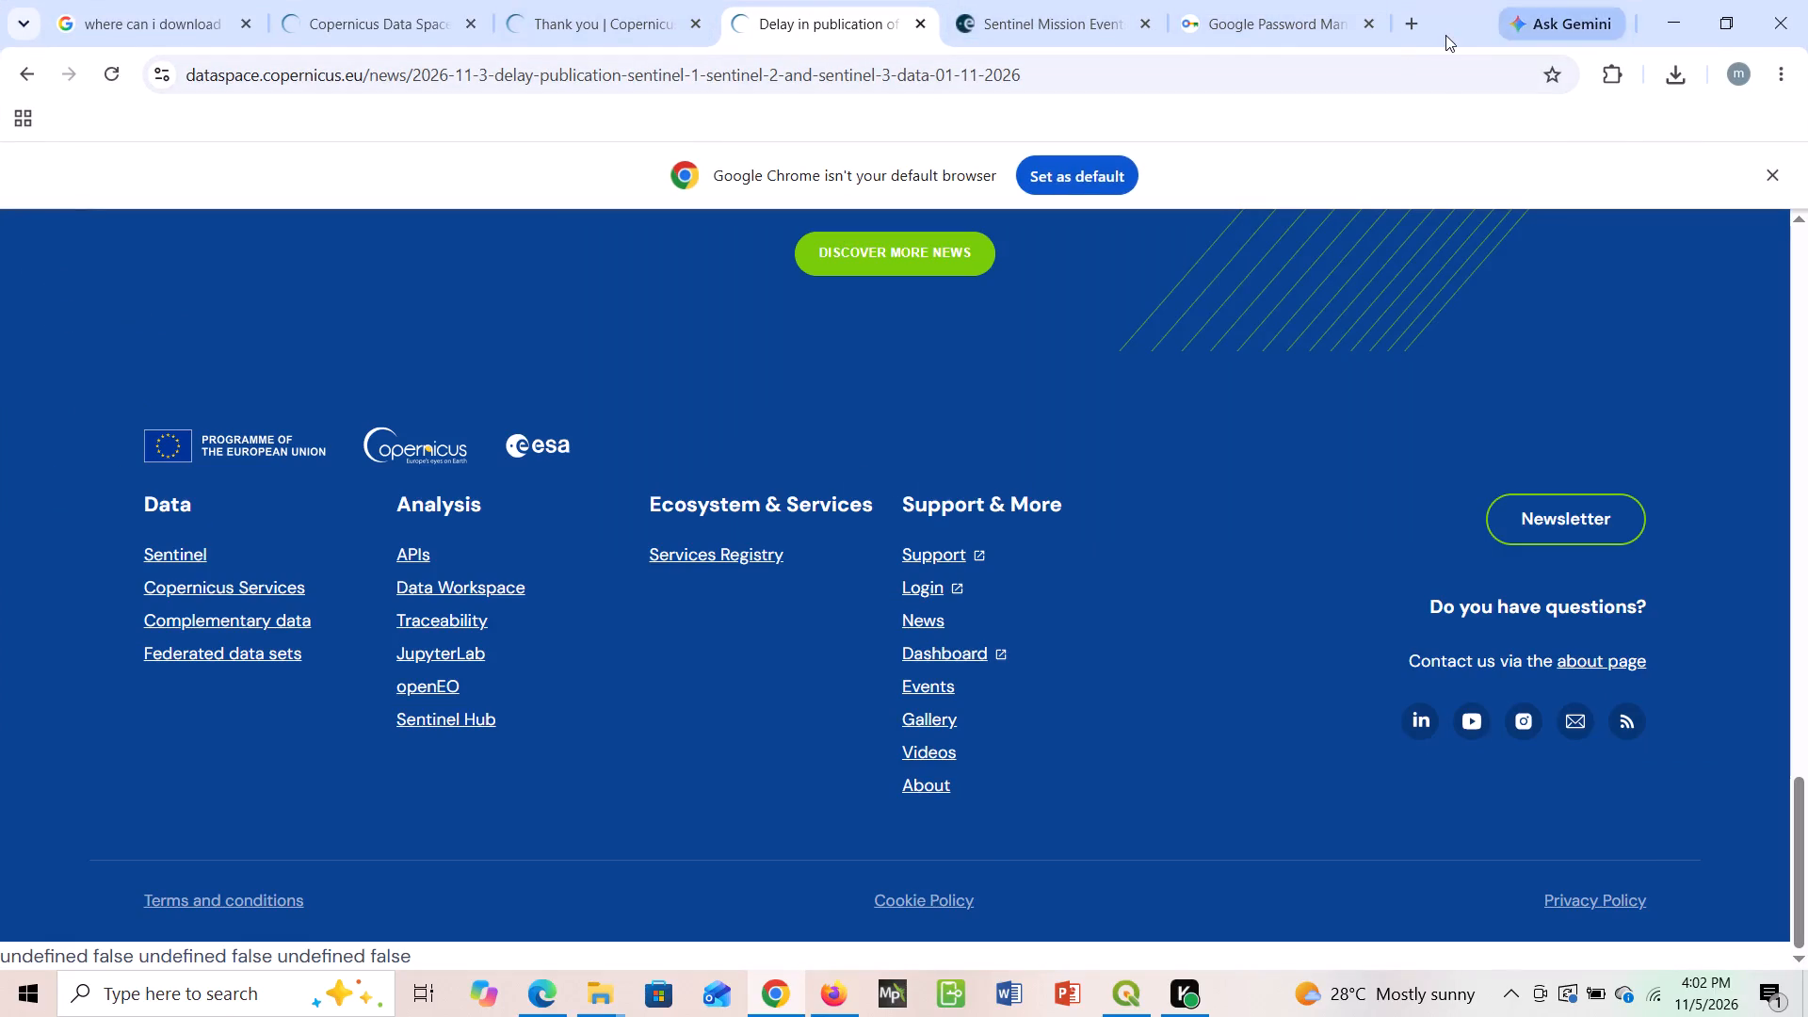
pyautogui.click(1412, 20)
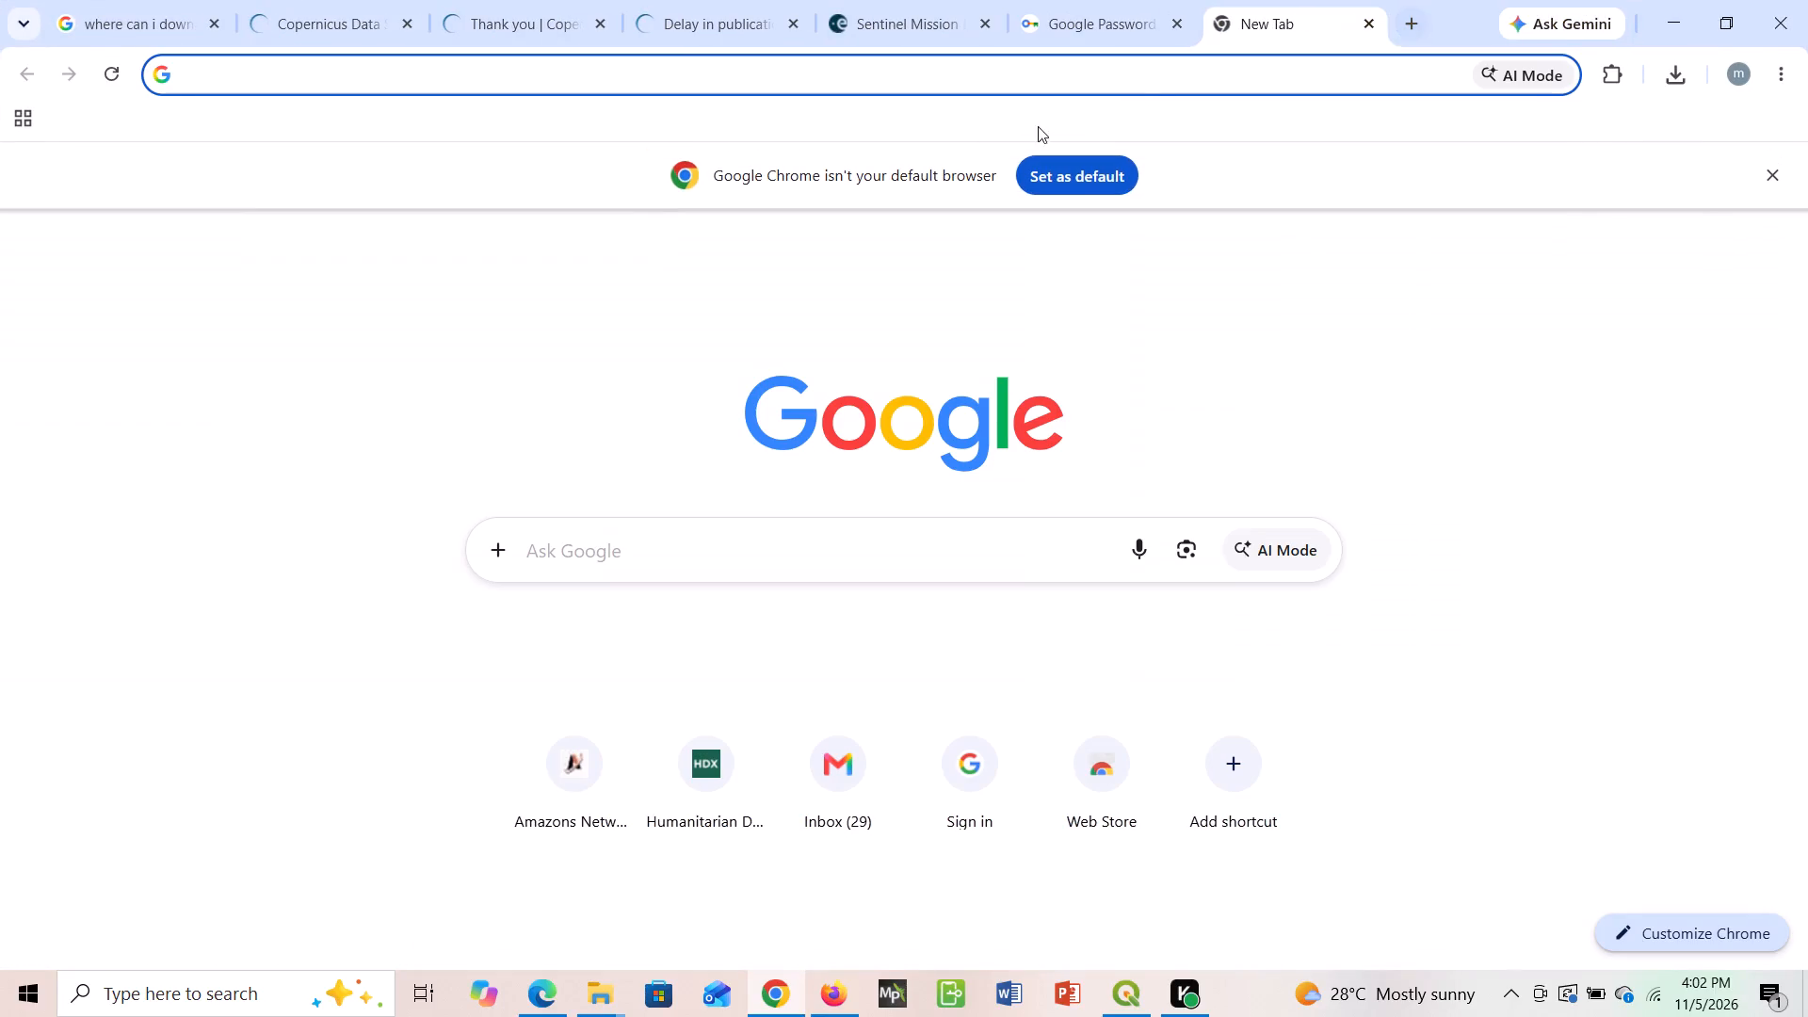
pyautogui.click(1015, 73)
pyautogui.write('HUMAN')
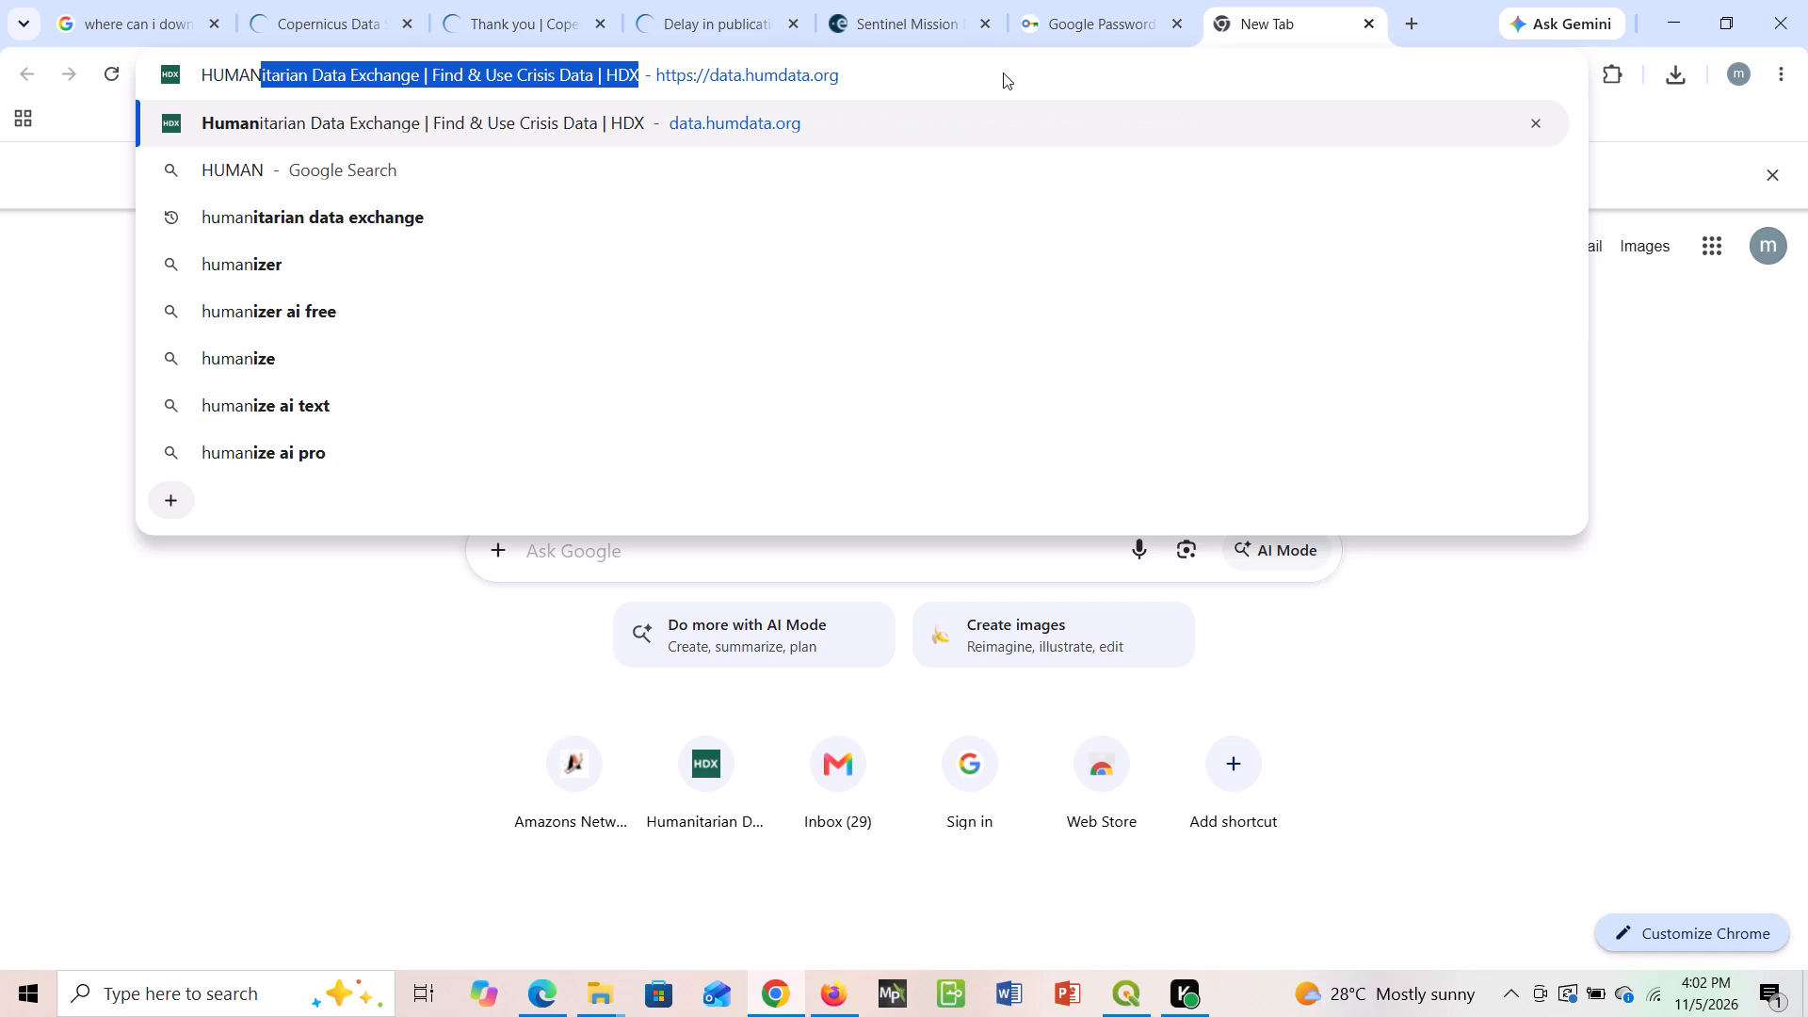
pyautogui.click(323, 218)
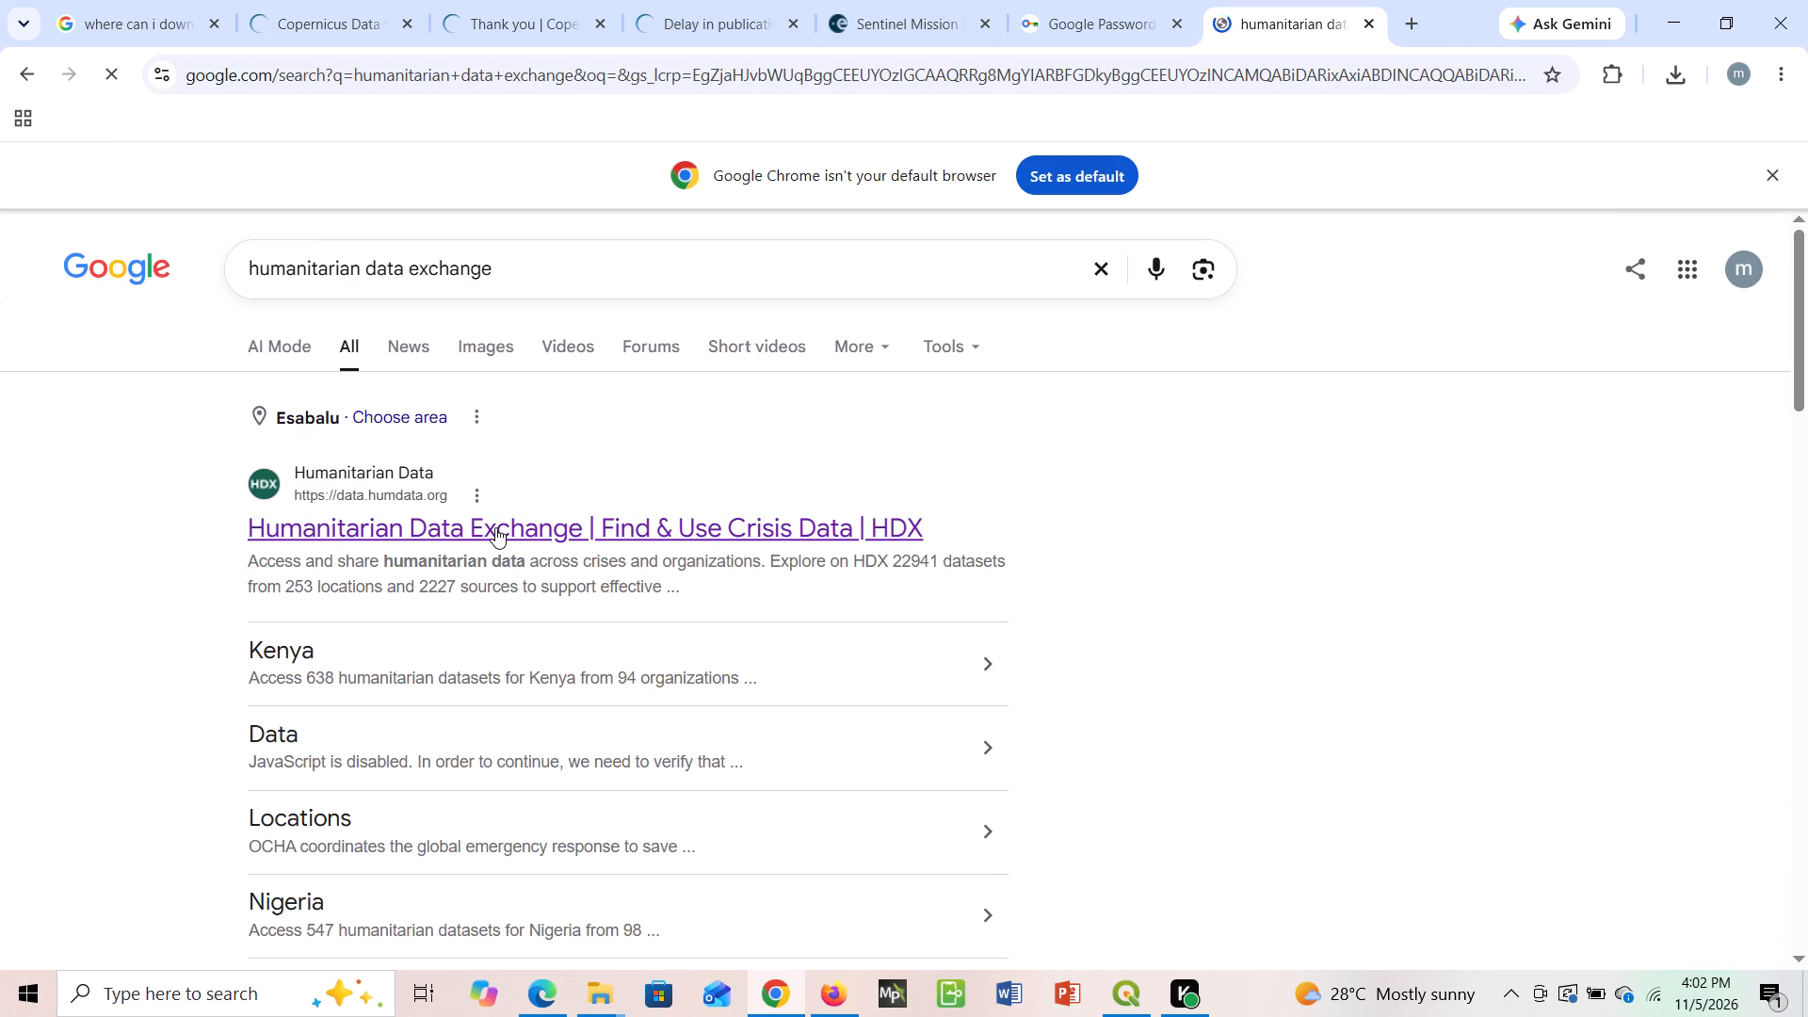
pyautogui.click(495, 527)
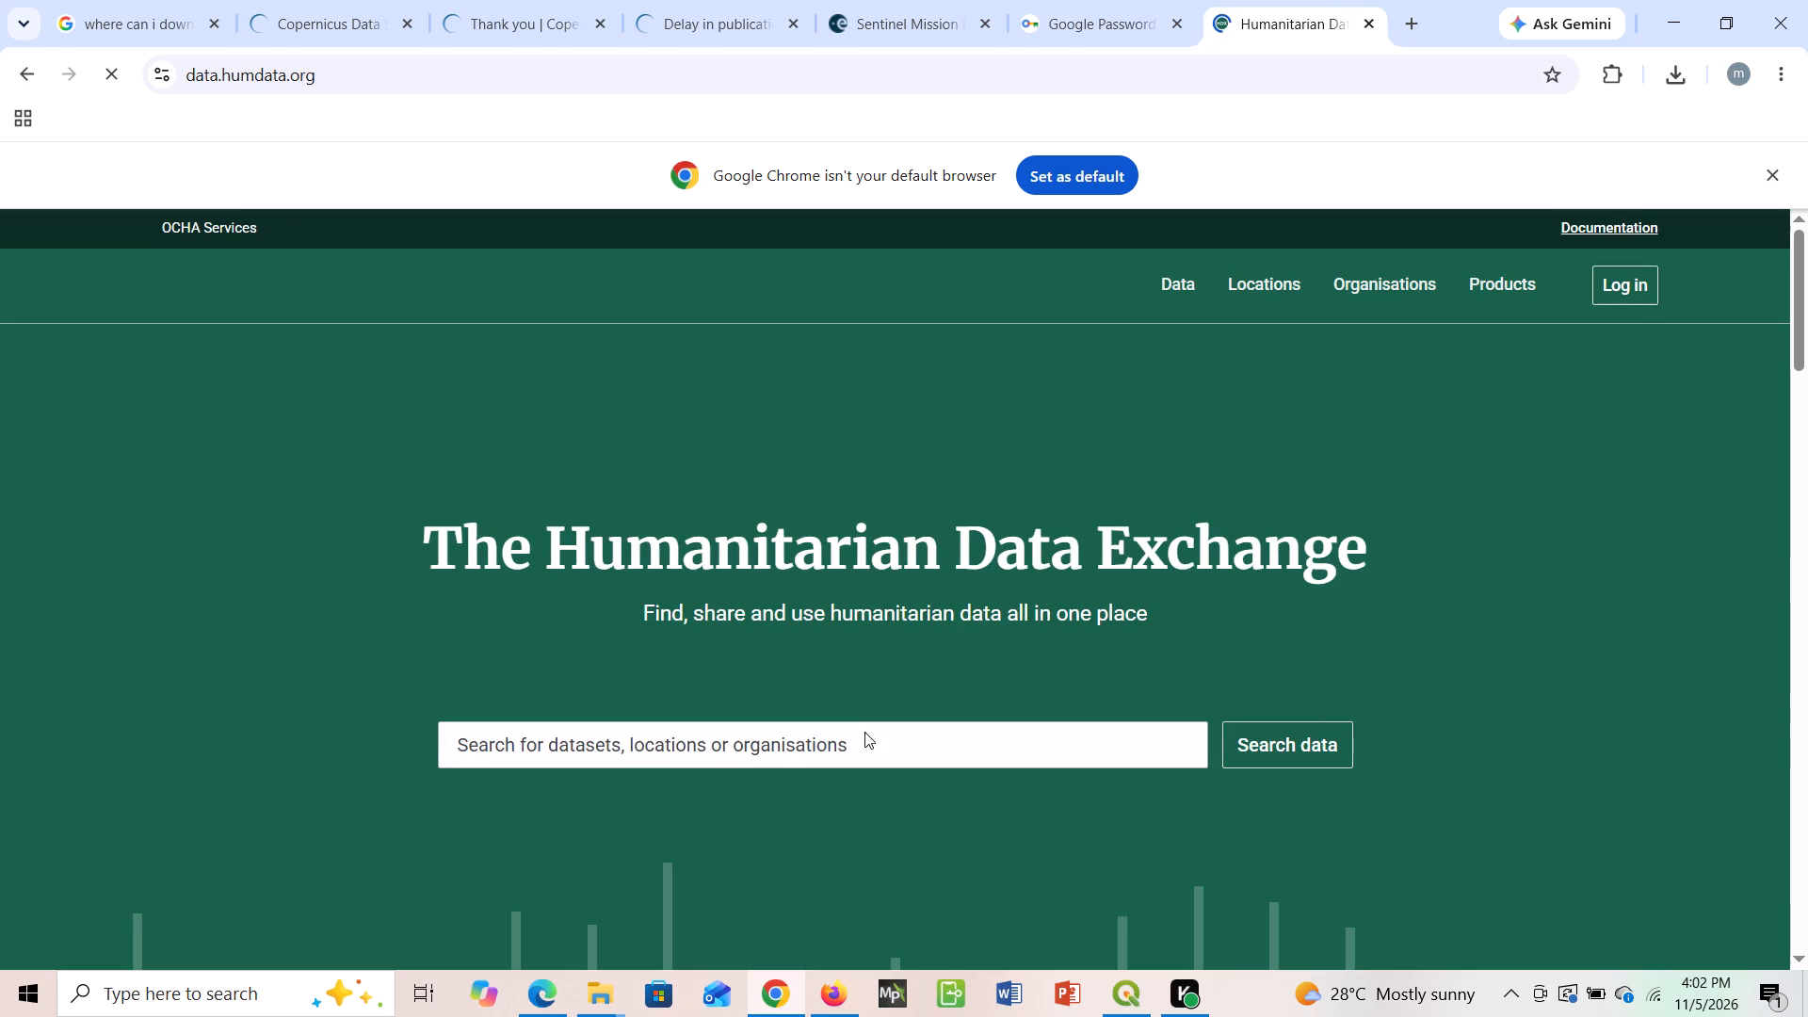
# Search the HDX datasets for KENYA.
pyautogui.click(864, 747)
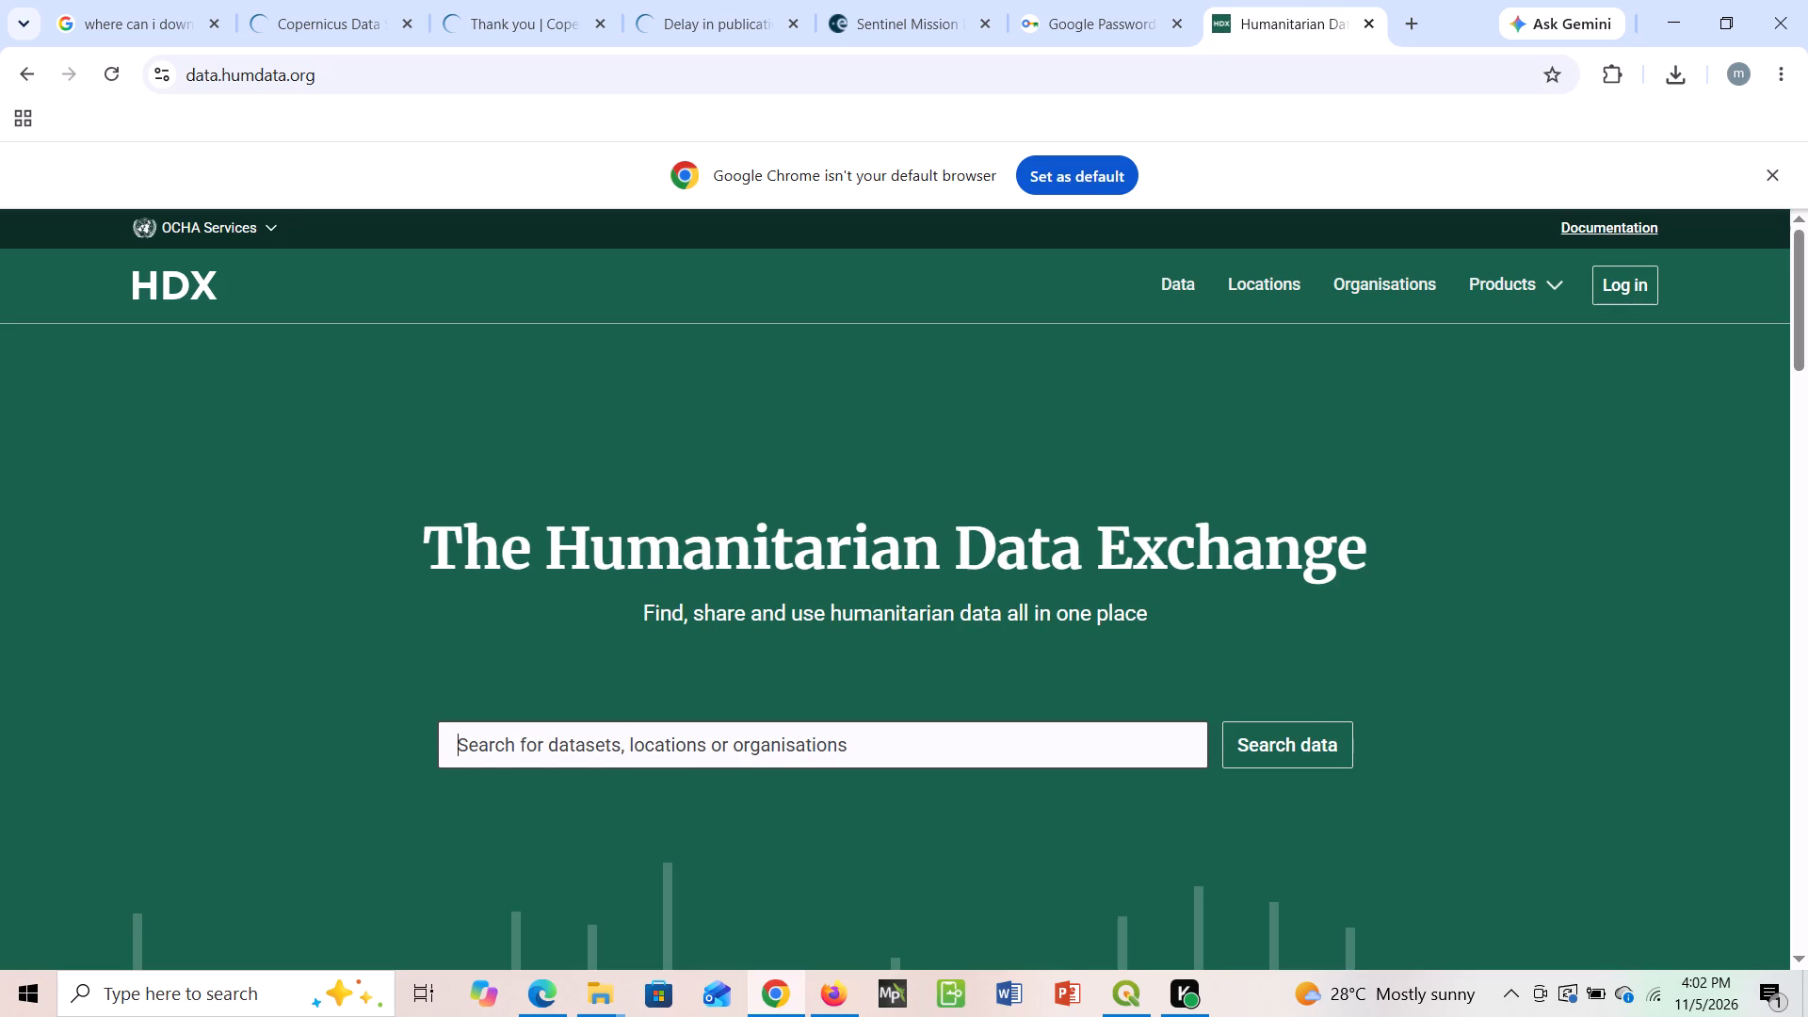
pyautogui.write('KENYA')
pyautogui.press('space')
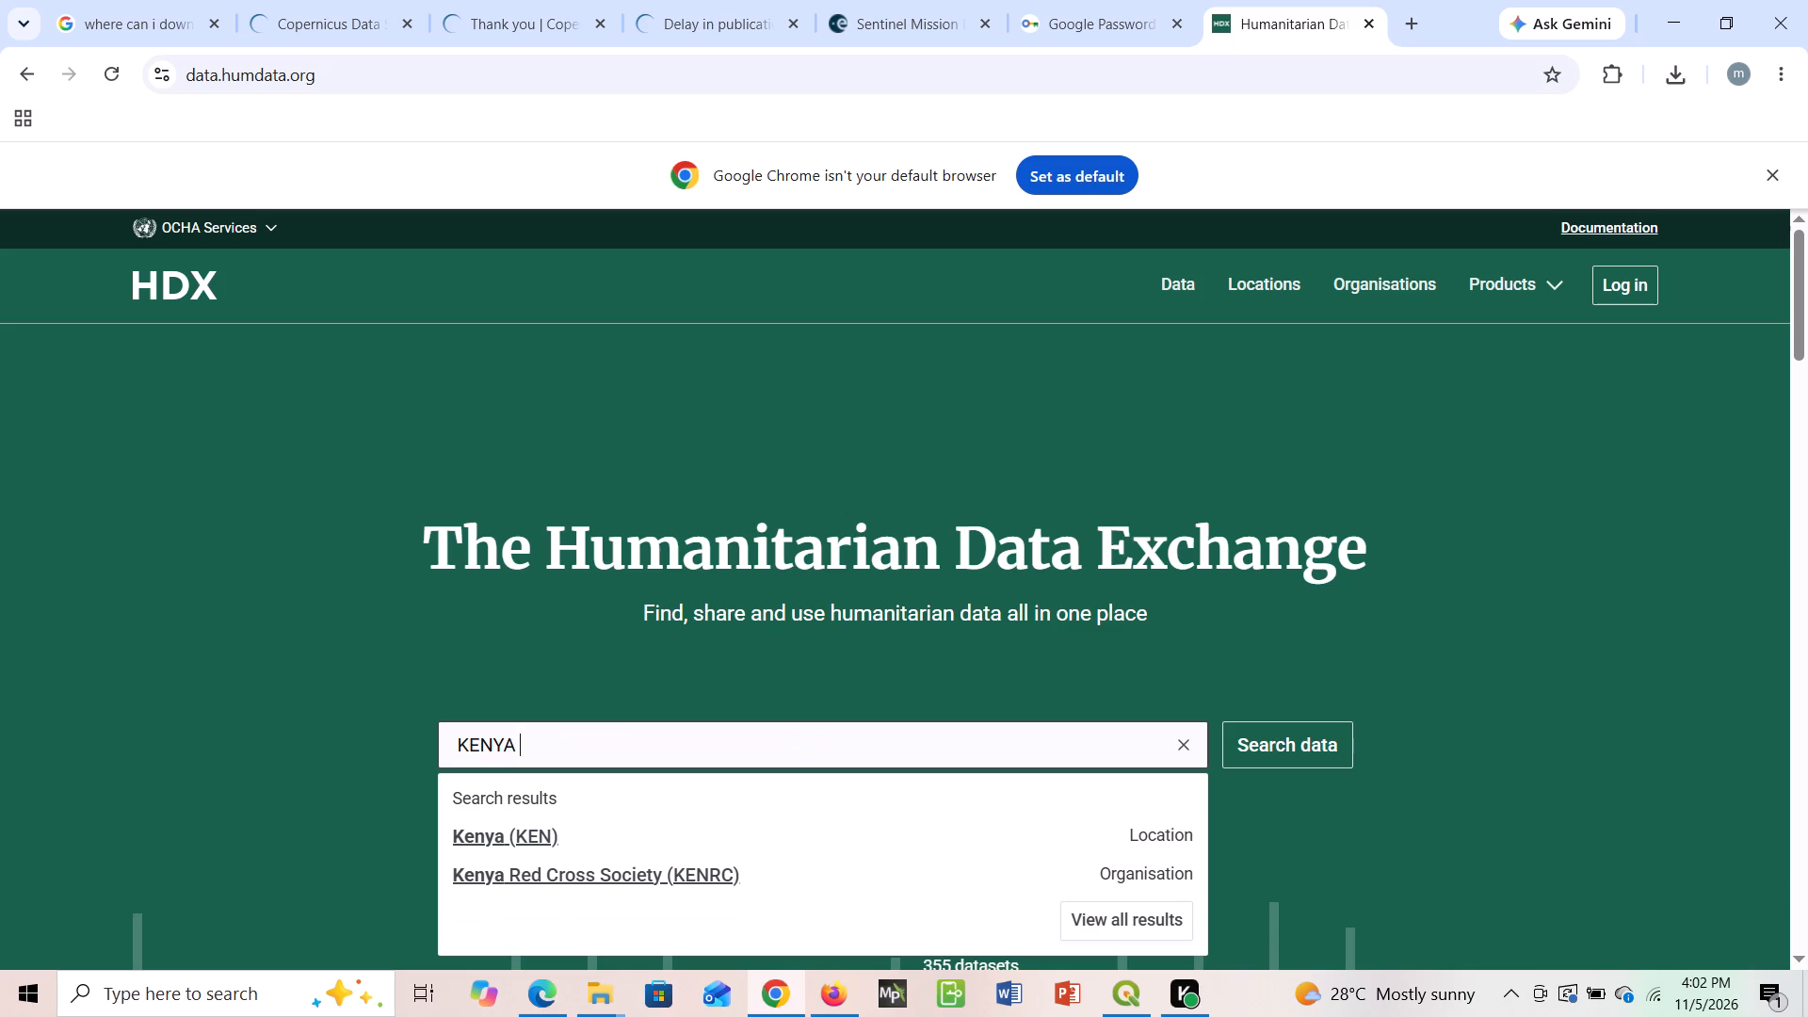
pyautogui.click(1298, 753)
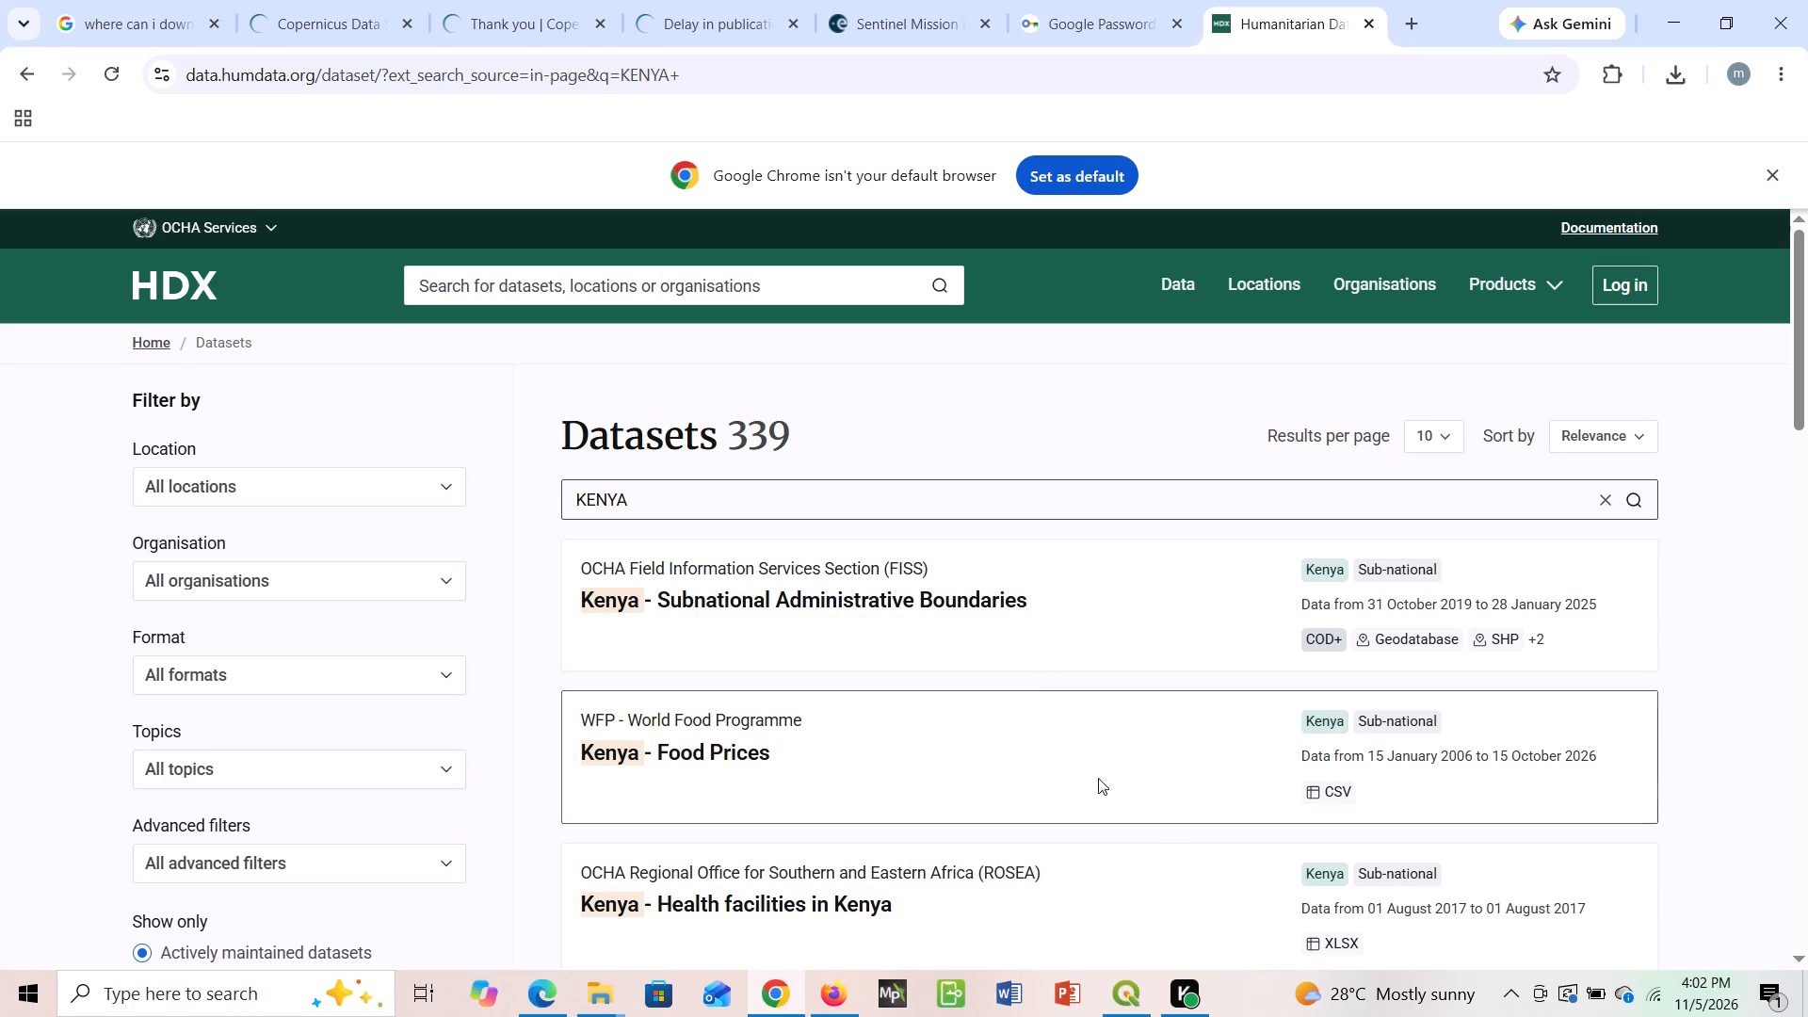
# Search the HDX datasets for KENYA FOREST BOUNDARIES.
pyautogui.click(897, 502)
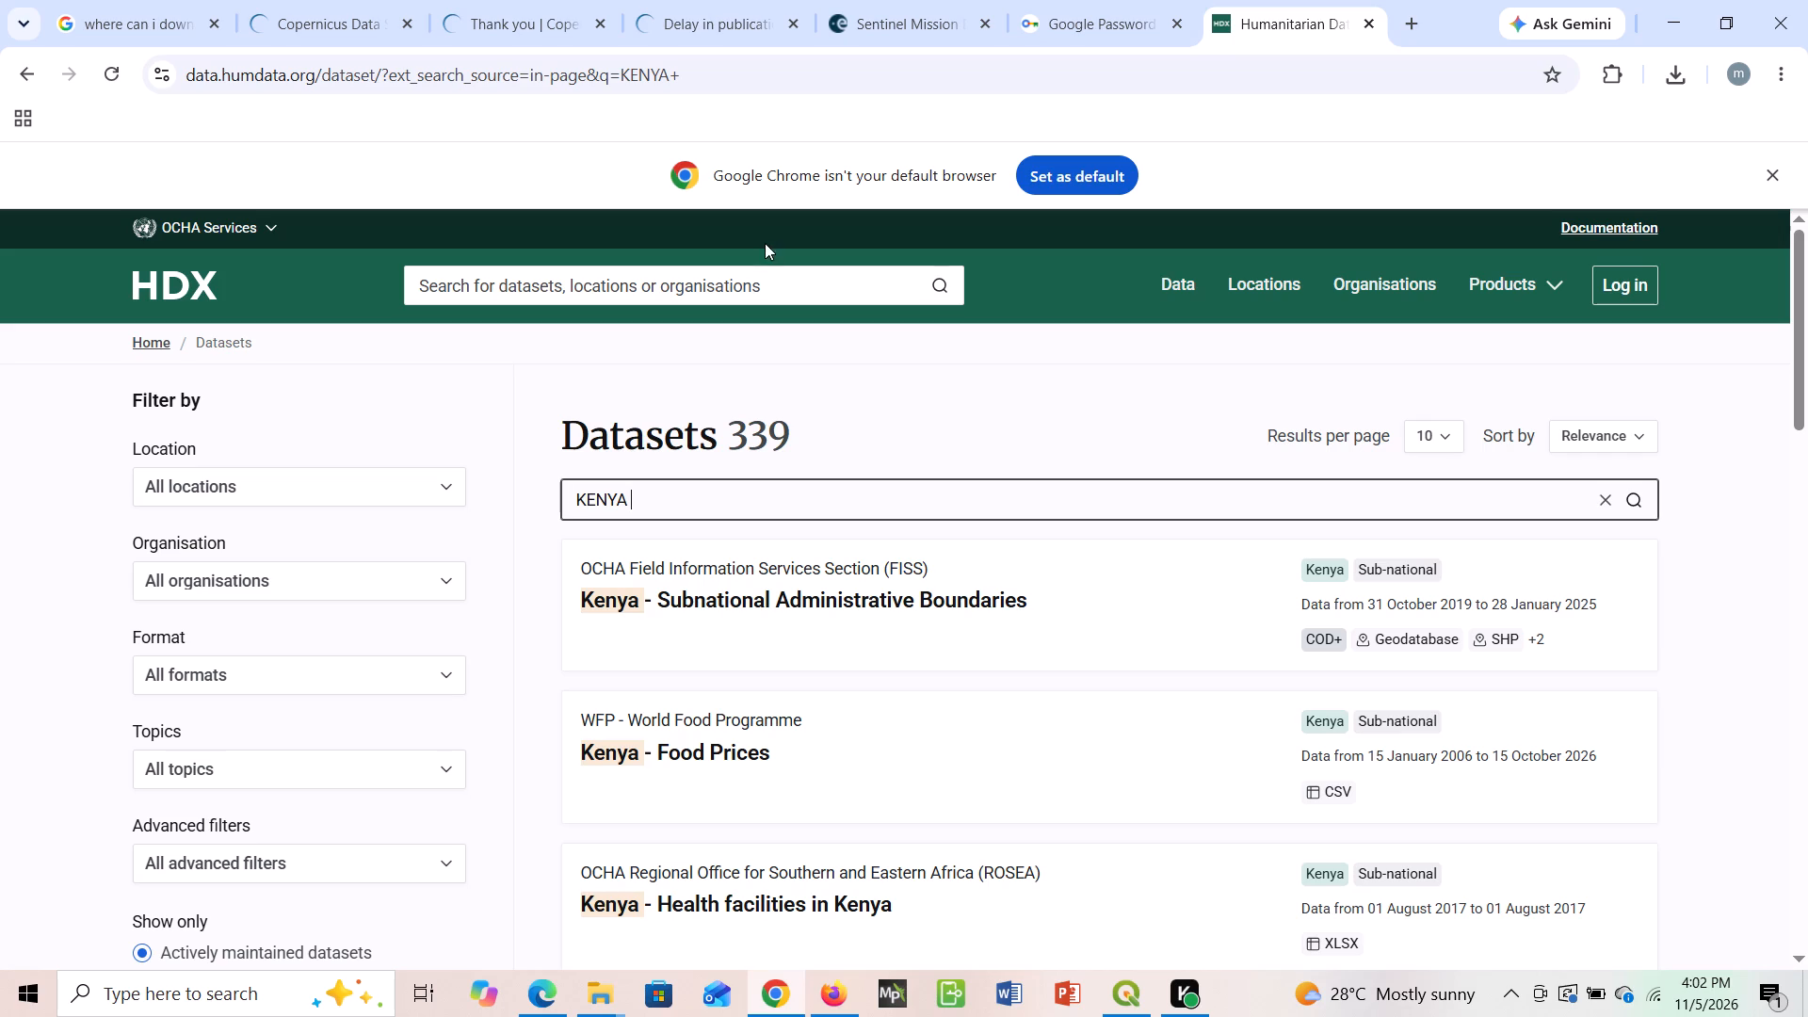
pyautogui.click(765, 278)
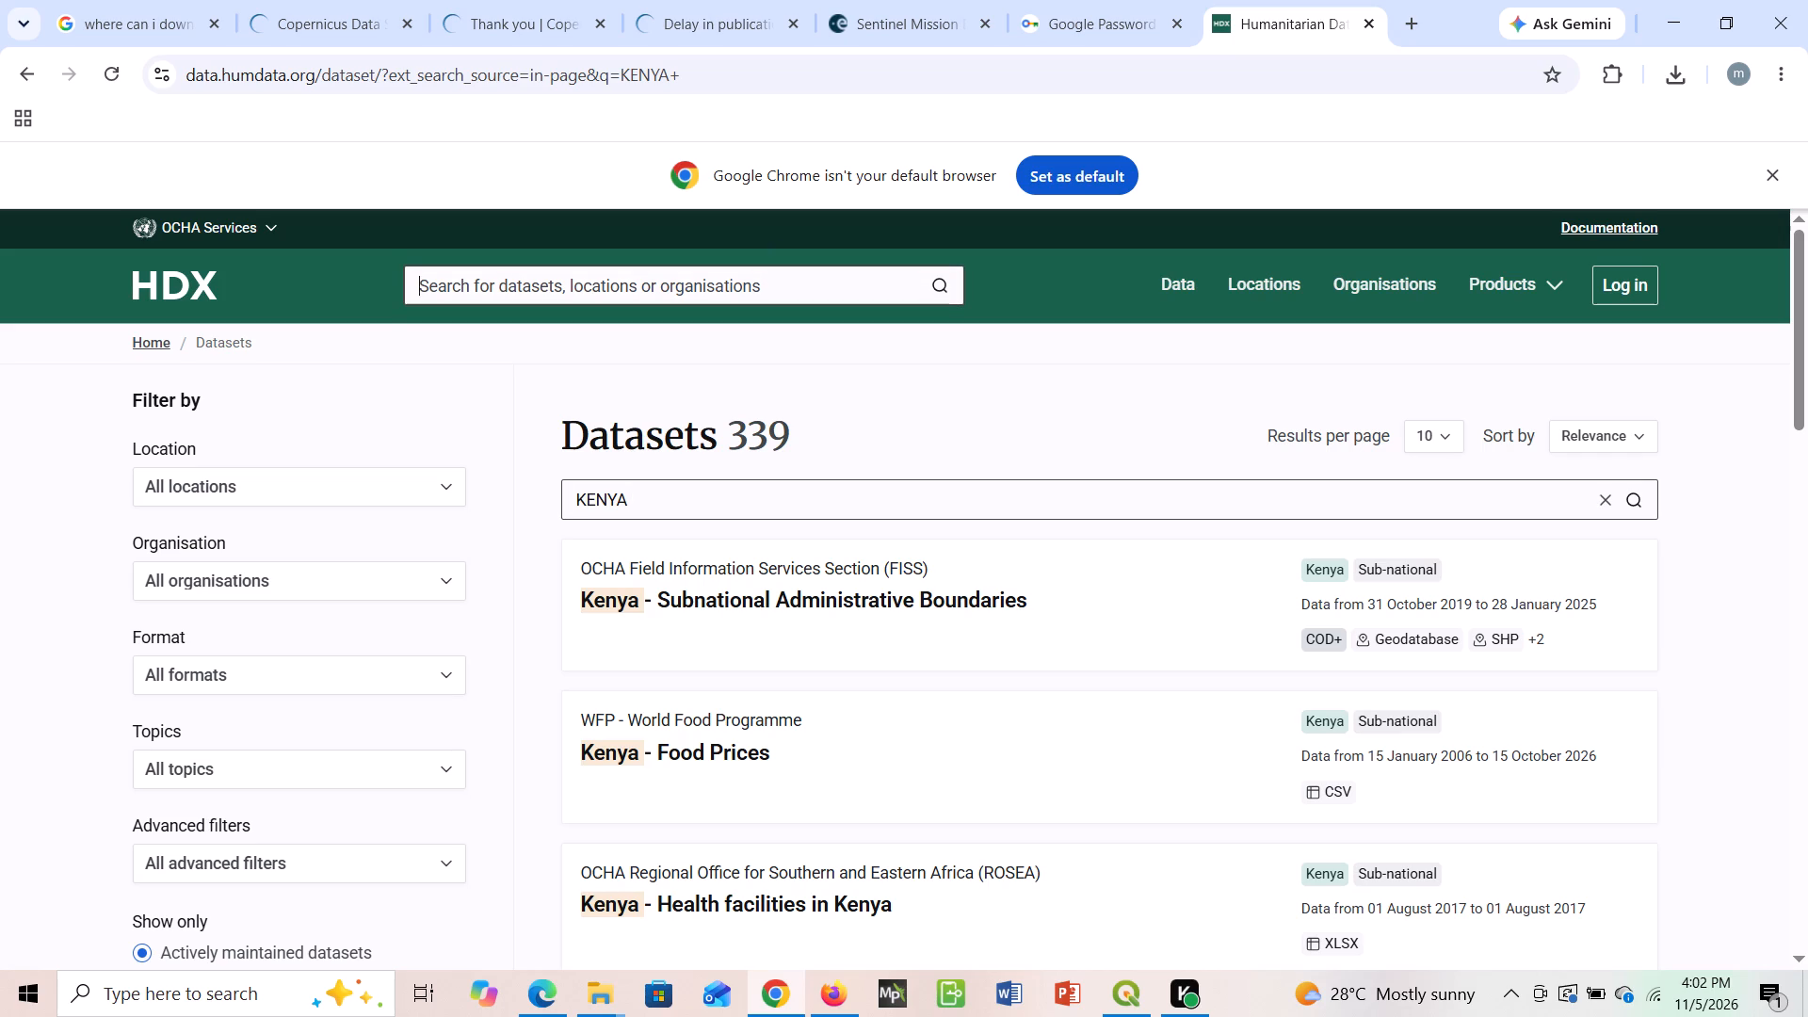
pyautogui.write('KENYA FORE')
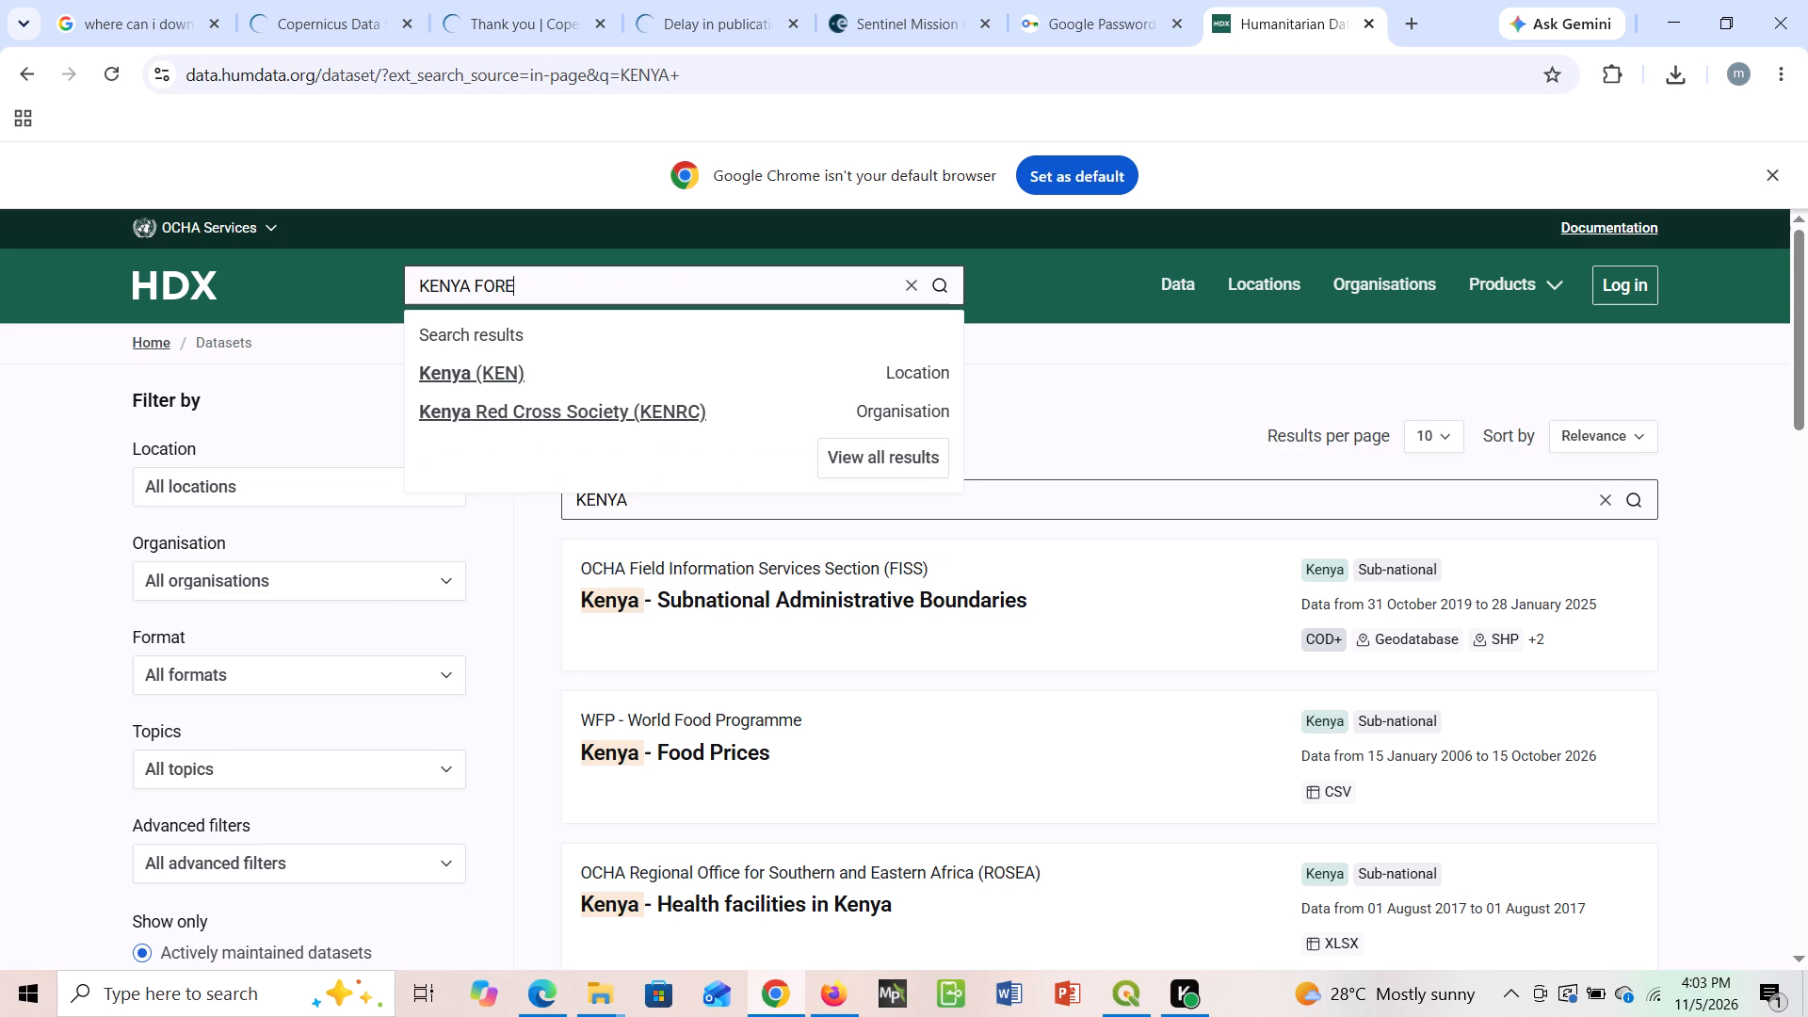
pyautogui.write('ST')
pyautogui.press('space')
pyautogui.write('BOU')
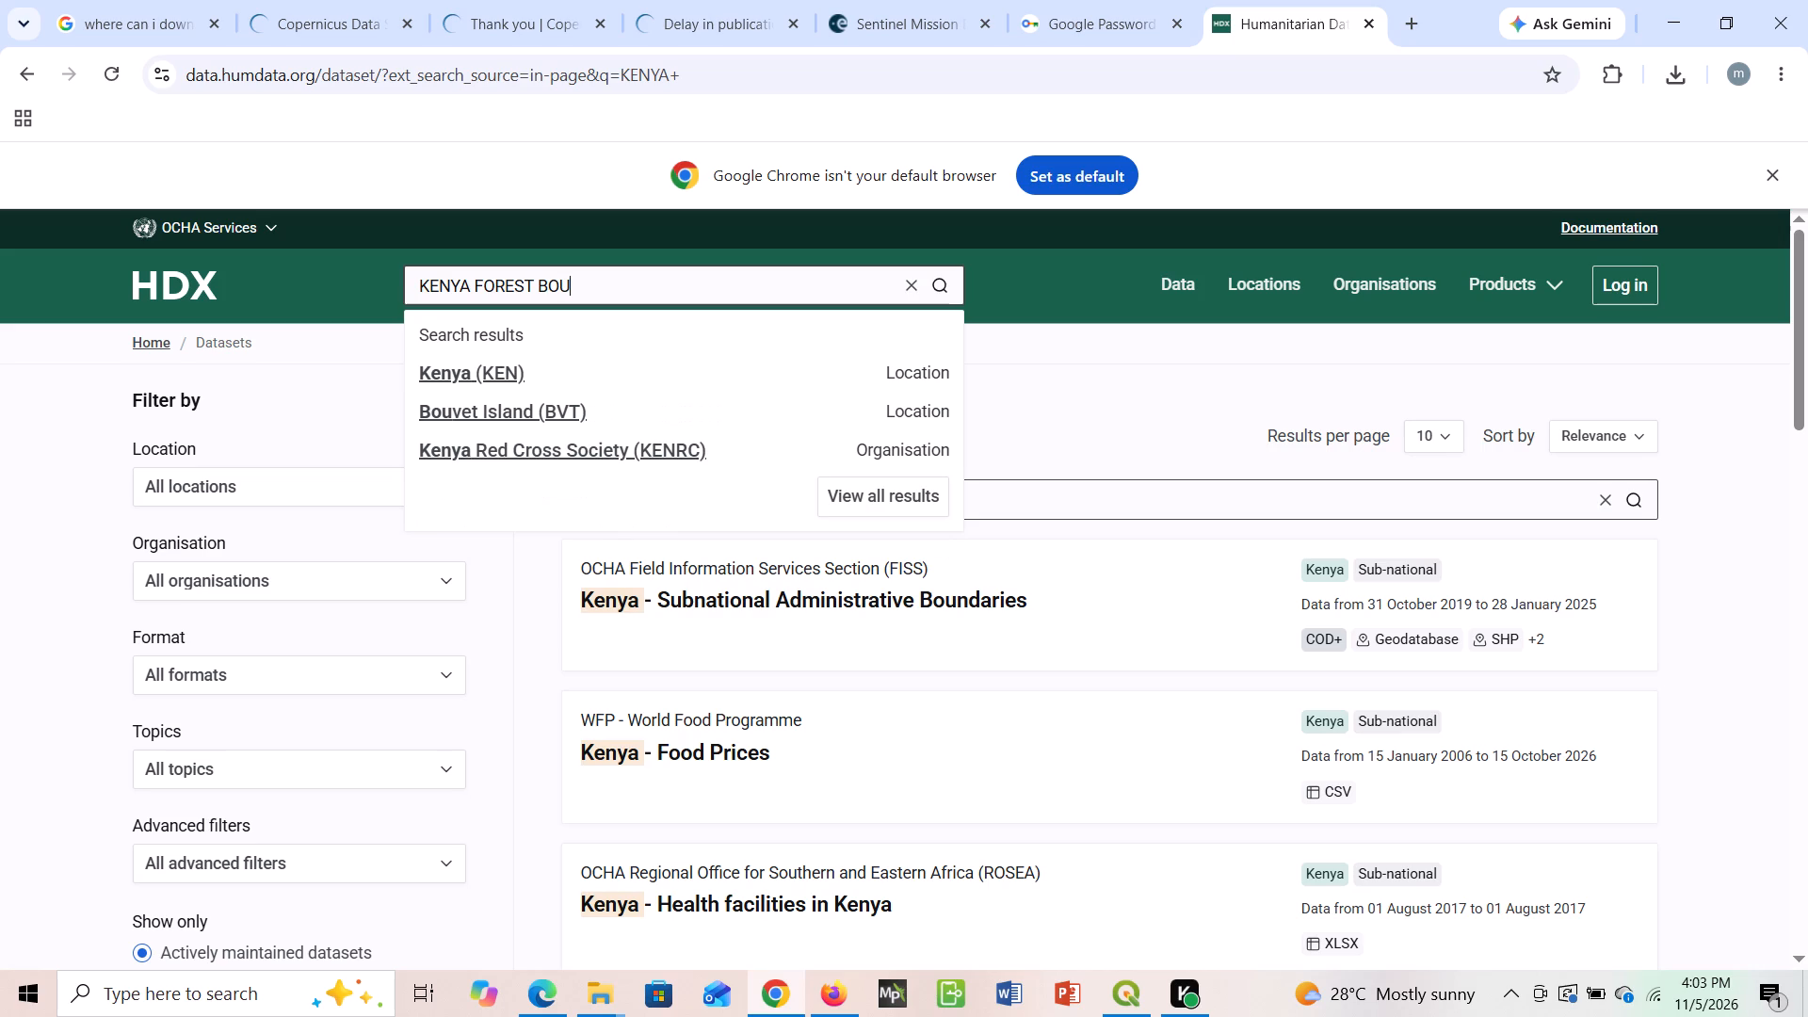
pyautogui.write('NDARIES')
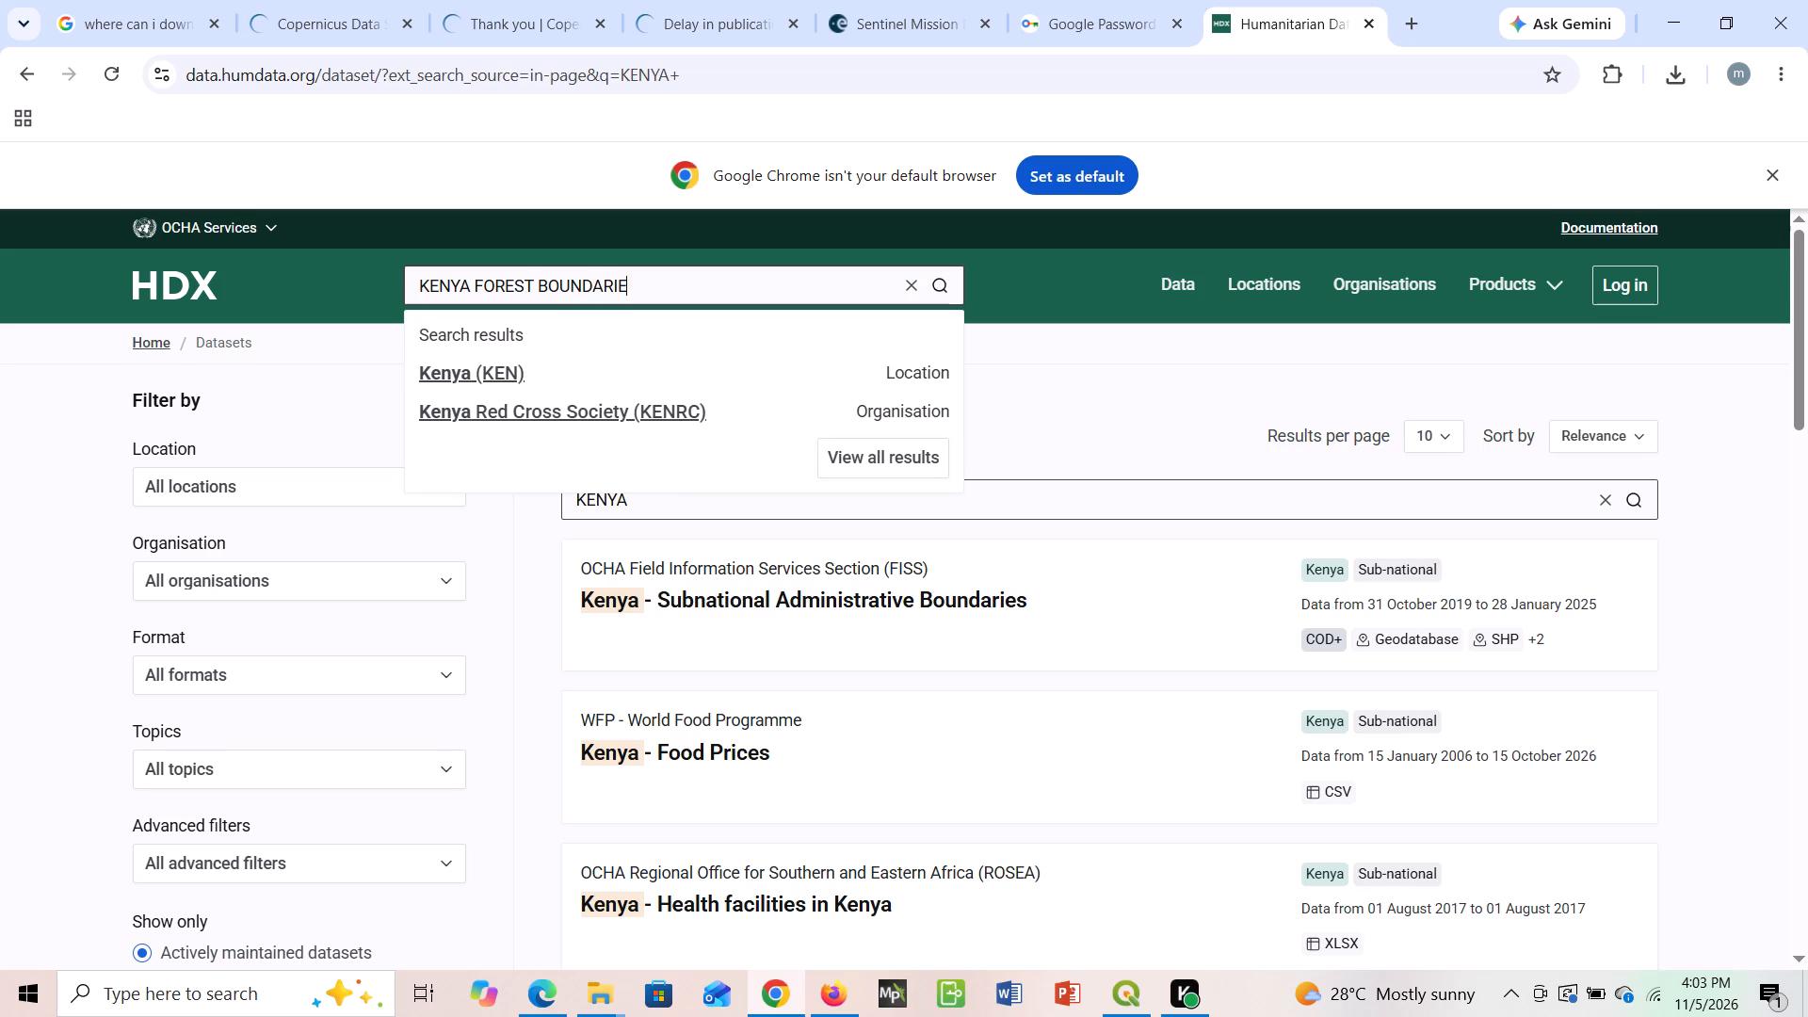
pyautogui.click(938, 282)
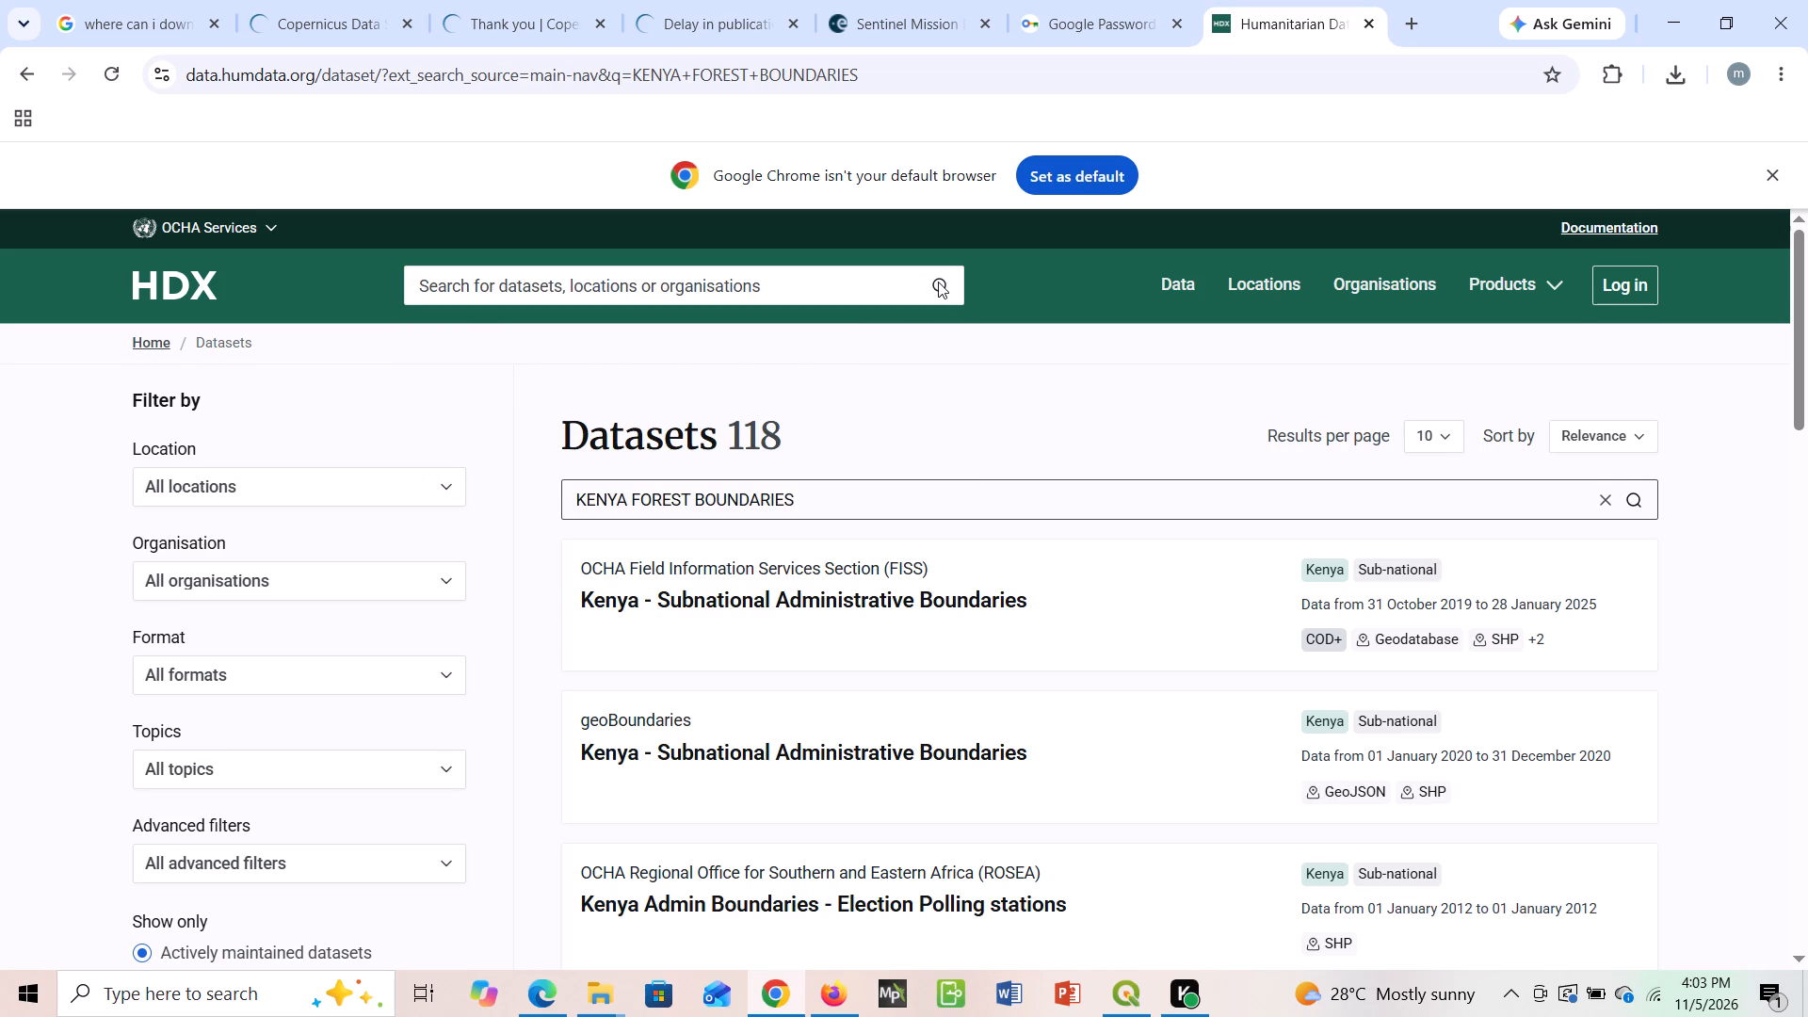
# Examine the first page of dataset results for a suitable Kenya forest boundaries layer.
pyautogui.scroll(-1, 942, 674)
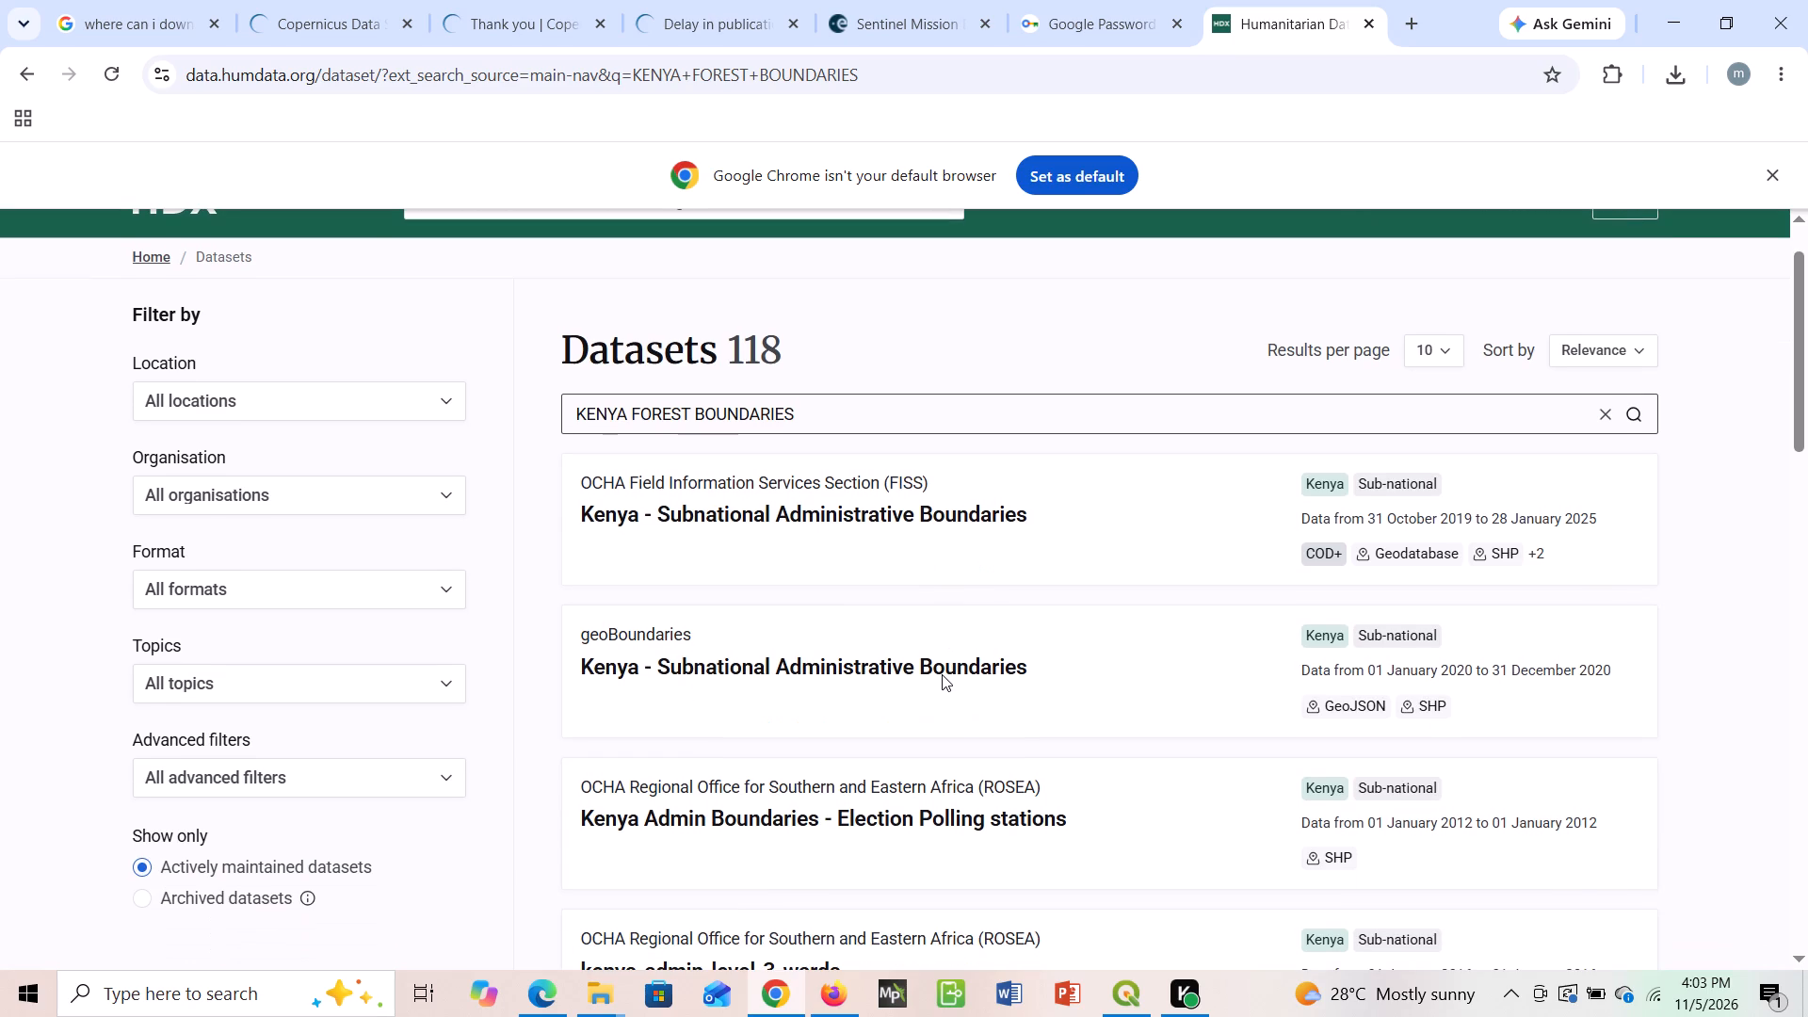
pyautogui.scroll(-2, 942, 674)
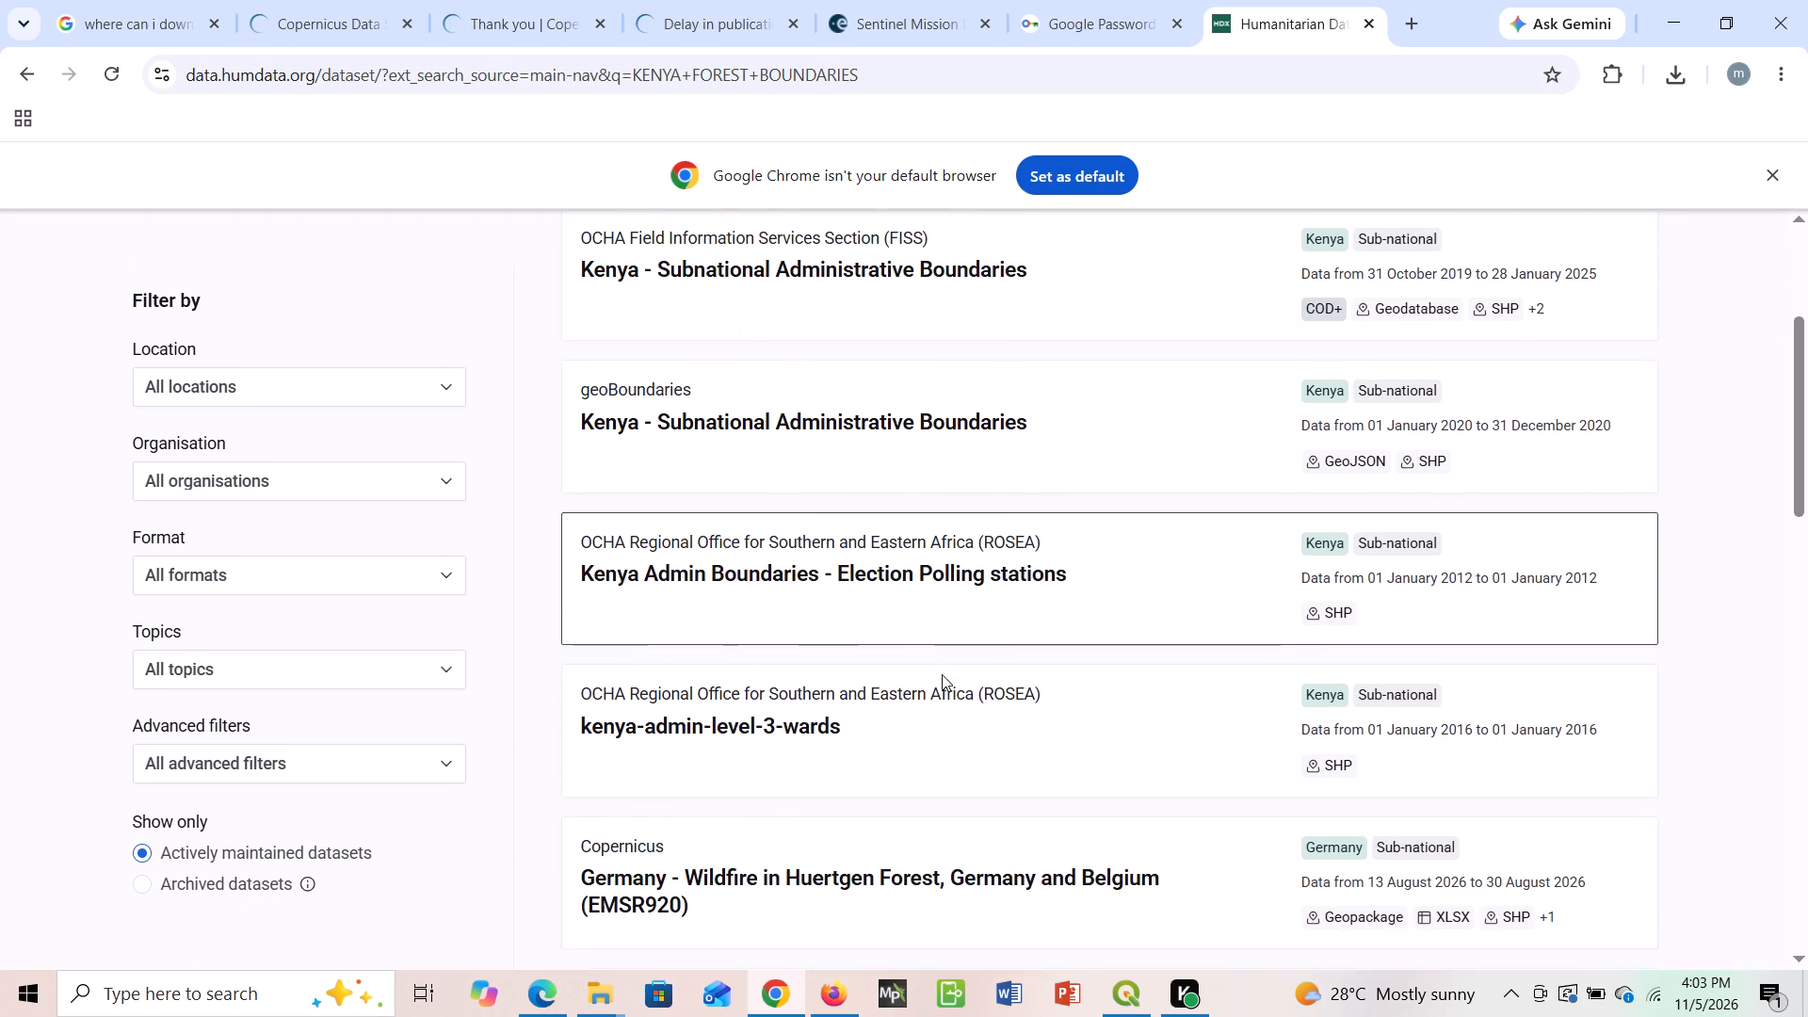
pyautogui.scroll(-2, 942, 674)
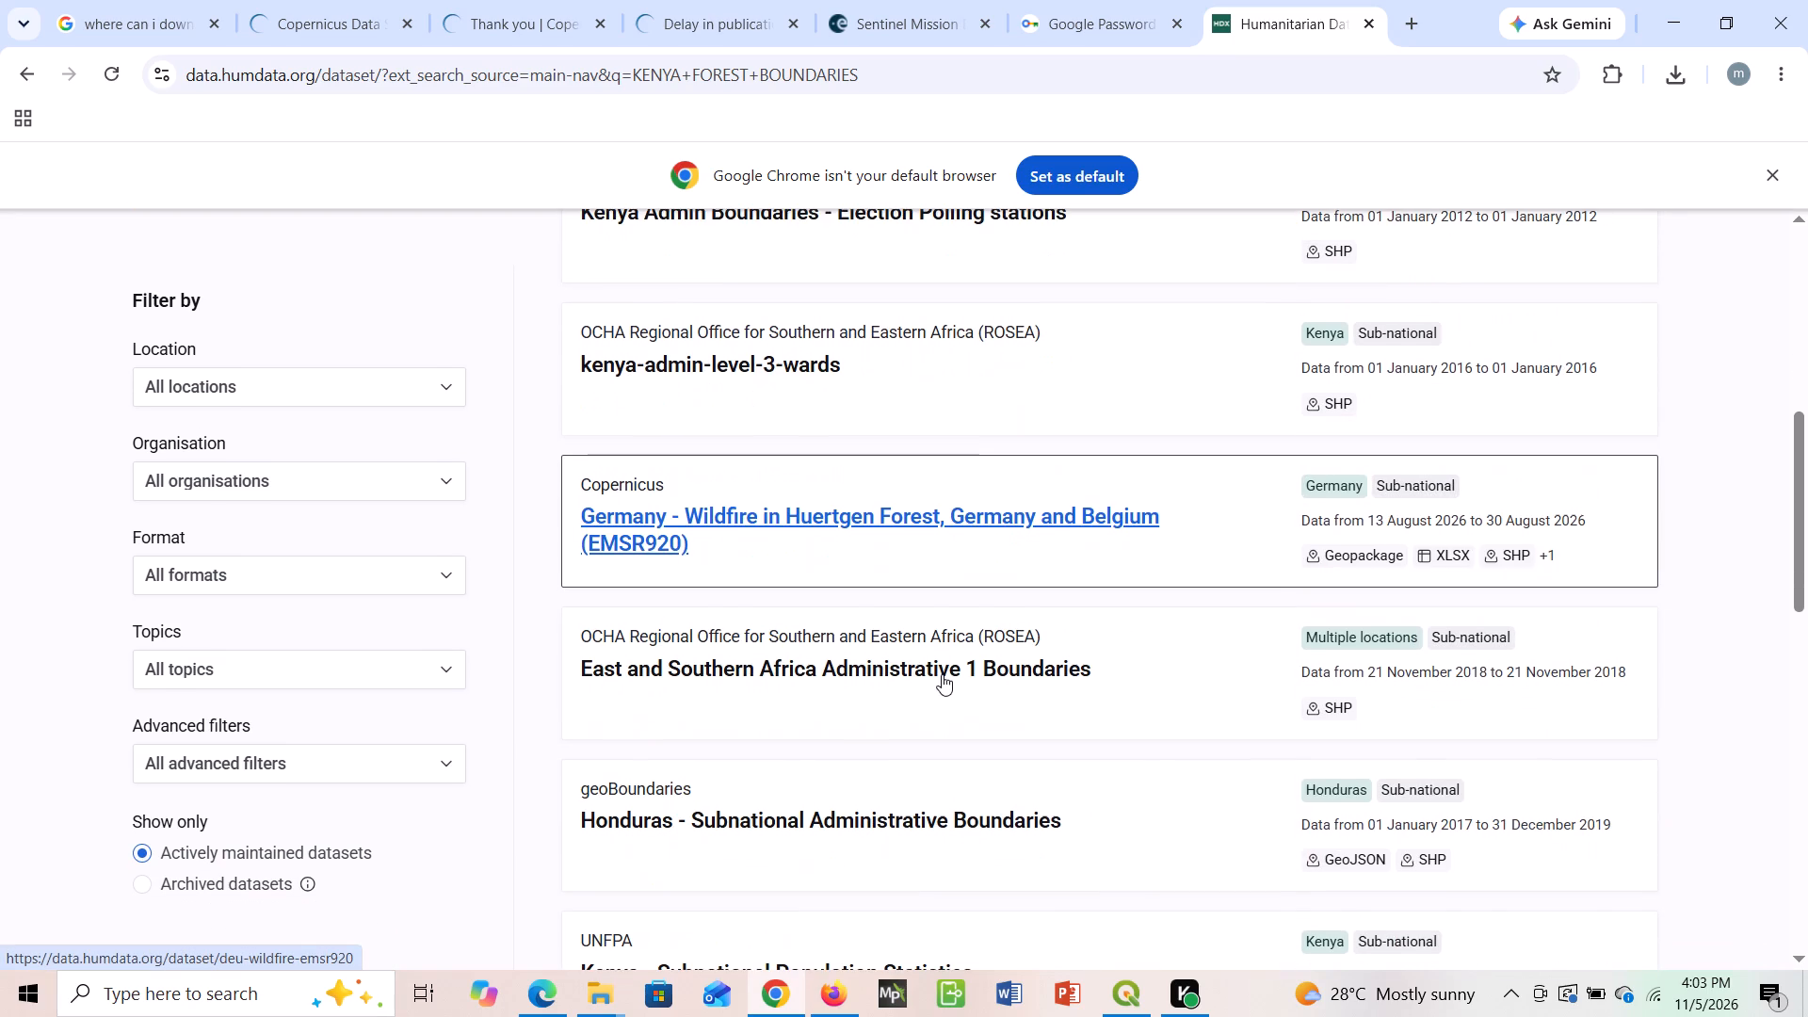
pyautogui.scroll(-2, 942, 674)
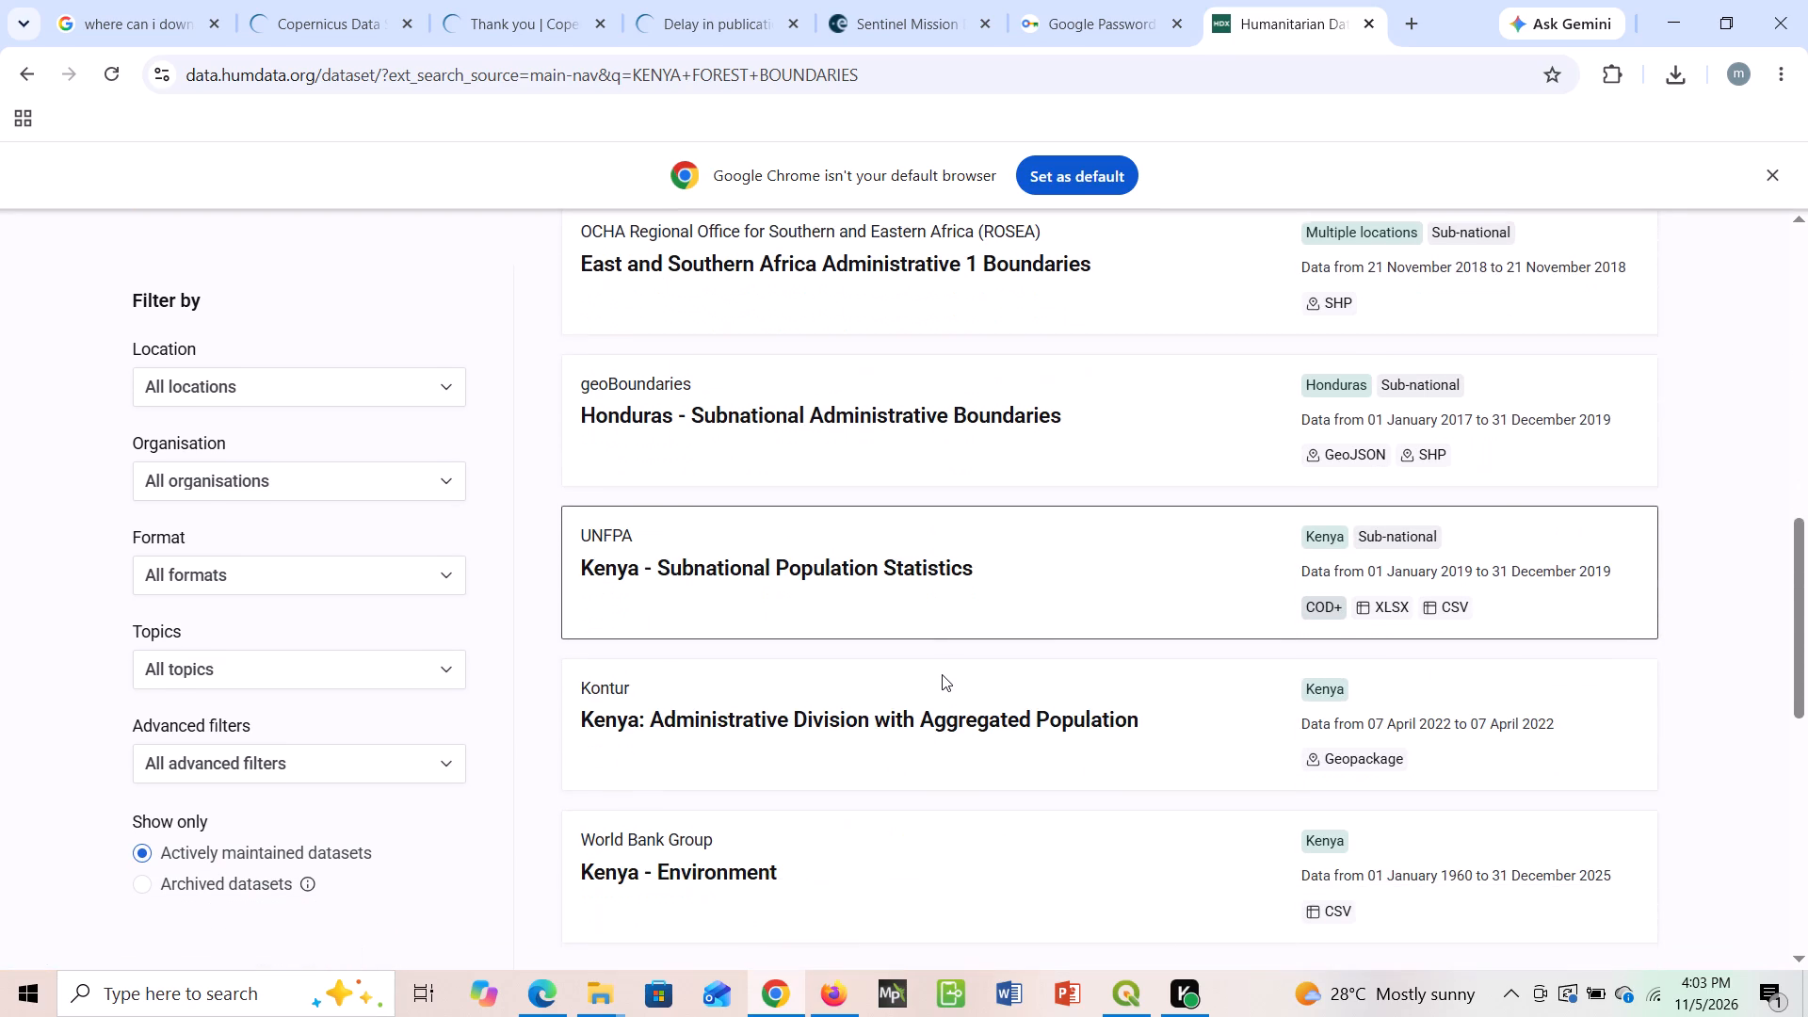
pyautogui.scroll(-2, 942, 674)
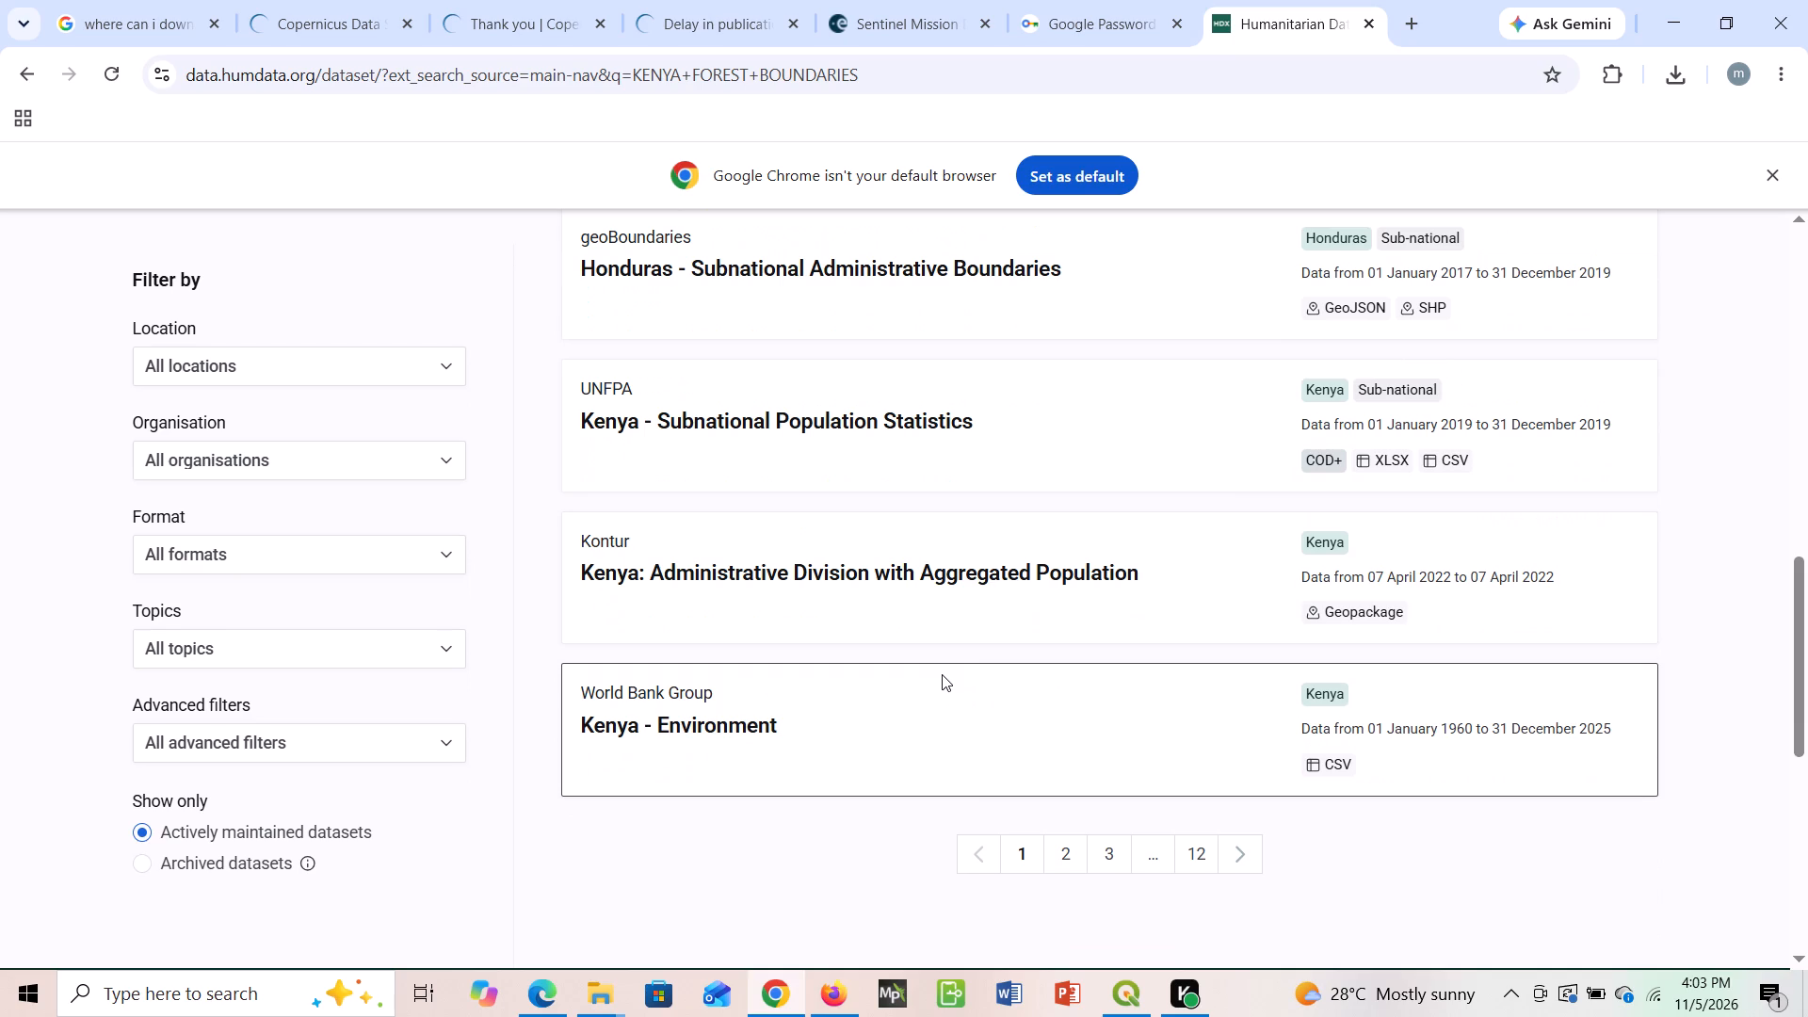
pyautogui.scroll(1, 942, 674)
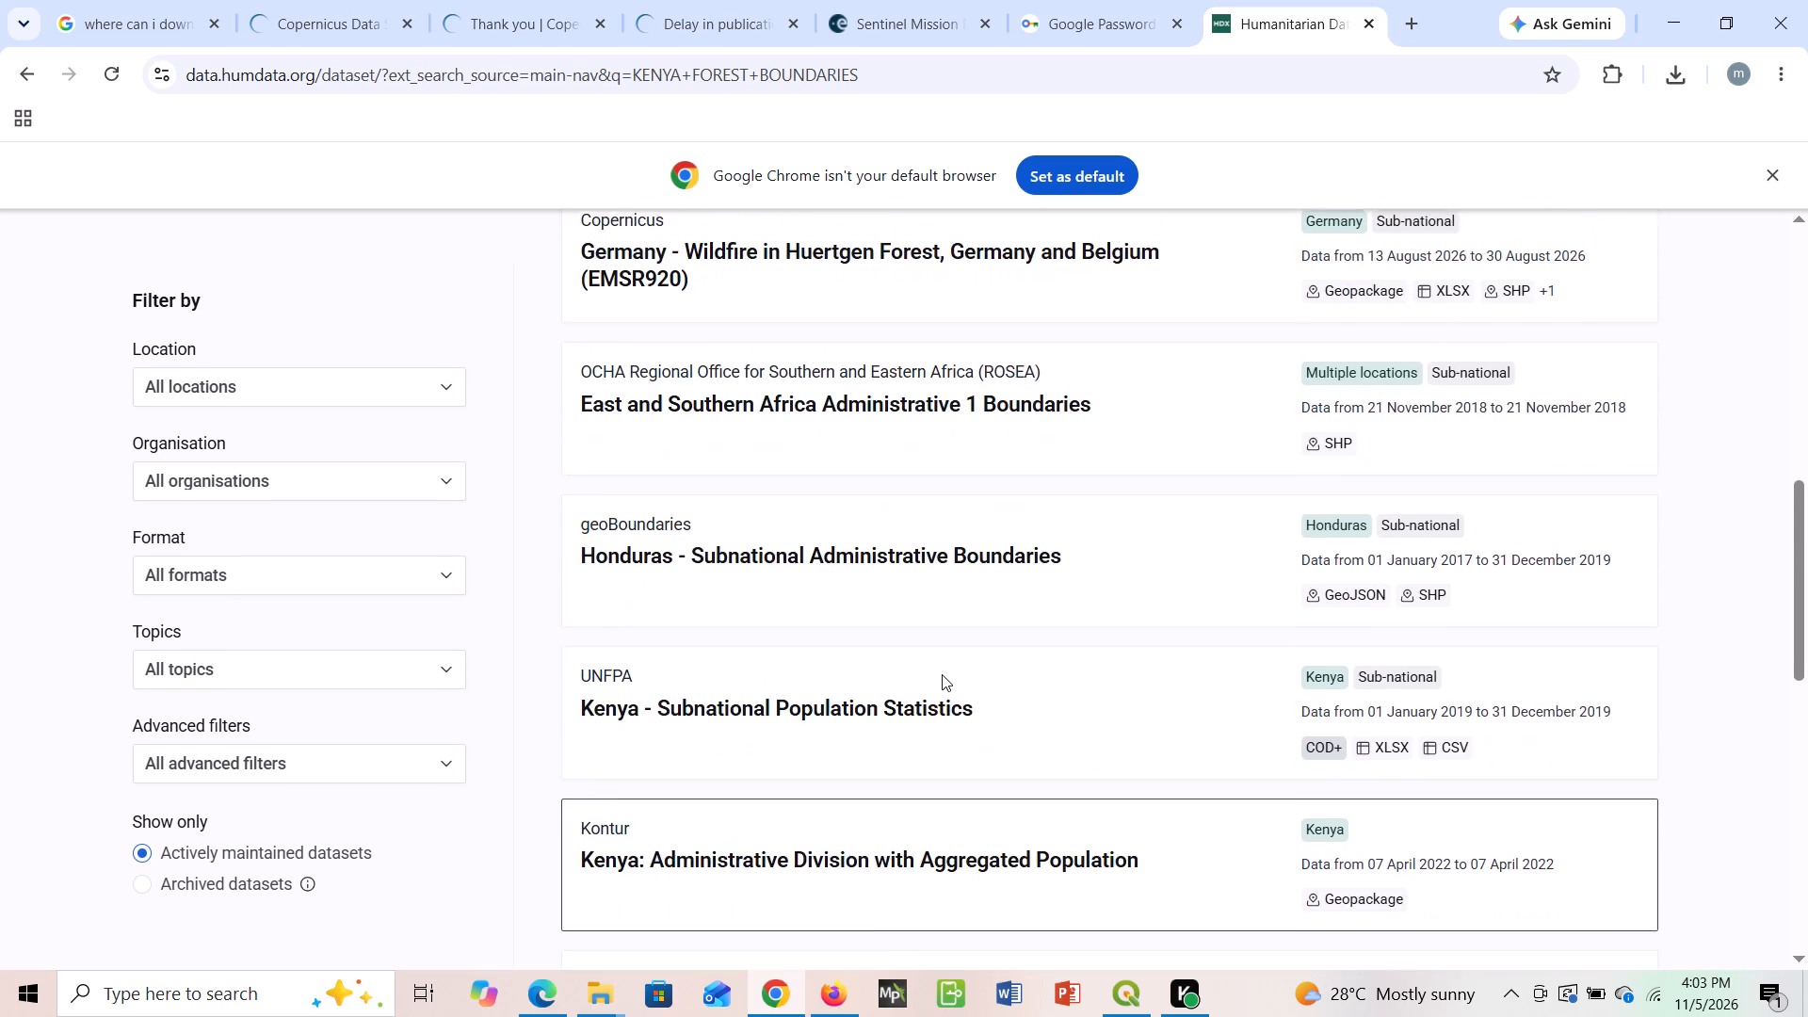
pyautogui.scroll(3, 942, 674)
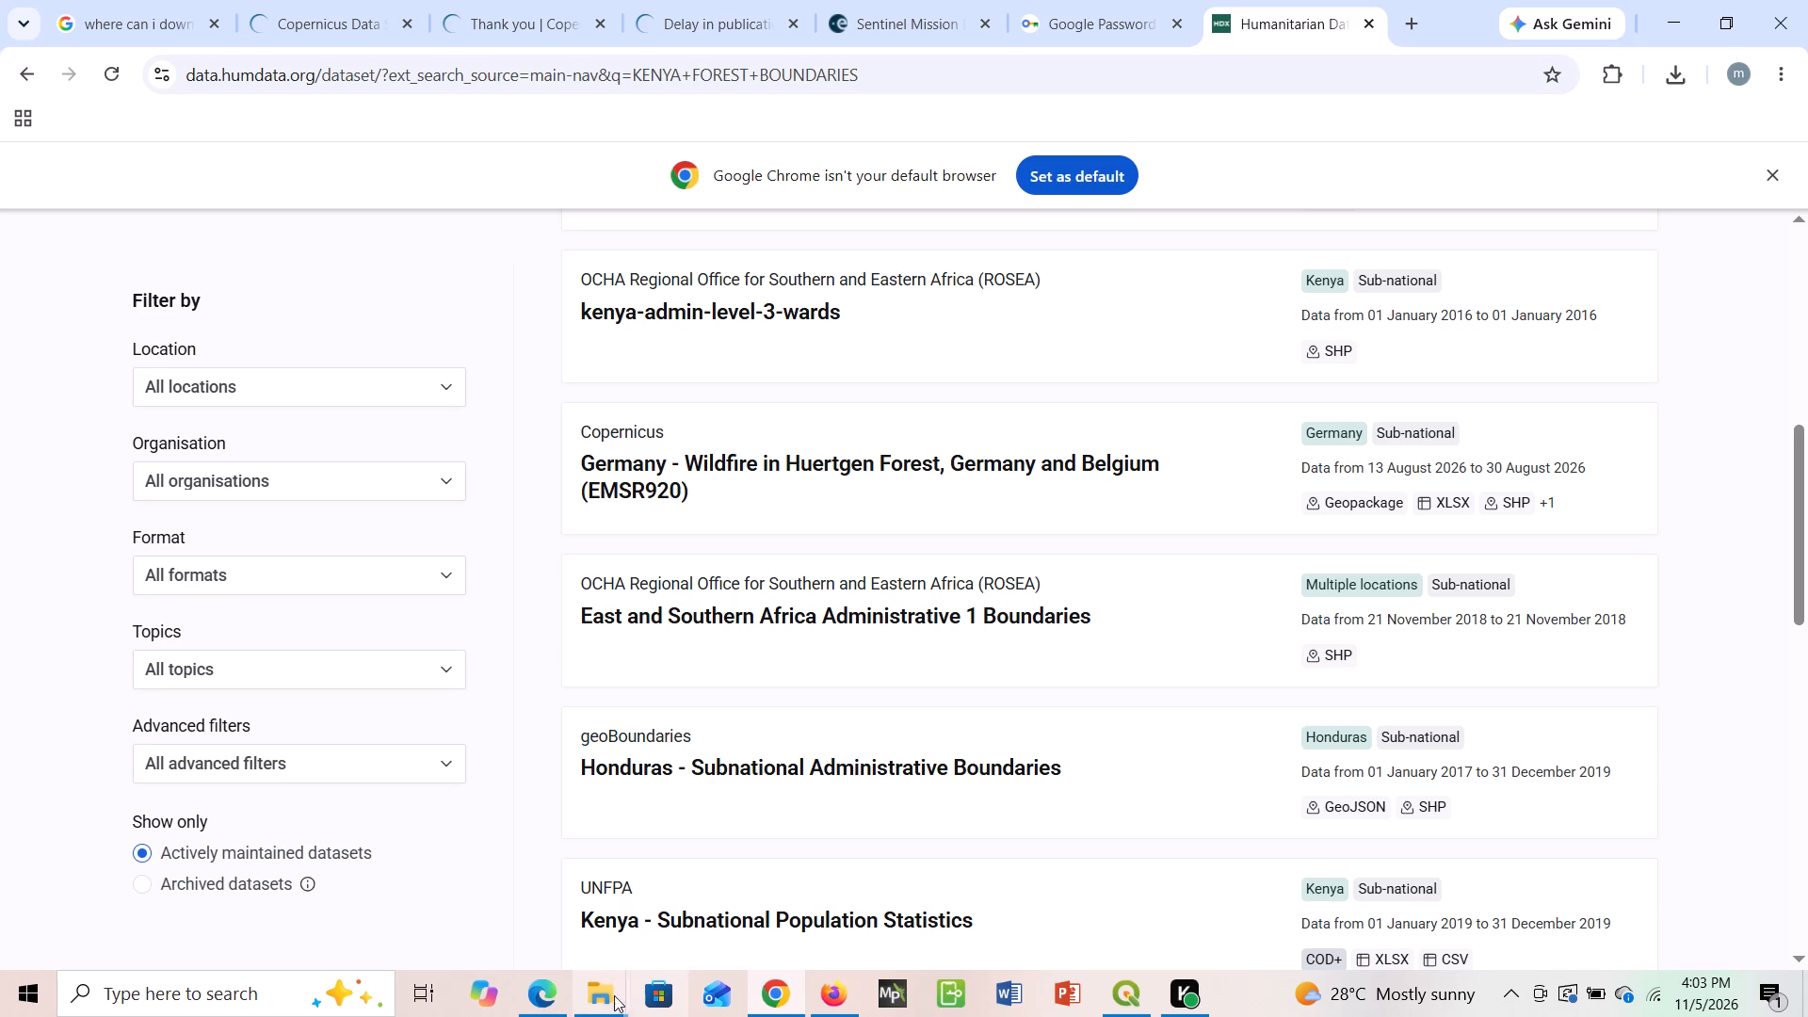
# Switch to the Downloads folder in File Explorer, enlarge its window and examine the files for Kenya forest data.
pyautogui.click(594, 995)
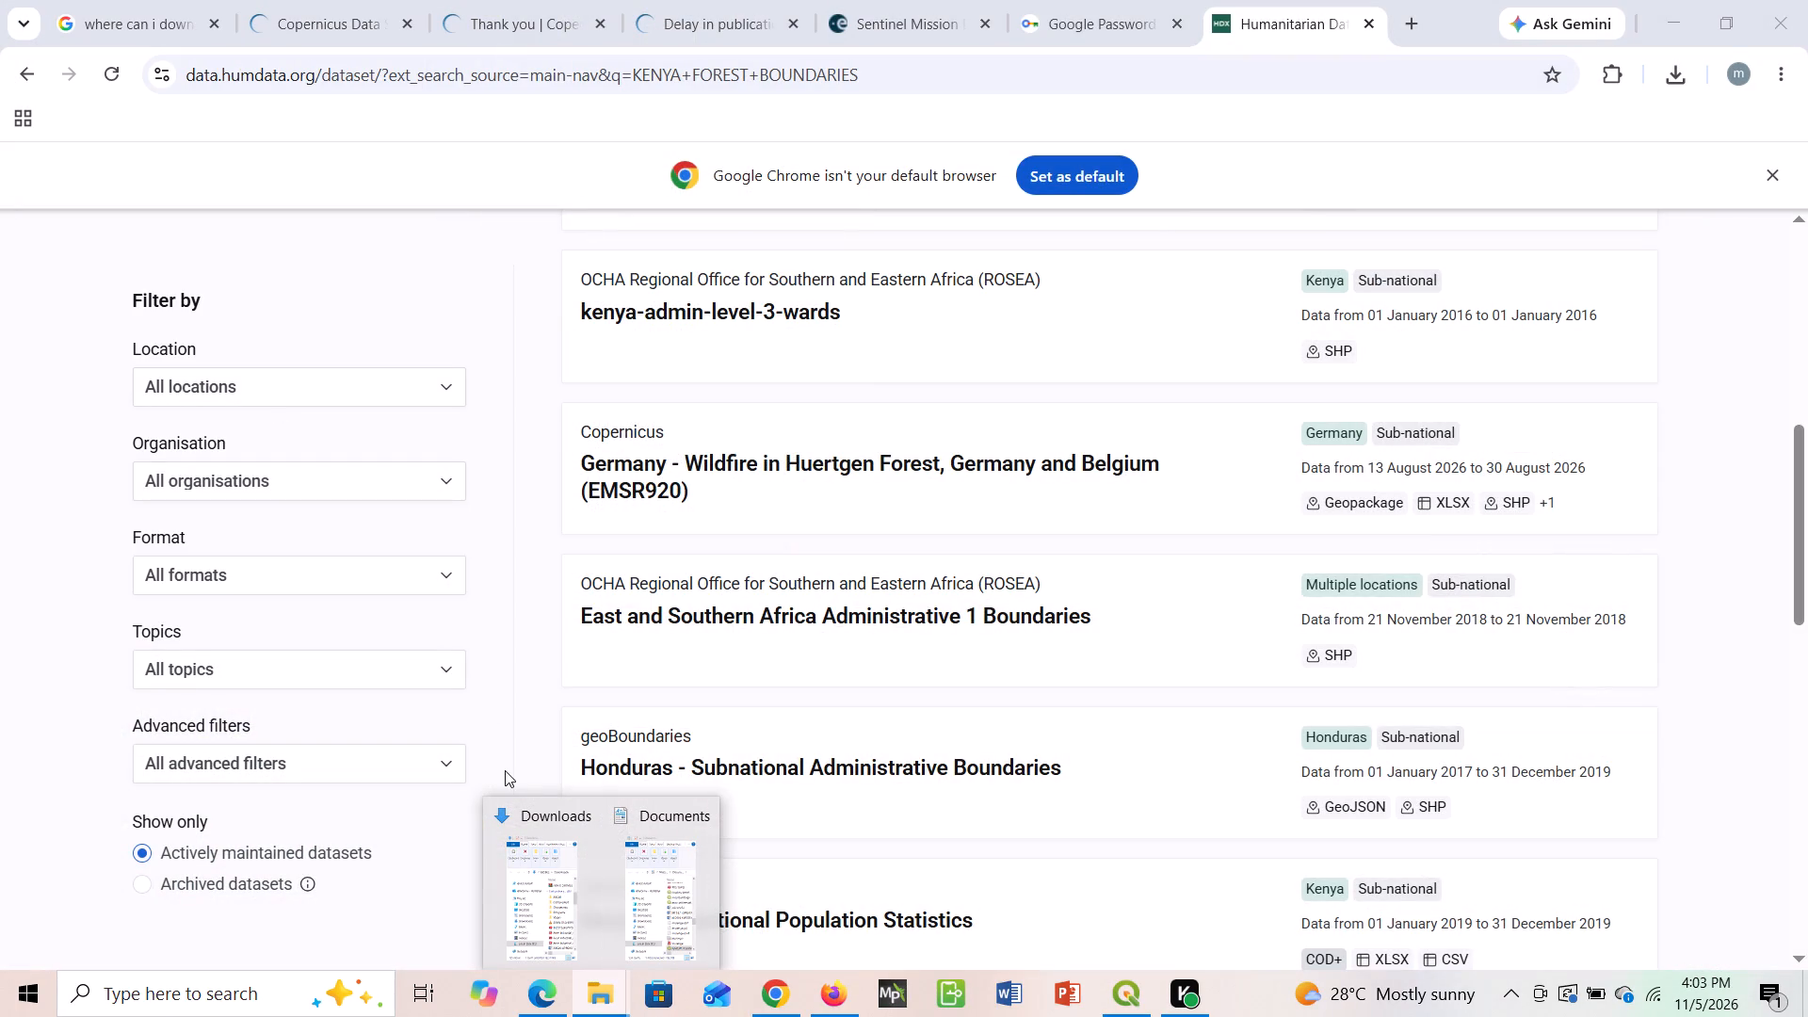
pyautogui.click(560, 905)
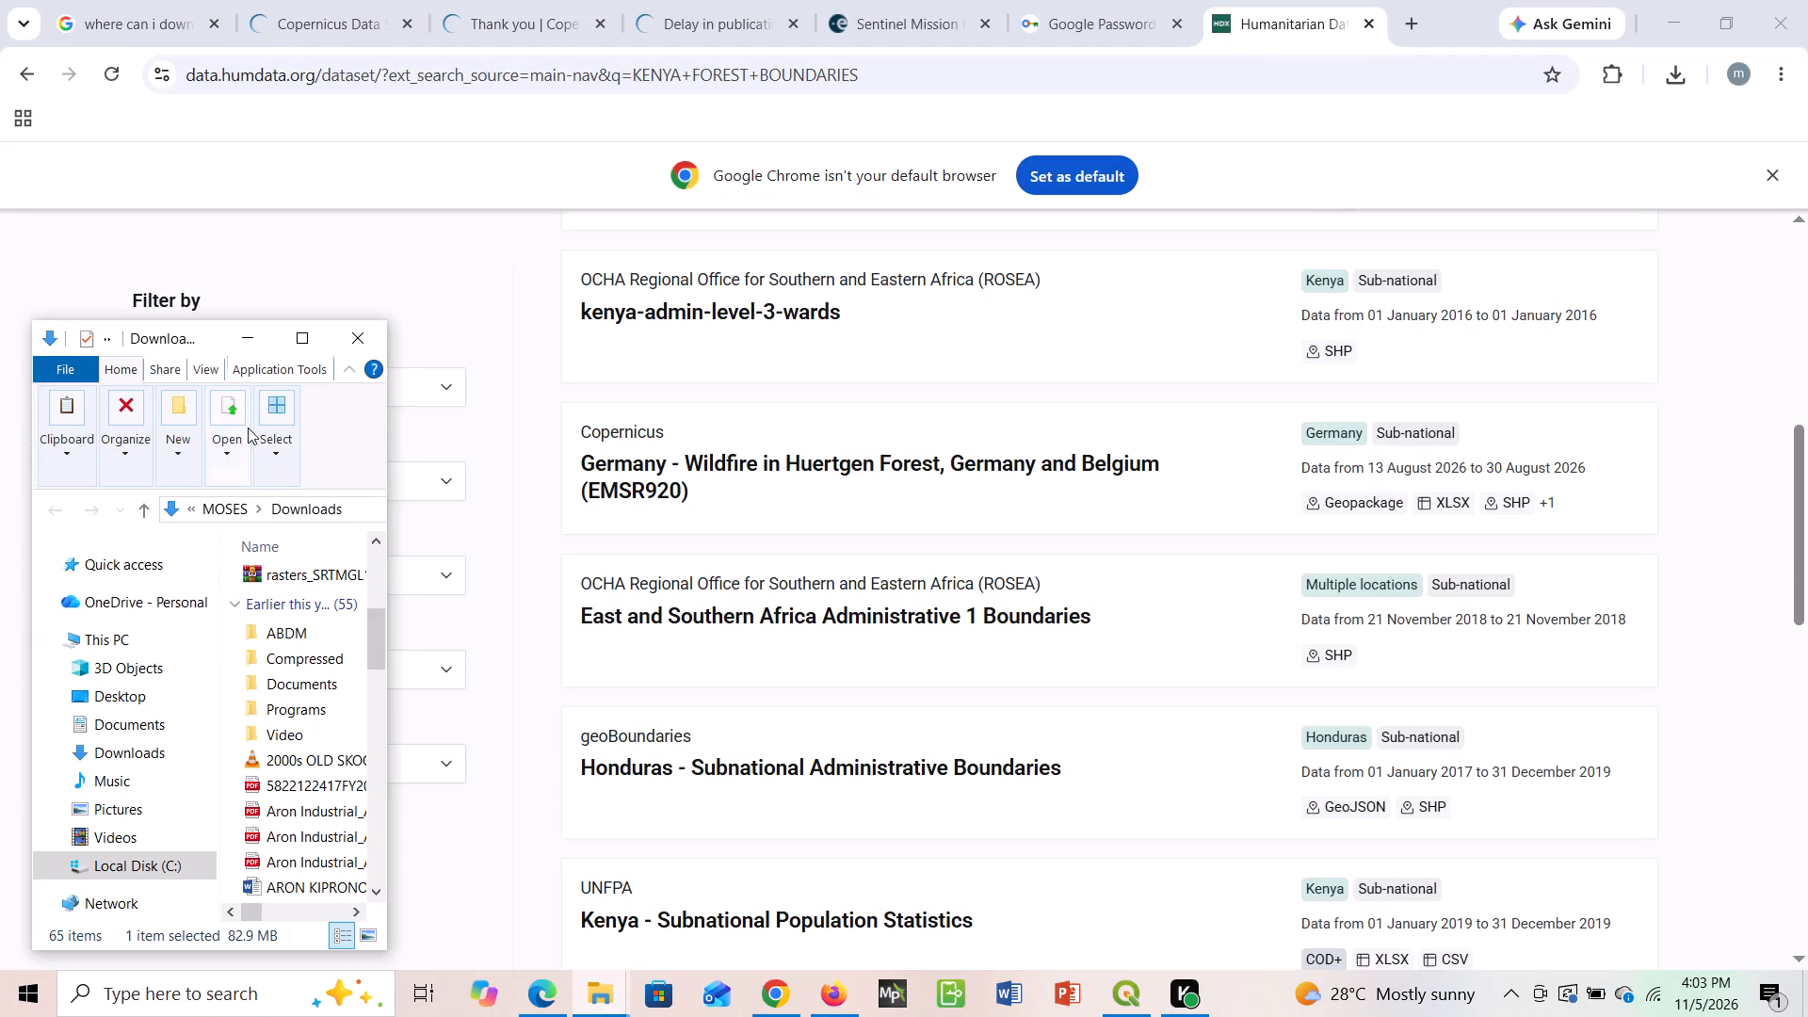
pyautogui.click(300, 345)
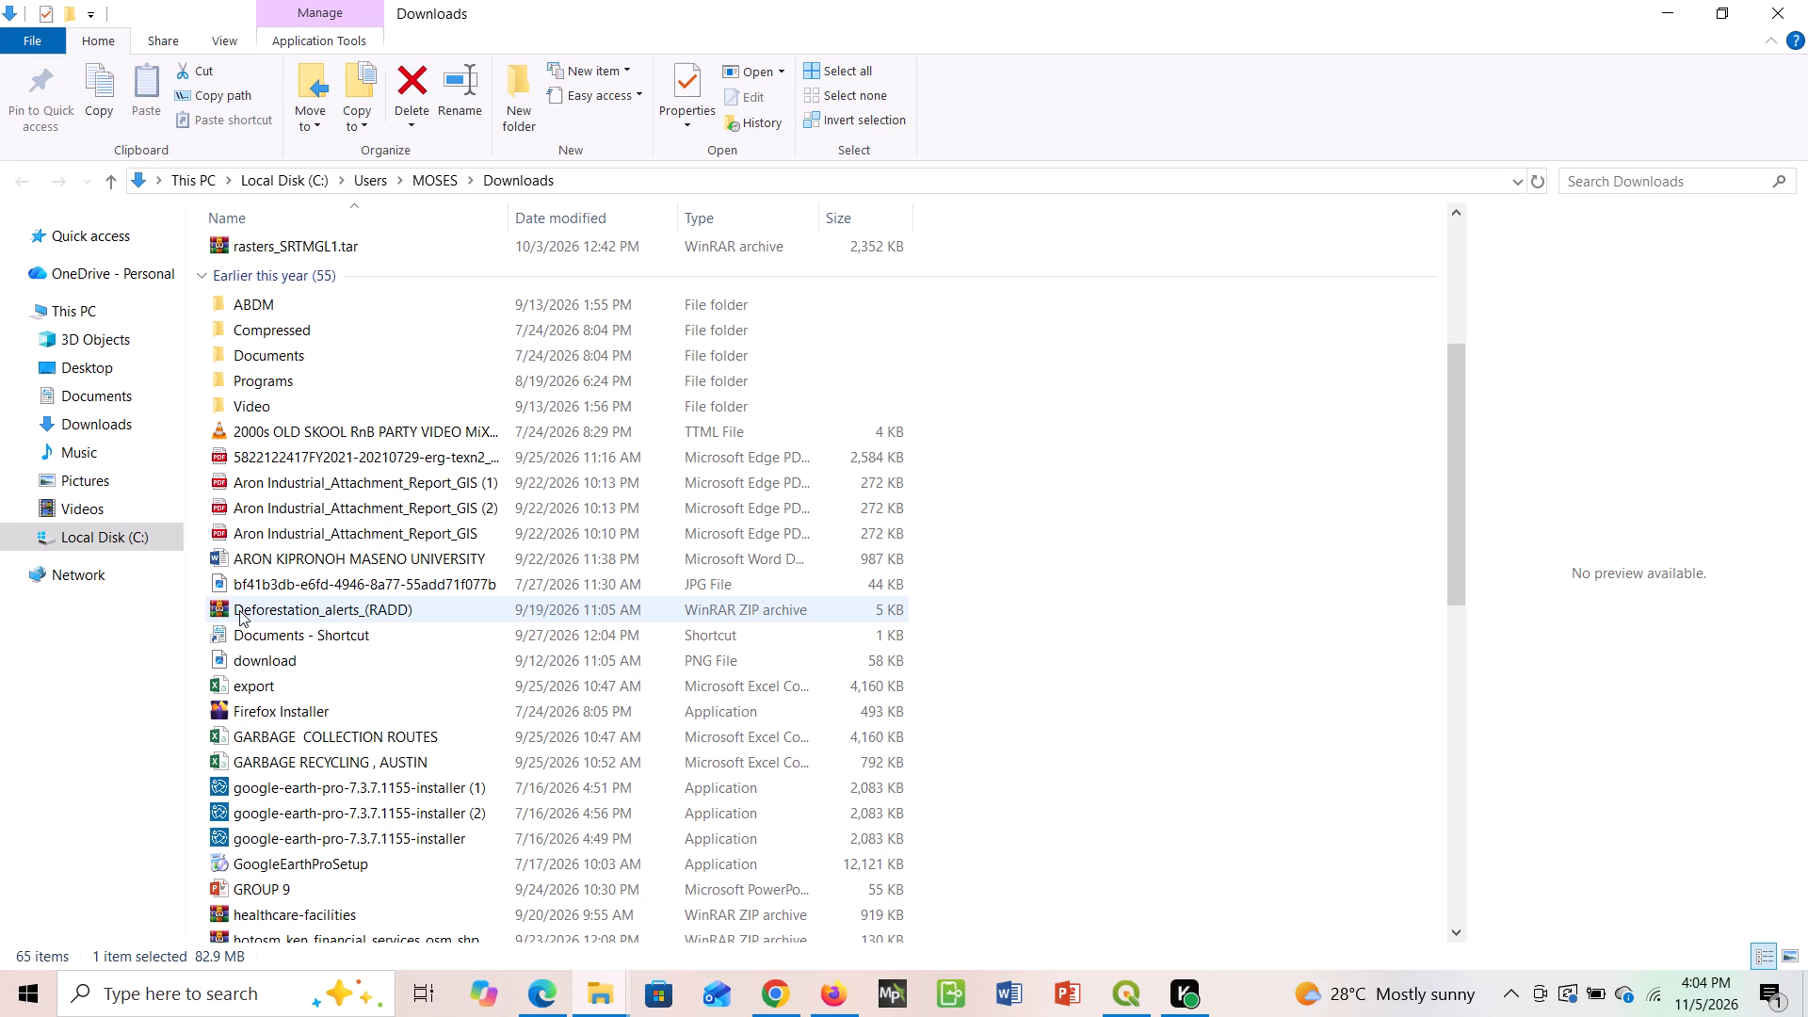
pyautogui.scroll(-1, 360, 717)
pyautogui.scroll(1, 360, 717)
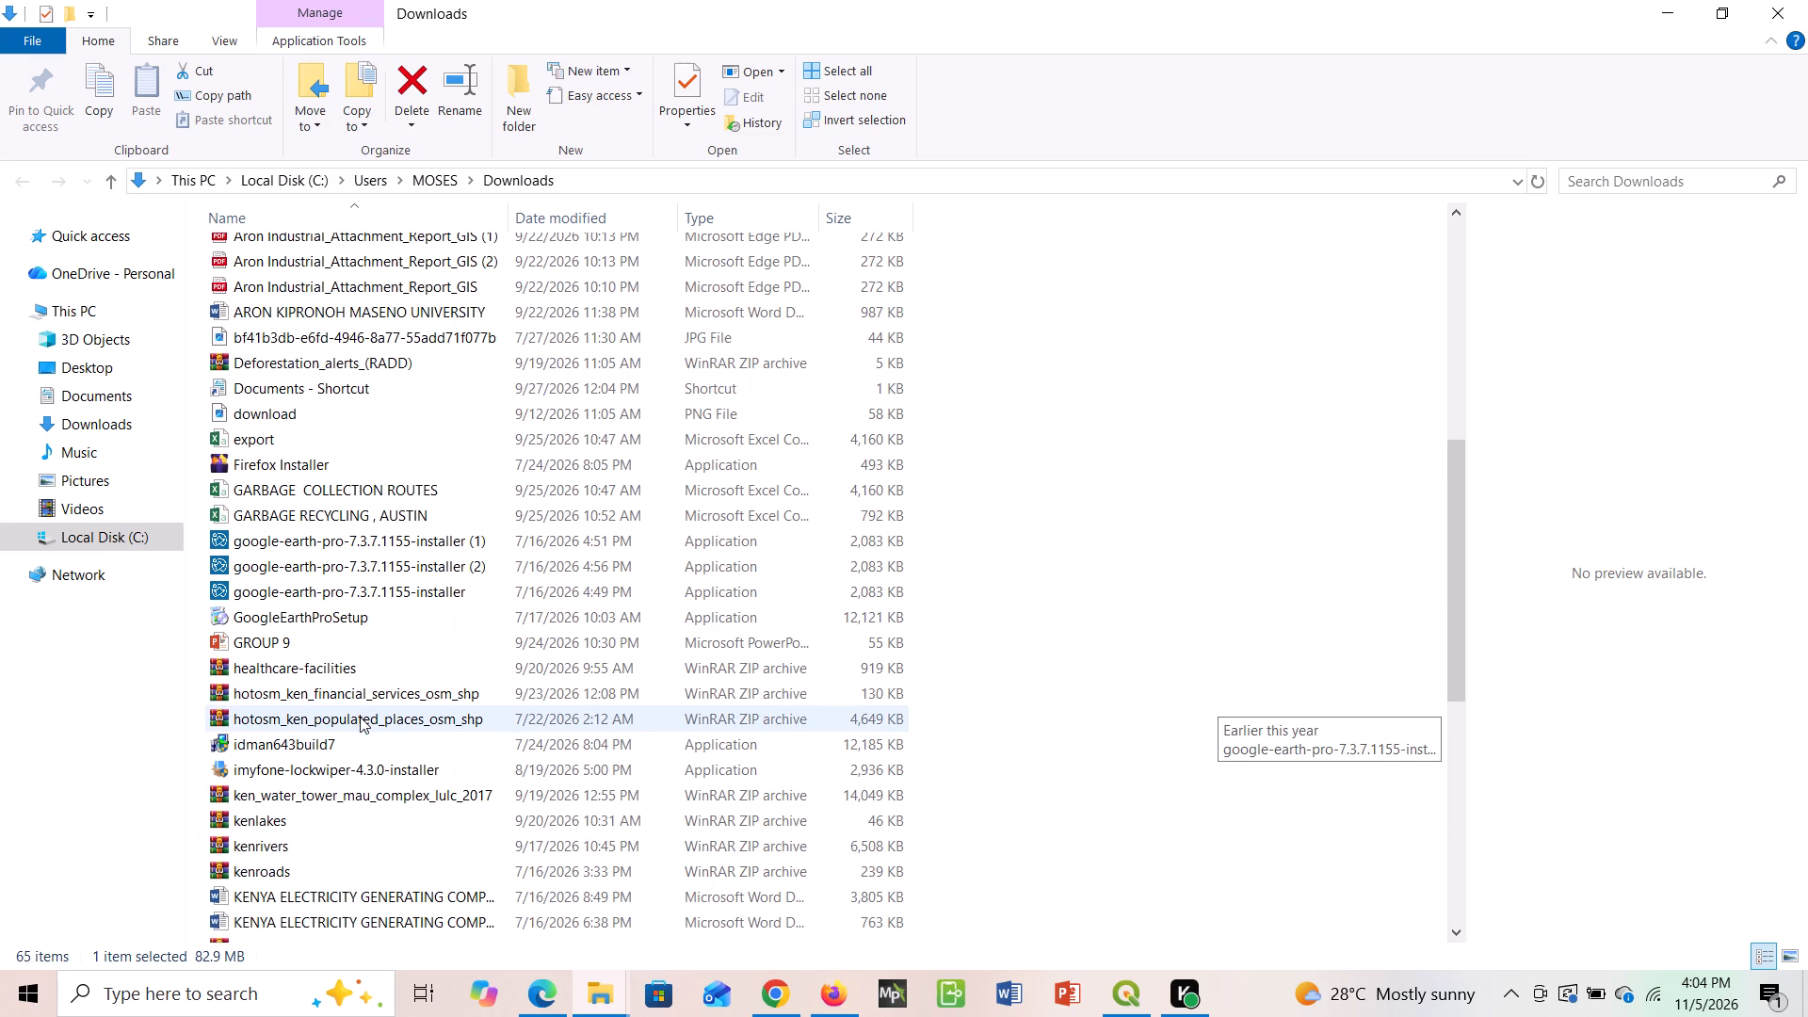
pyautogui.scroll(3, 360, 717)
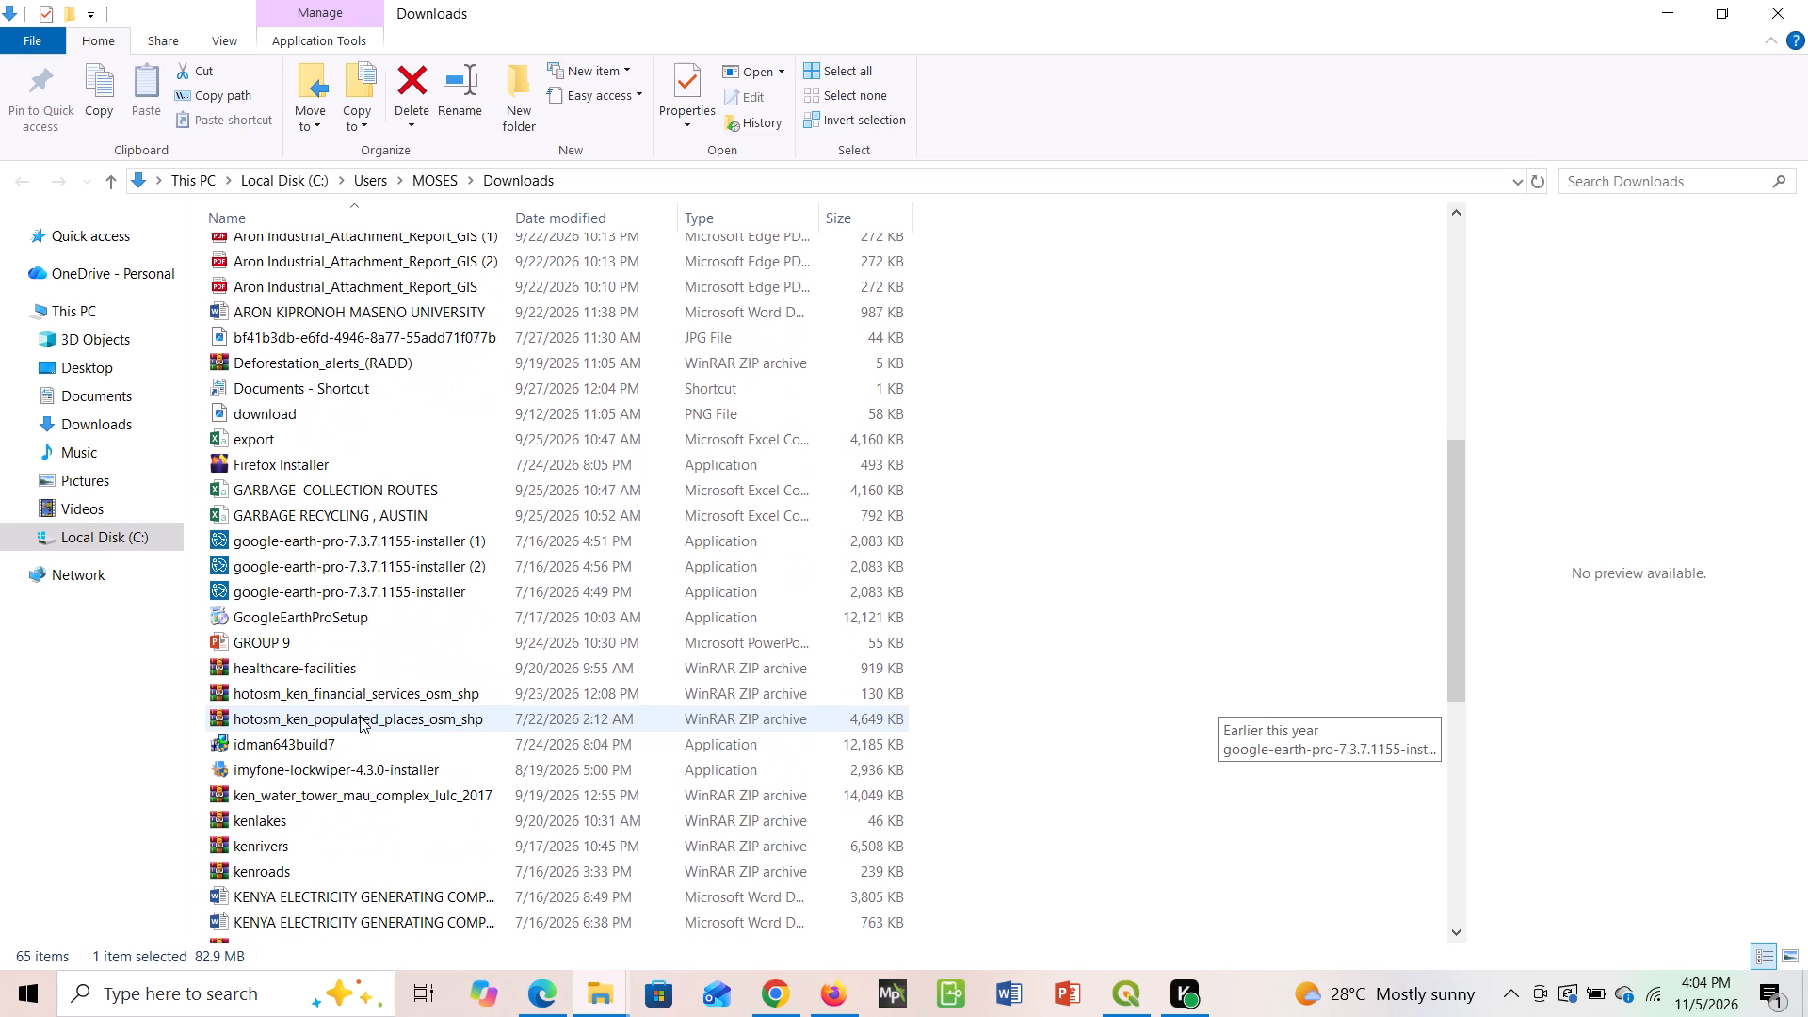
pyautogui.scroll(1, 360, 717)
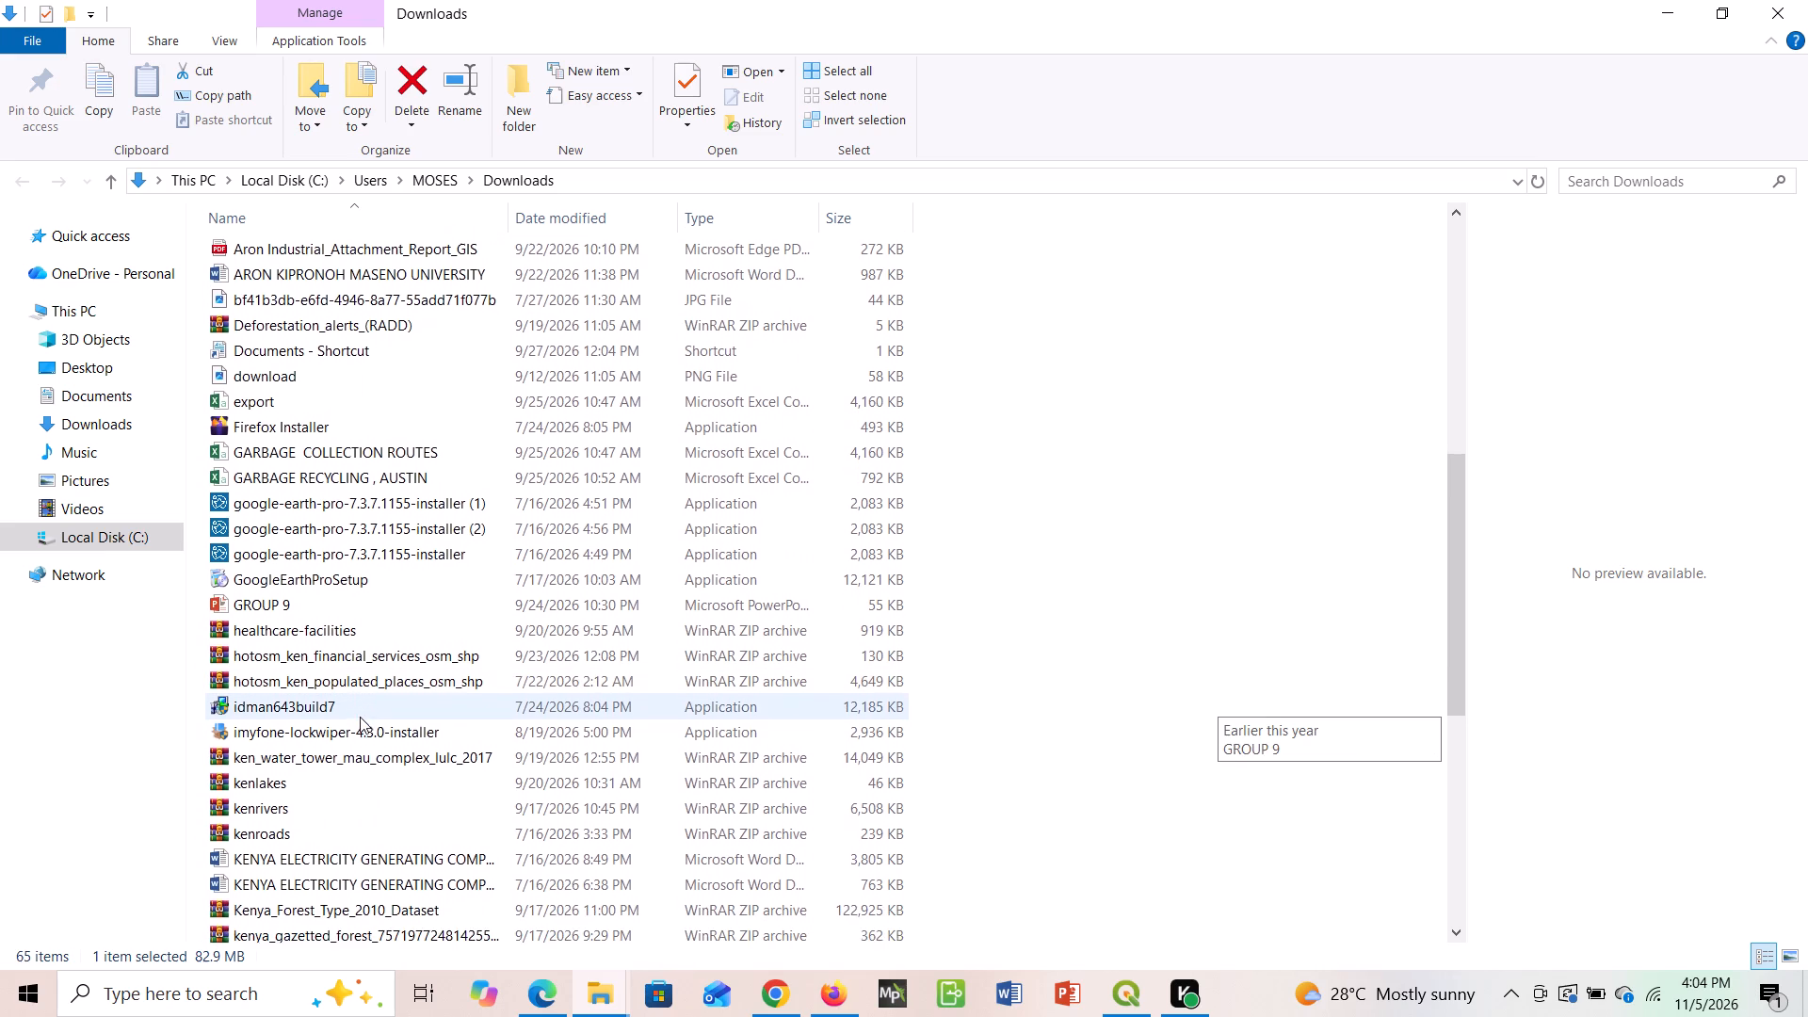
pyautogui.scroll(1, 360, 717)
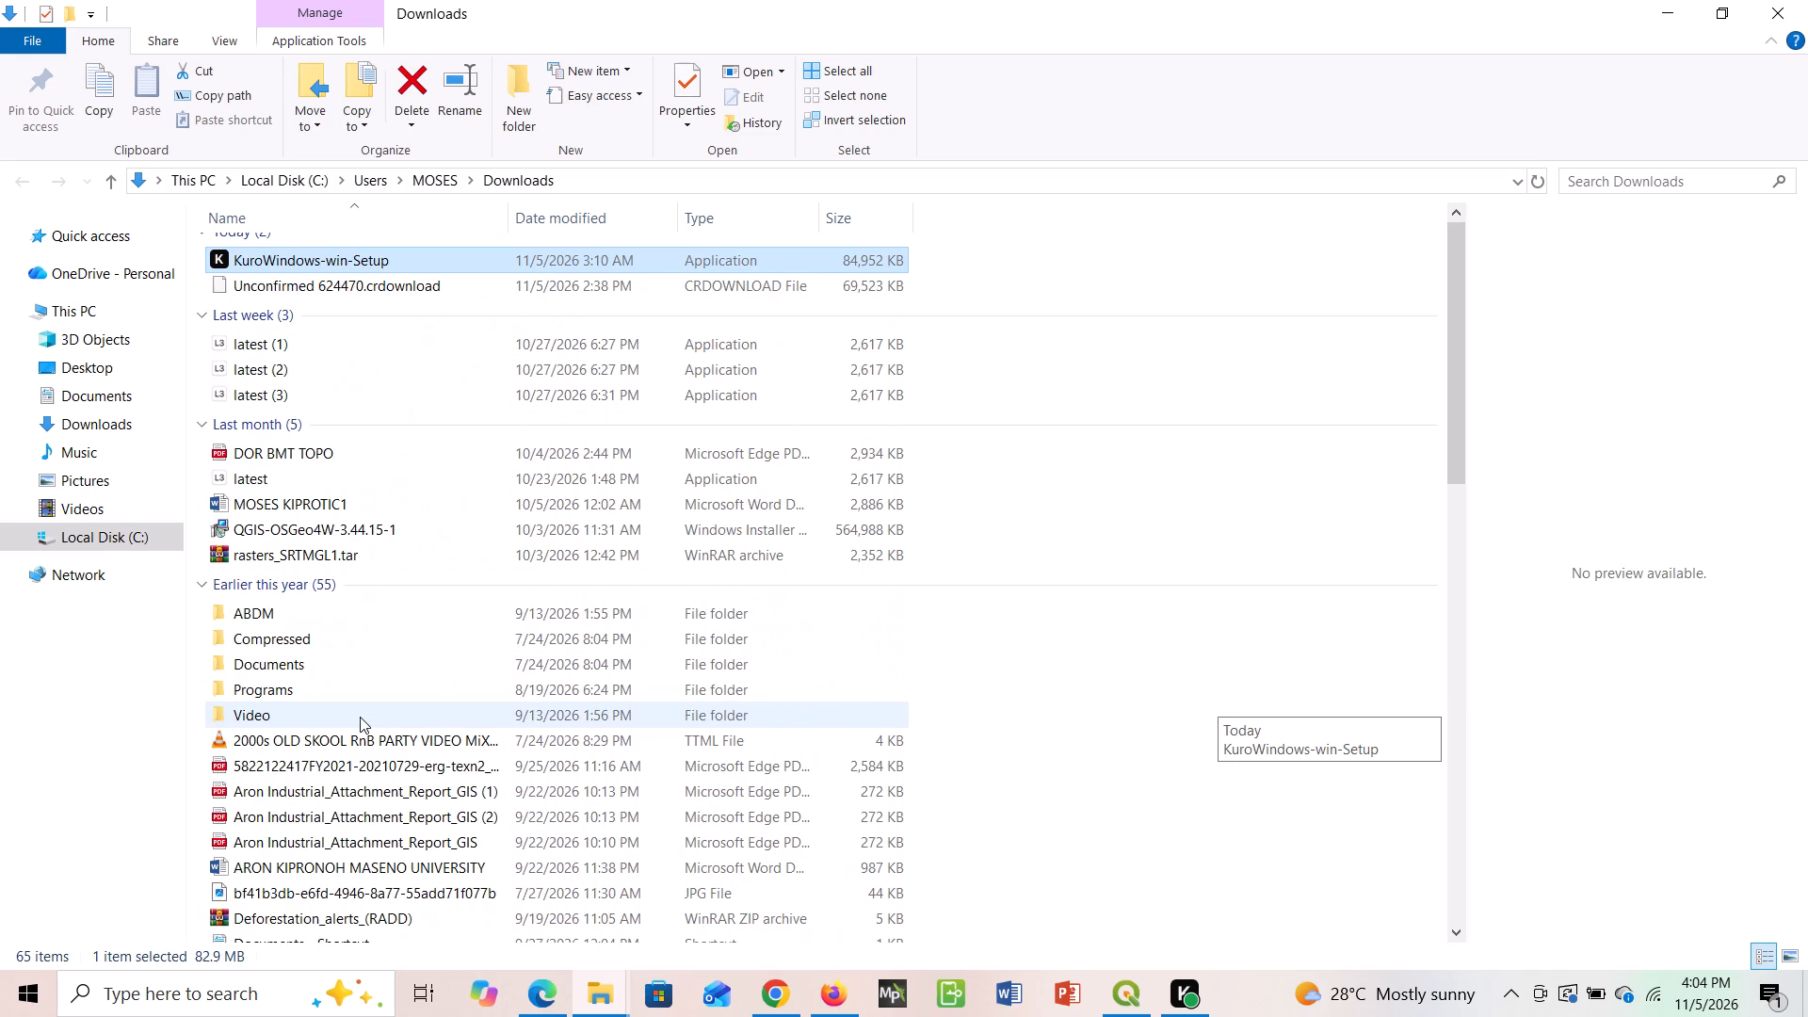
# Look through the older files in the Downloads folder for a Kenya forest dataset archive.
pyautogui.scroll(-1, 360, 717)
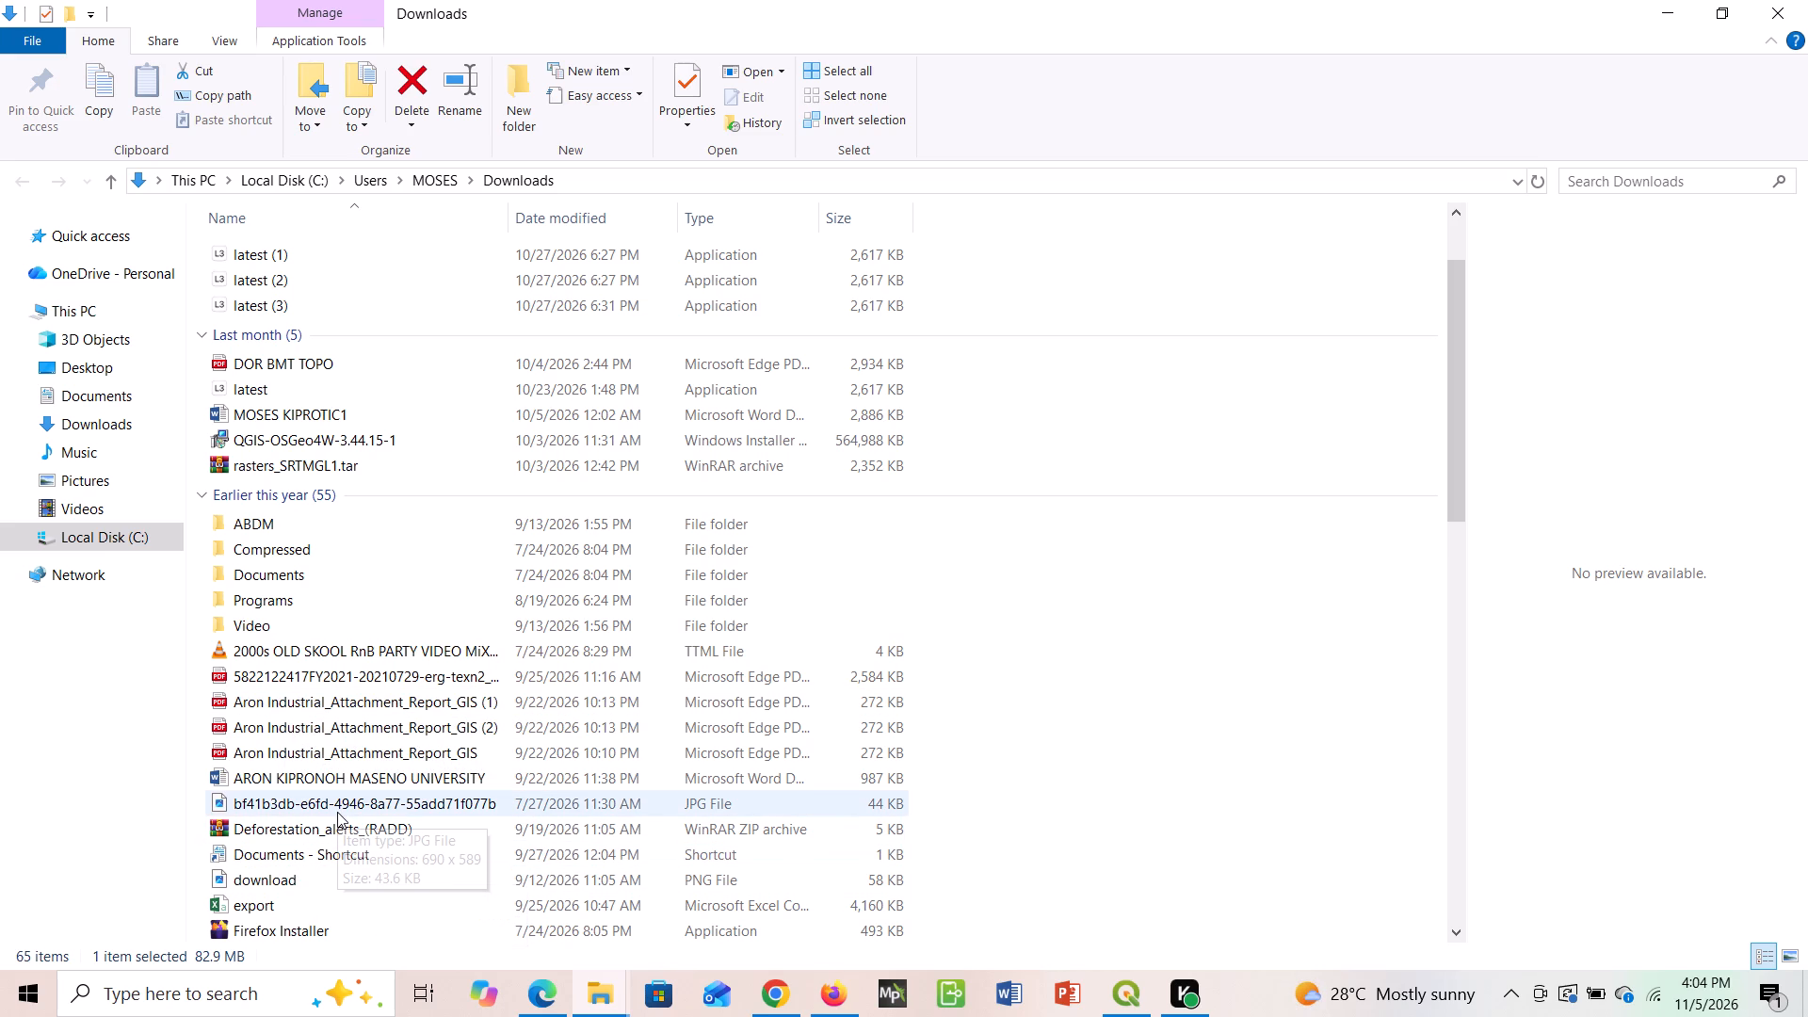
pyautogui.scroll(-1, 337, 812)
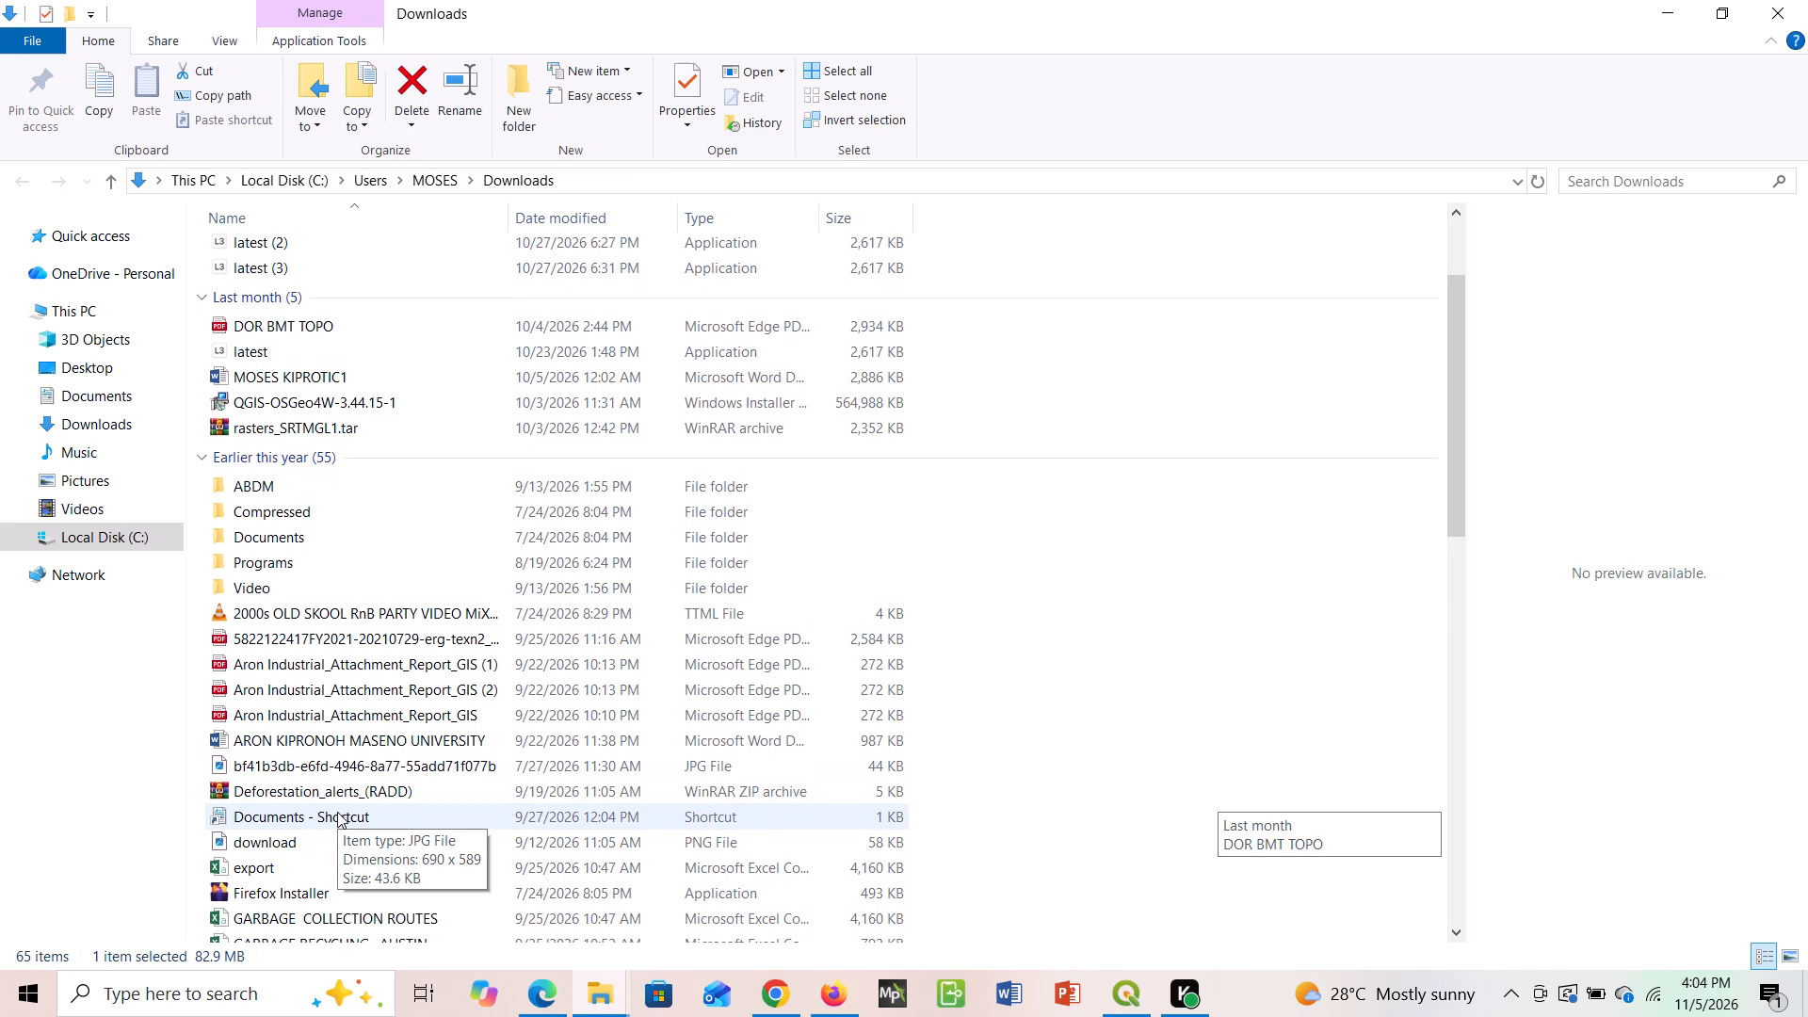
pyautogui.scroll(-2, 337, 812)
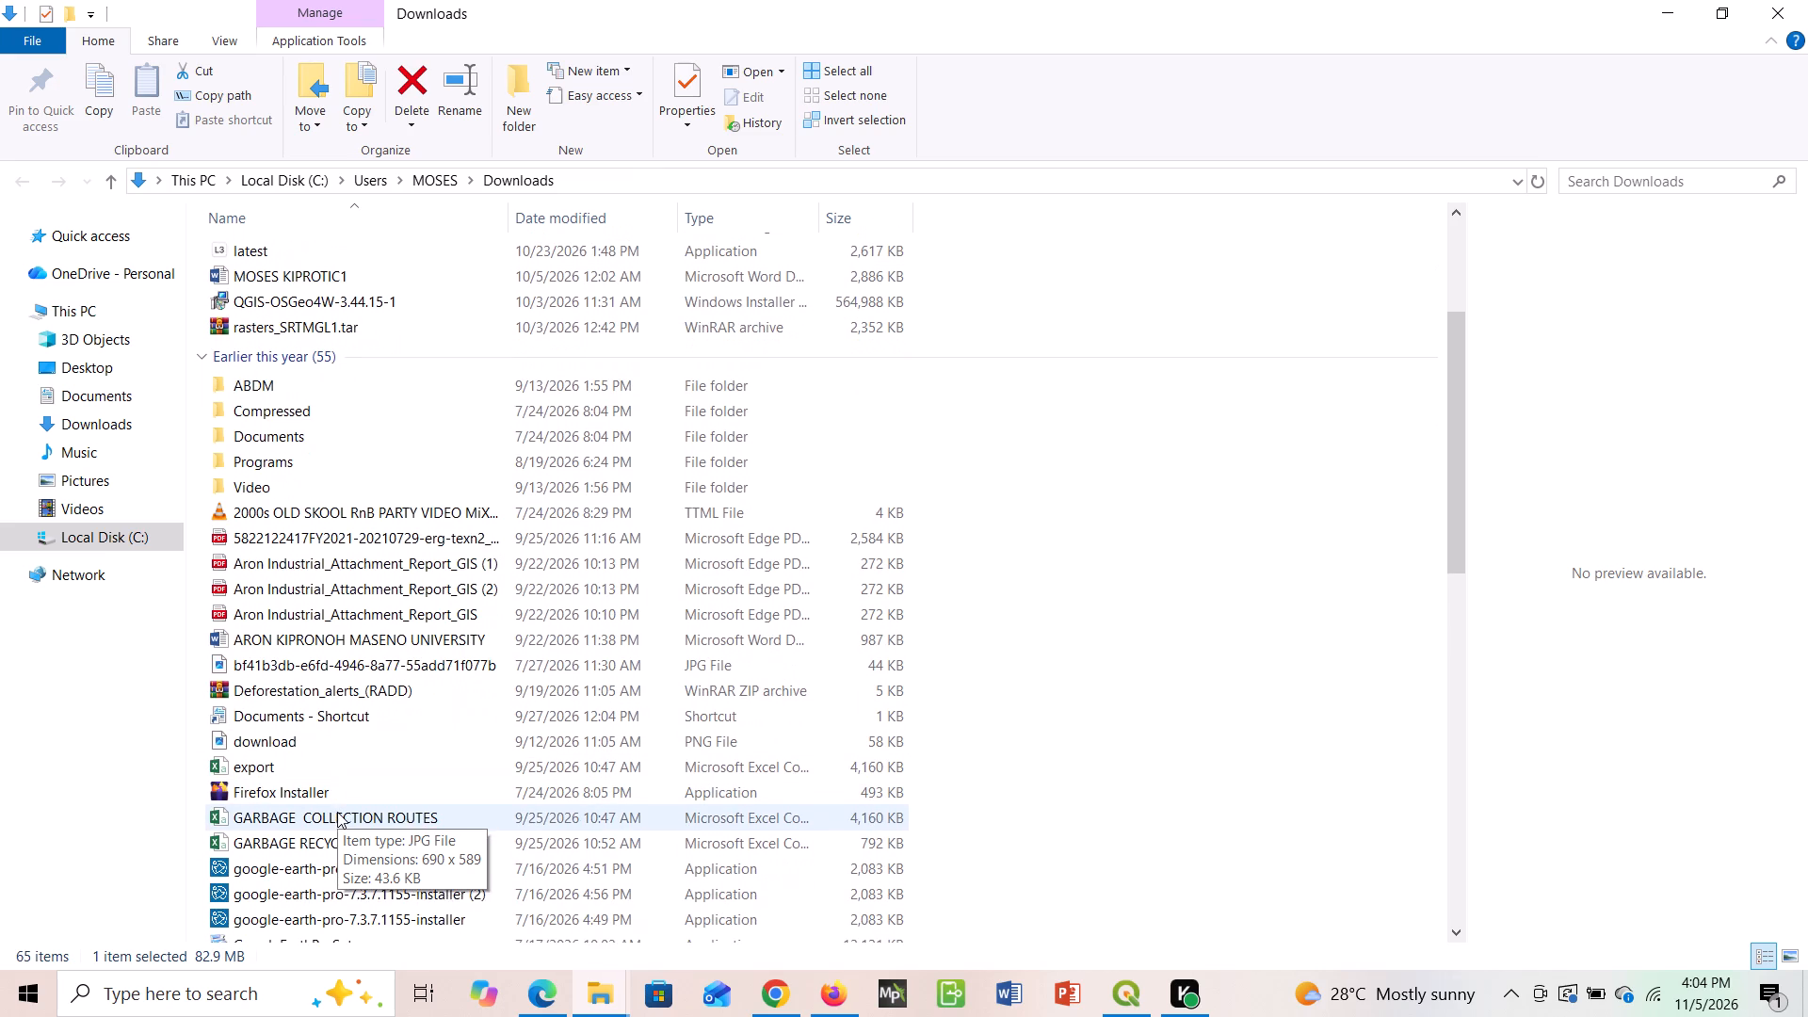
pyautogui.scroll(-1, 337, 812)
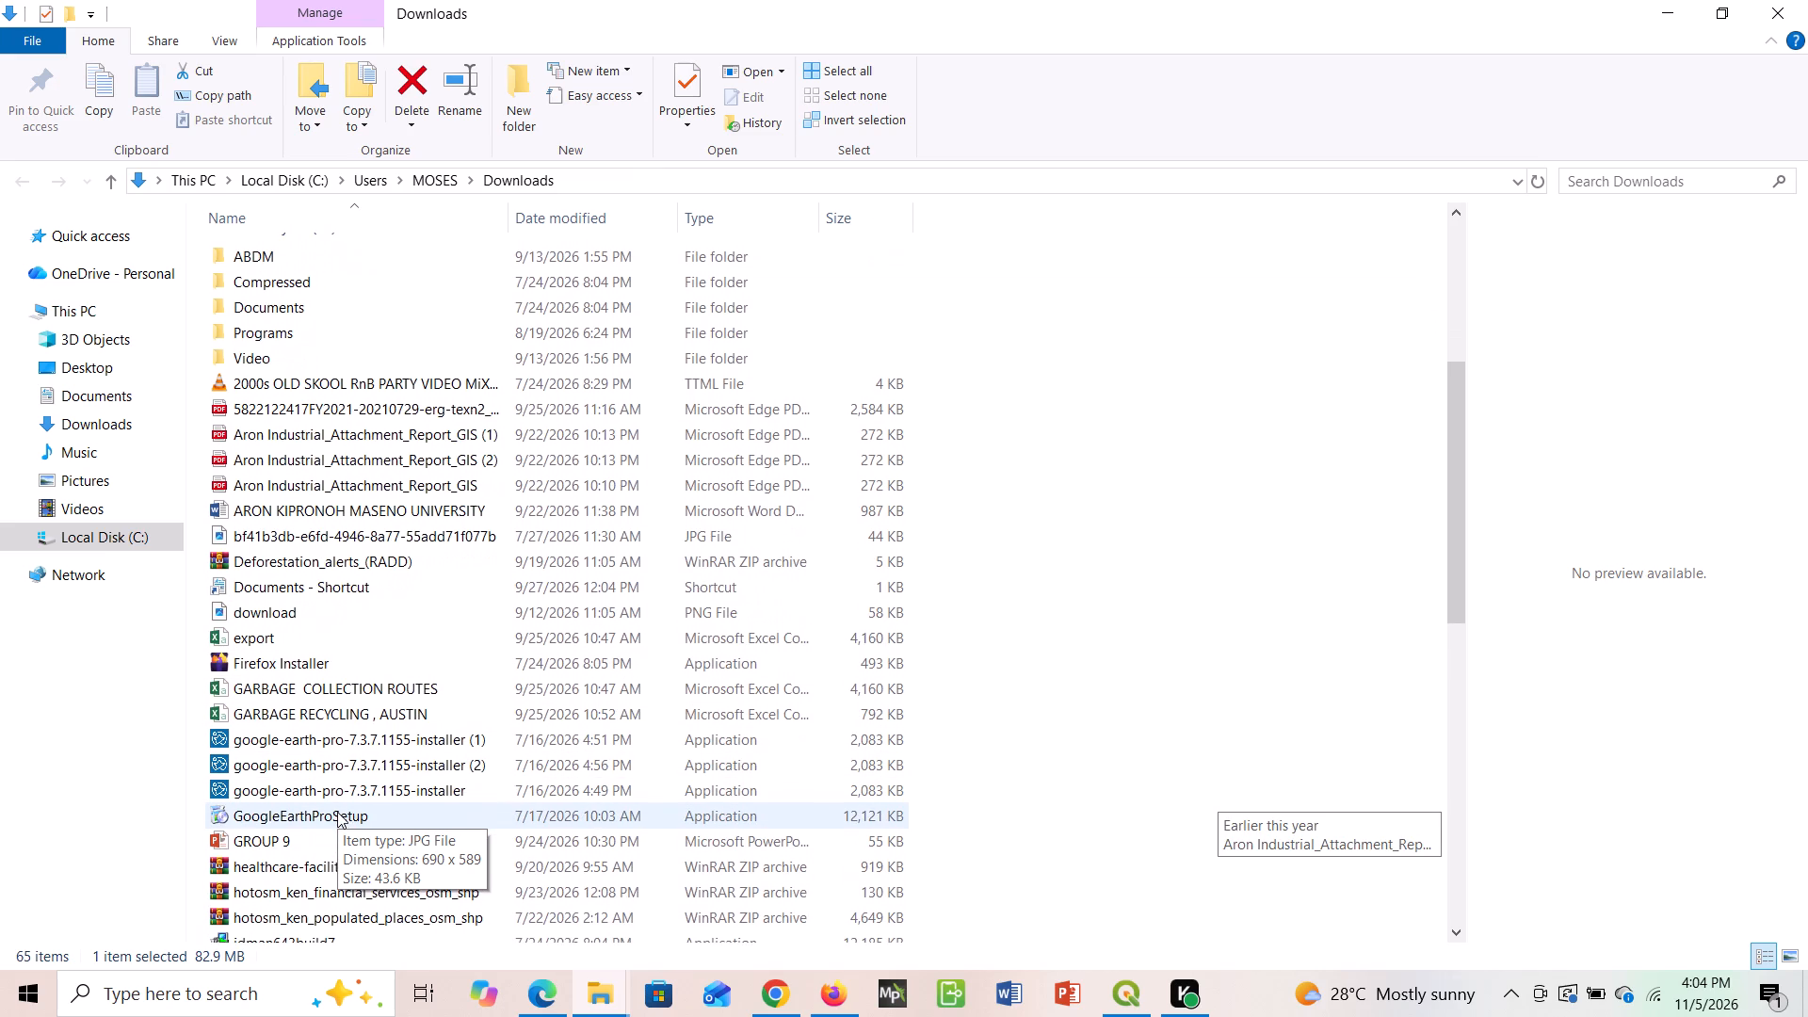
pyautogui.scroll(-2, 337, 812)
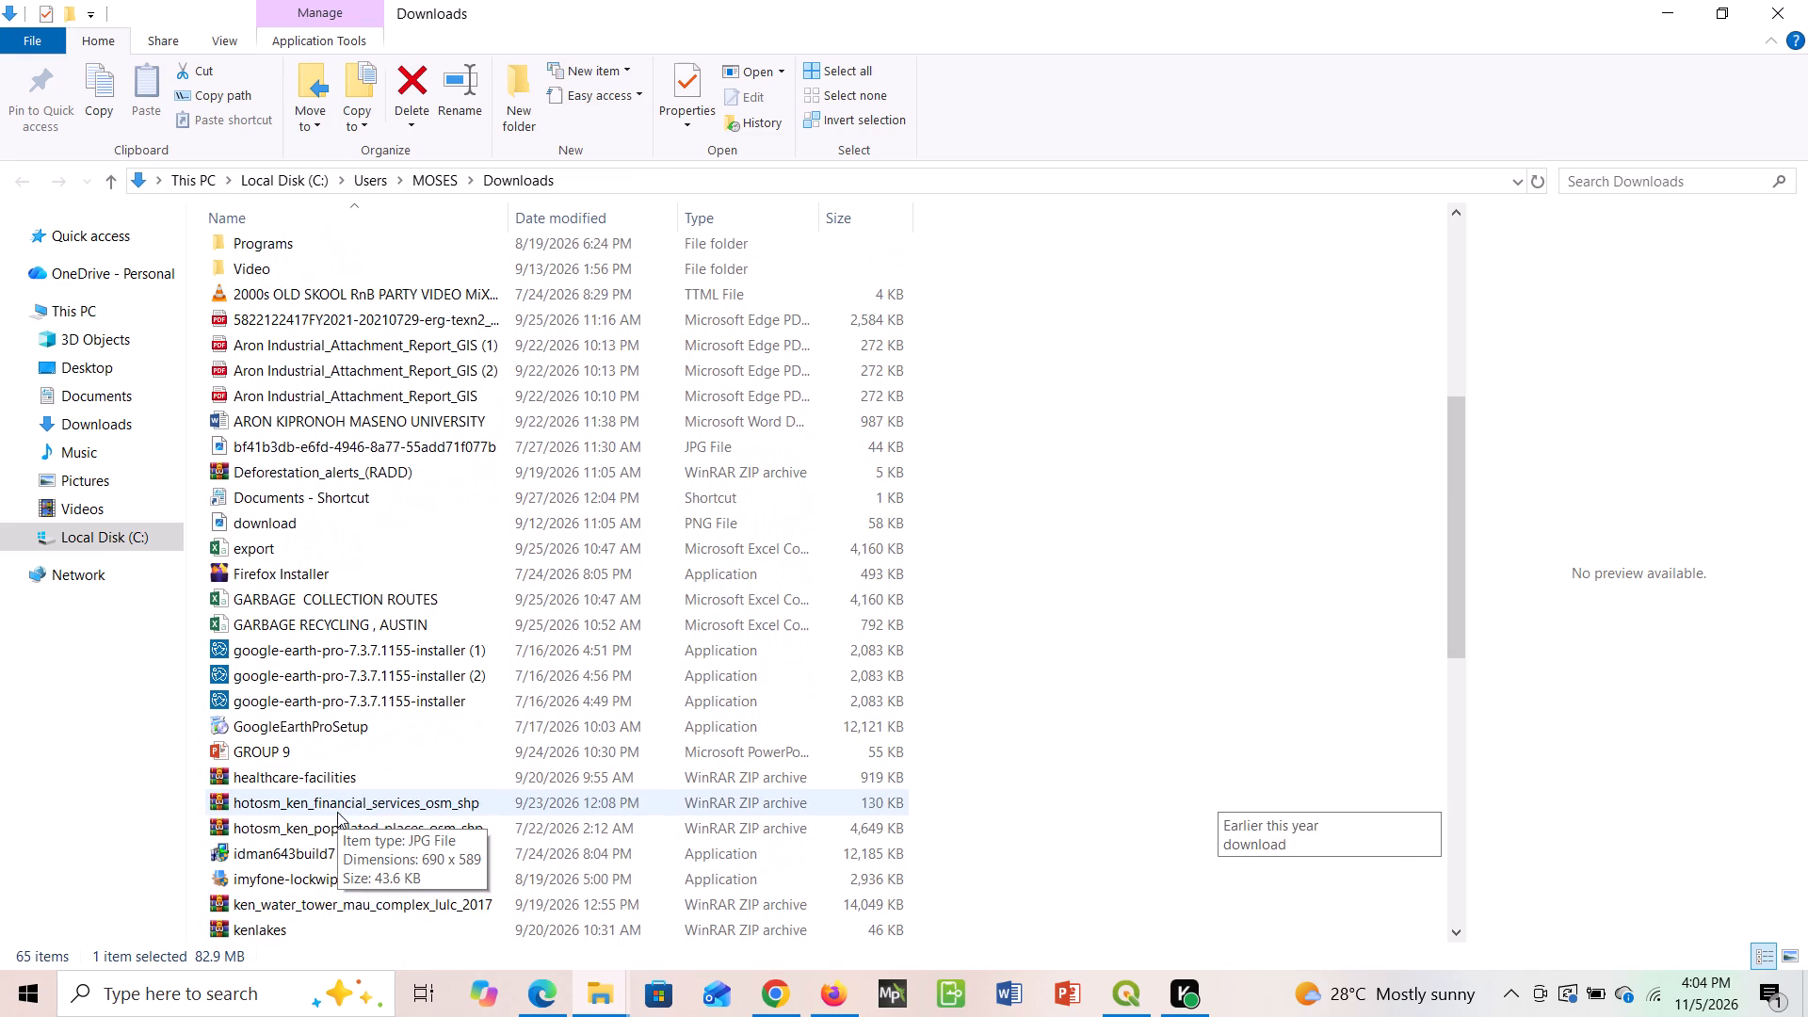
pyautogui.scroll(-2, 337, 812)
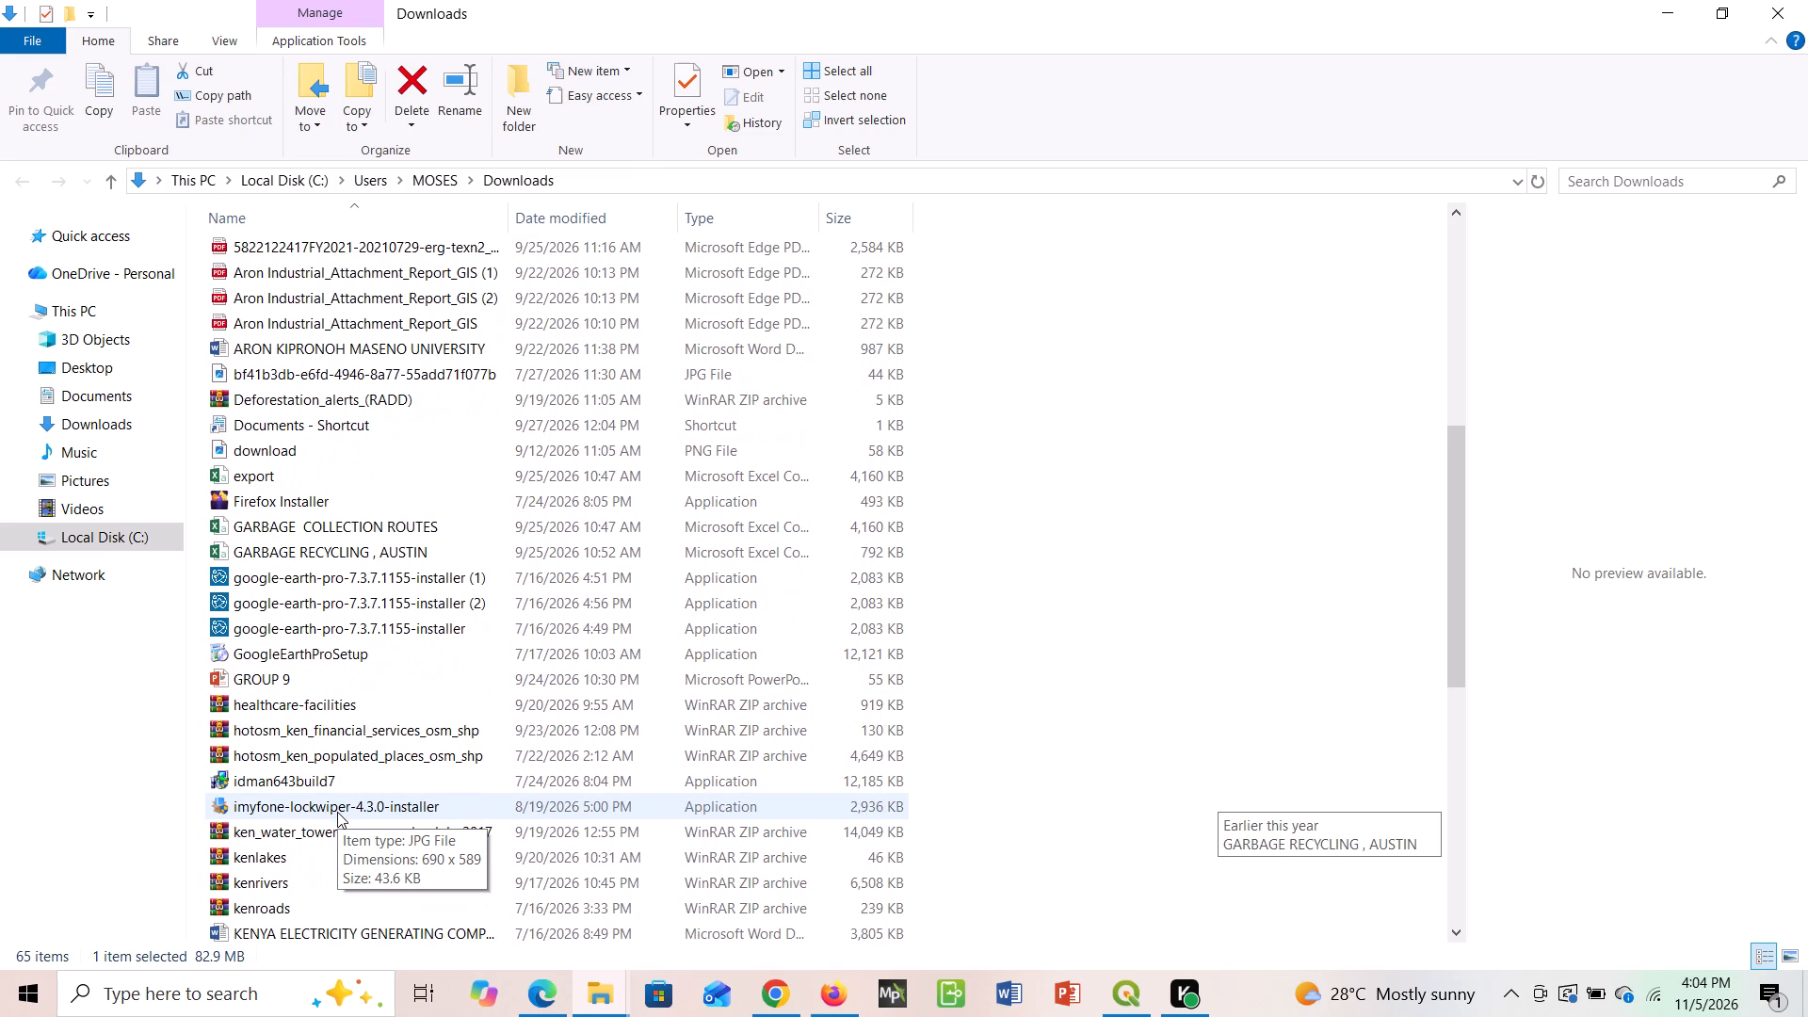
pyautogui.scroll(-2, 337, 812)
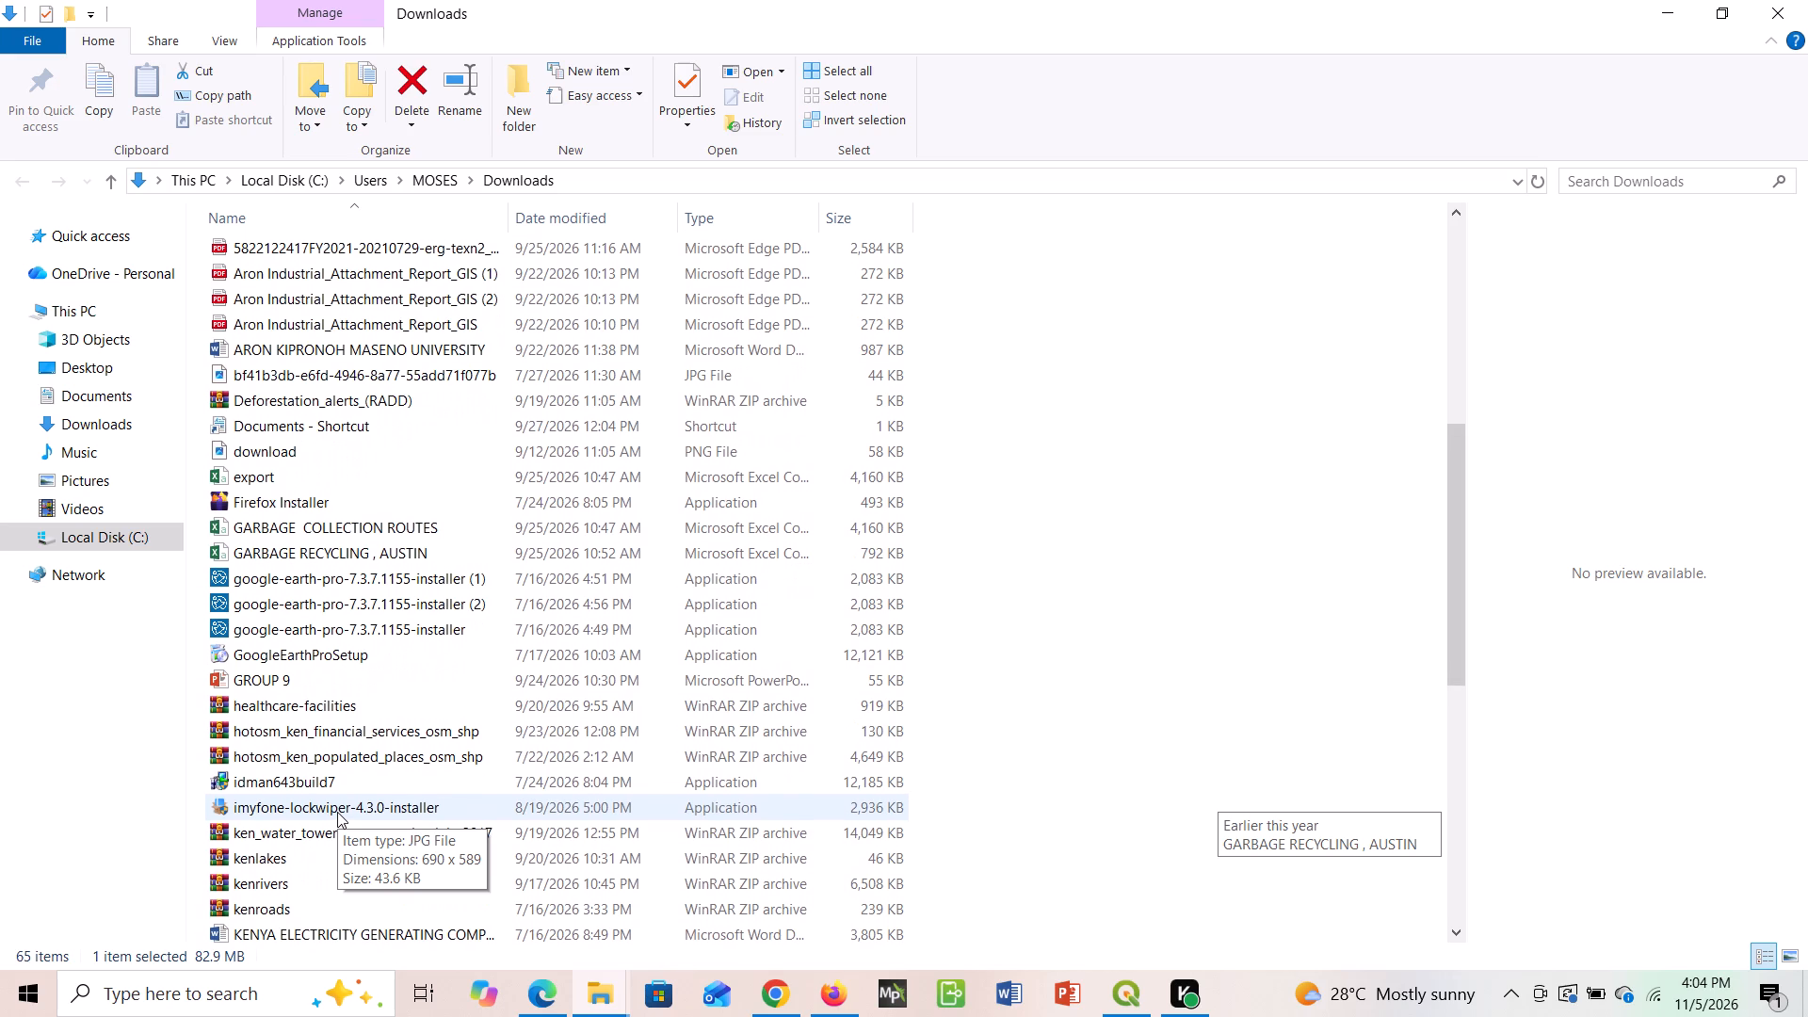
pyautogui.scroll(-5, 337, 812)
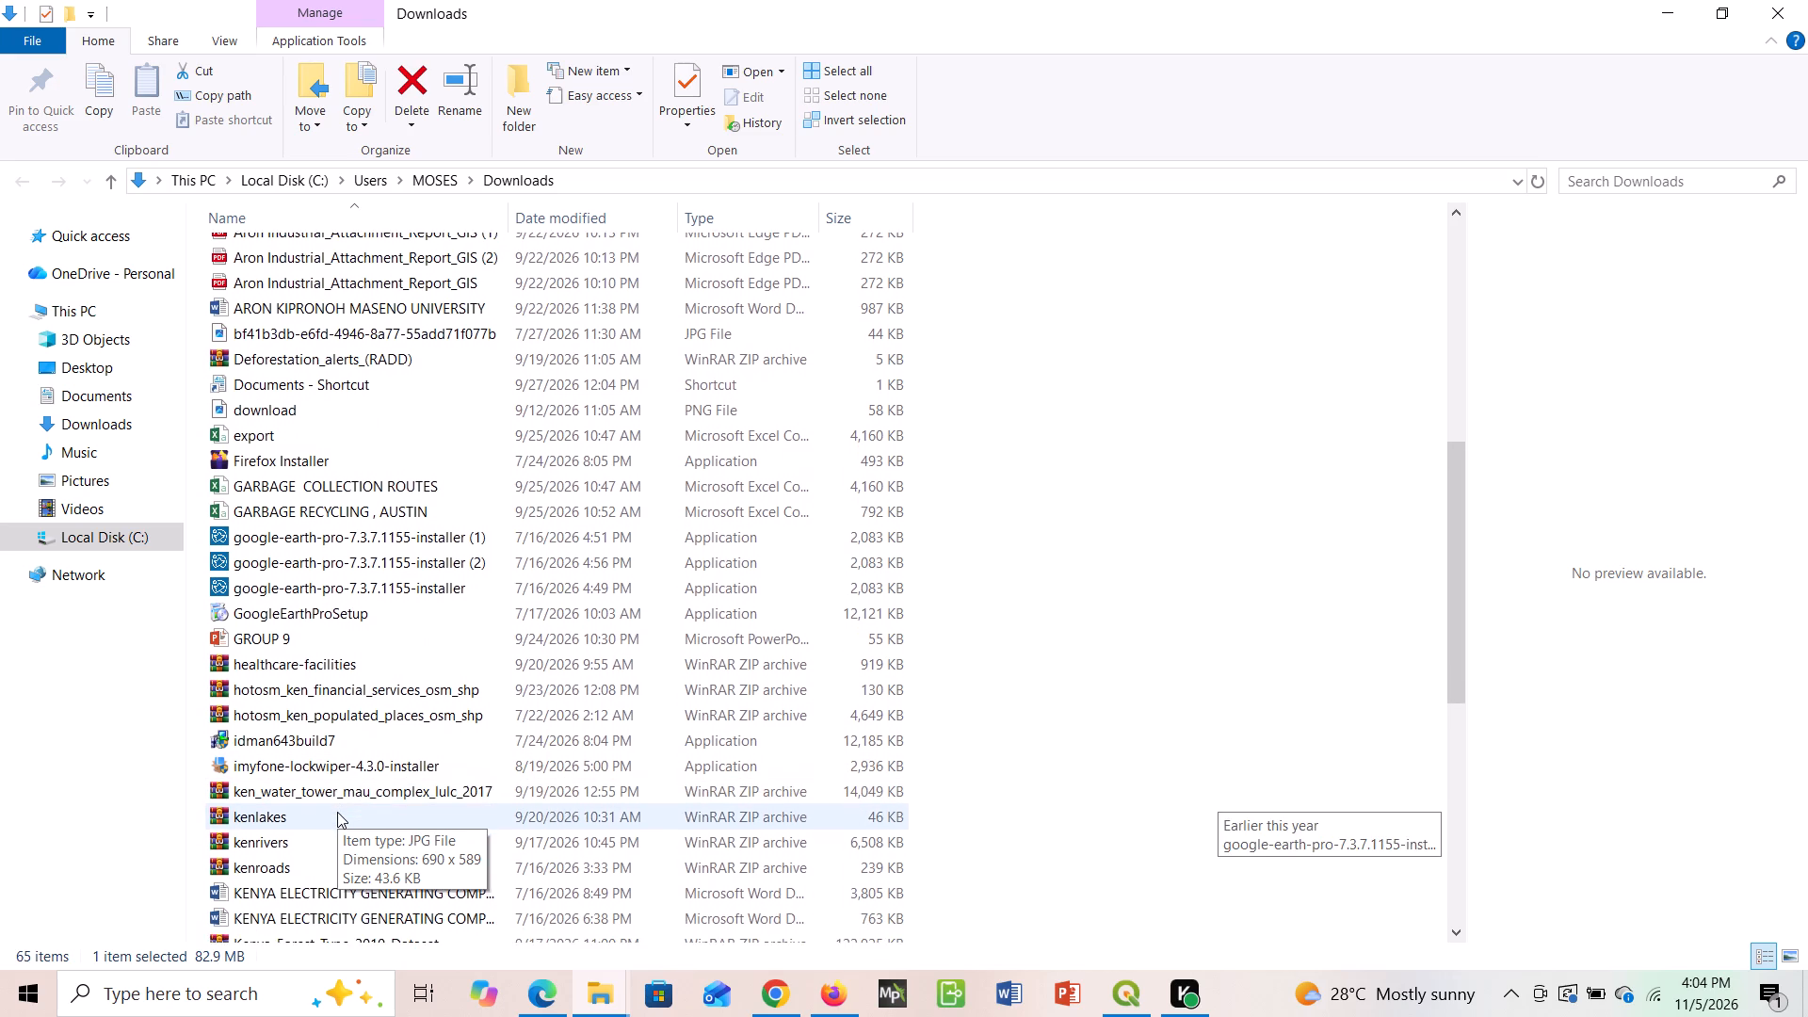
pyautogui.scroll(-2, 337, 812)
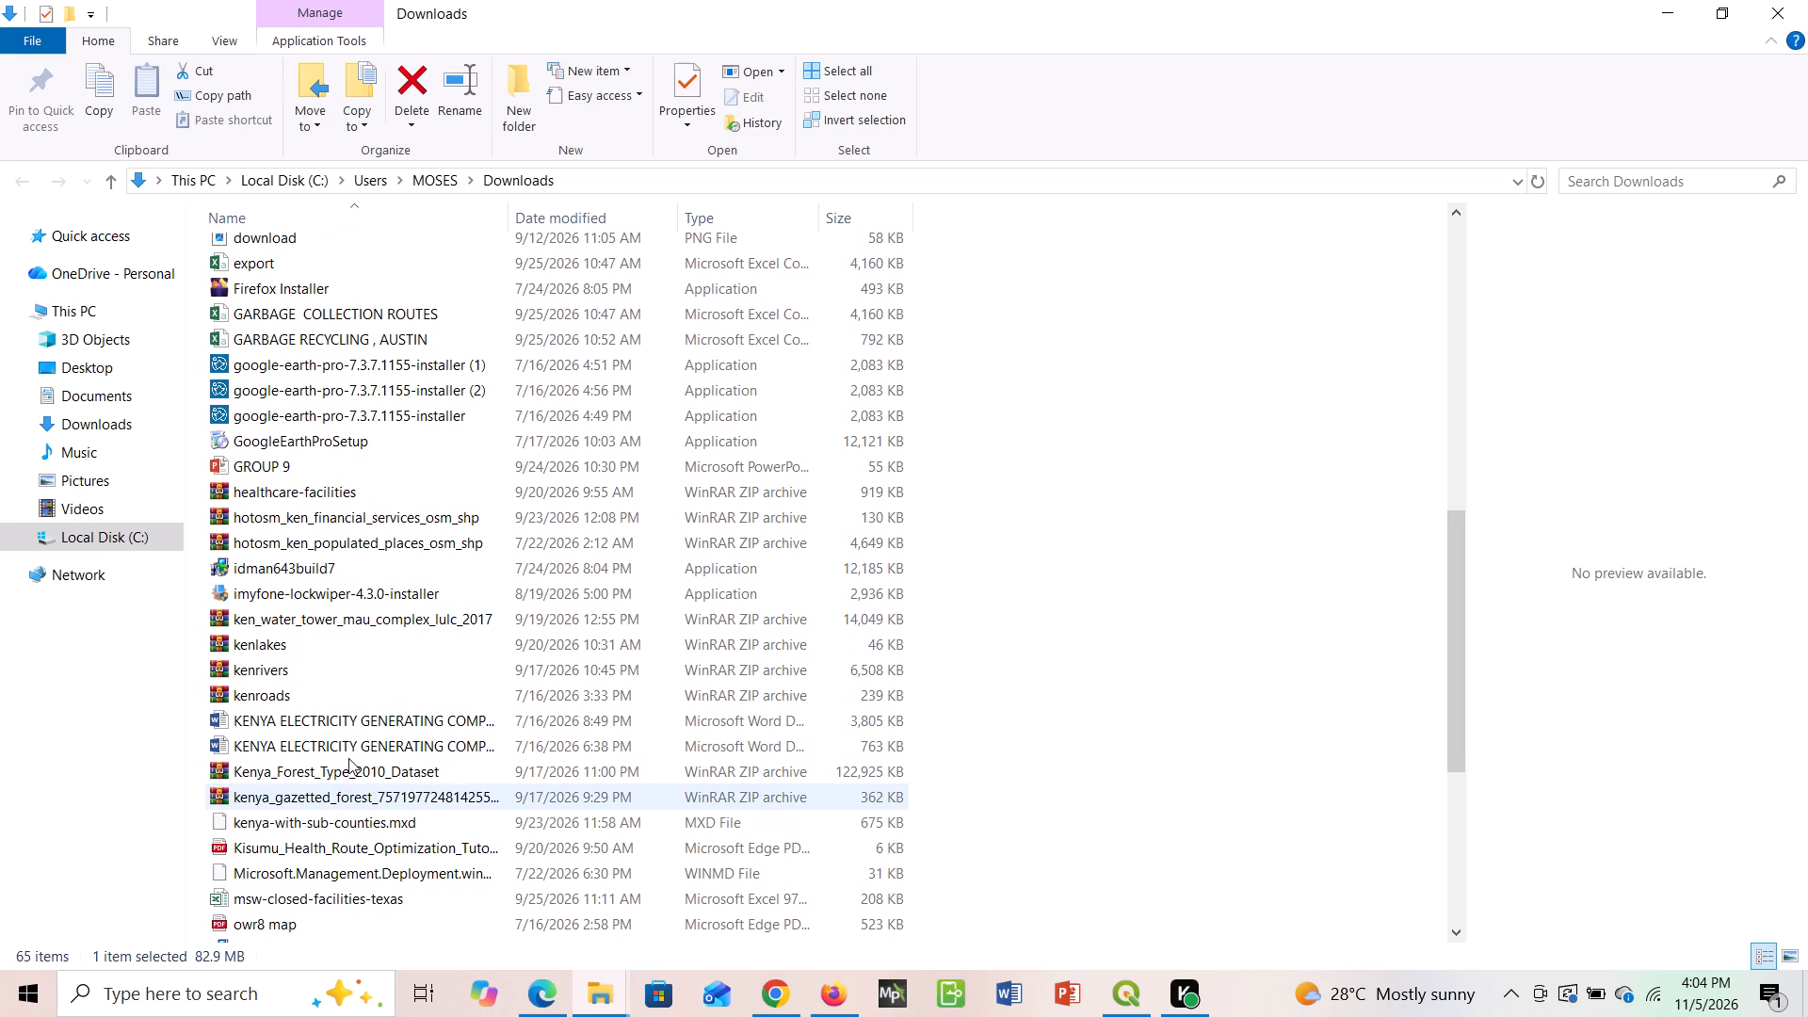
# Extract the Kenya_Forest_Type_2010_Dataset archive into the kenya shp files folder inside MOSES DATA on the Desktop, replacing the existing .shp file.
pyautogui.click(348, 779)
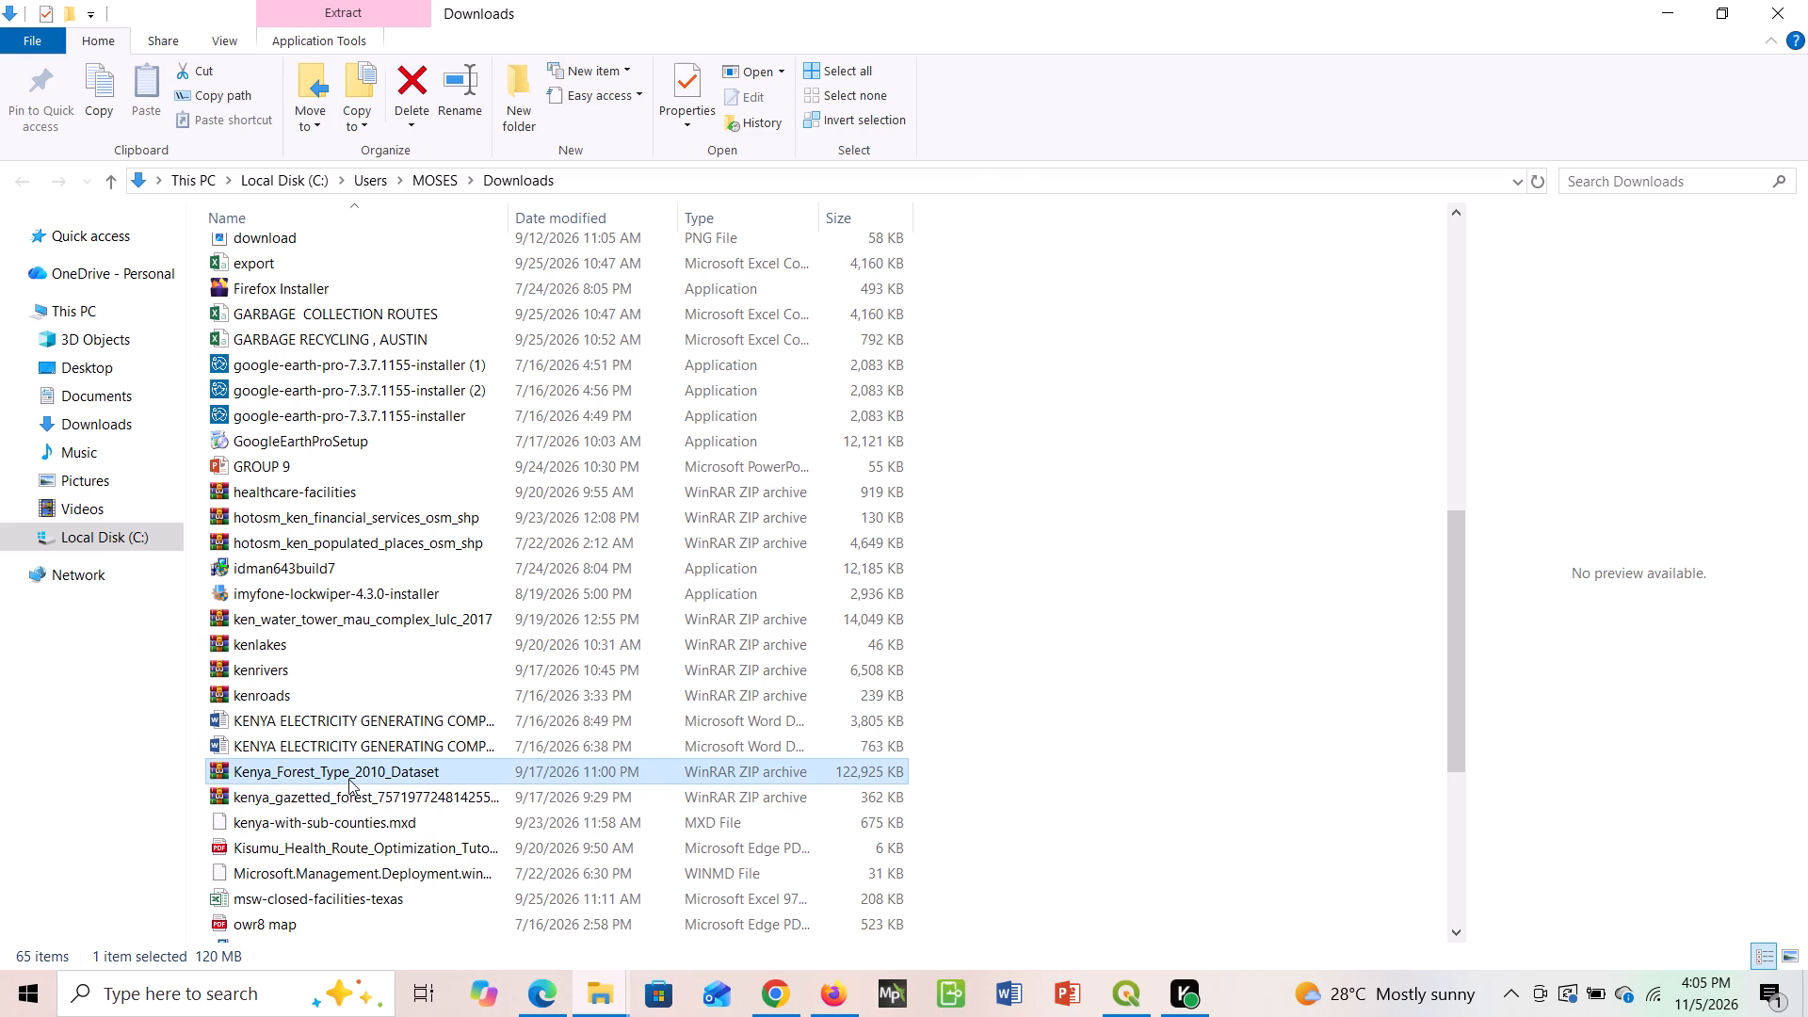
pyautogui.rightClick(348, 779)
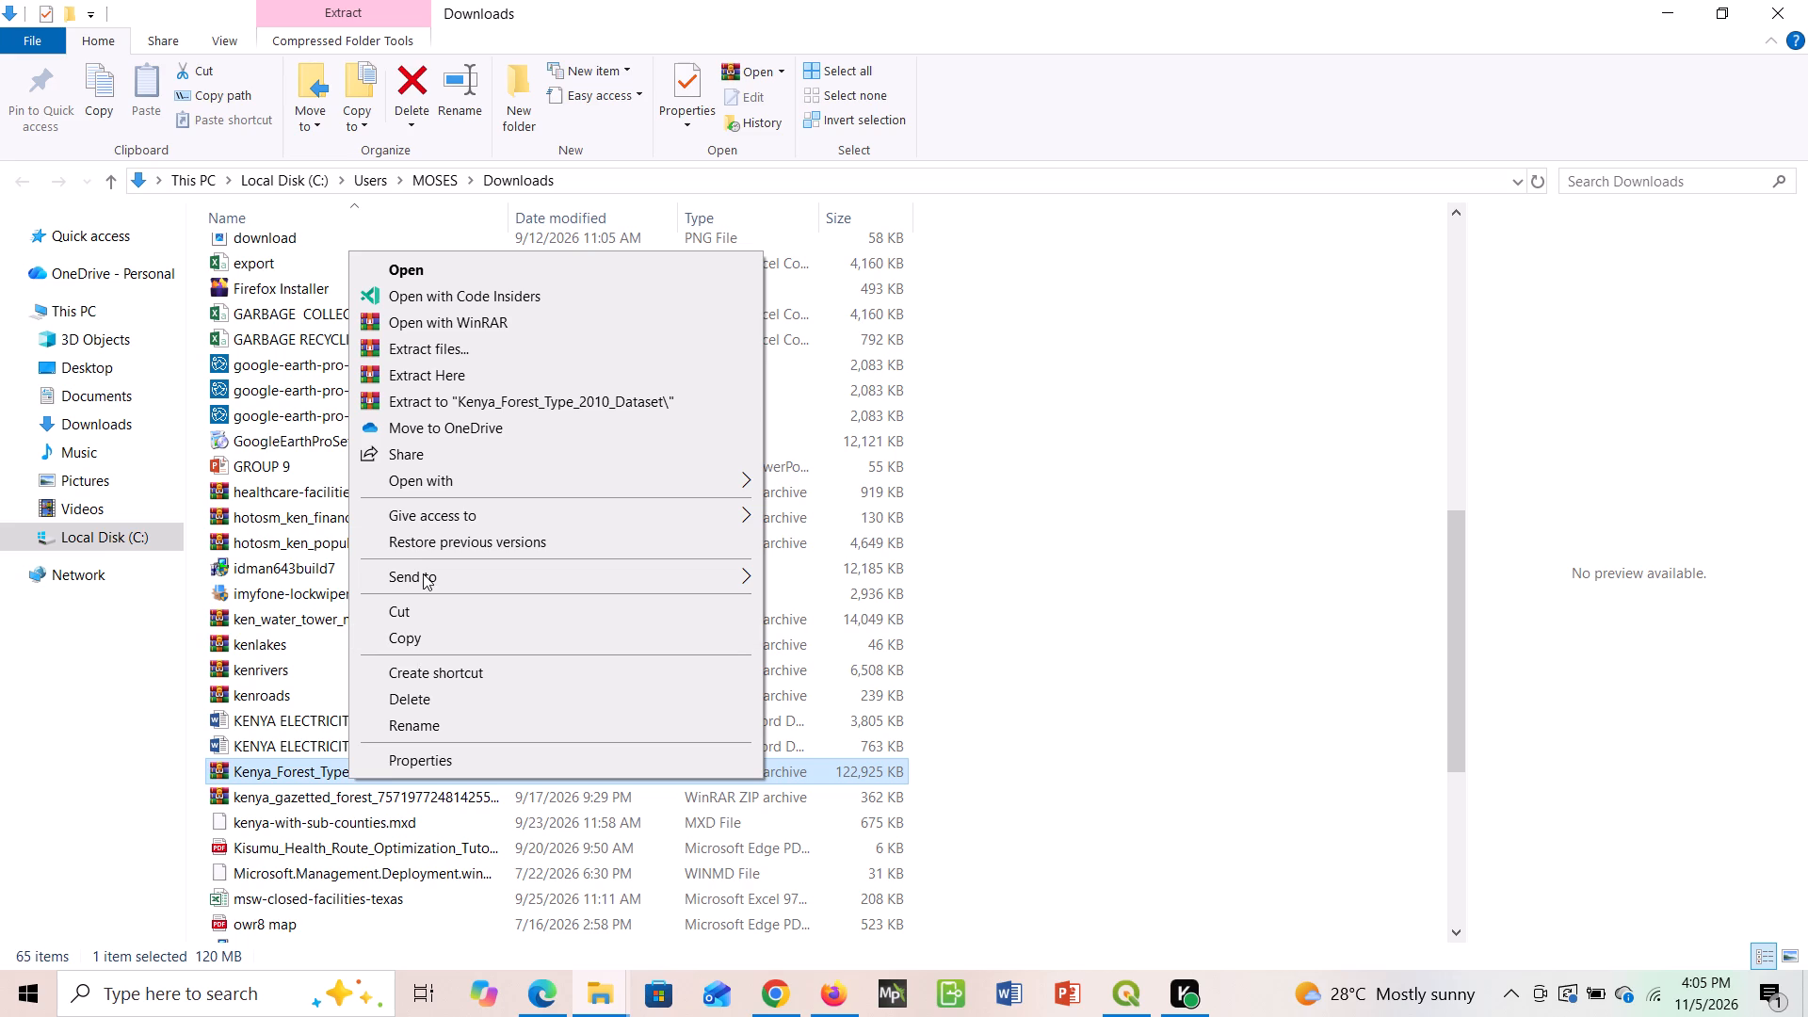
pyautogui.click(468, 342)
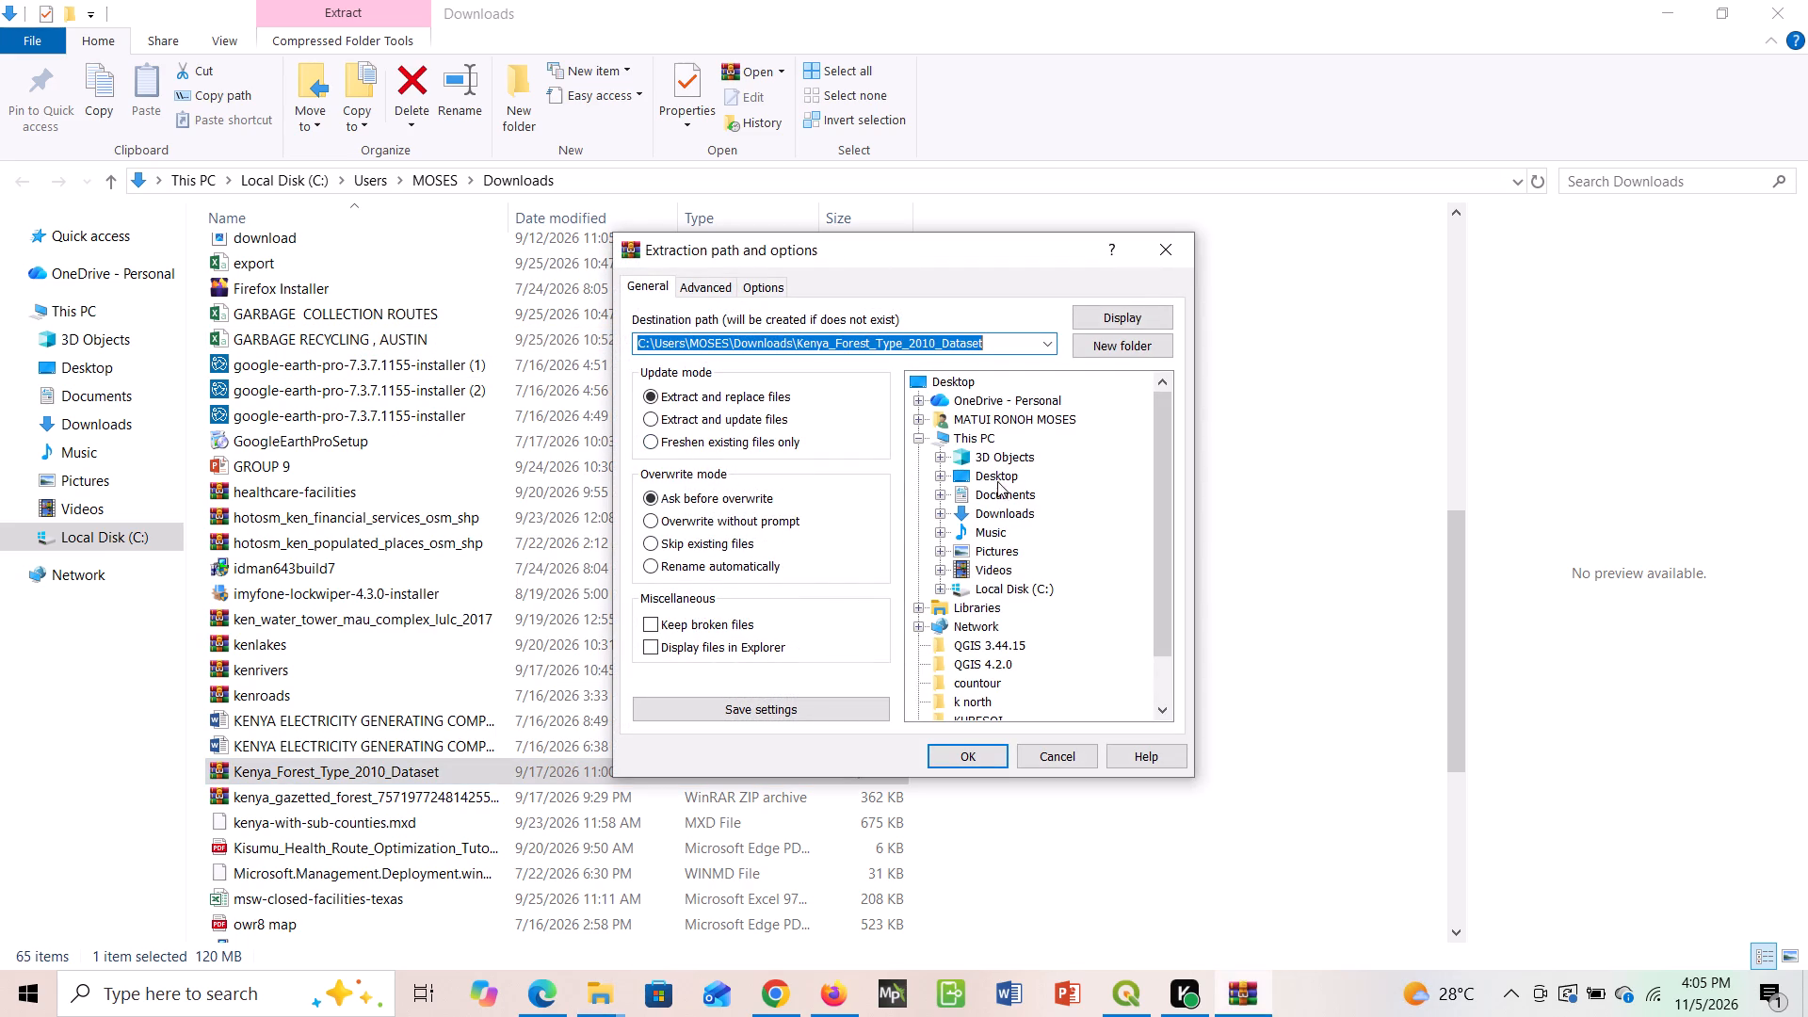
pyautogui.click(942, 473)
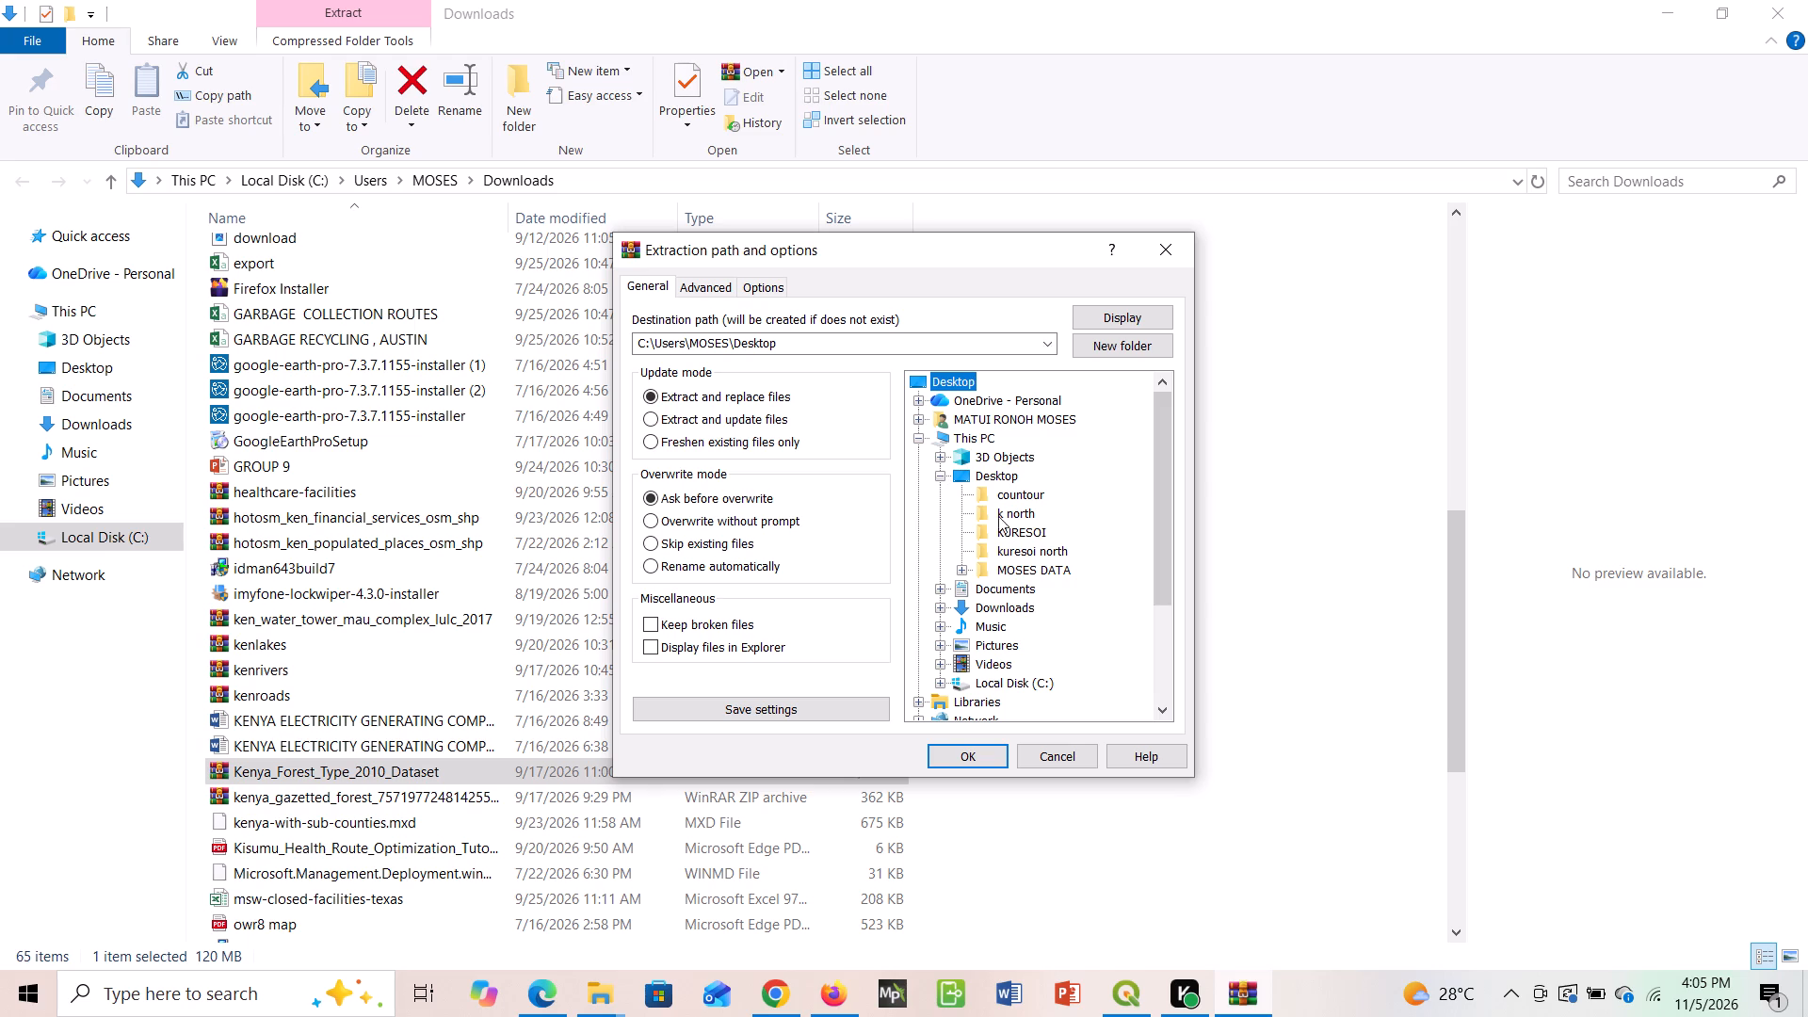
pyautogui.click(965, 569)
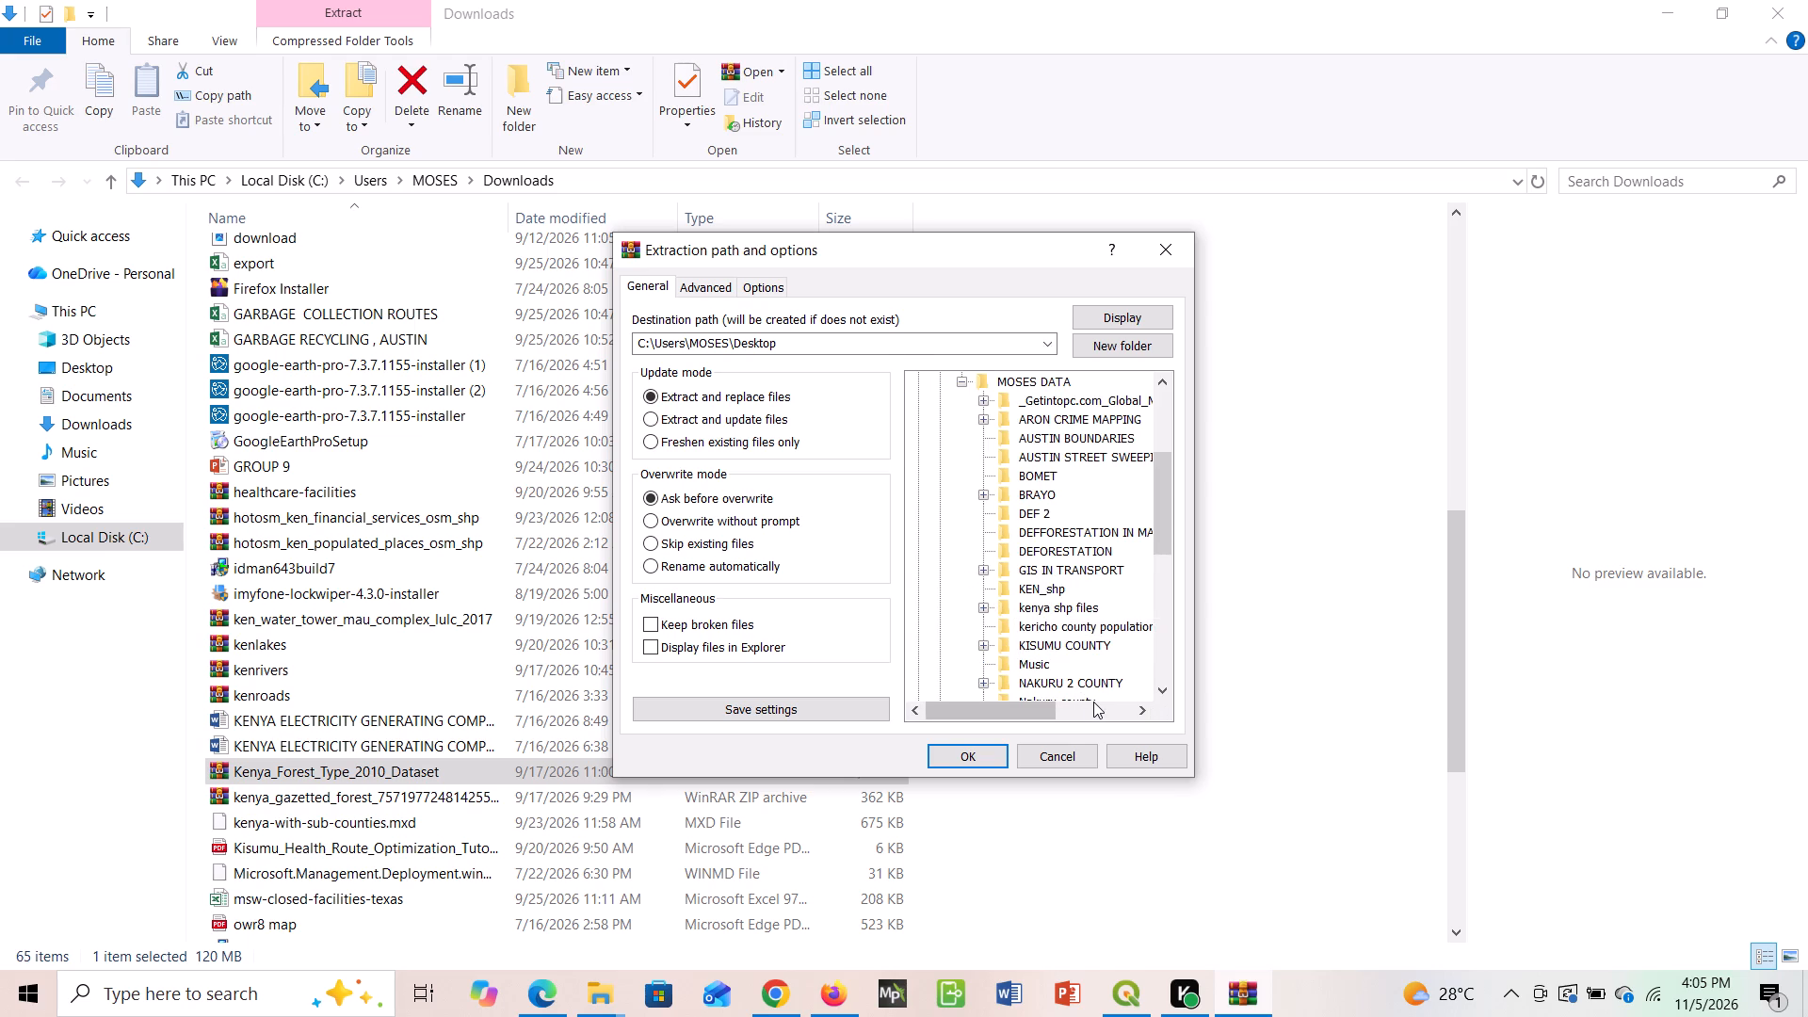
pyautogui.doubleClick(1072, 605)
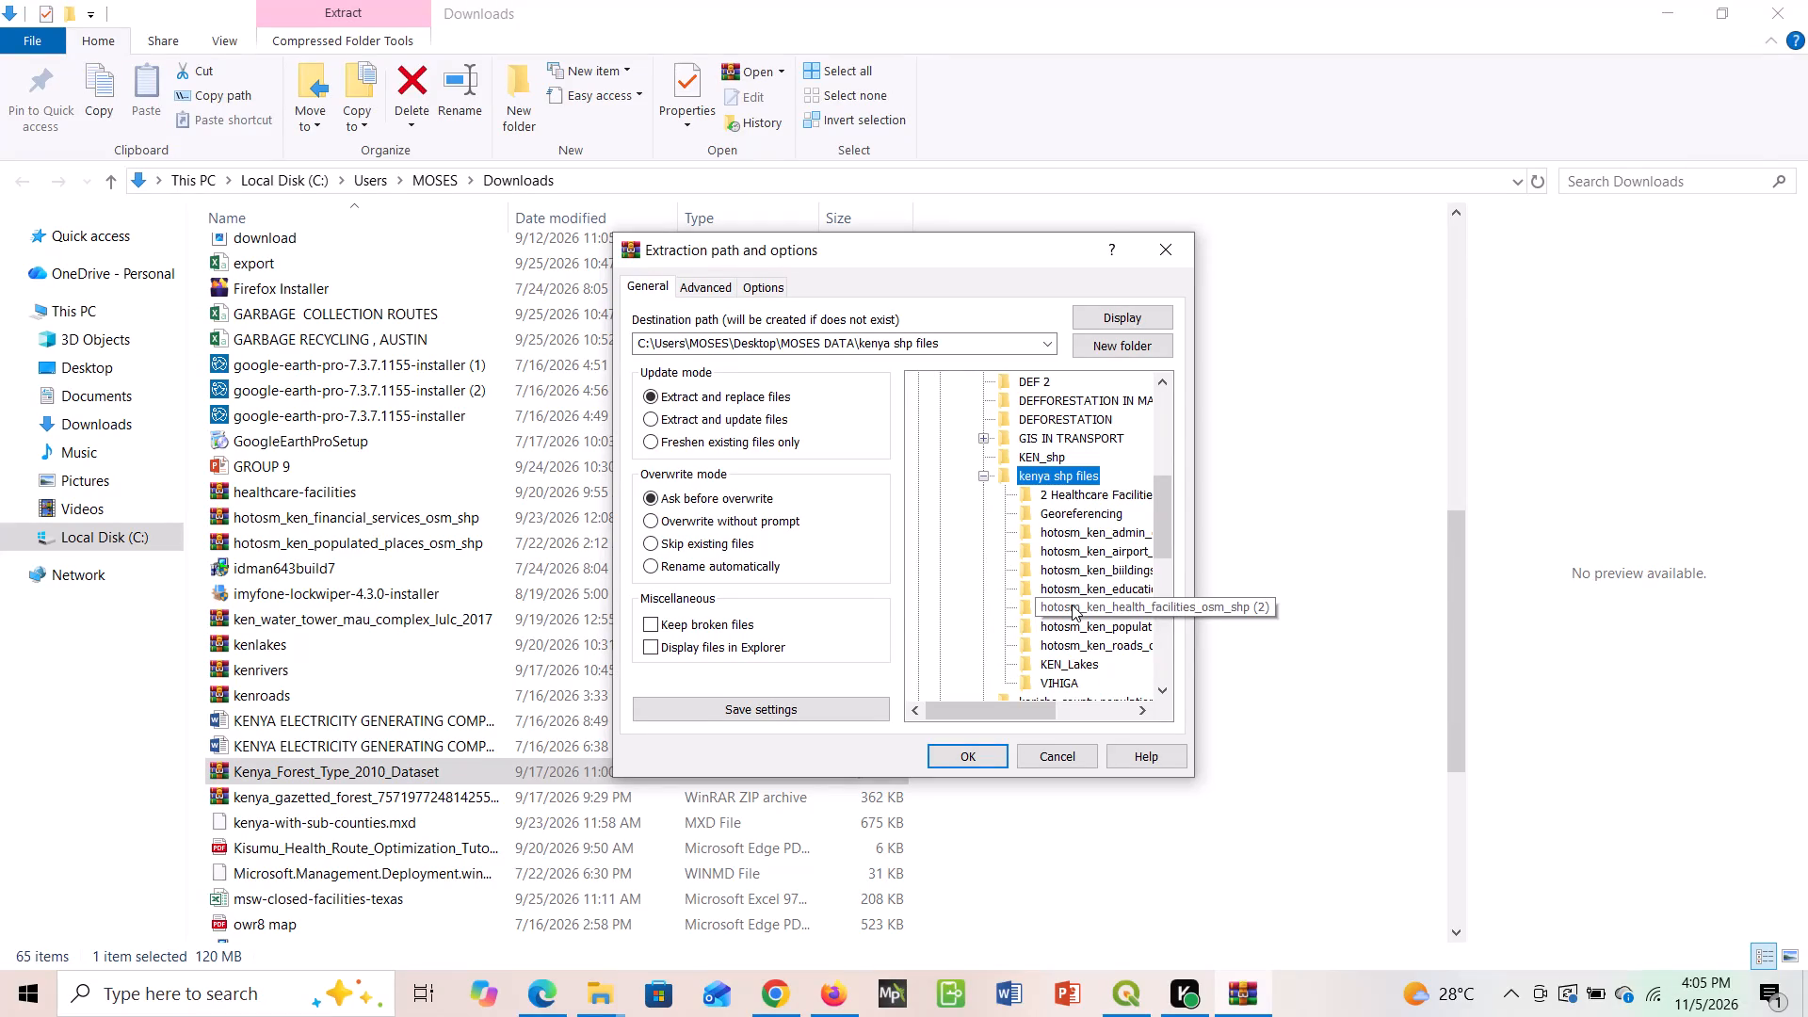
pyautogui.click(977, 760)
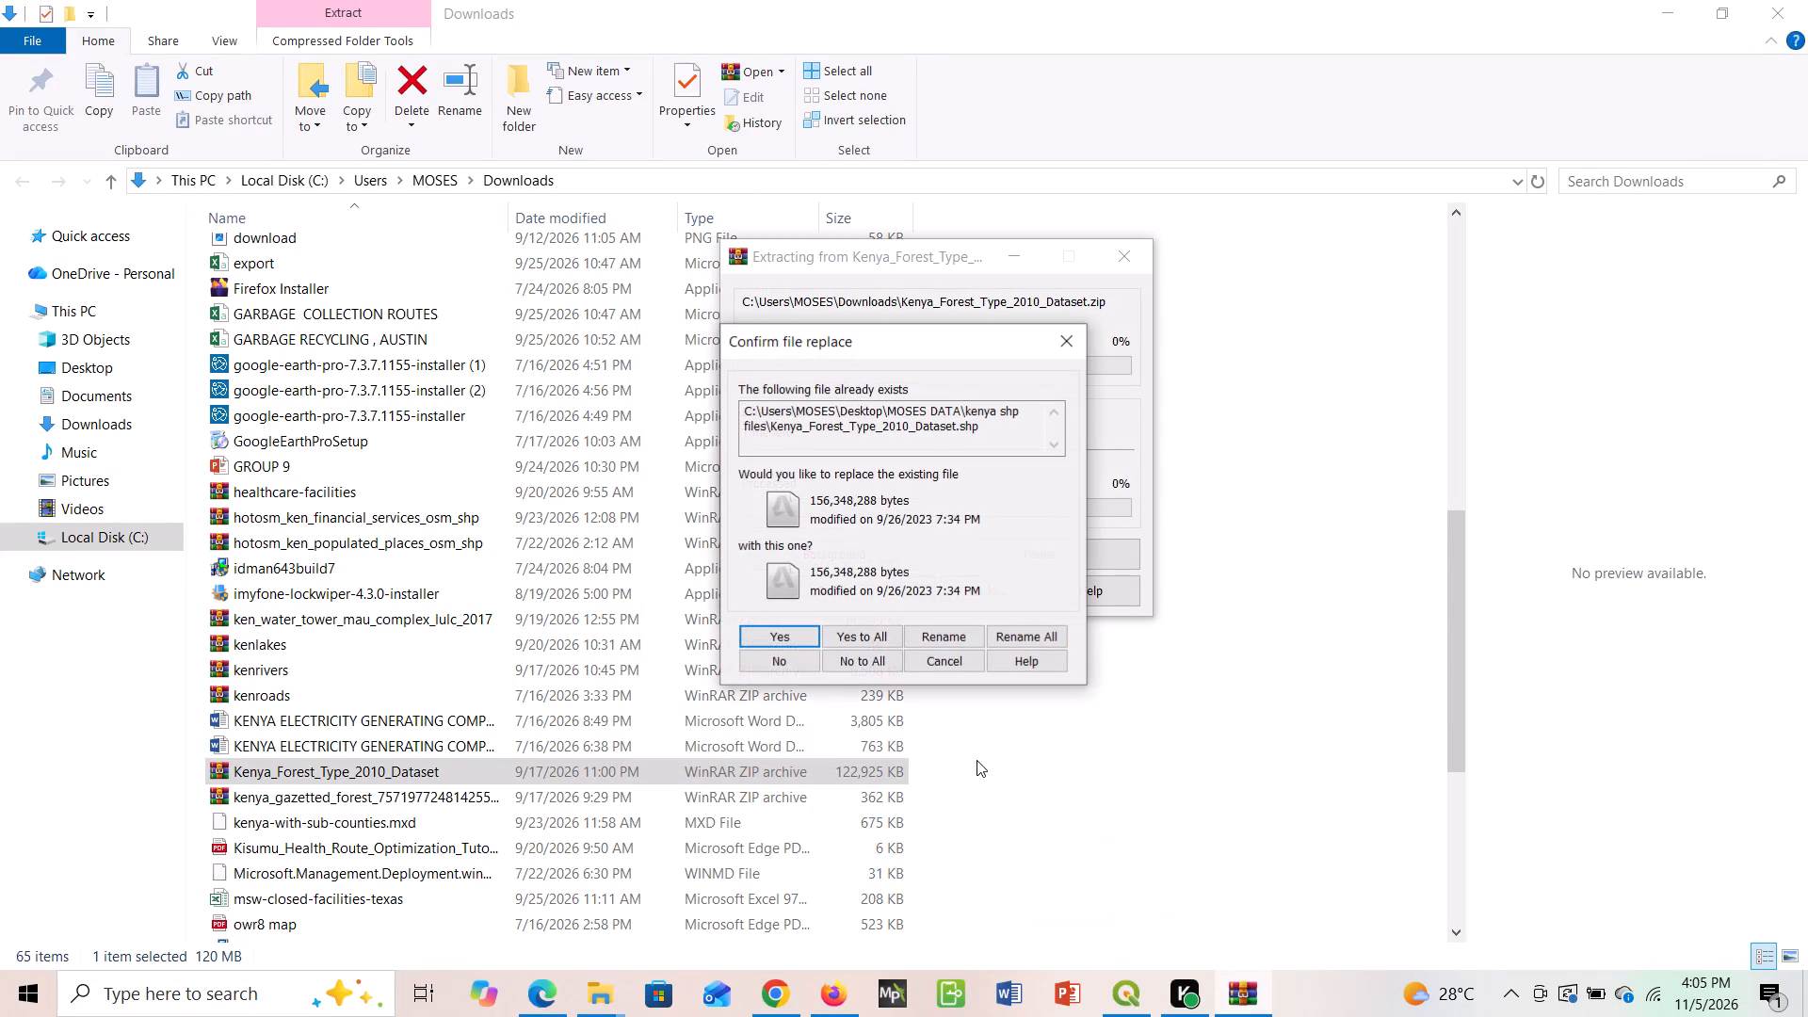
pyautogui.click(787, 634)
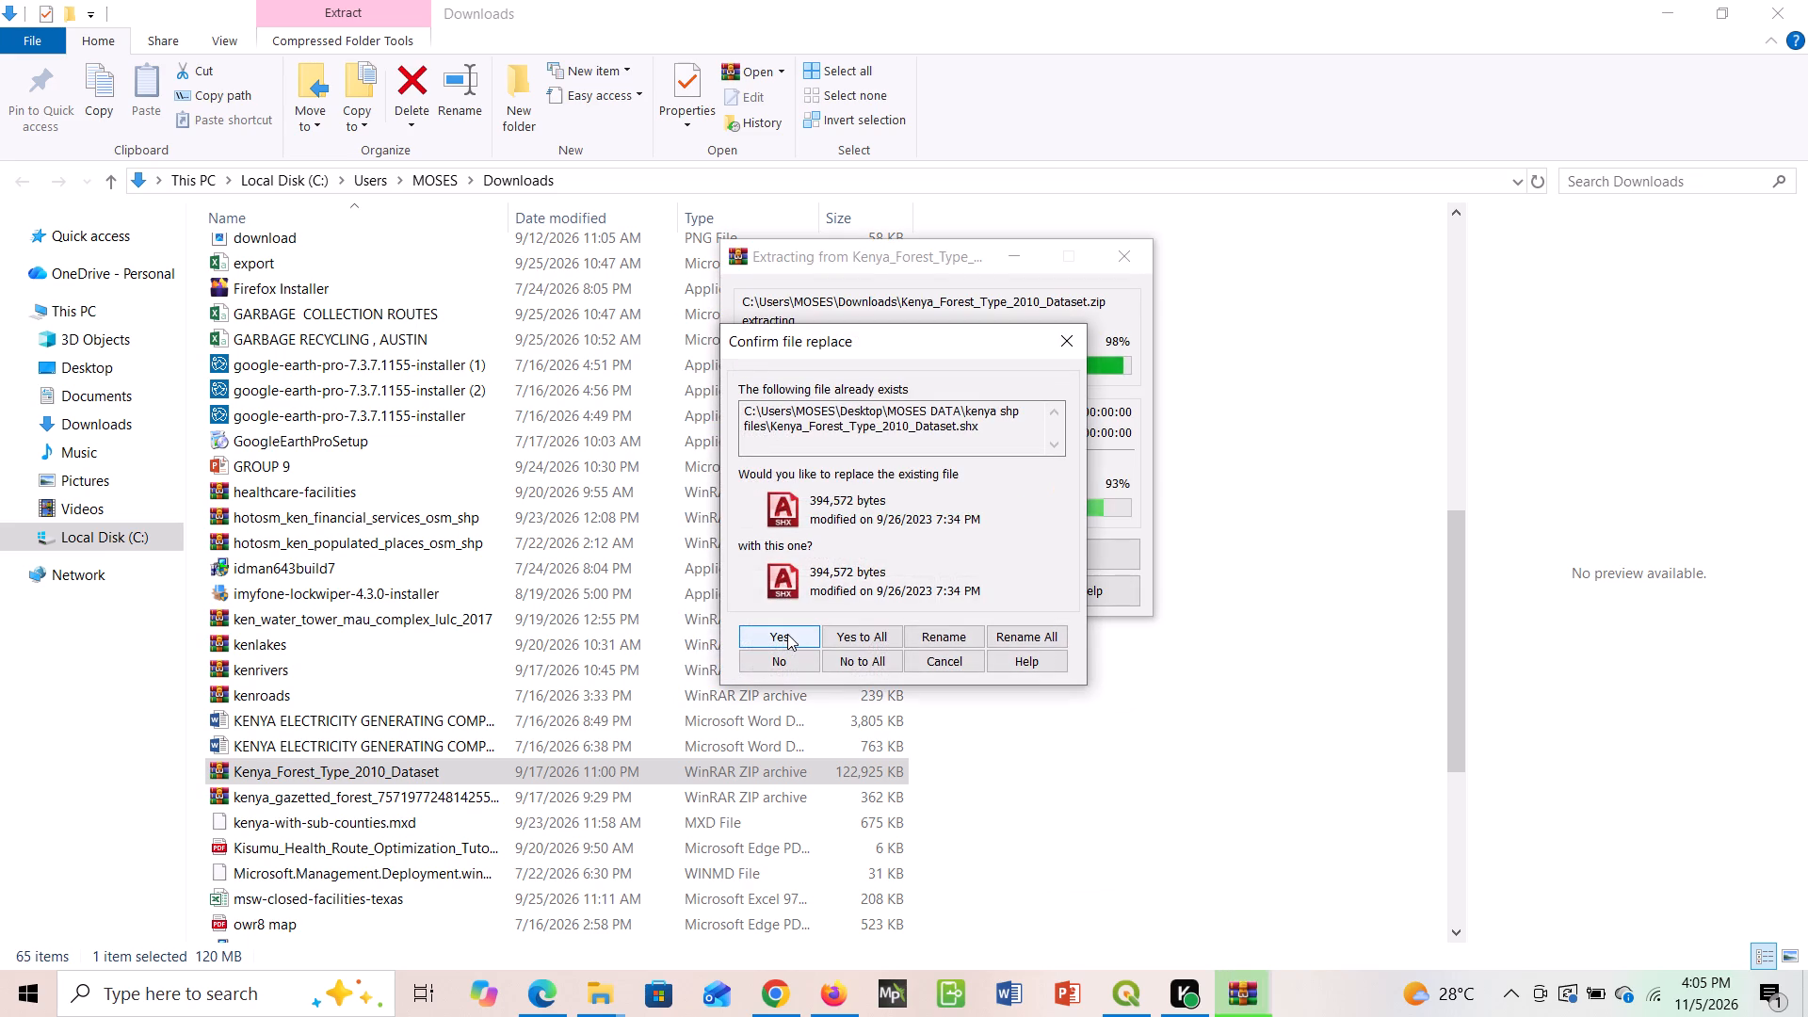
# Open the kenya shp files folder inside MOSES DATA on the Desktop in File Explorer.
pyautogui.click(122, 363)
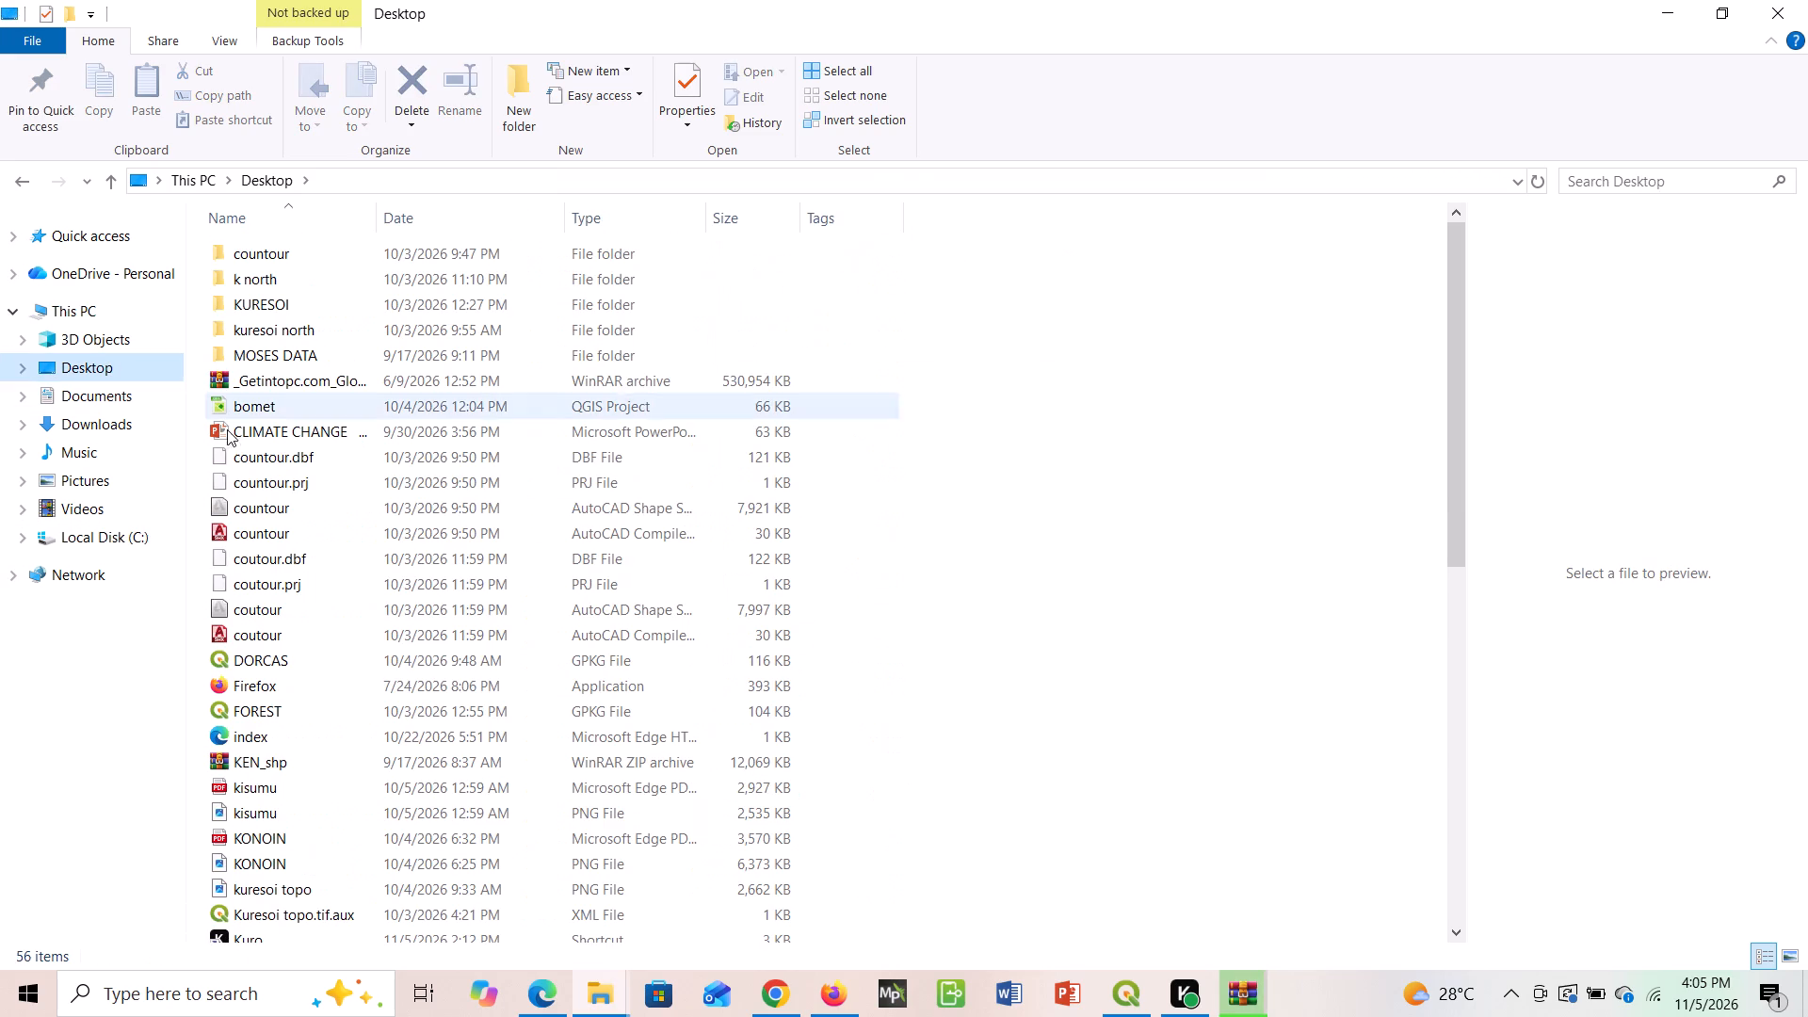
pyautogui.doubleClick(275, 347)
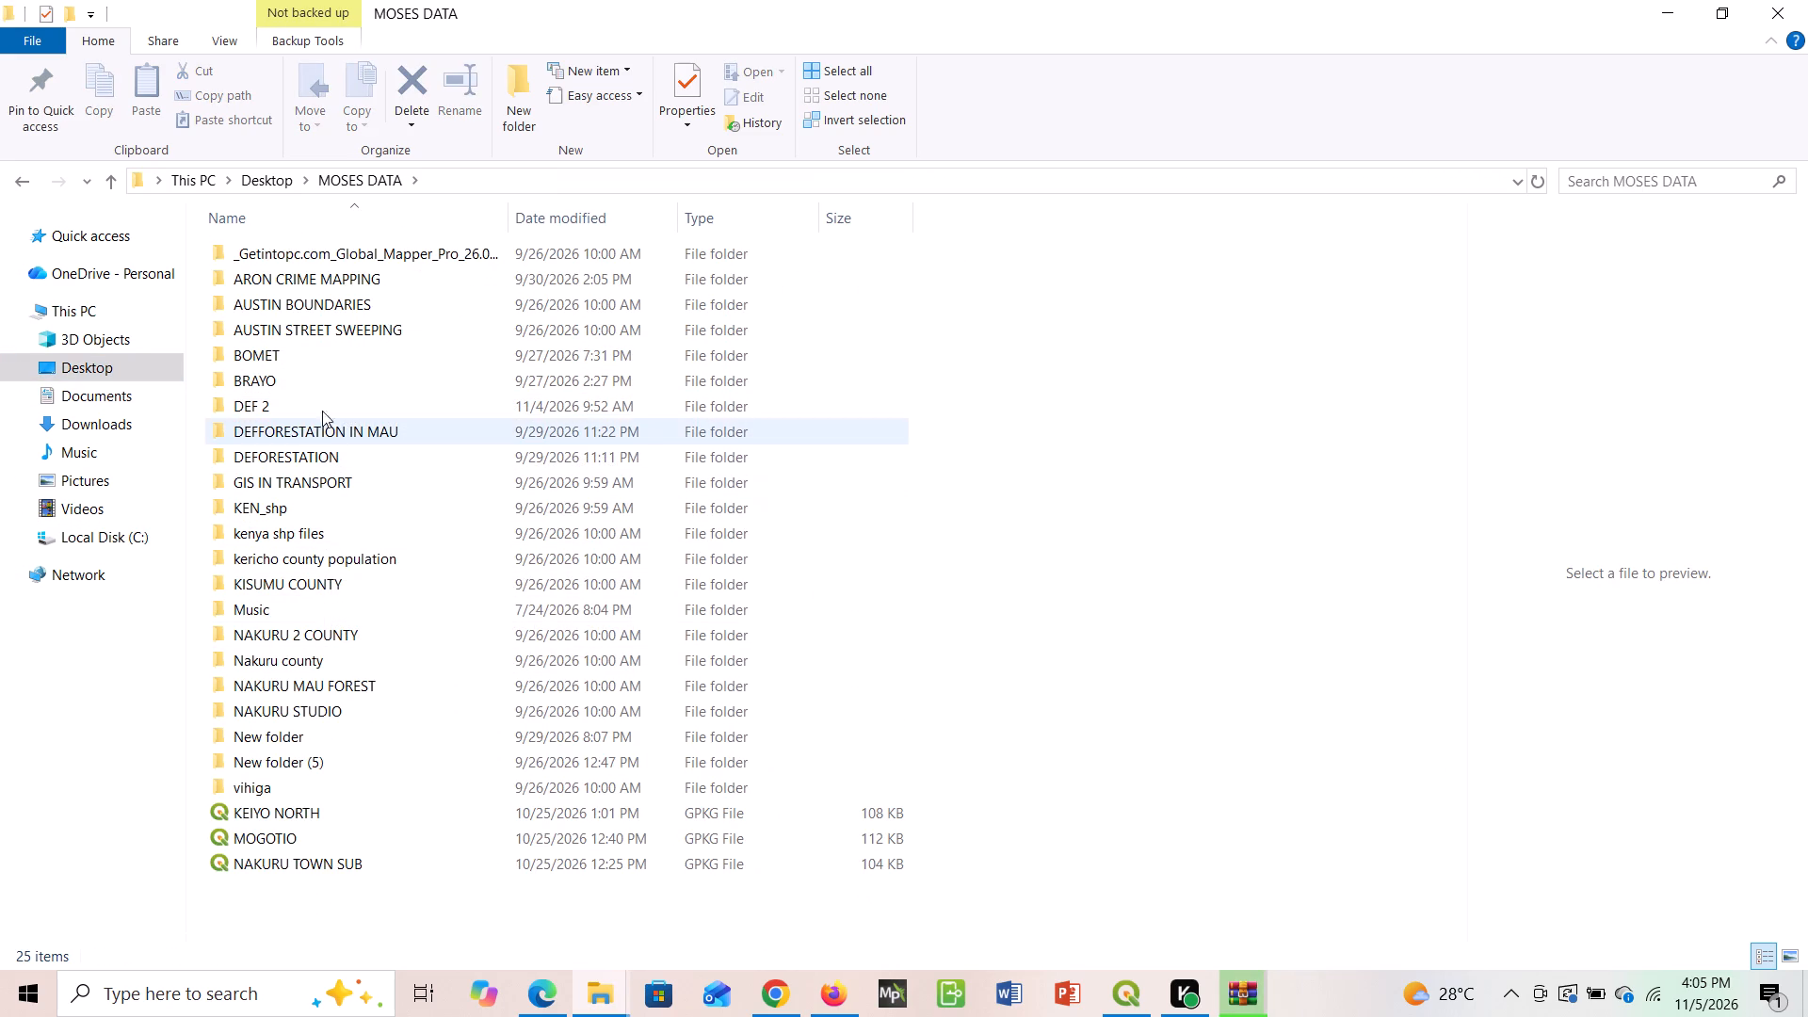
pyautogui.doubleClick(299, 526)
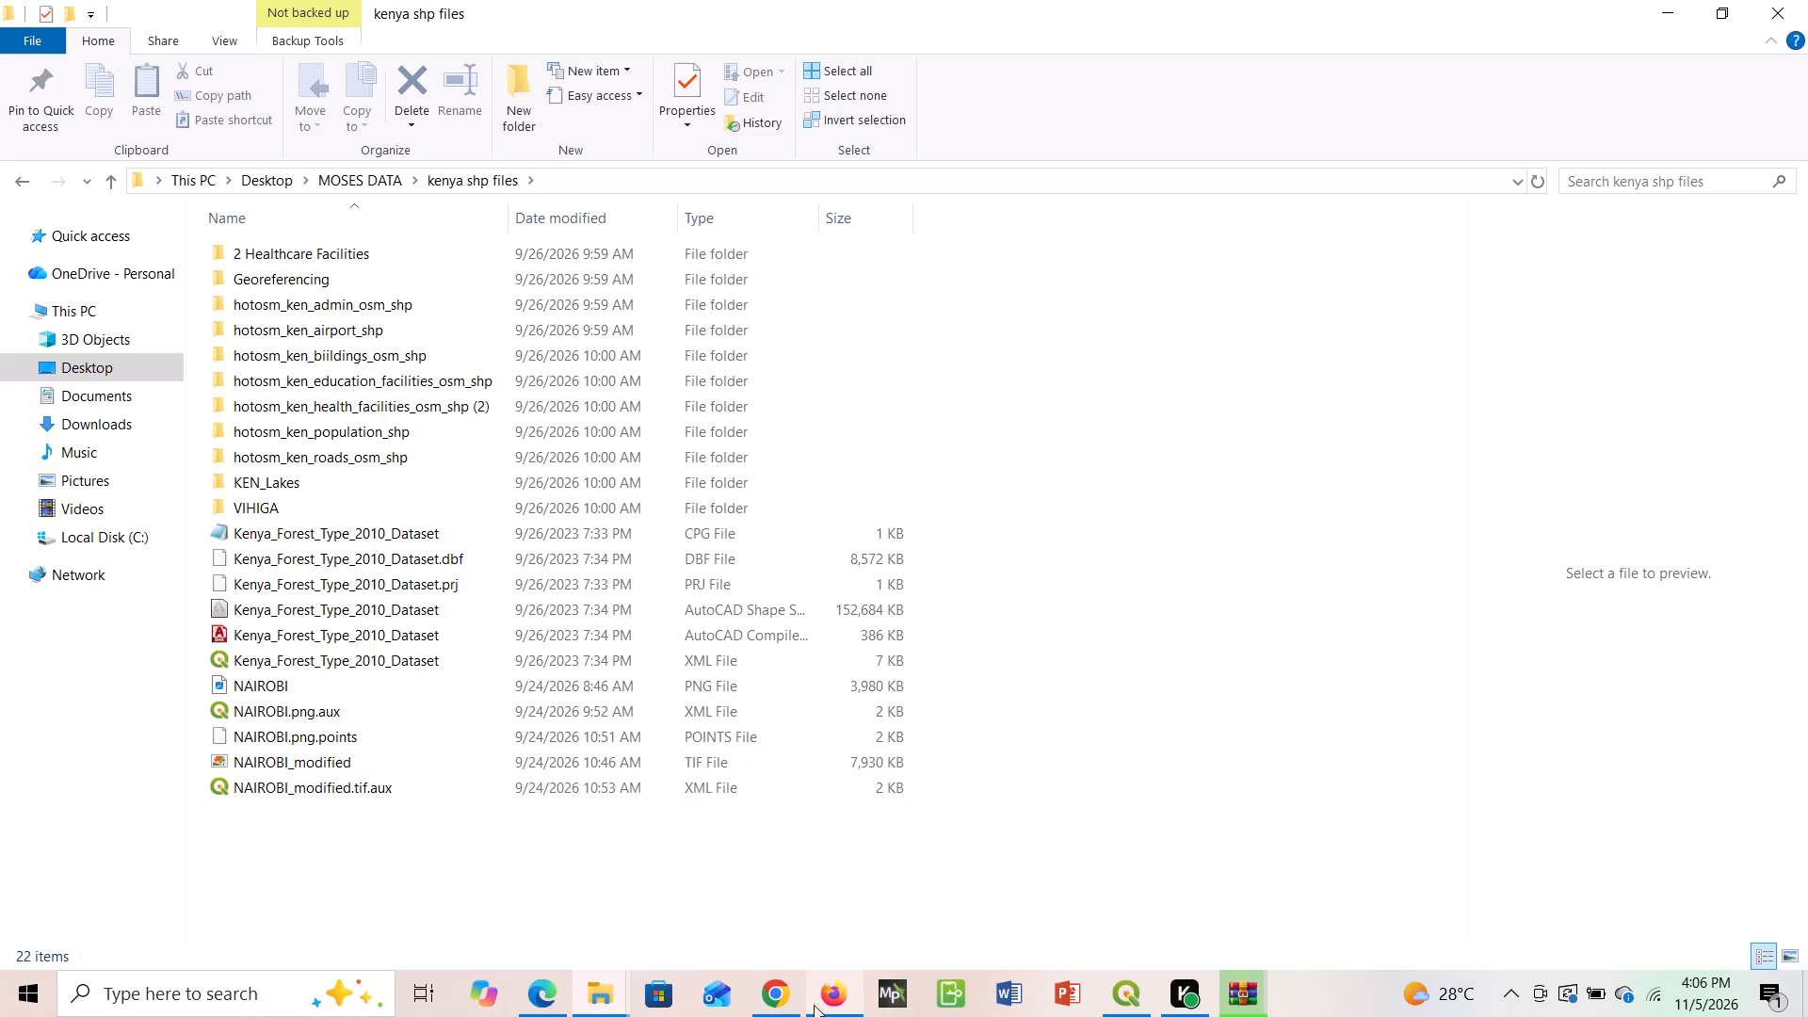
# Switch to QGIS, dismiss the open file browser and browse for a vector dataset again, examining the kenya shp files folder.
pyautogui.click(1130, 990)
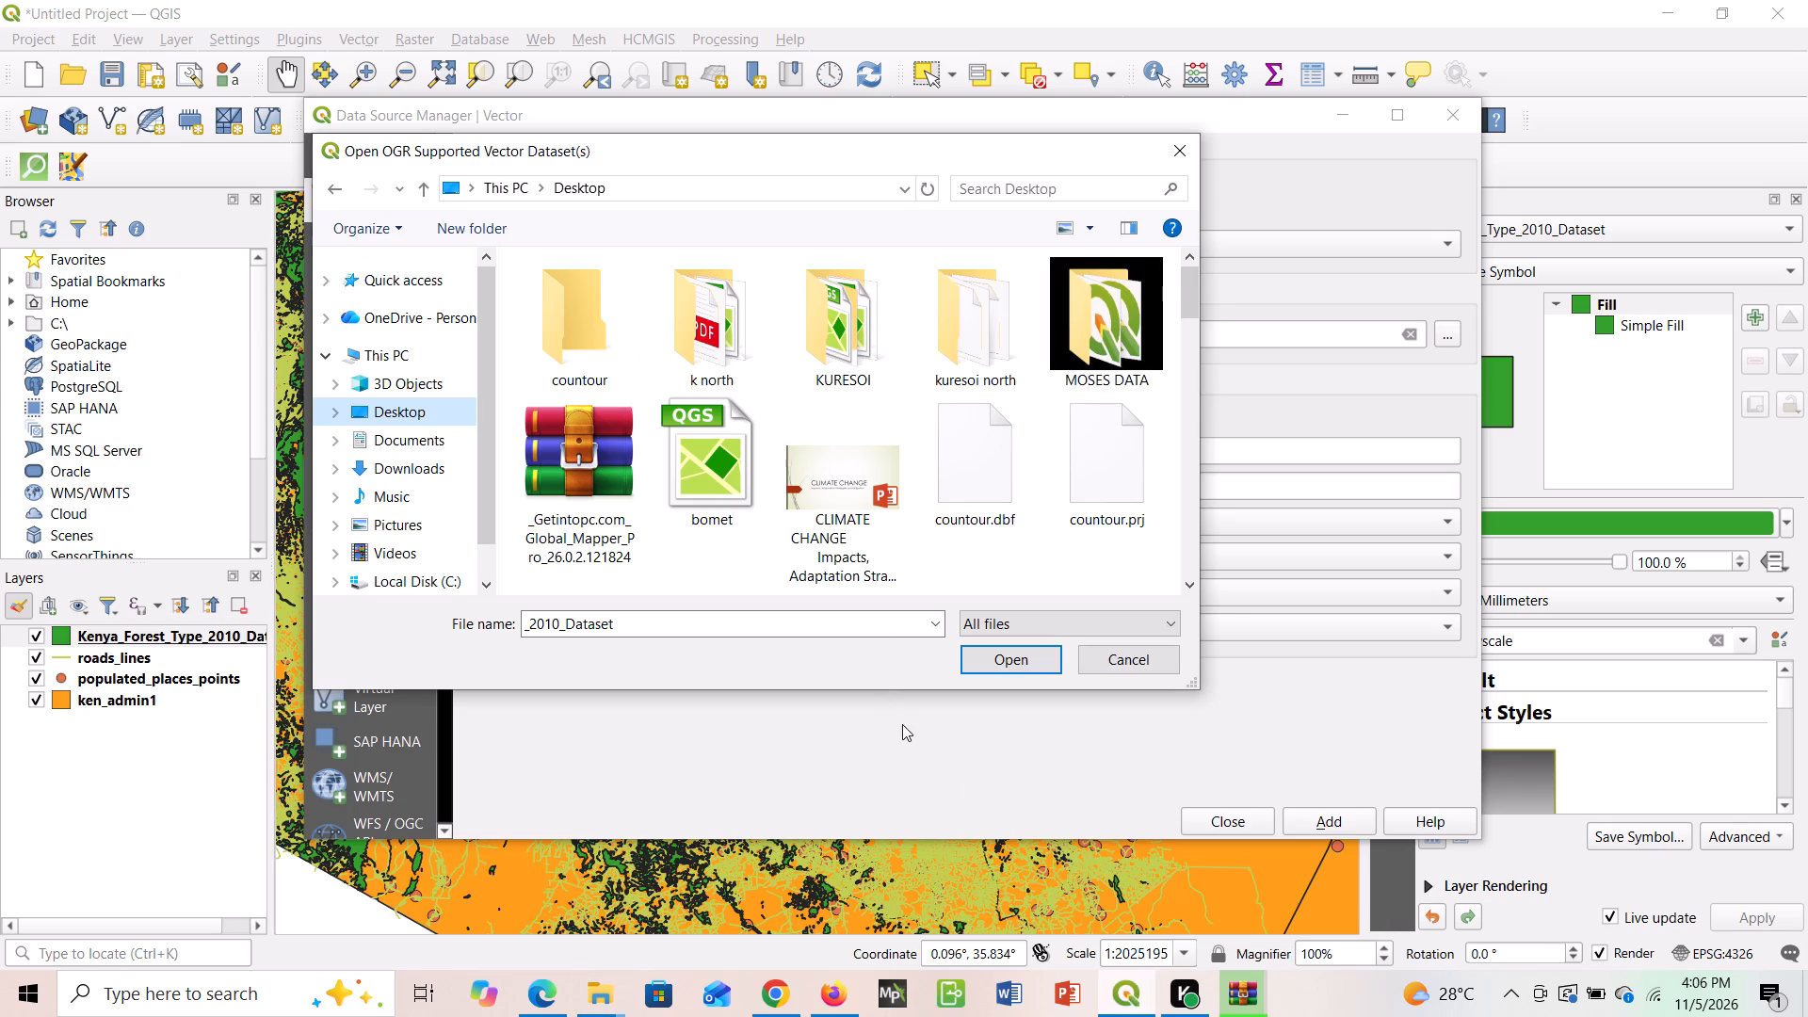
pyautogui.click(1133, 1004)
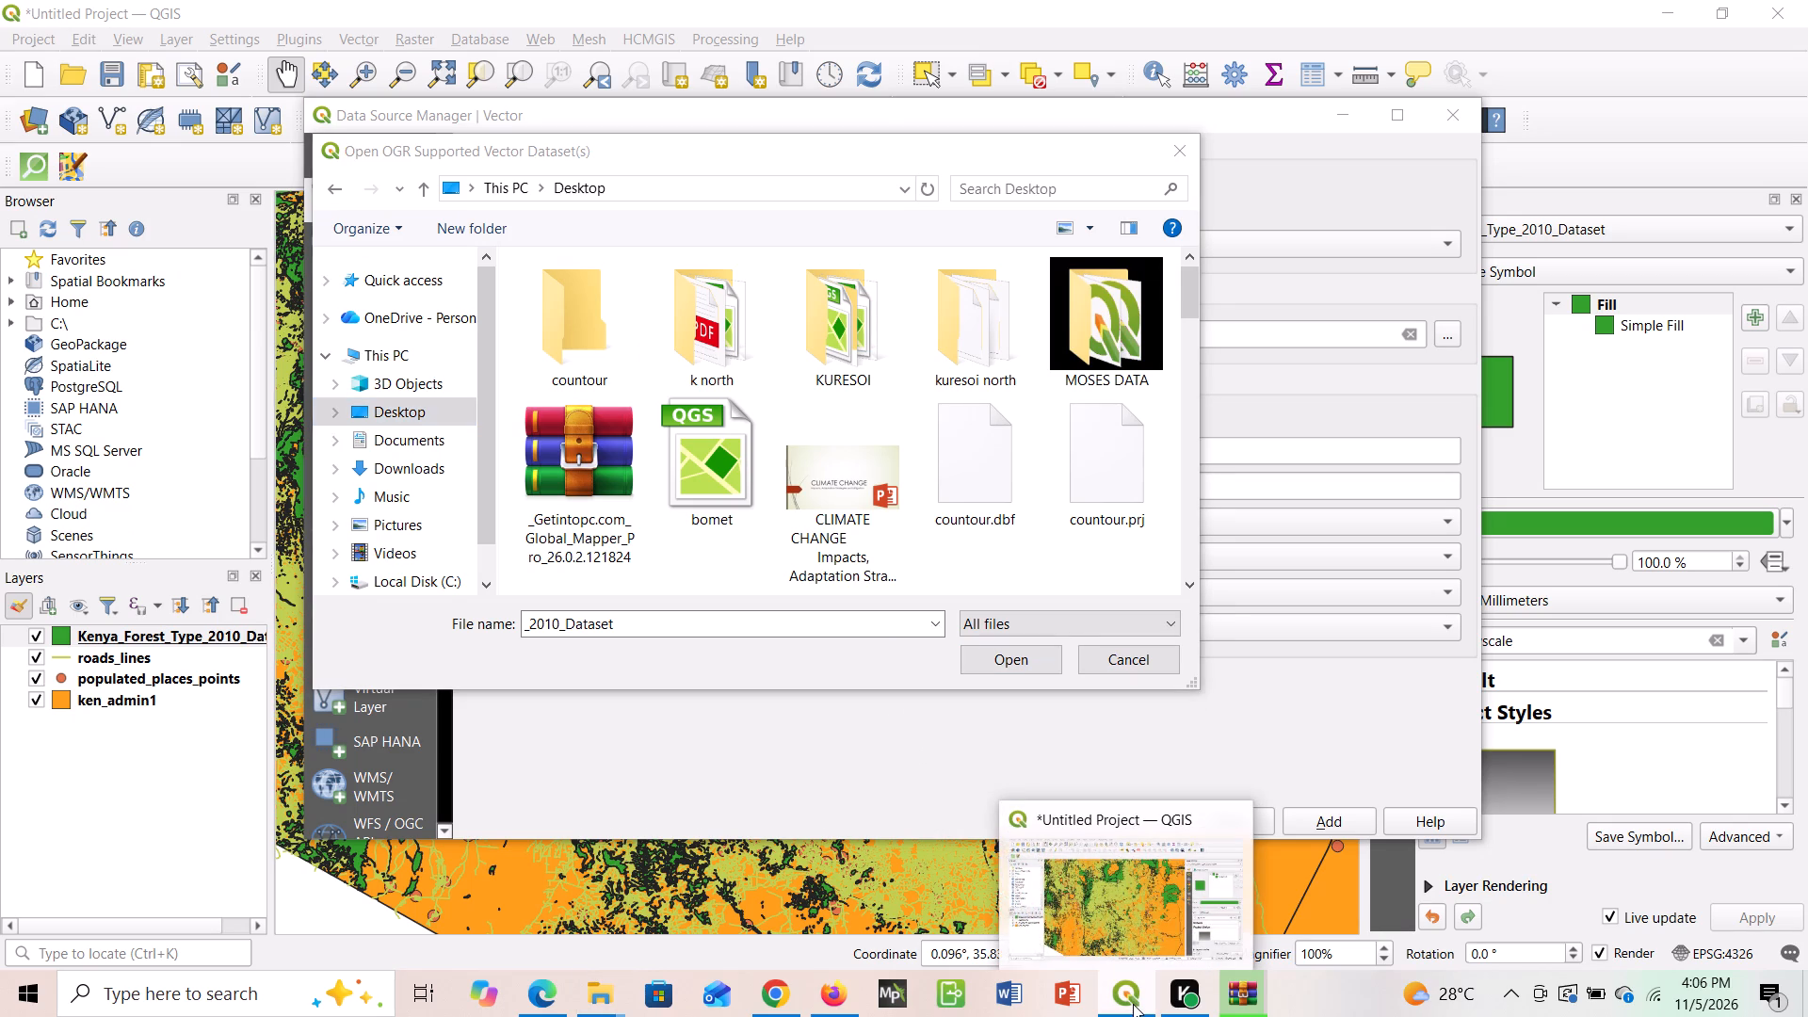
pyautogui.click(1125, 932)
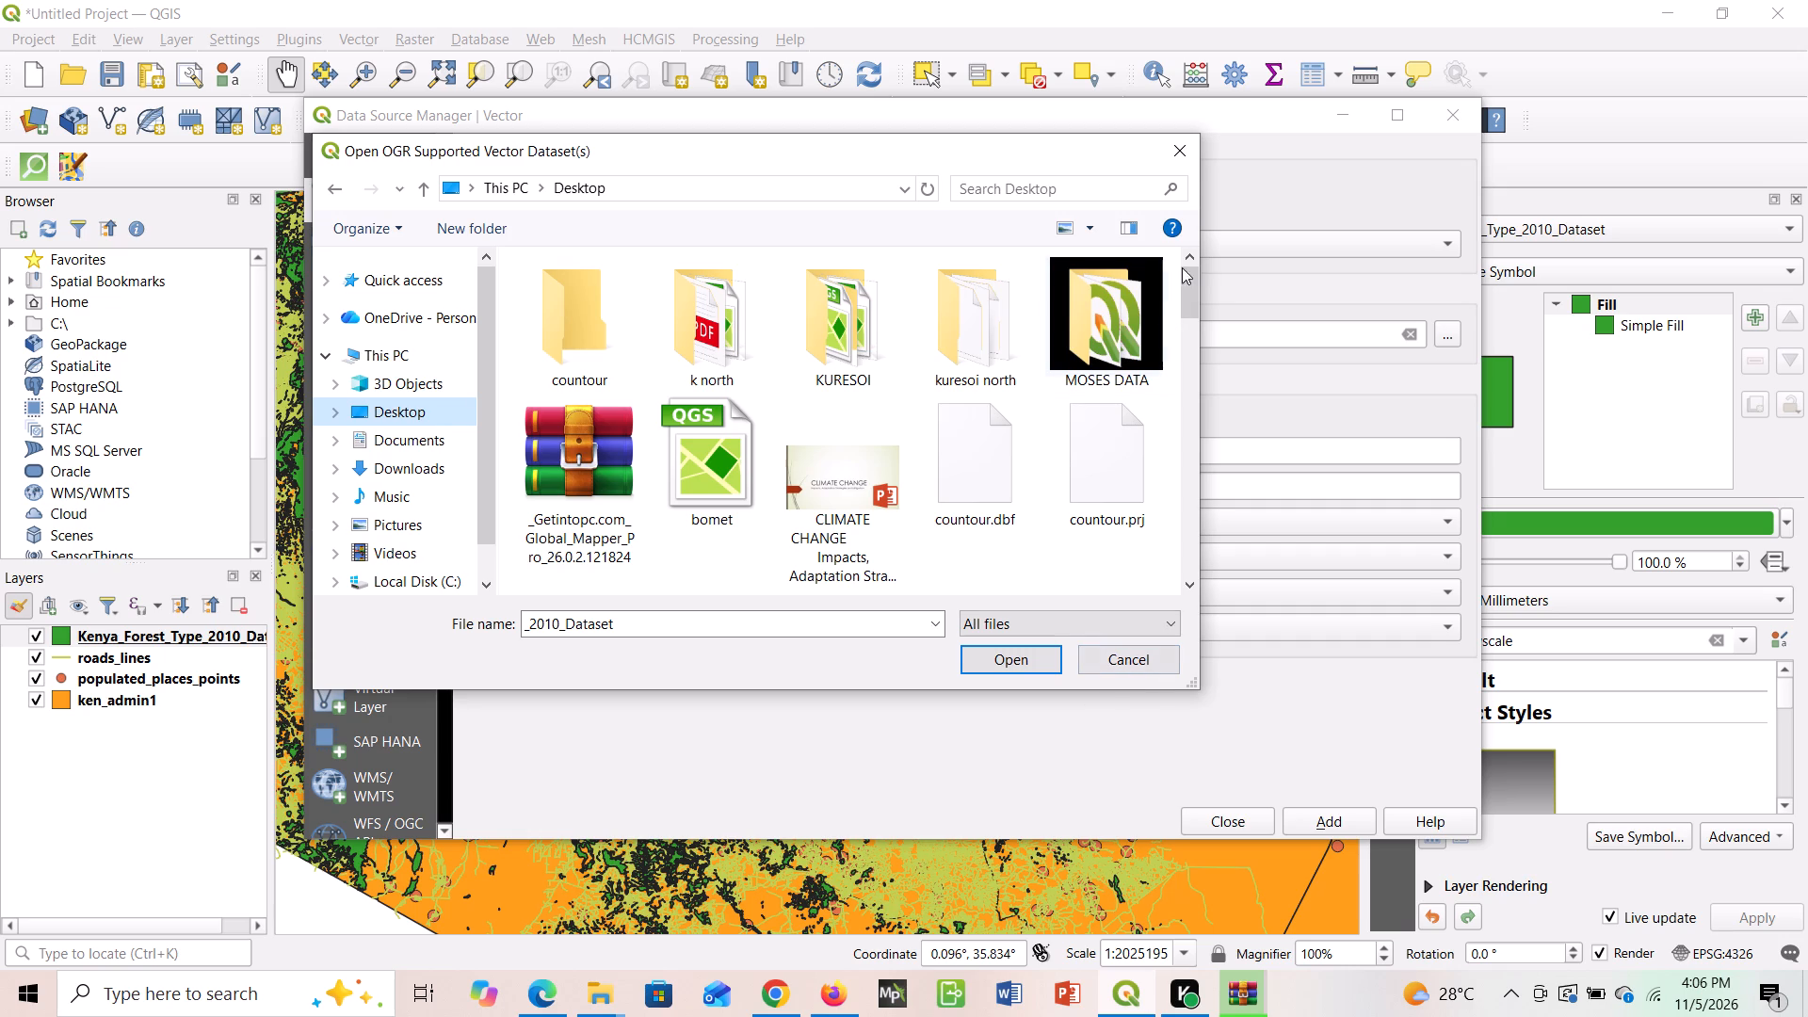
pyautogui.click(1186, 138)
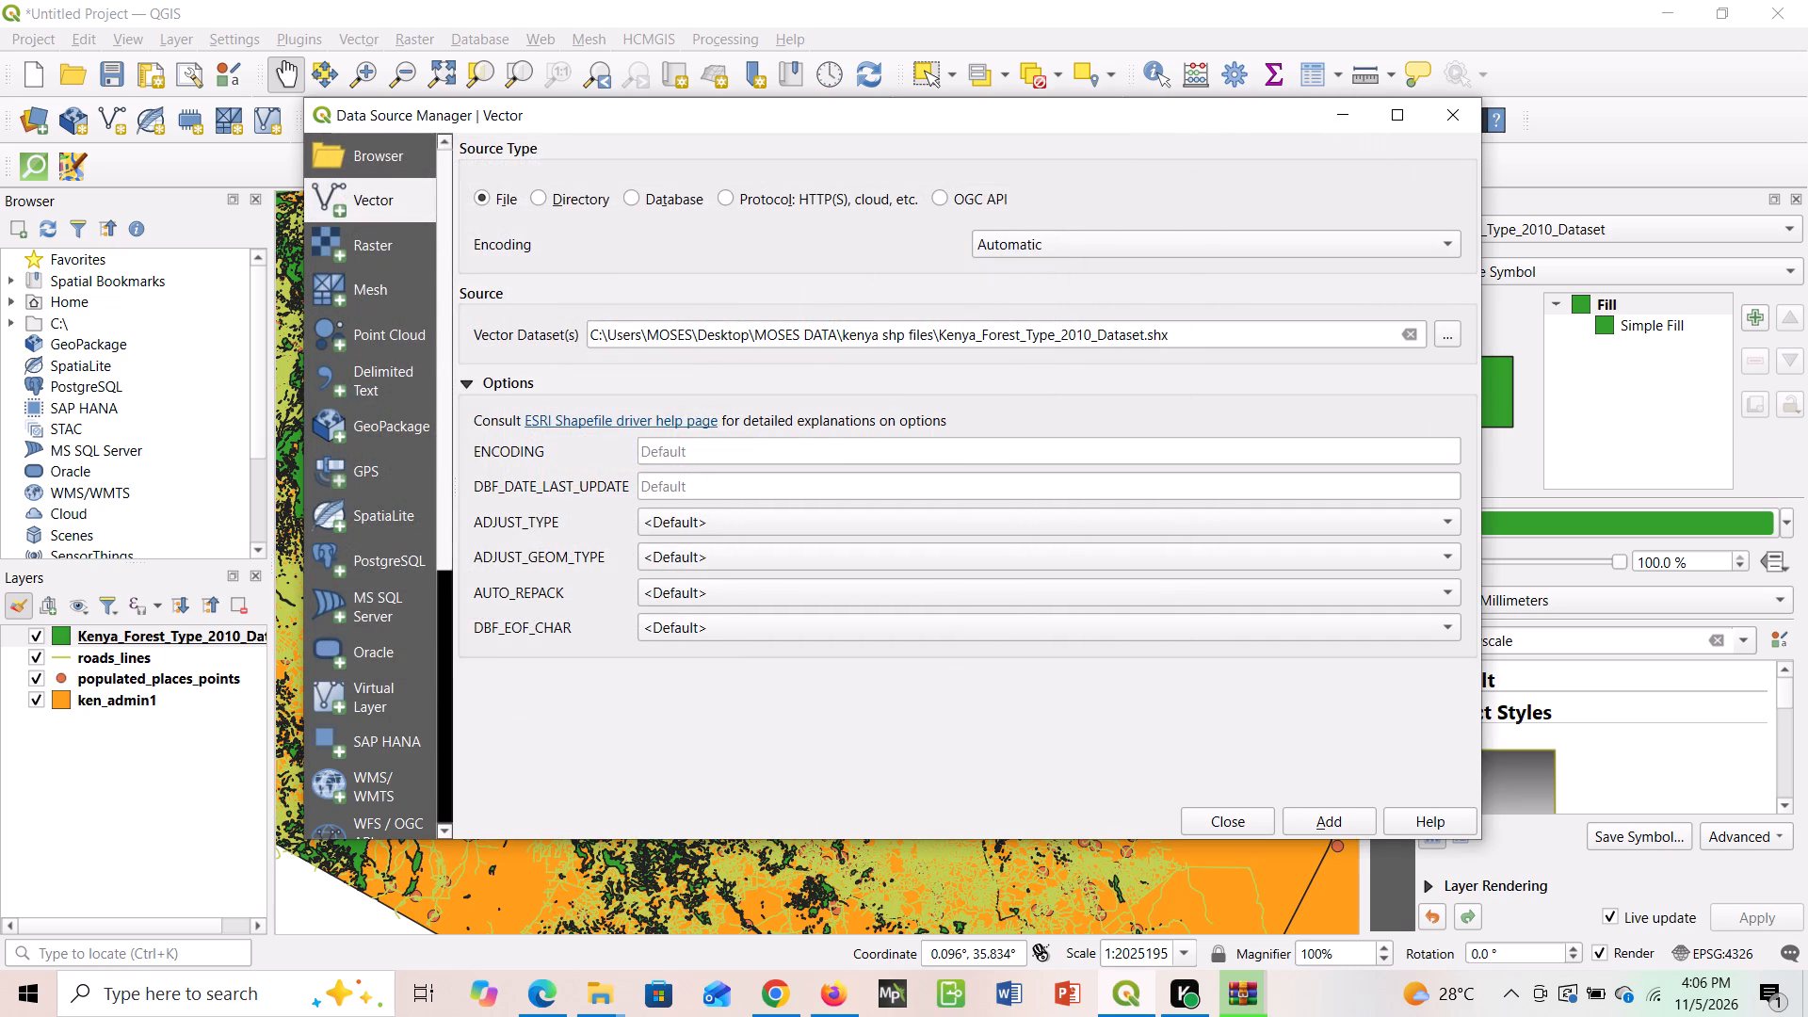
pyautogui.click(1445, 333)
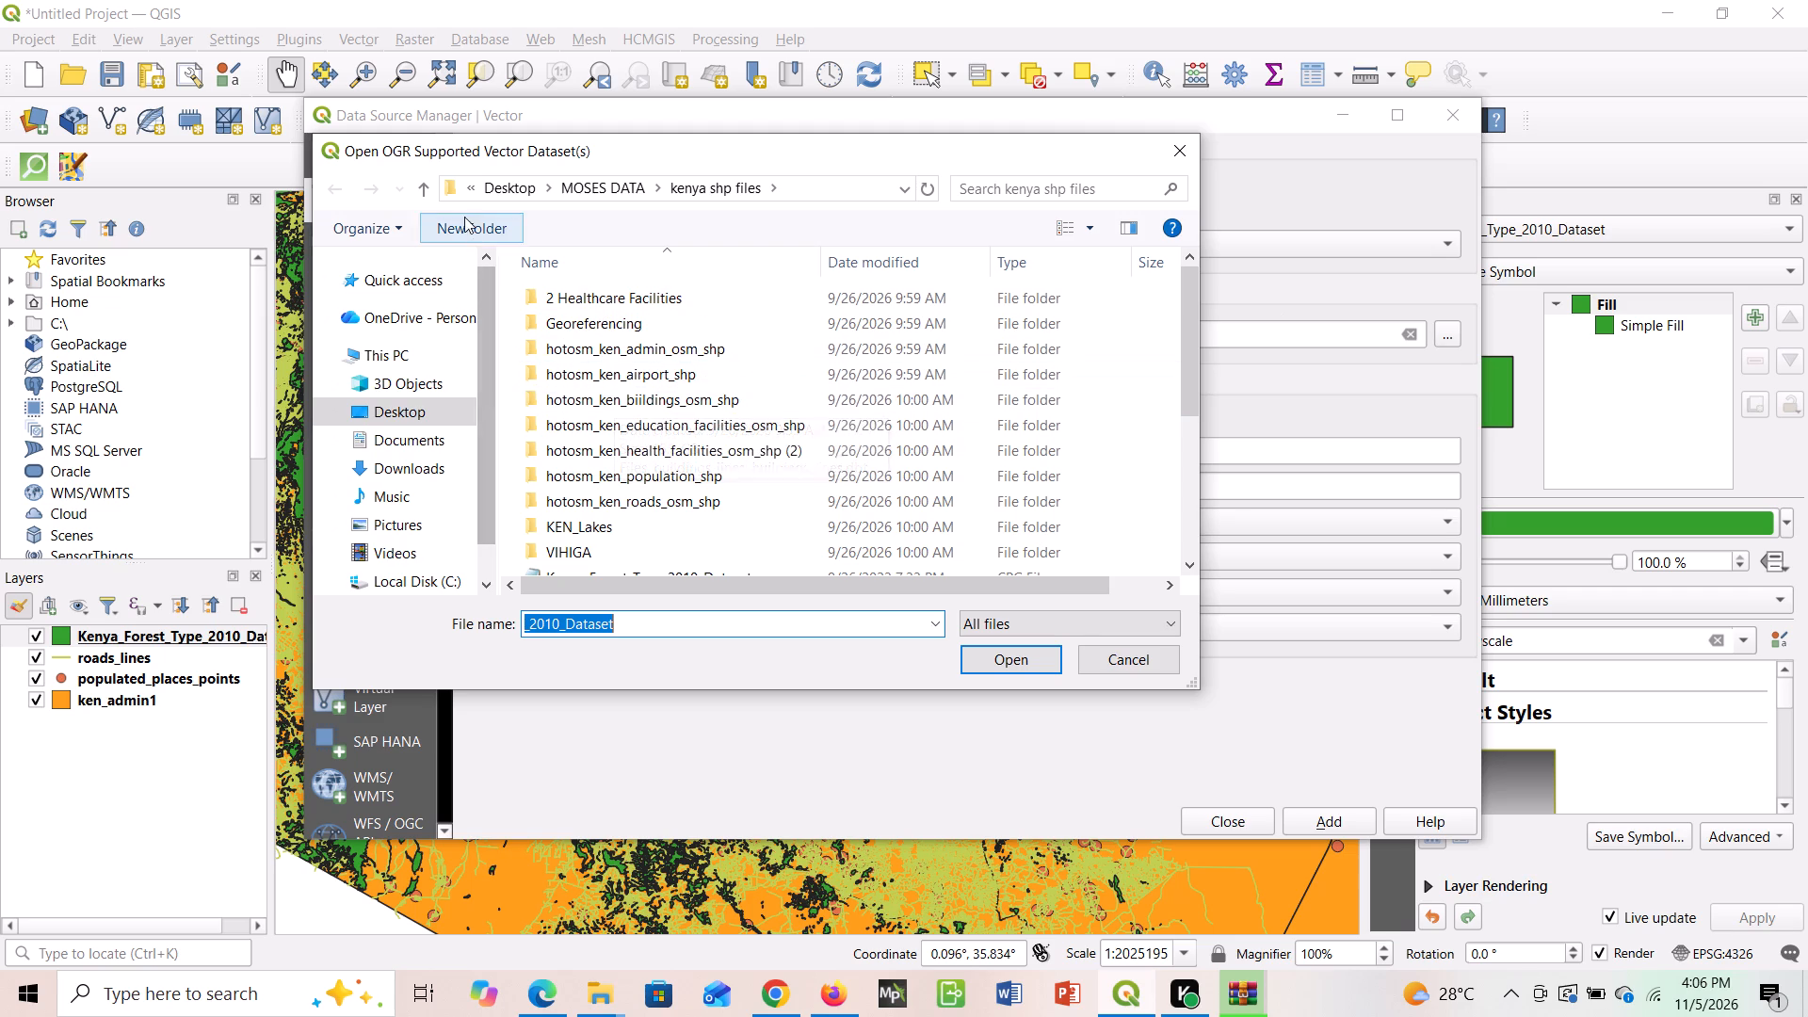
pyautogui.scroll(-1, 615, 400)
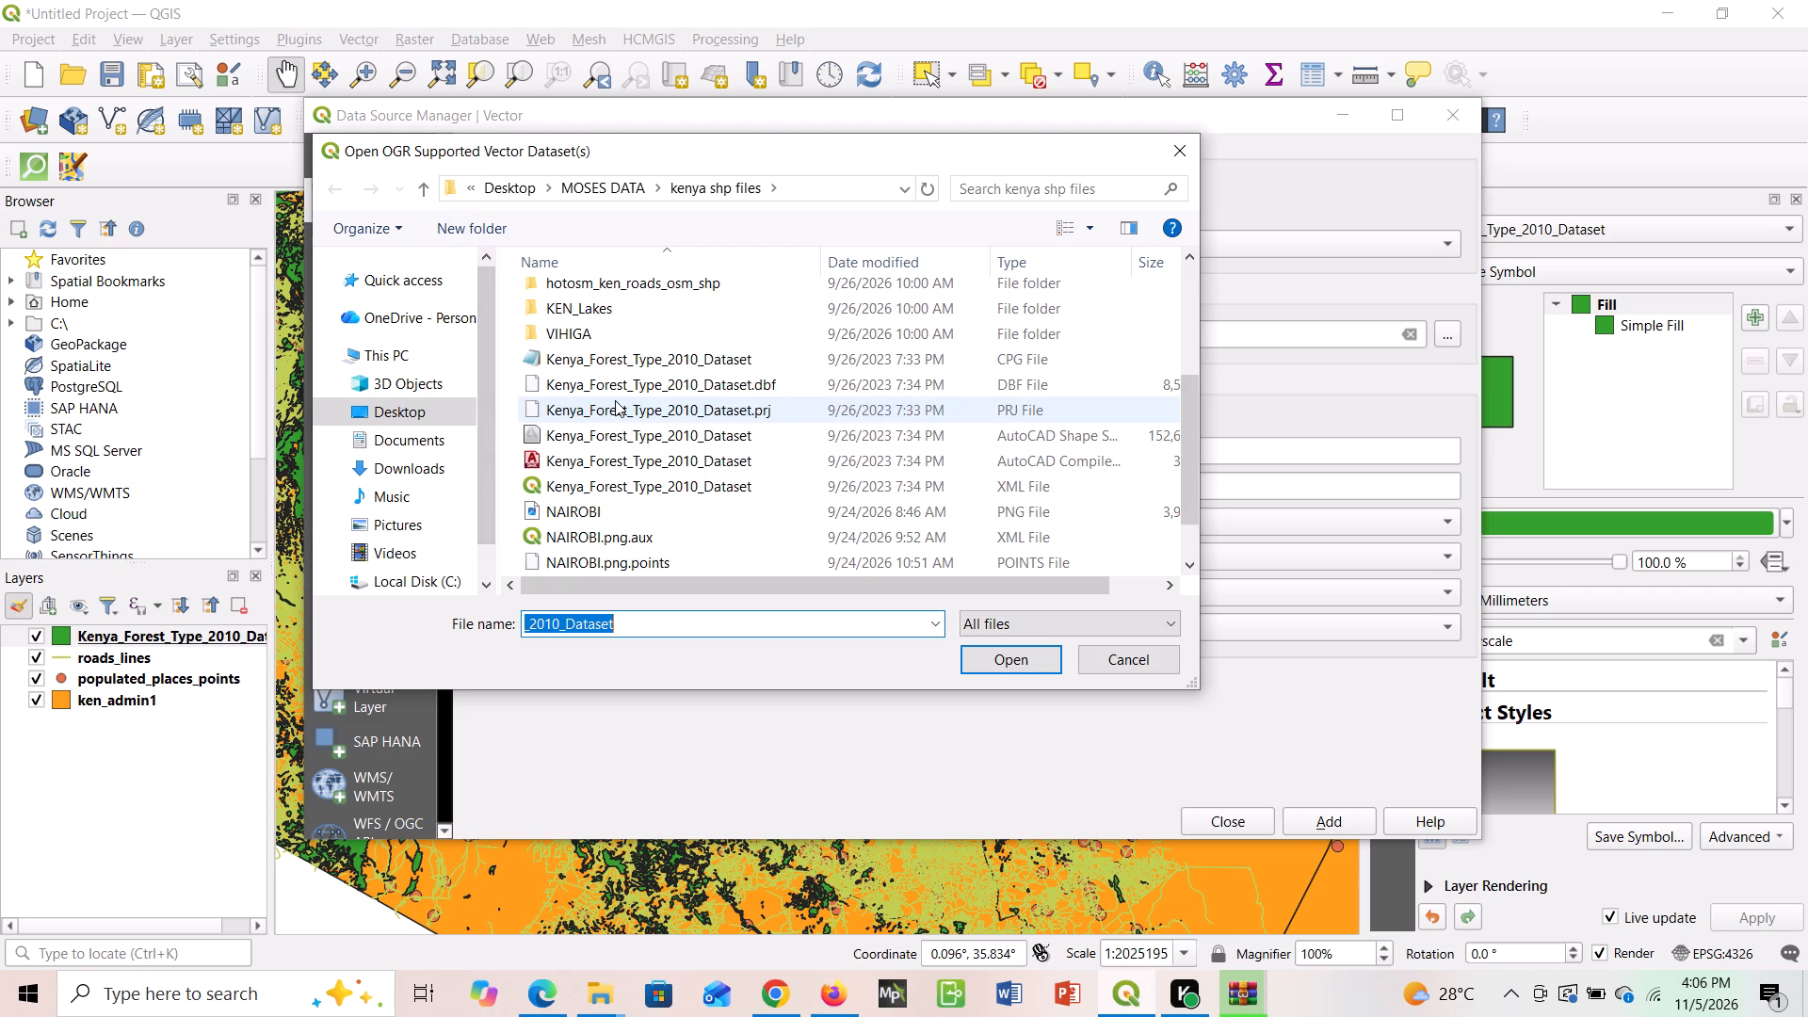
pyautogui.scroll(-1, 615, 400)
# Browse the Documents folder and the Desktop in the vector dataset browser, examining the files for Kenya forest boundary data.
pyautogui.click(407, 435)
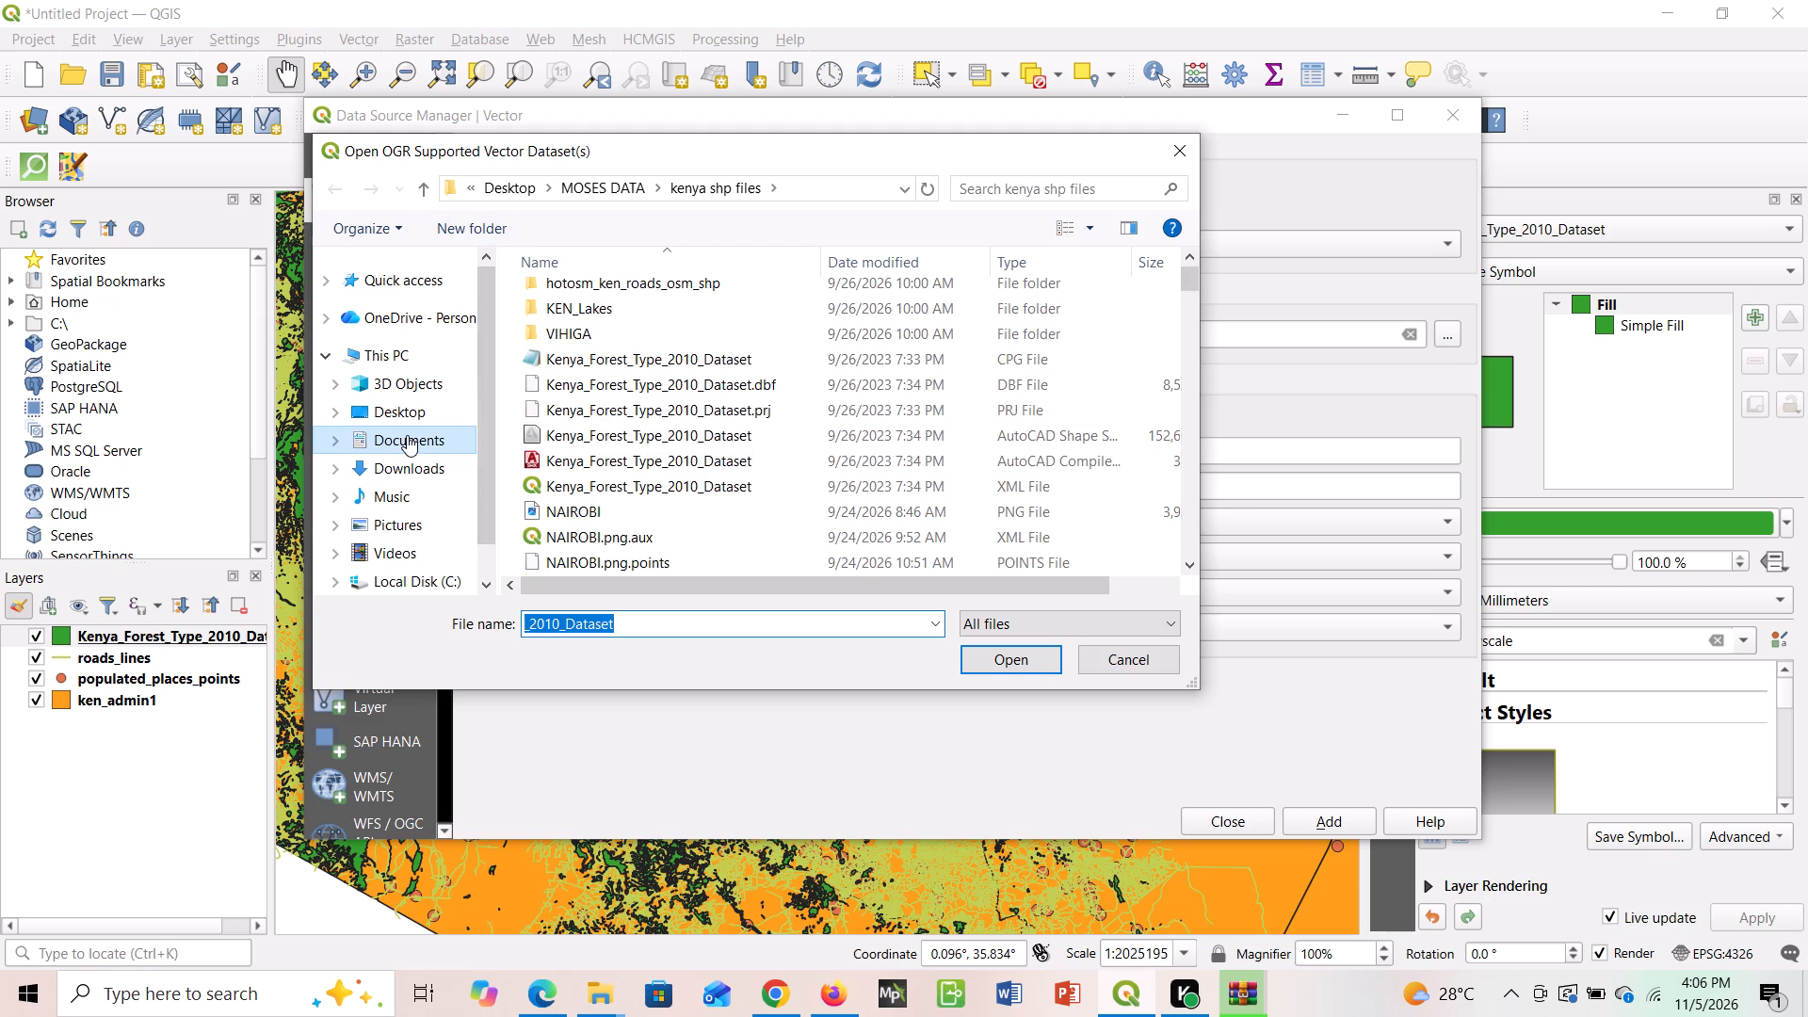
pyautogui.scroll(-1, 704, 457)
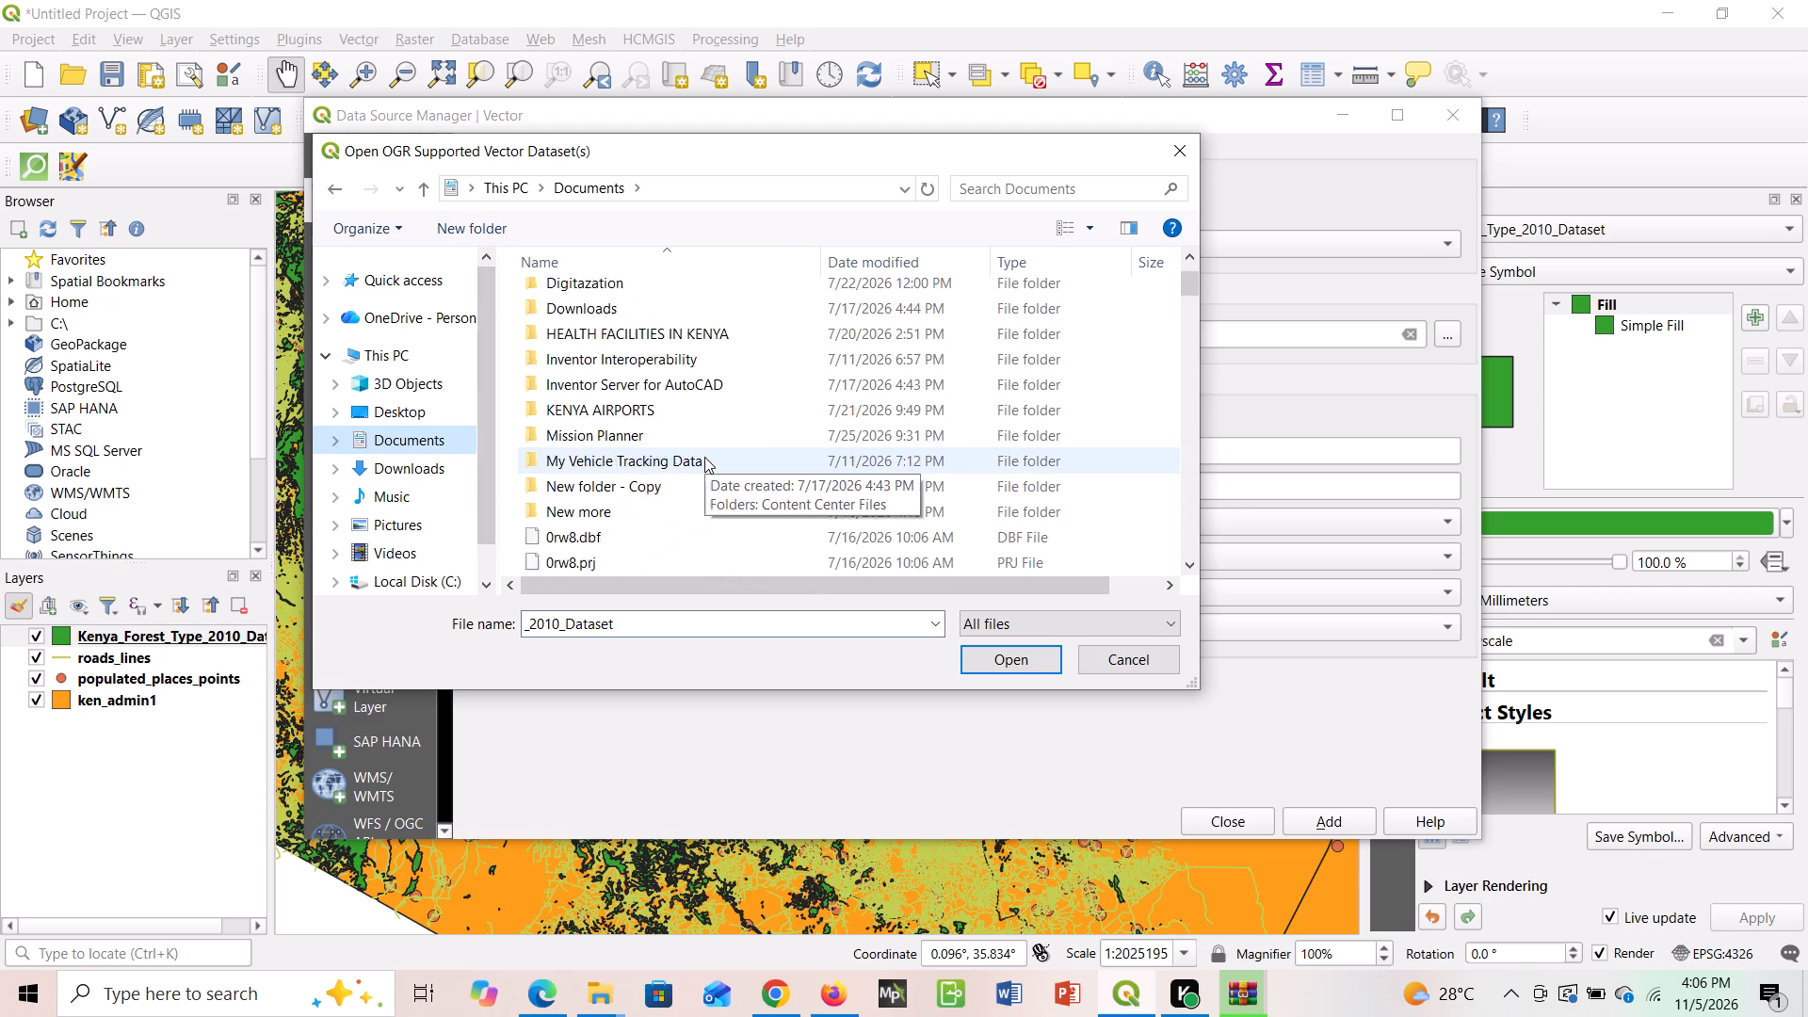
pyautogui.scroll(-2, 704, 457)
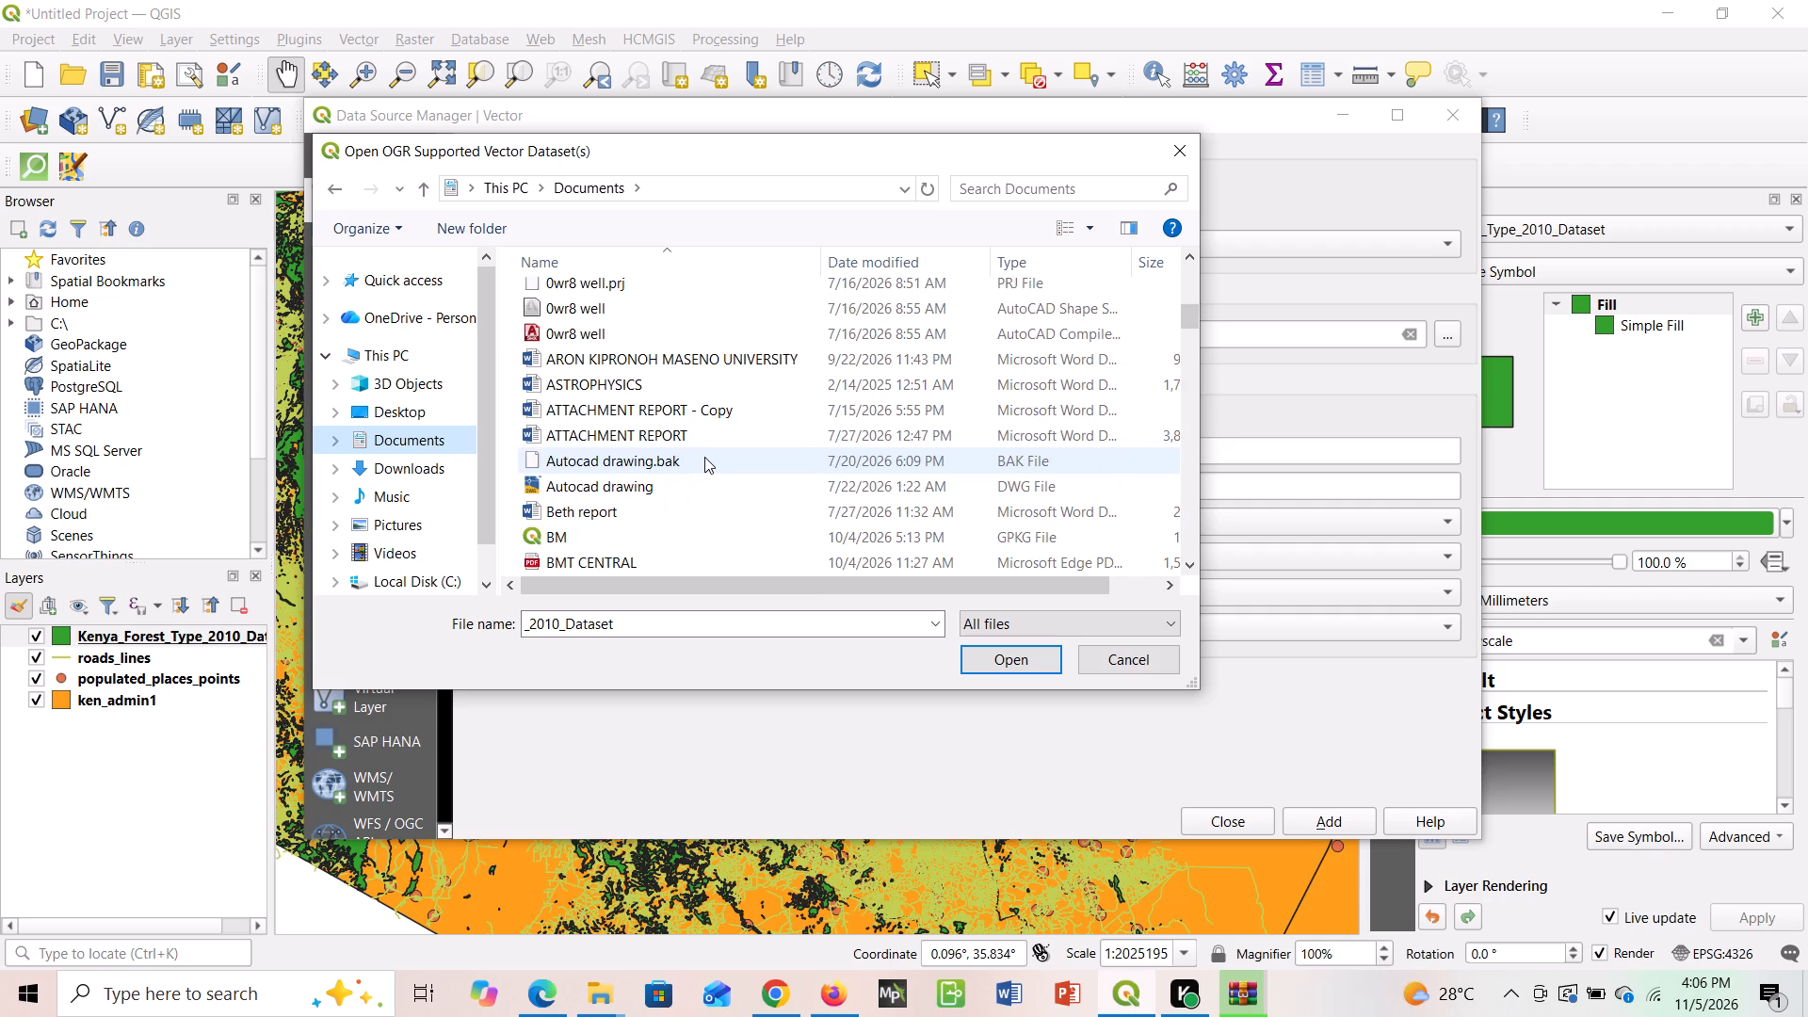
pyautogui.scroll(-1, 704, 457)
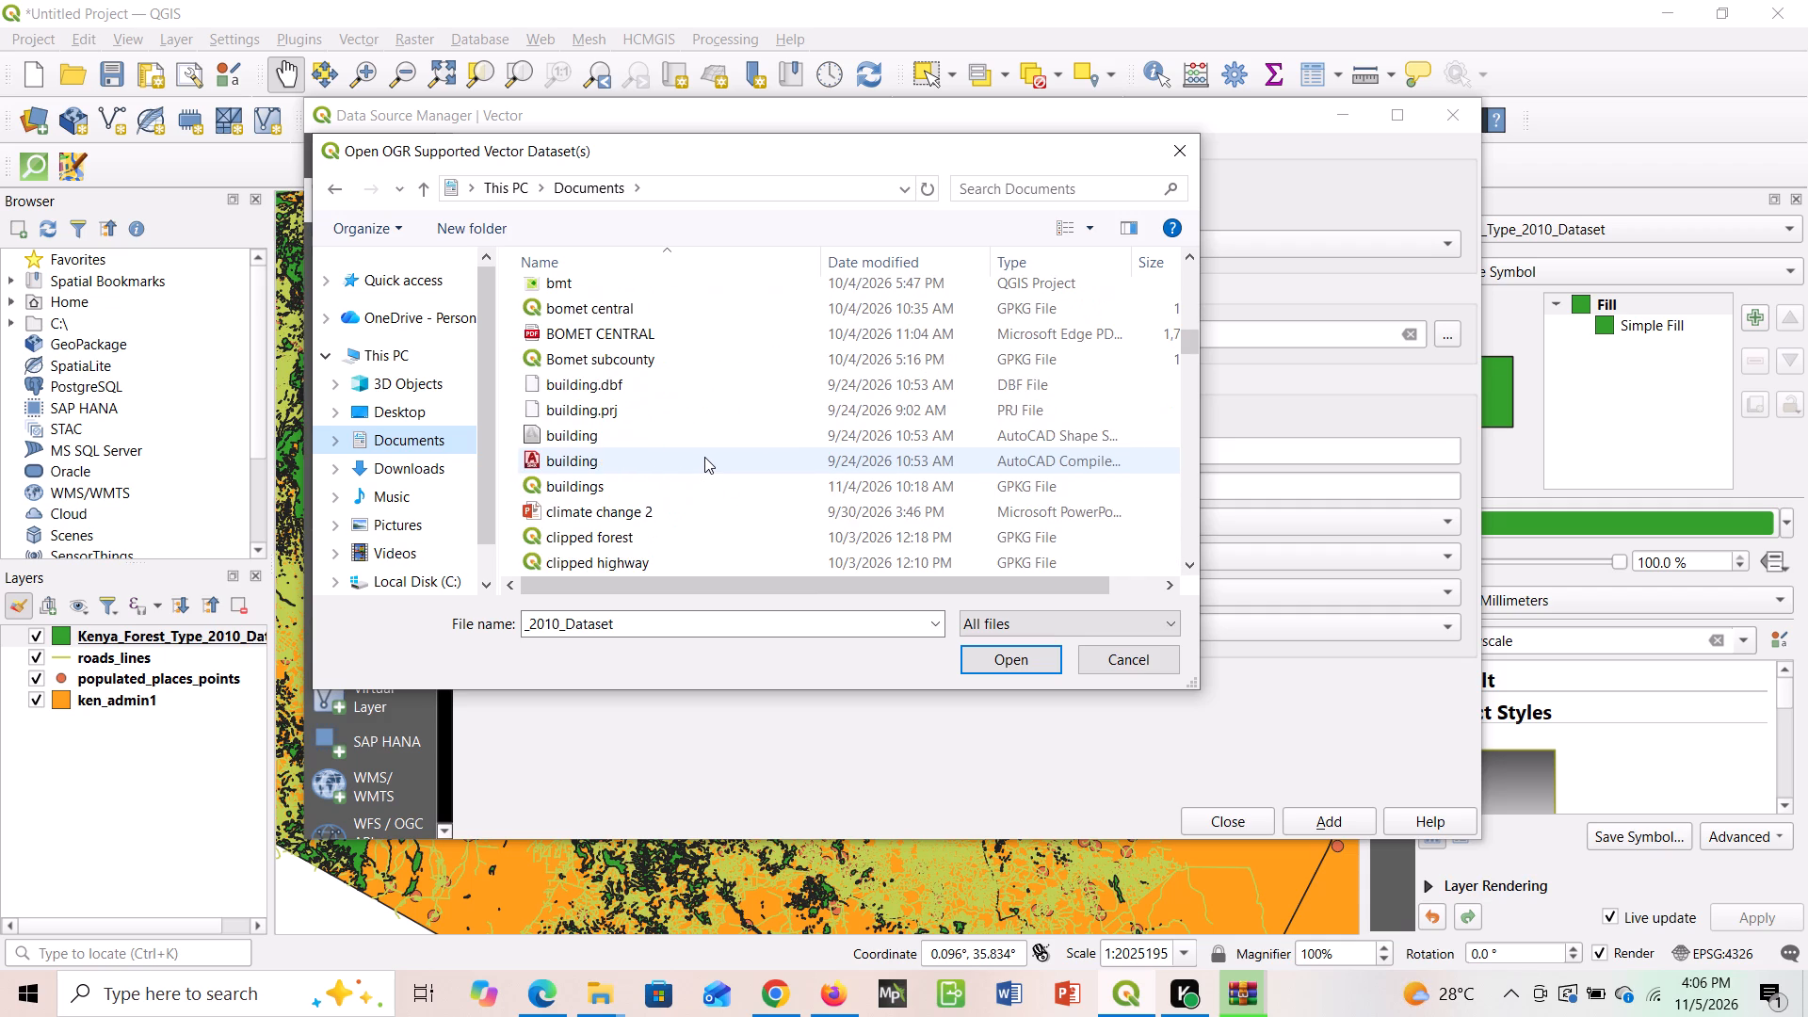
pyautogui.scroll(-2, 704, 457)
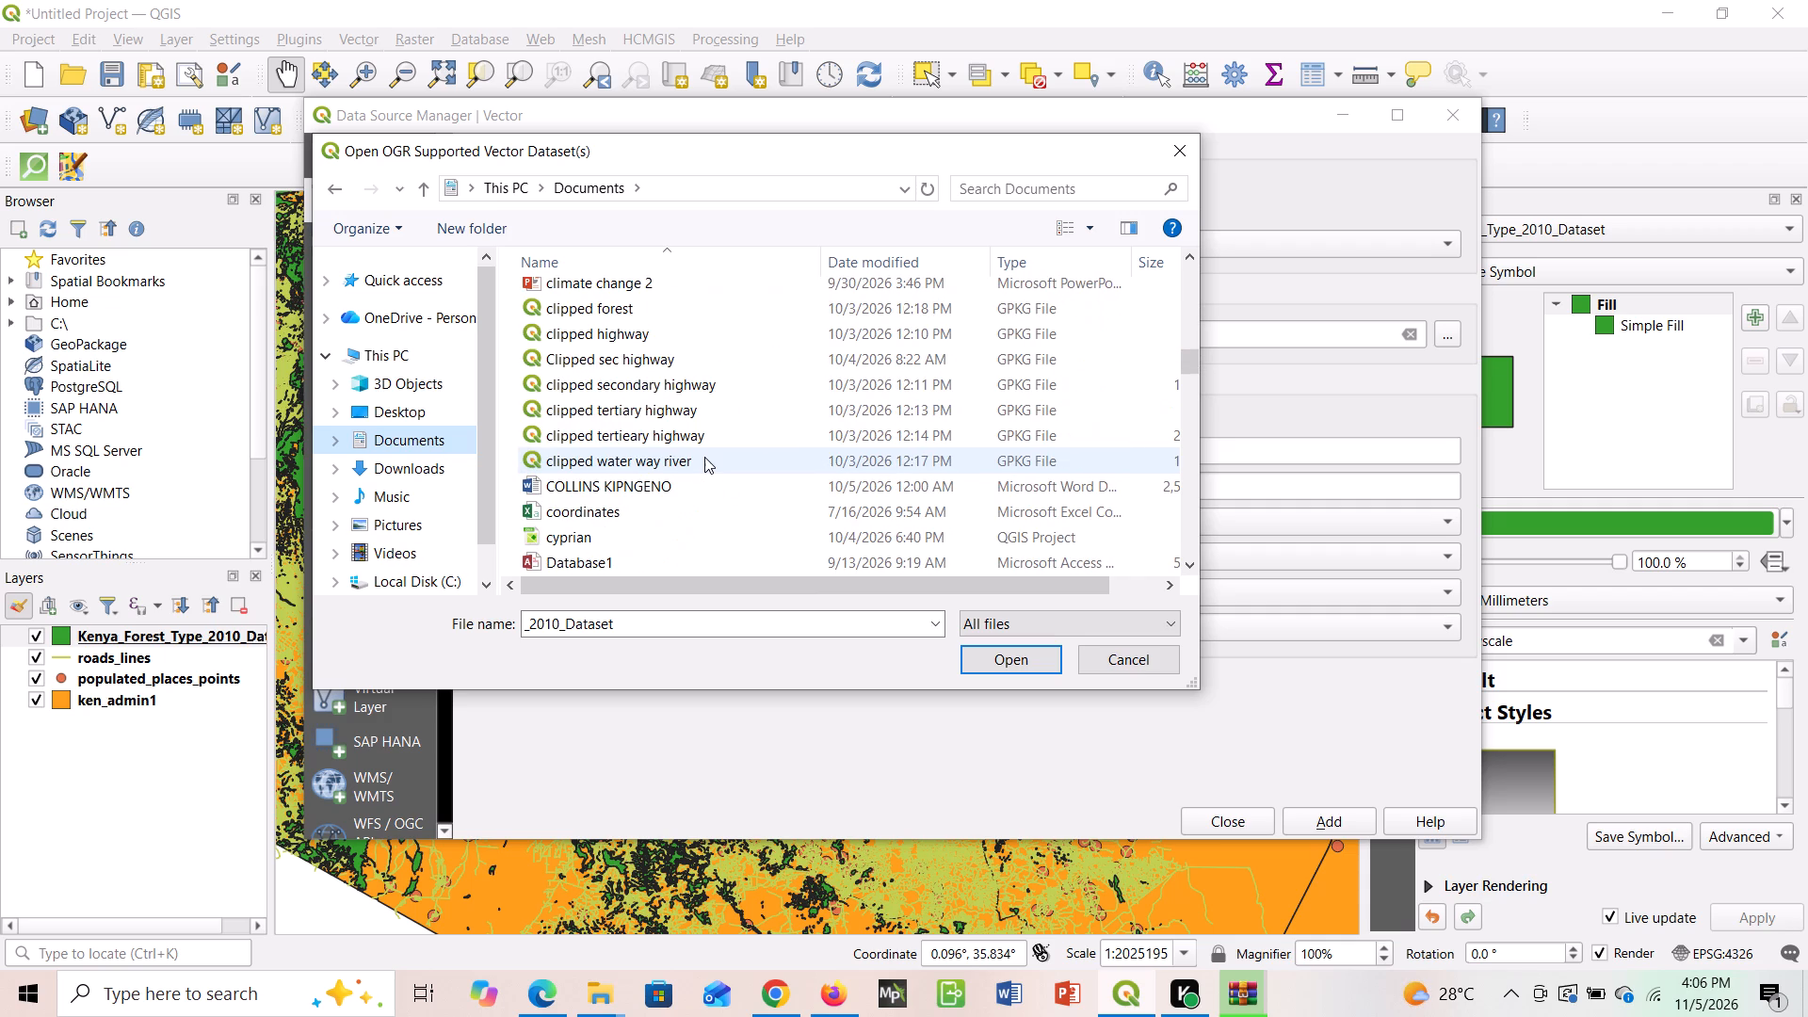
pyautogui.scroll(-1, 704, 457)
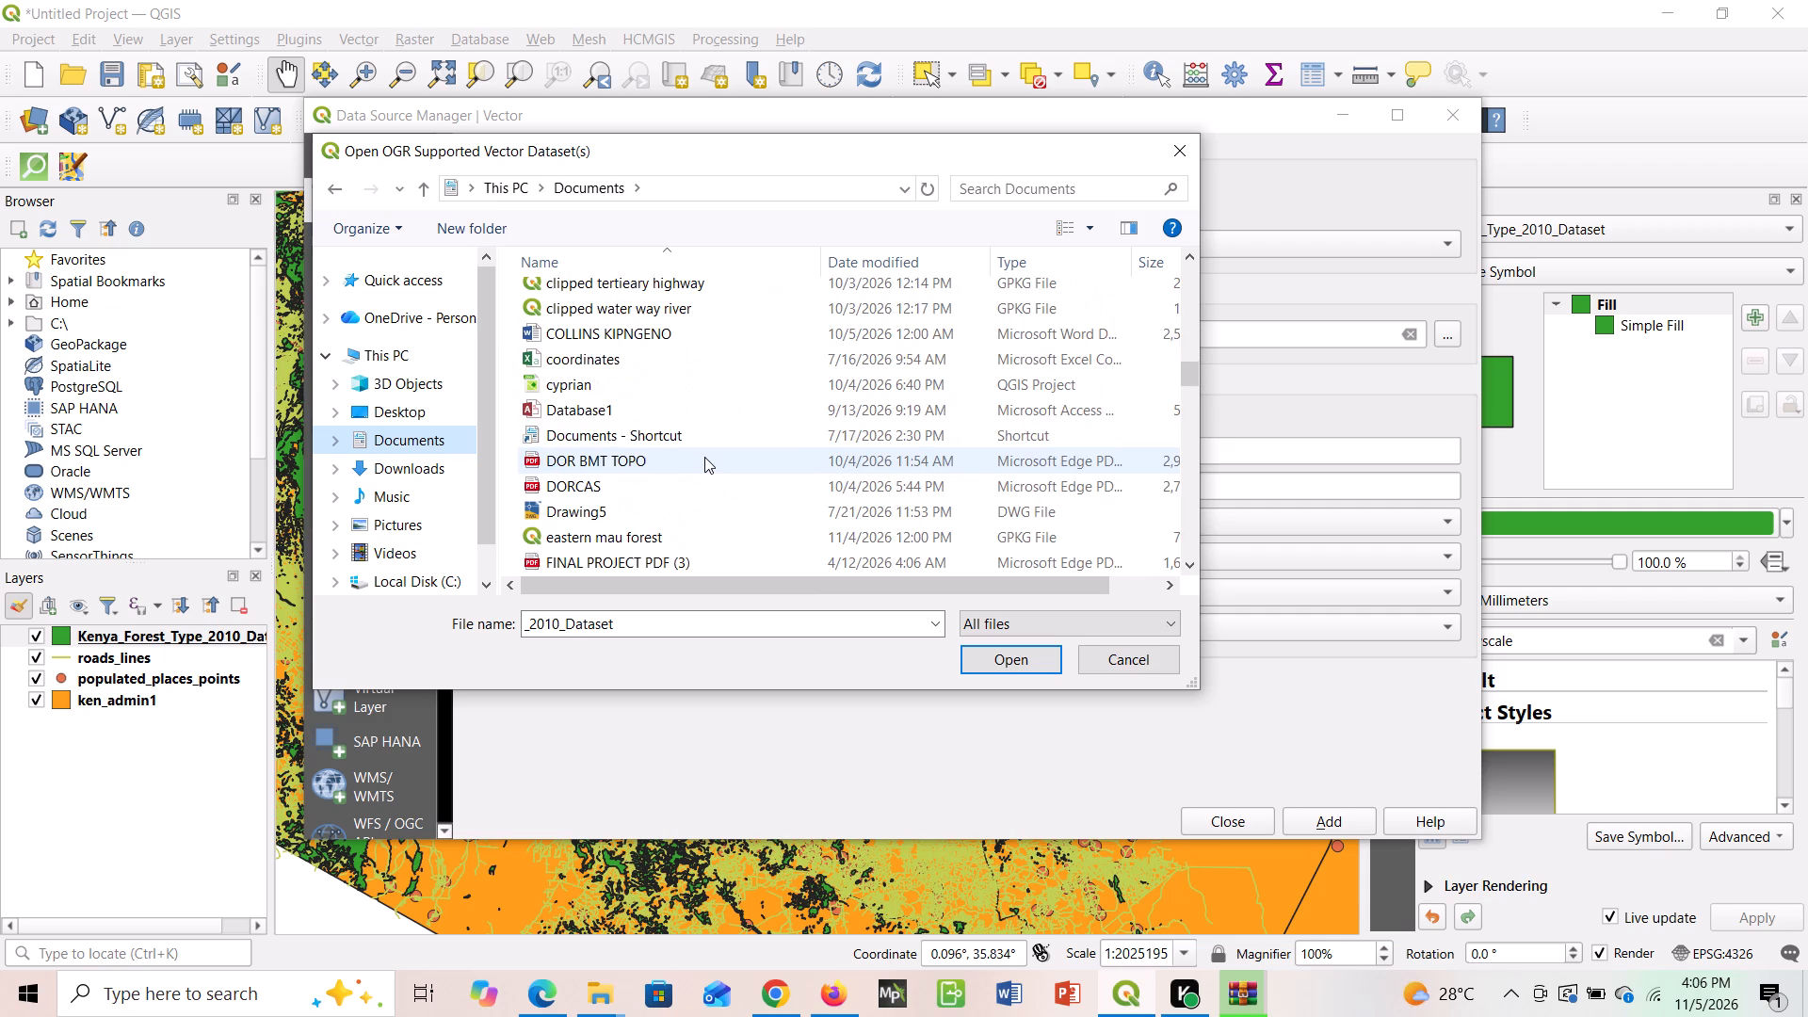
pyautogui.scroll(-1, 704, 457)
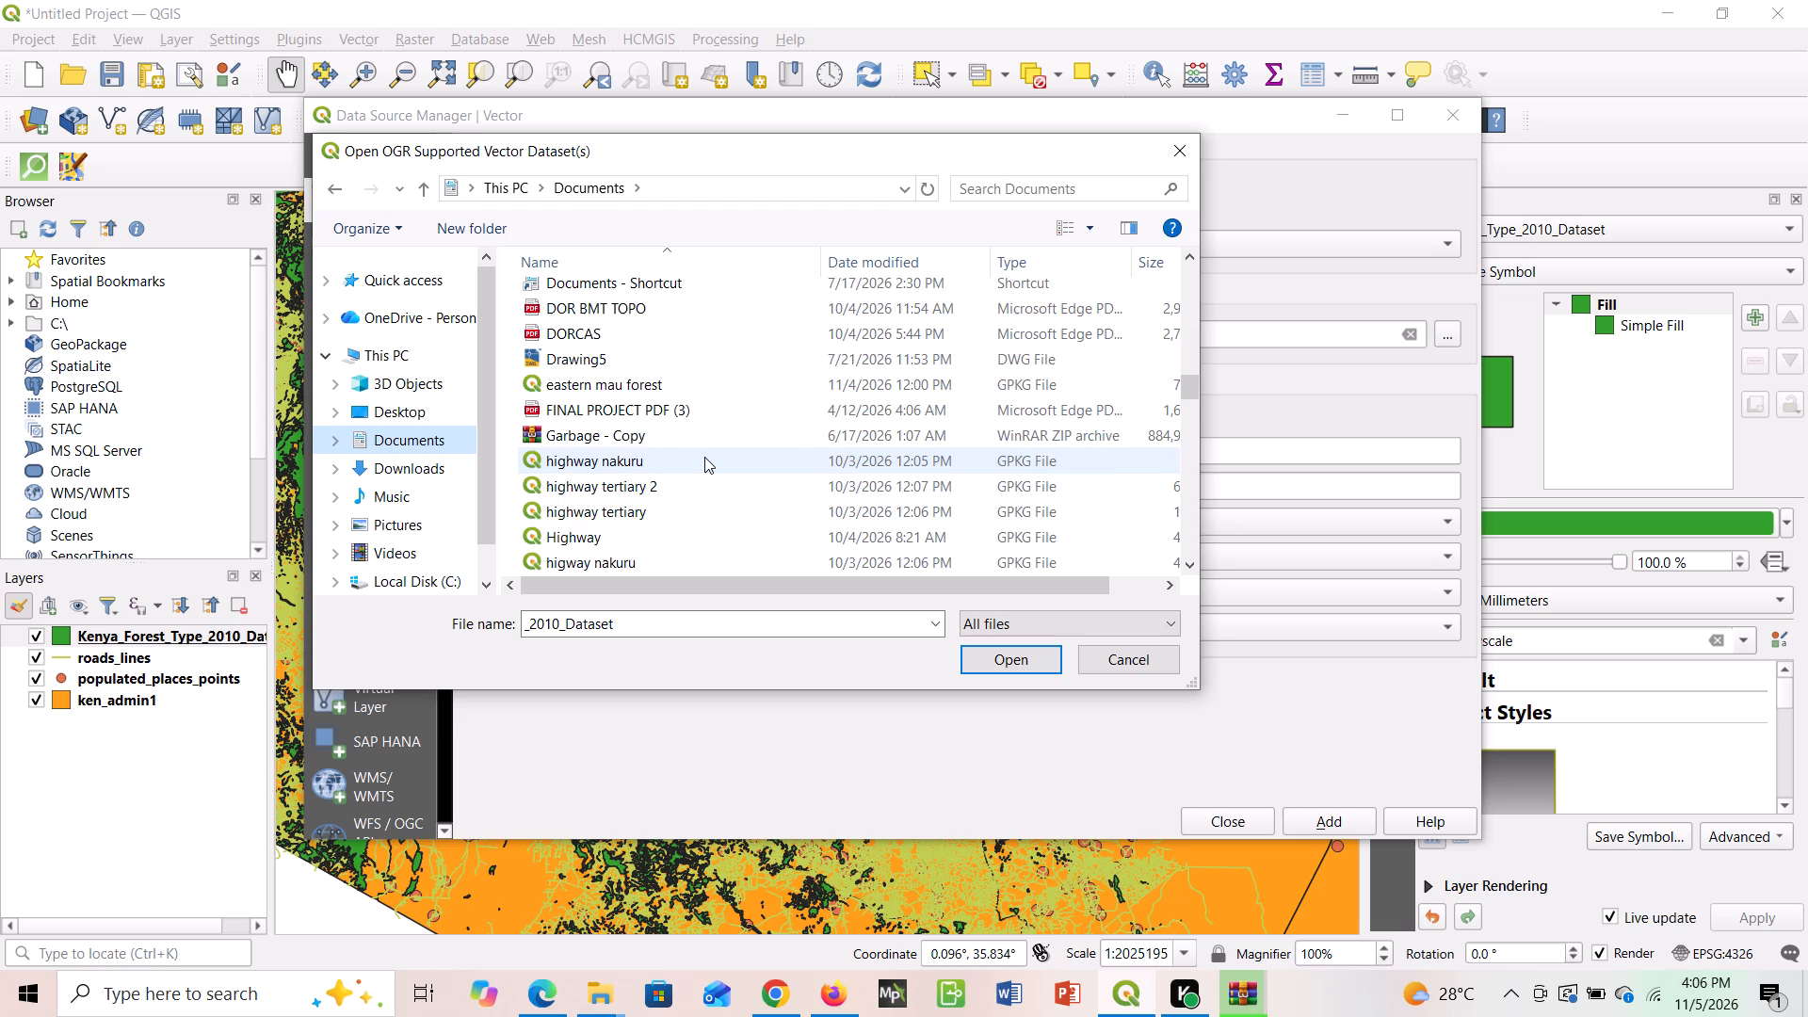
pyautogui.scroll(-1, 704, 457)
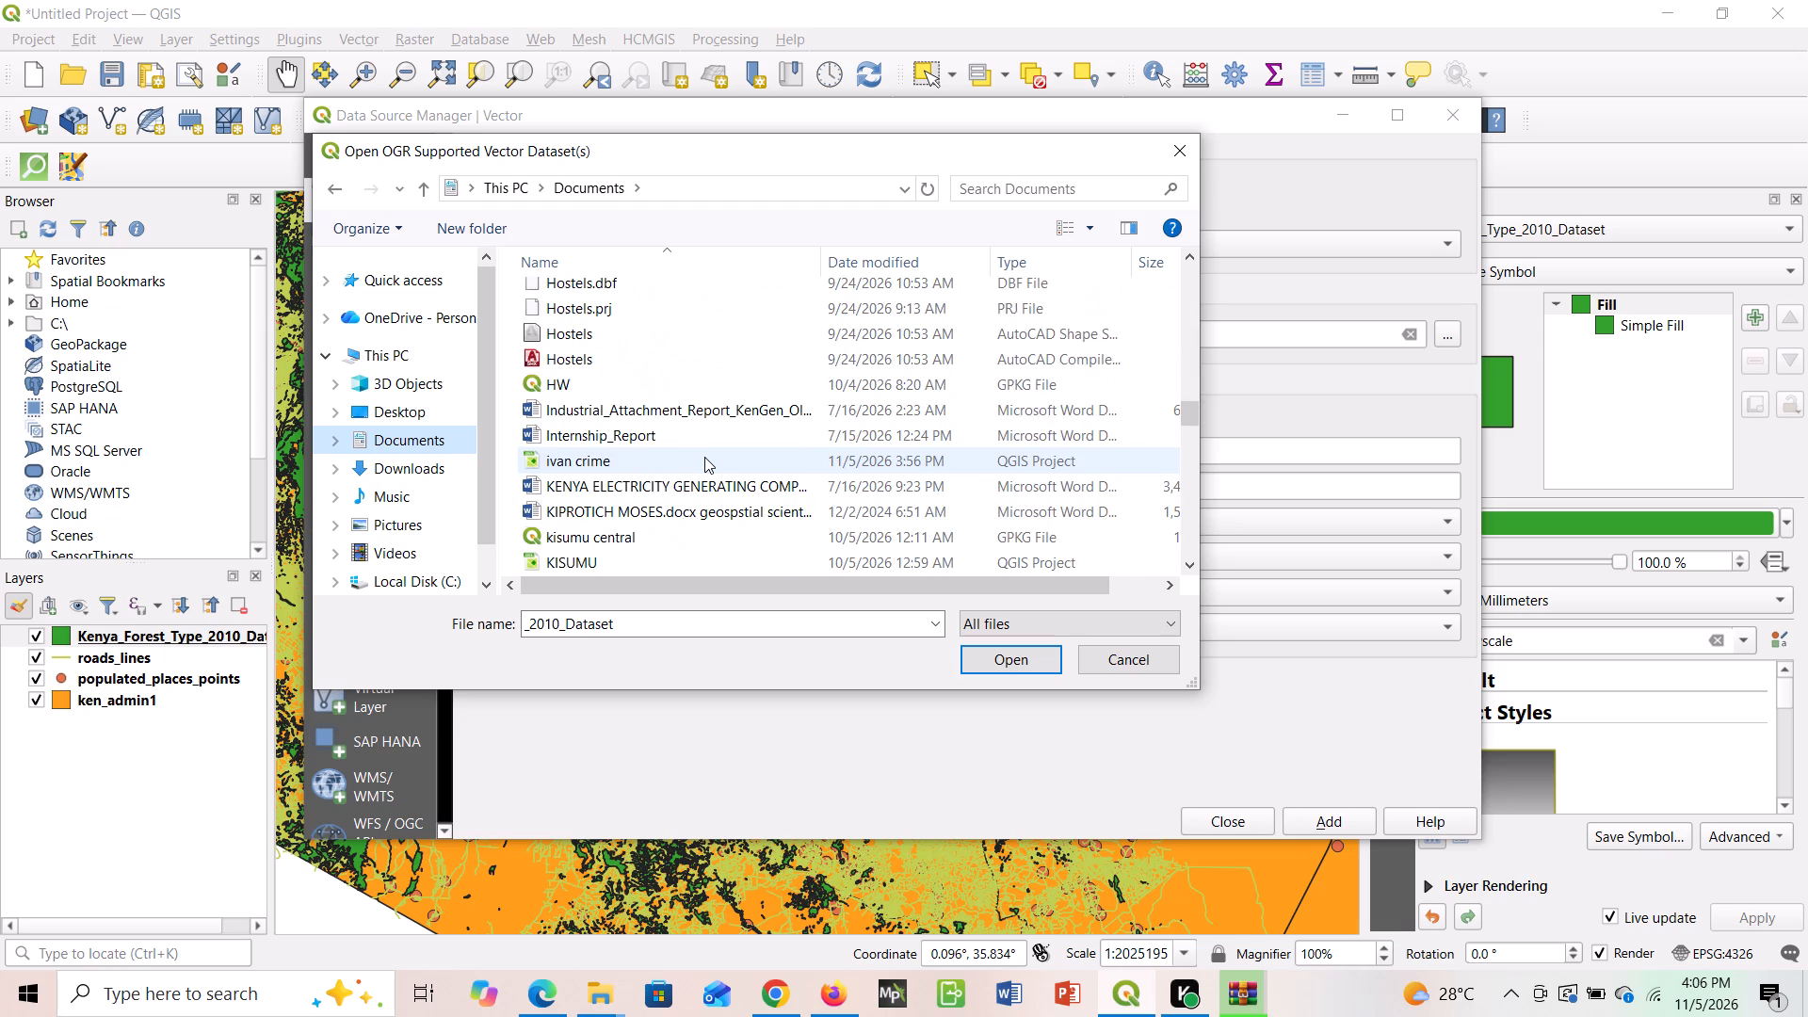
pyautogui.scroll(-2, 704, 457)
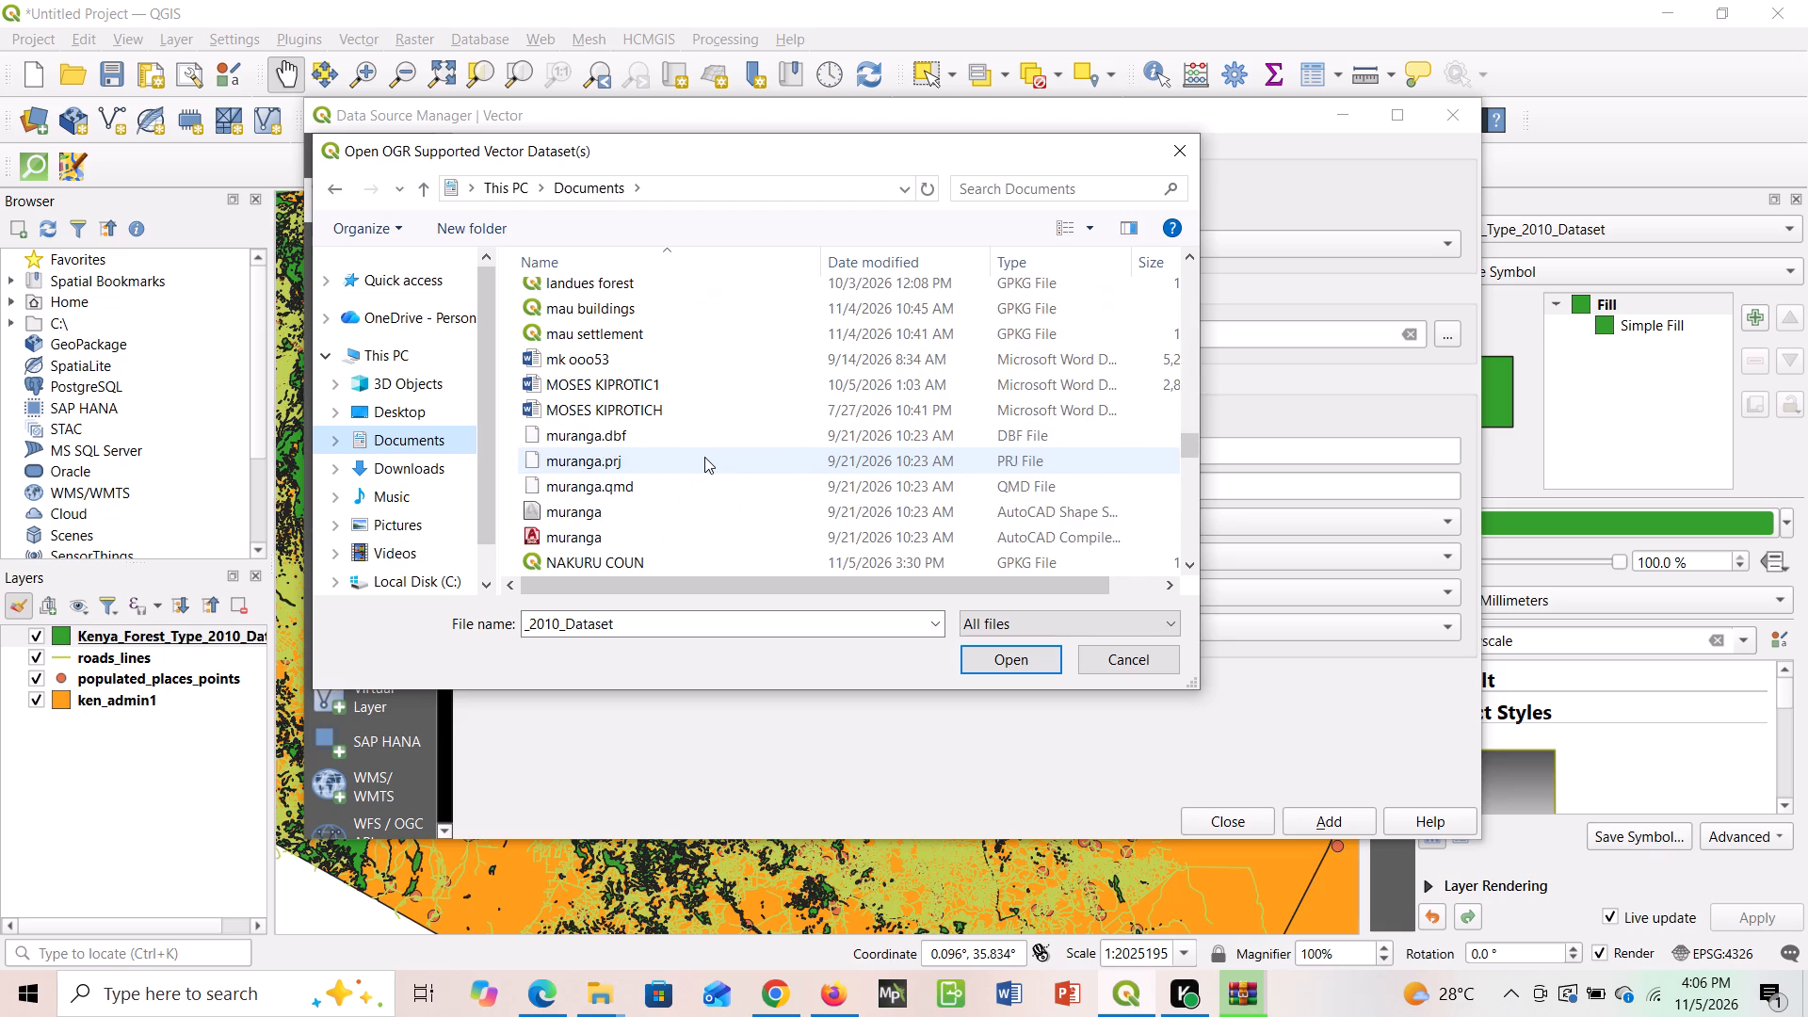
pyautogui.scroll(-2, 704, 457)
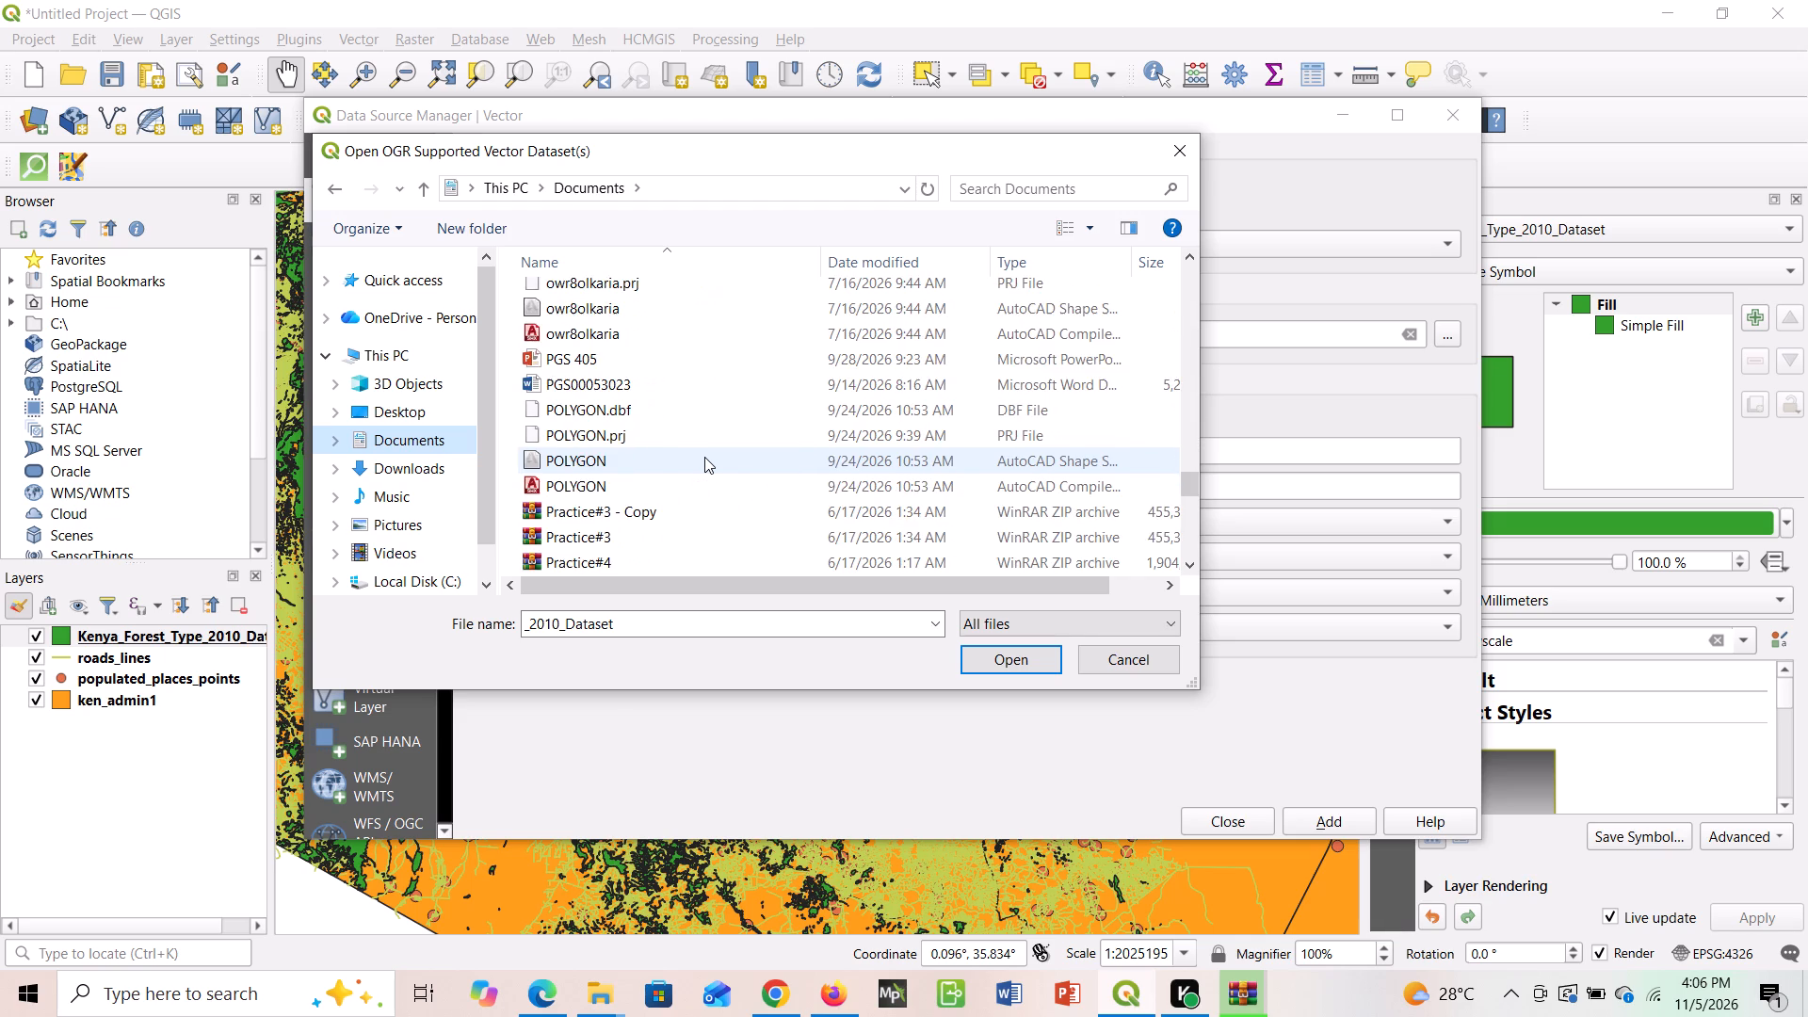
pyautogui.scroll(-2, 704, 457)
pyautogui.scroll(2, 704, 457)
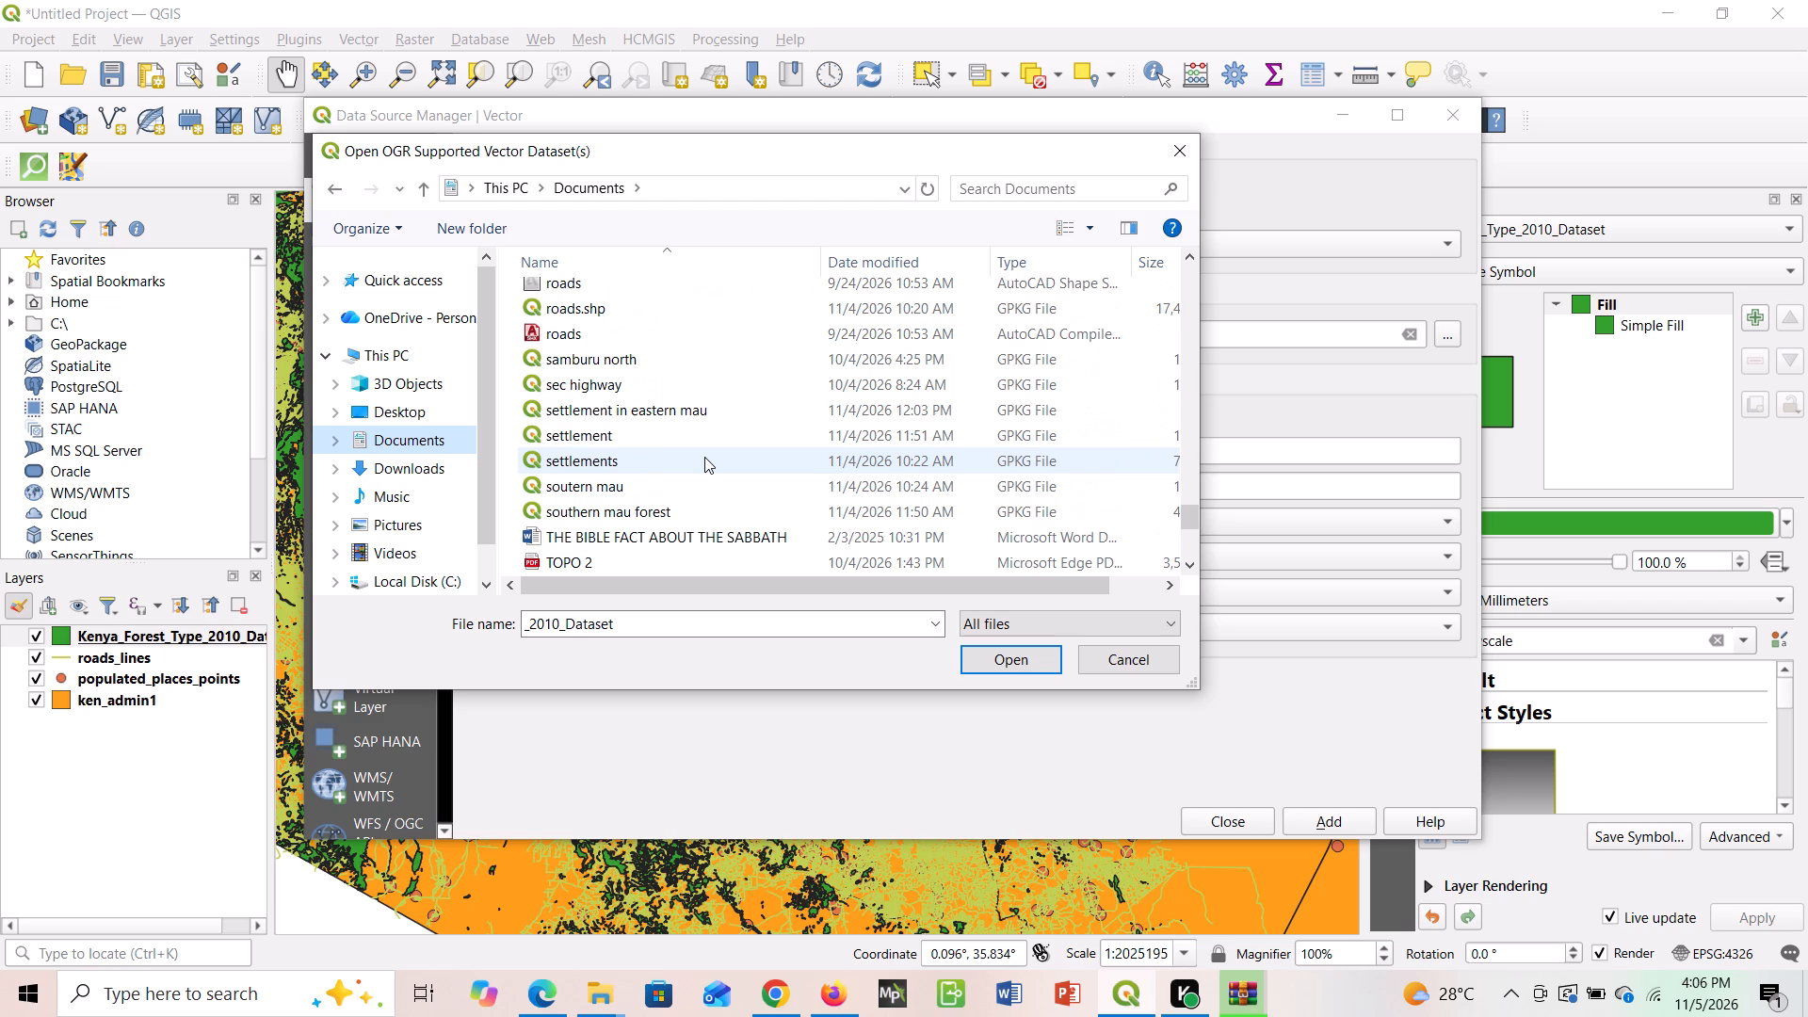
pyautogui.scroll(3, 704, 457)
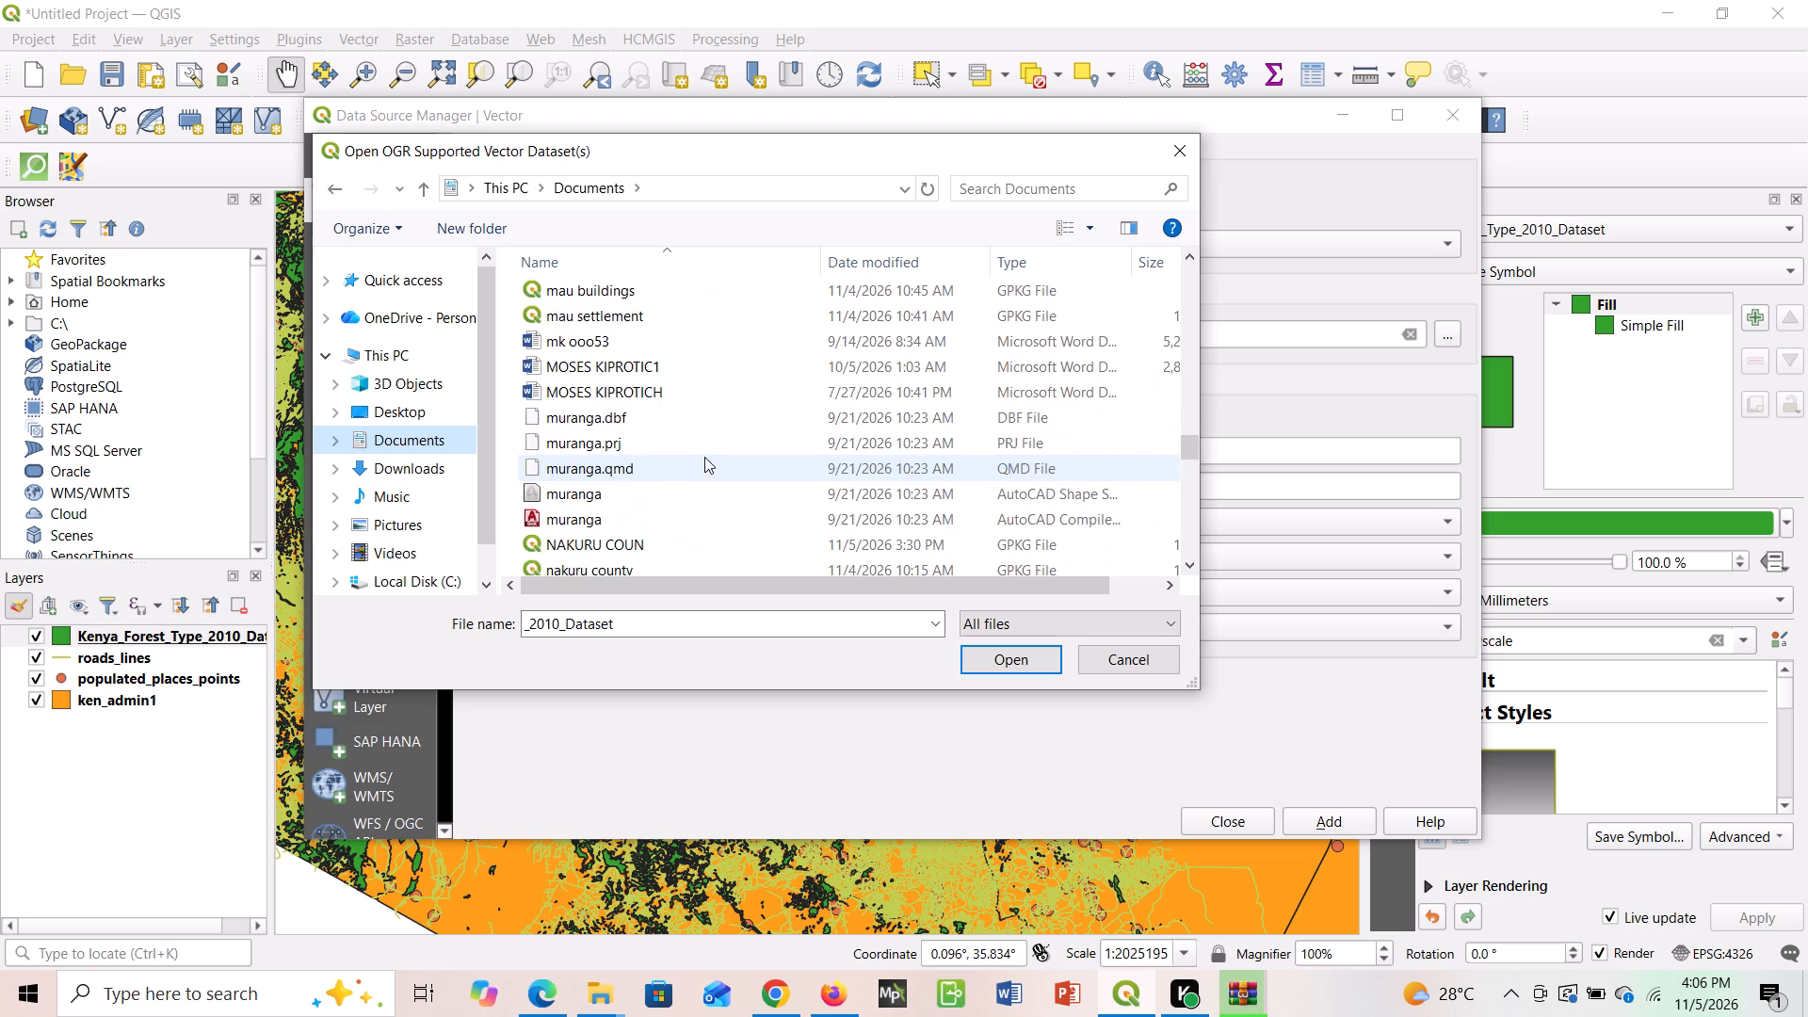
pyautogui.scroll(2, 704, 457)
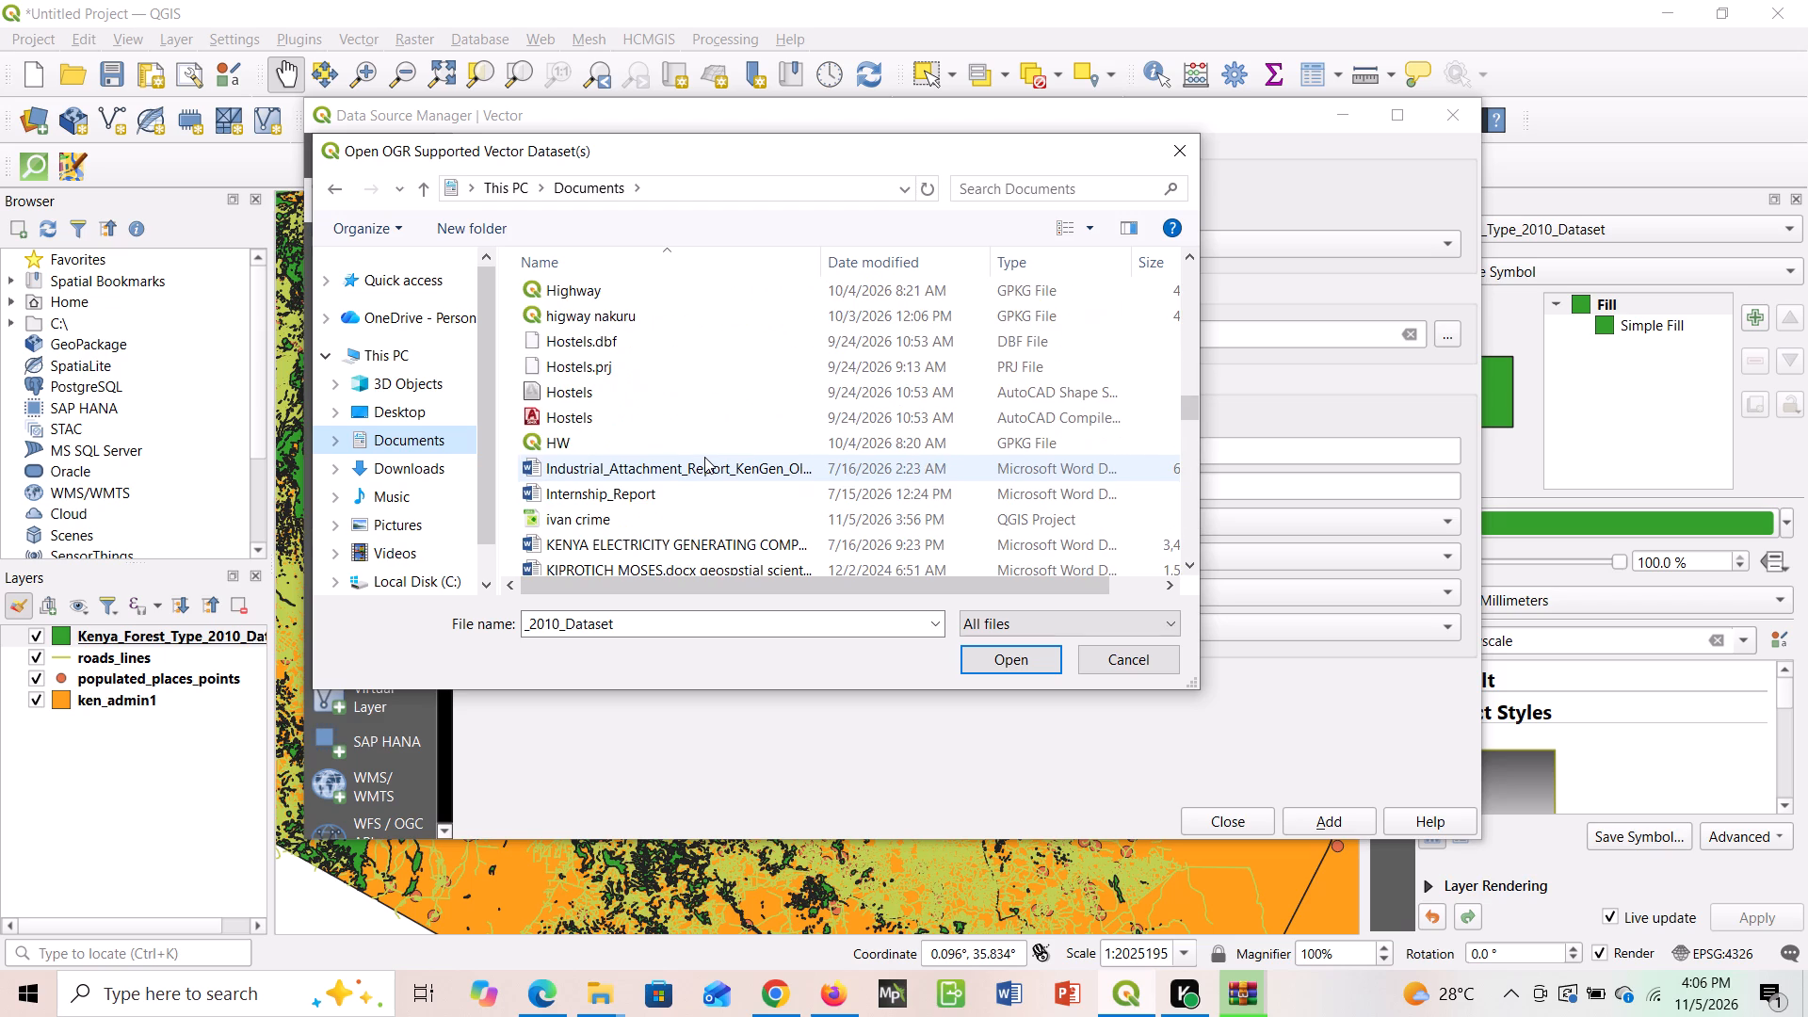
pyautogui.scroll(2, 704, 457)
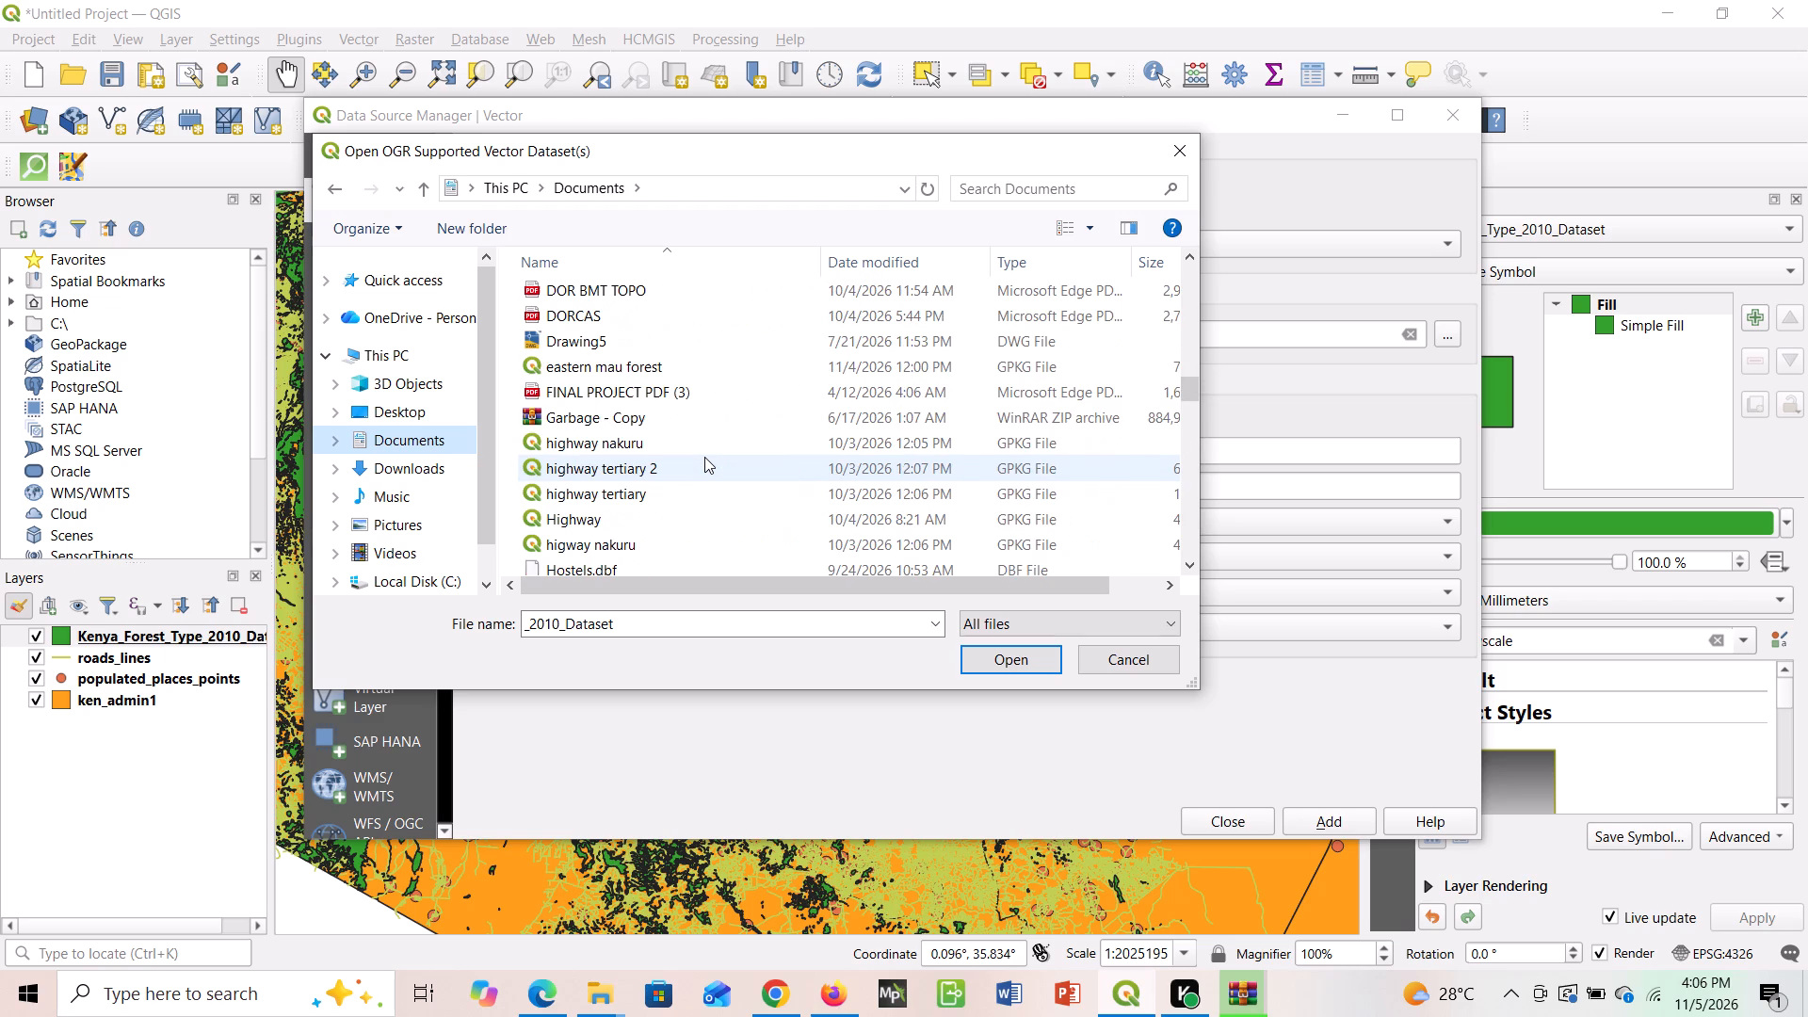
pyautogui.scroll(2, 704, 457)
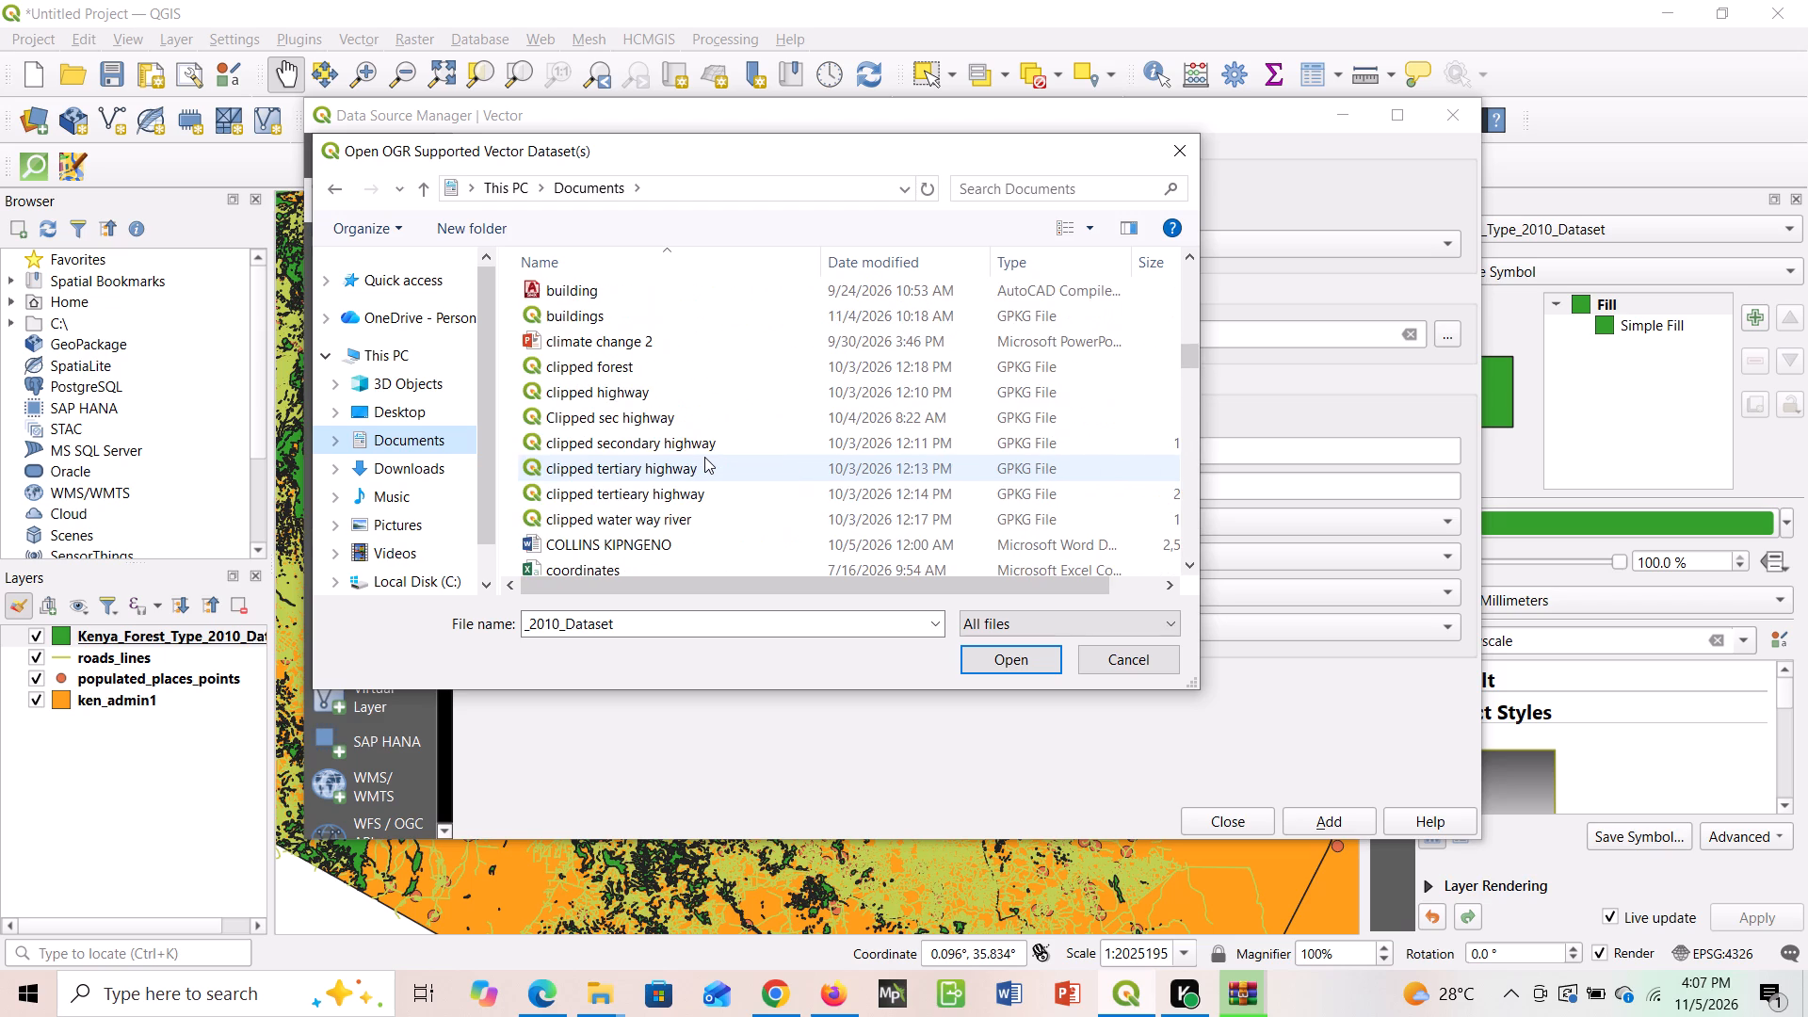
pyautogui.scroll(1, 704, 457)
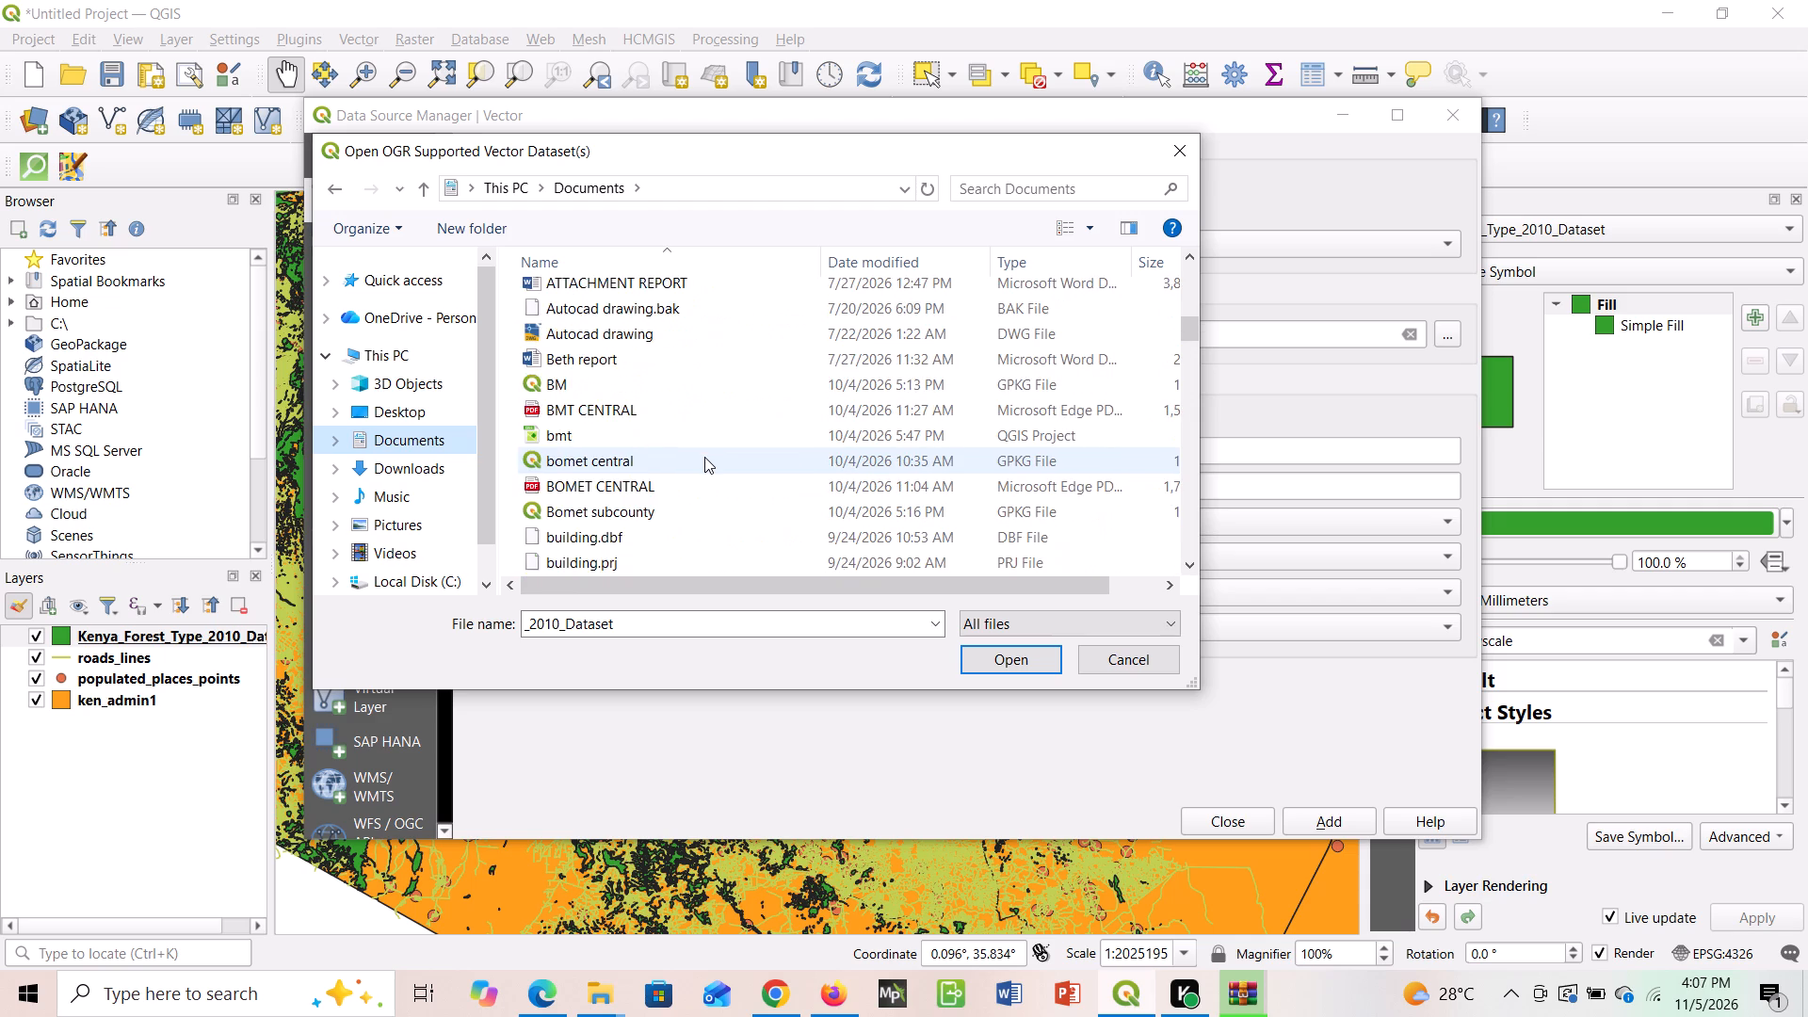
pyautogui.scroll(-2, 704, 457)
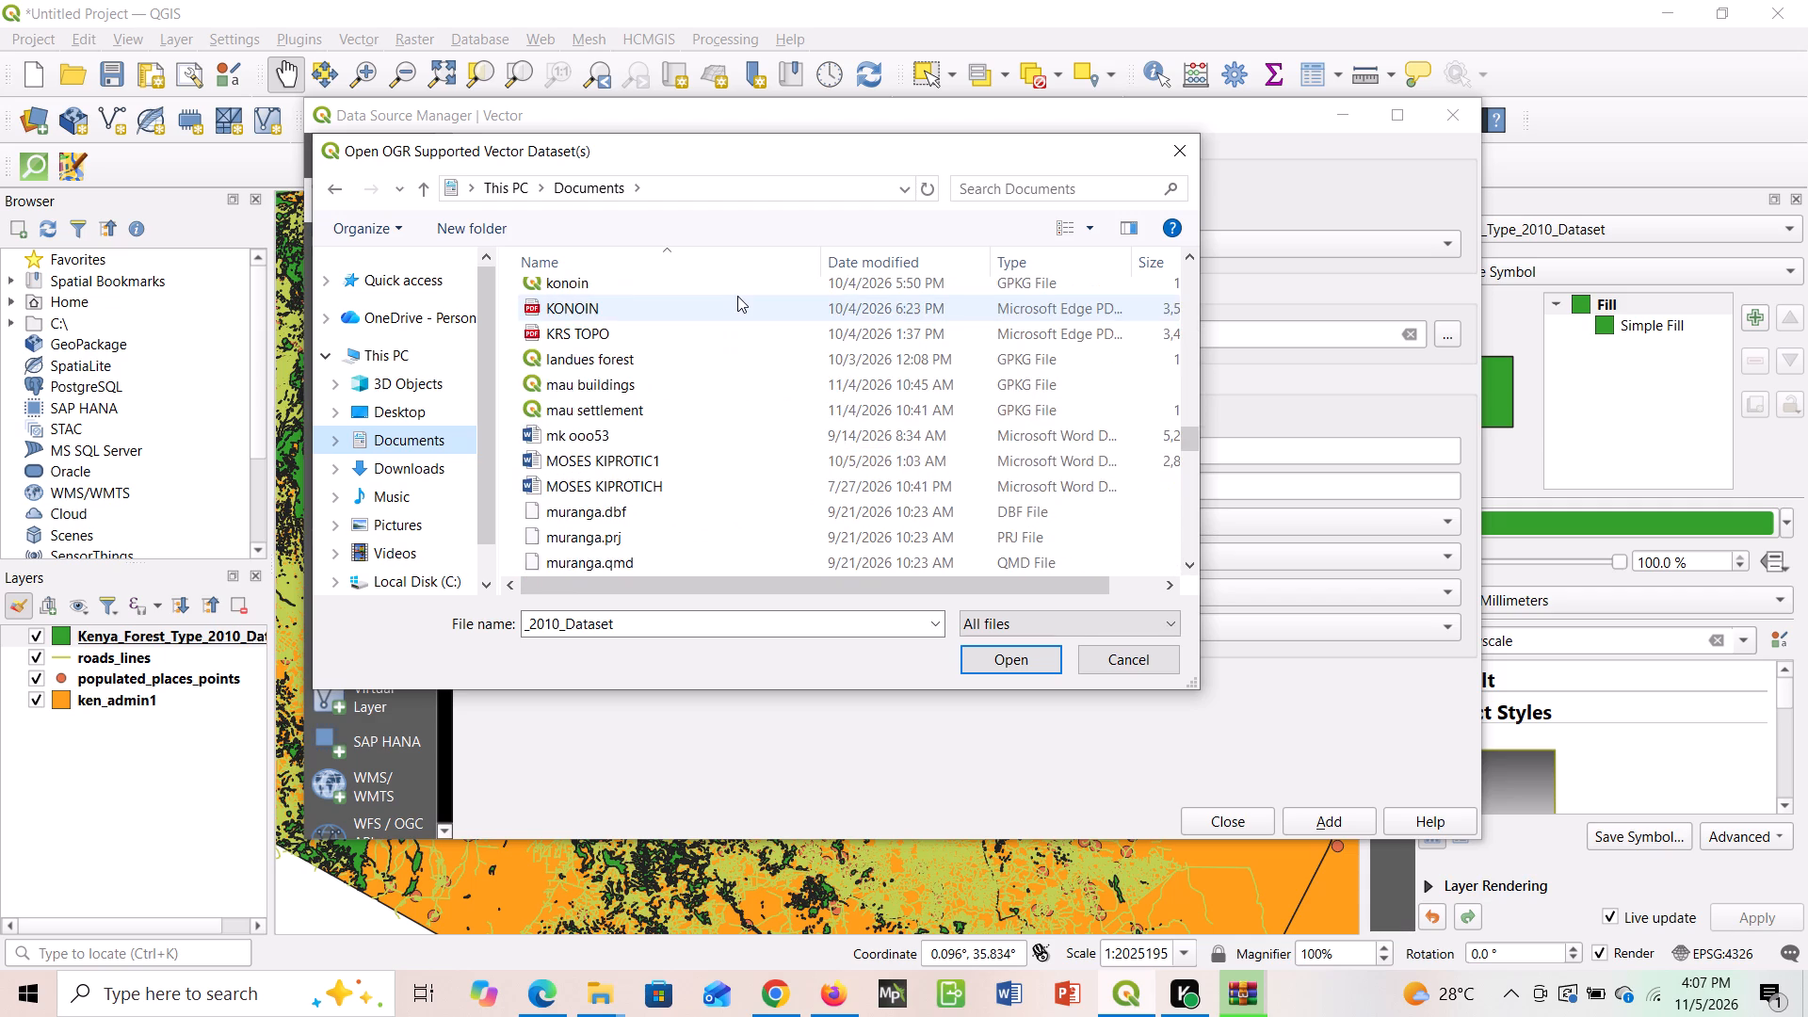
pyautogui.scroll(-3, 737, 296)
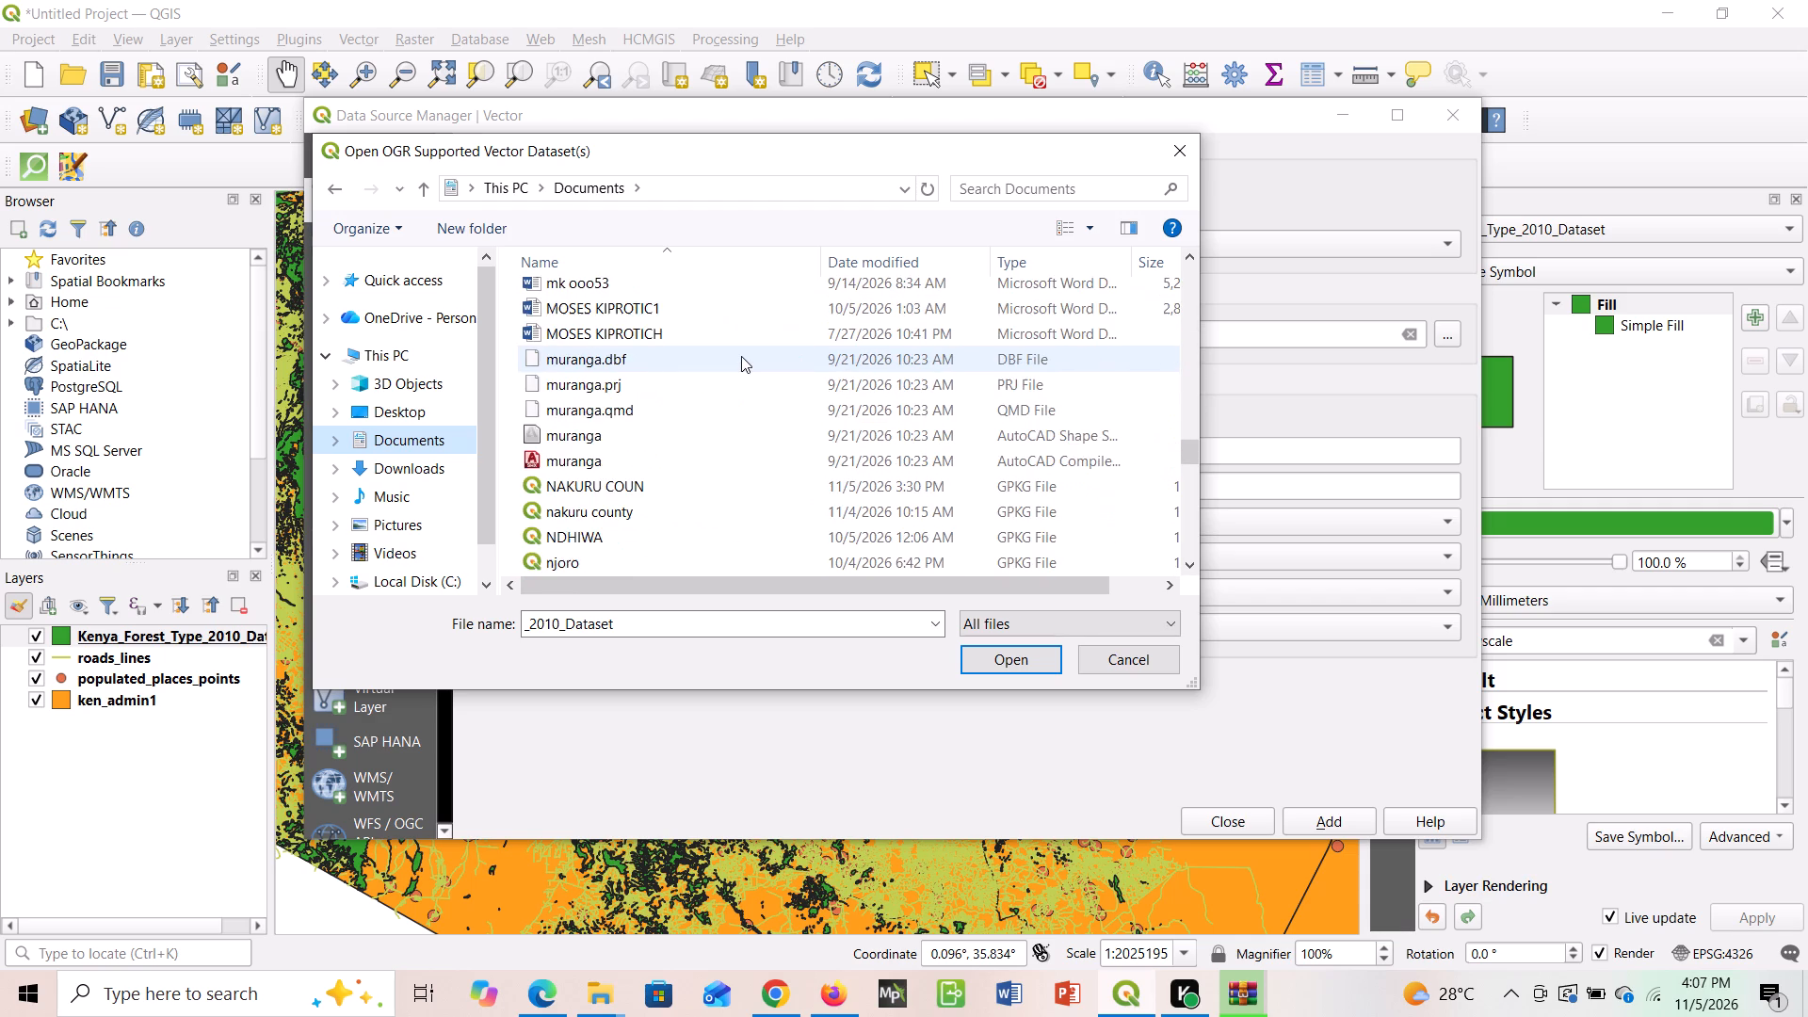
pyautogui.scroll(-3, 741, 356)
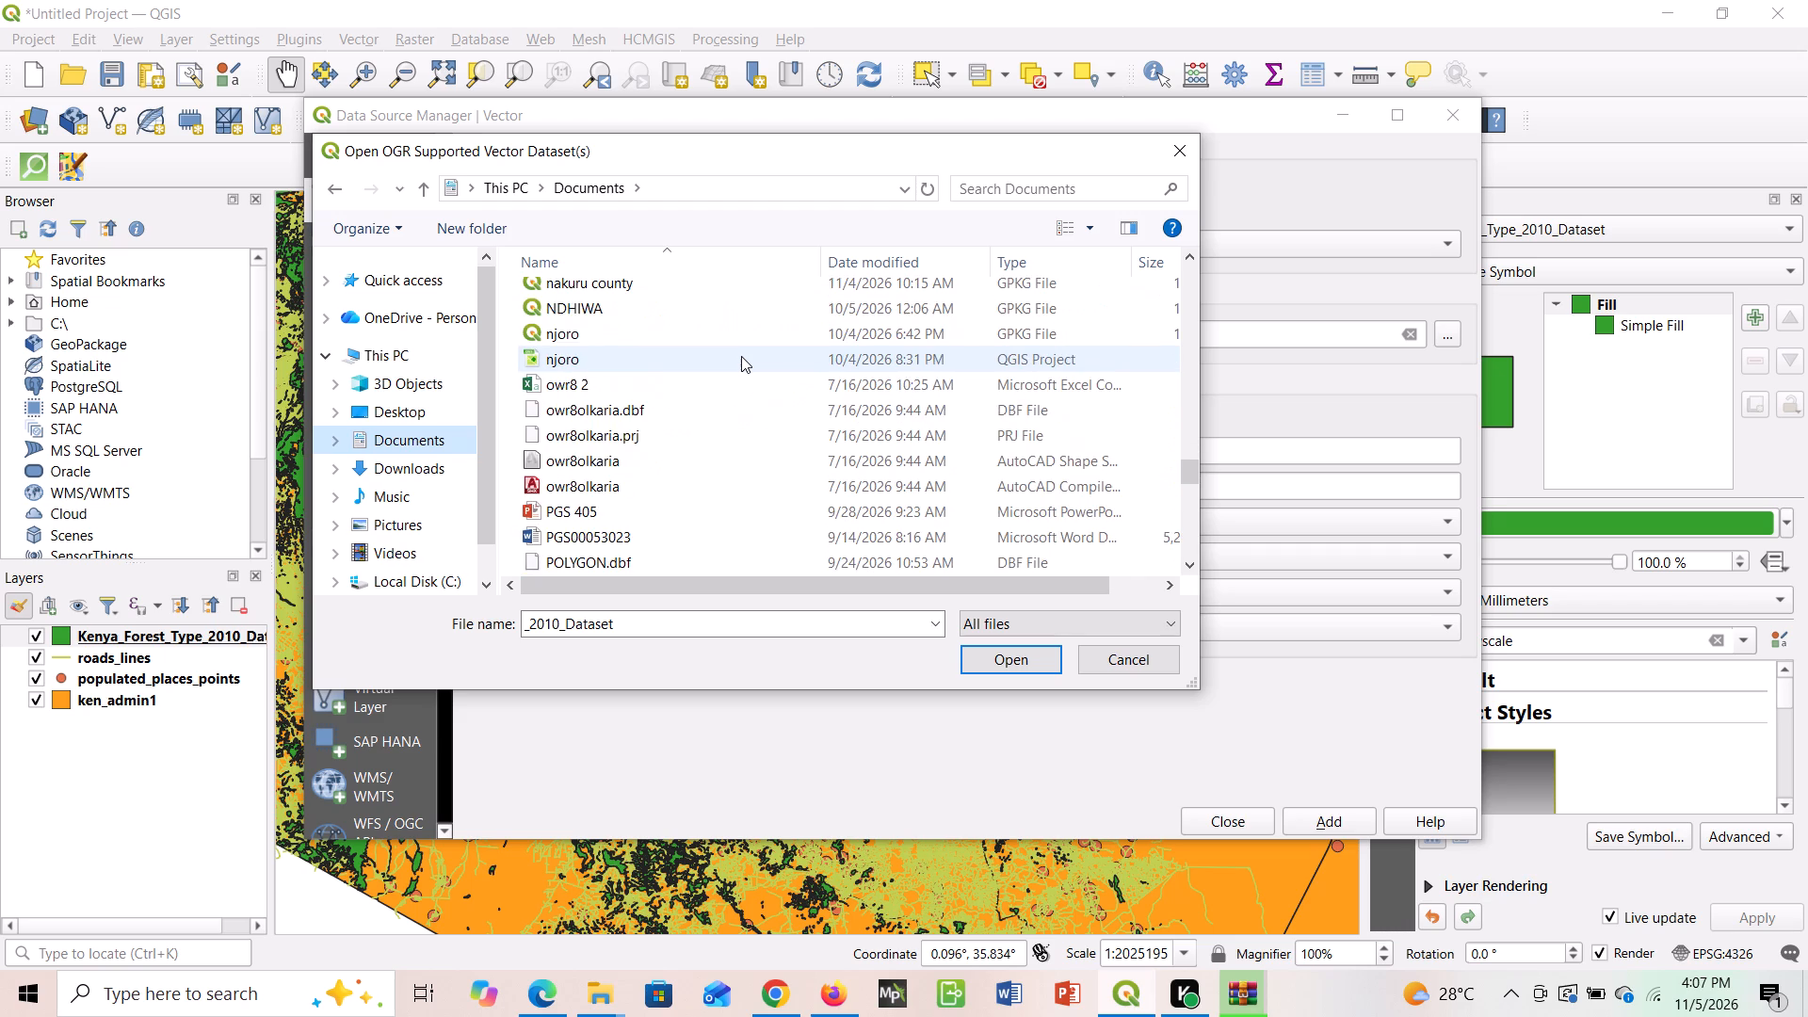
pyautogui.scroll(-3, 741, 356)
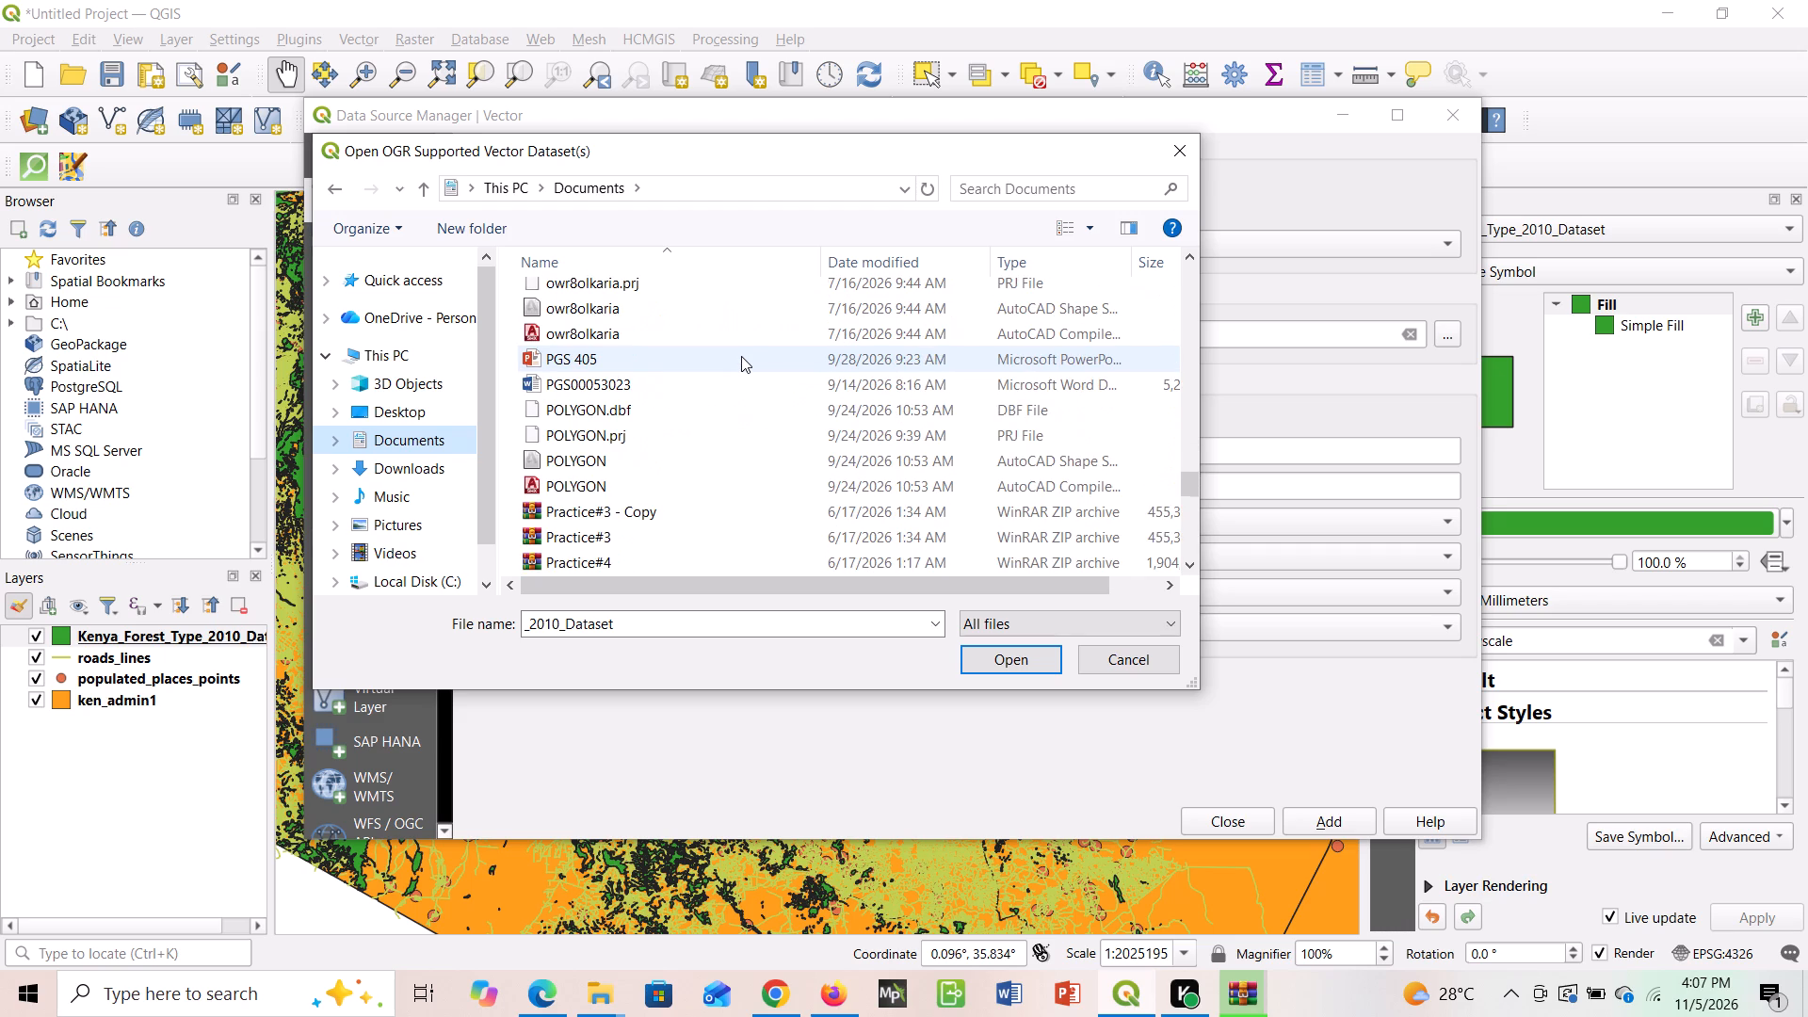
pyautogui.scroll(-2, 741, 356)
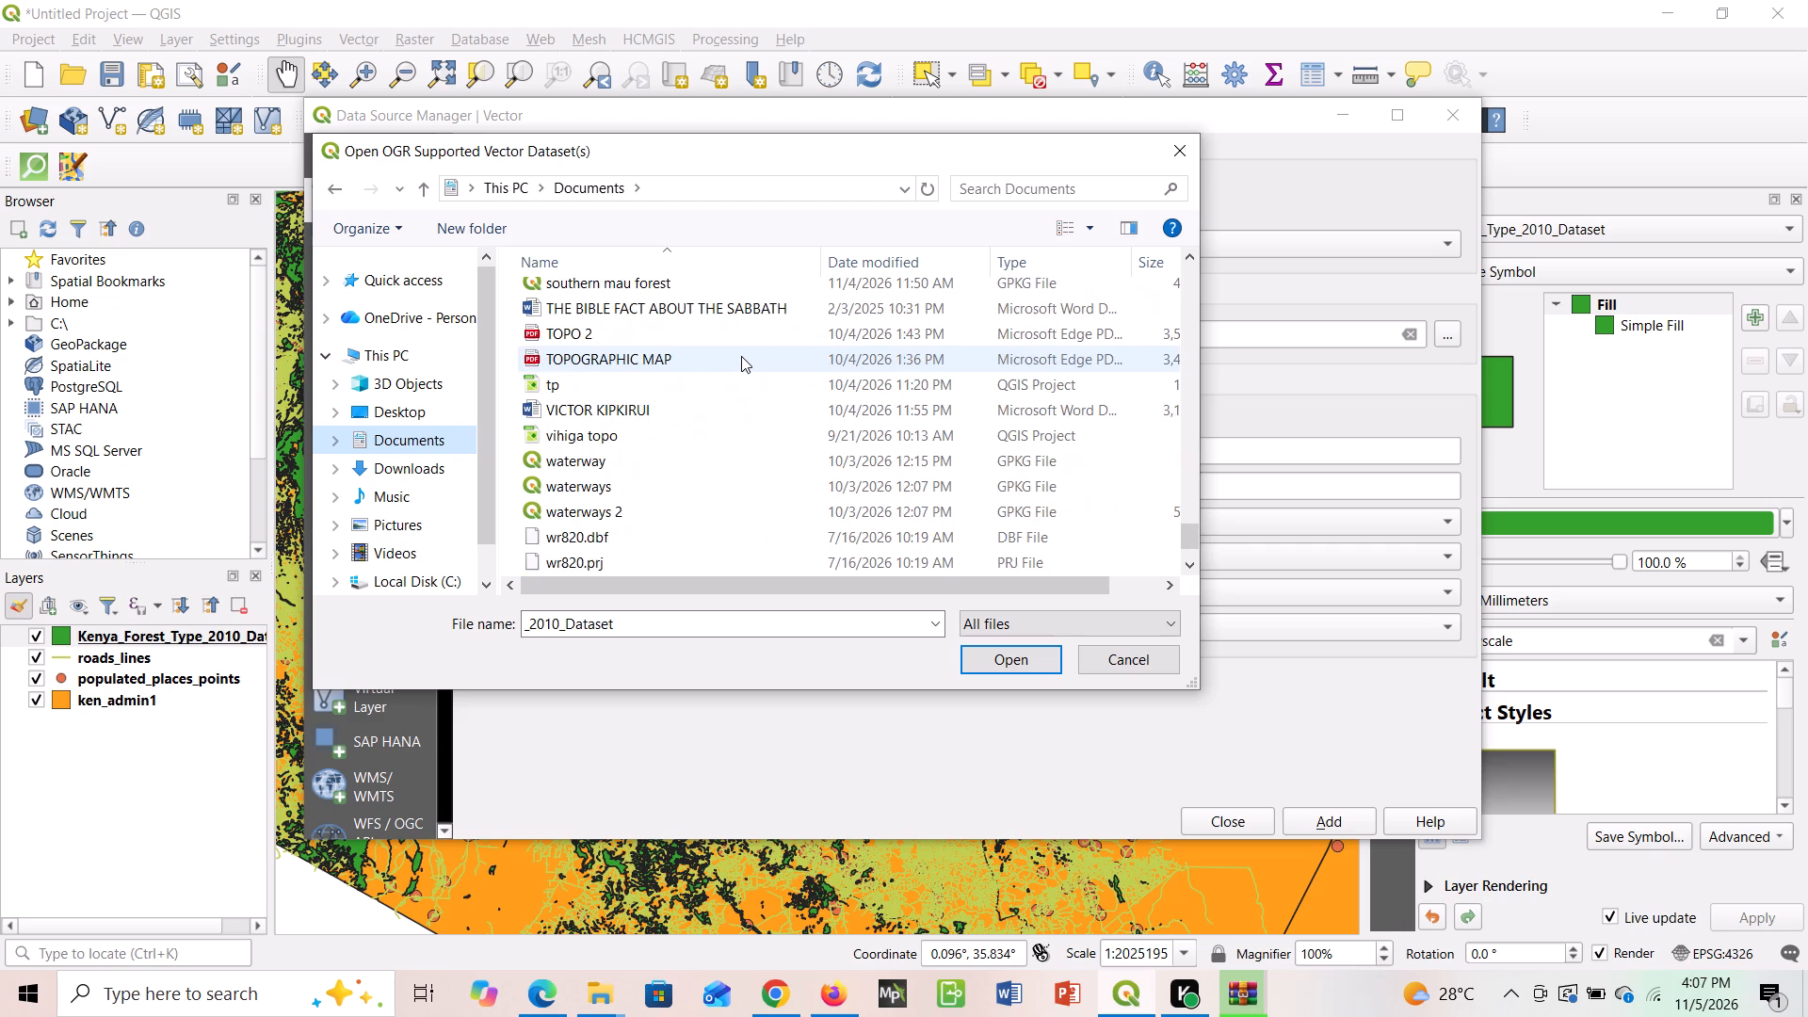
pyautogui.scroll(-1, 741, 356)
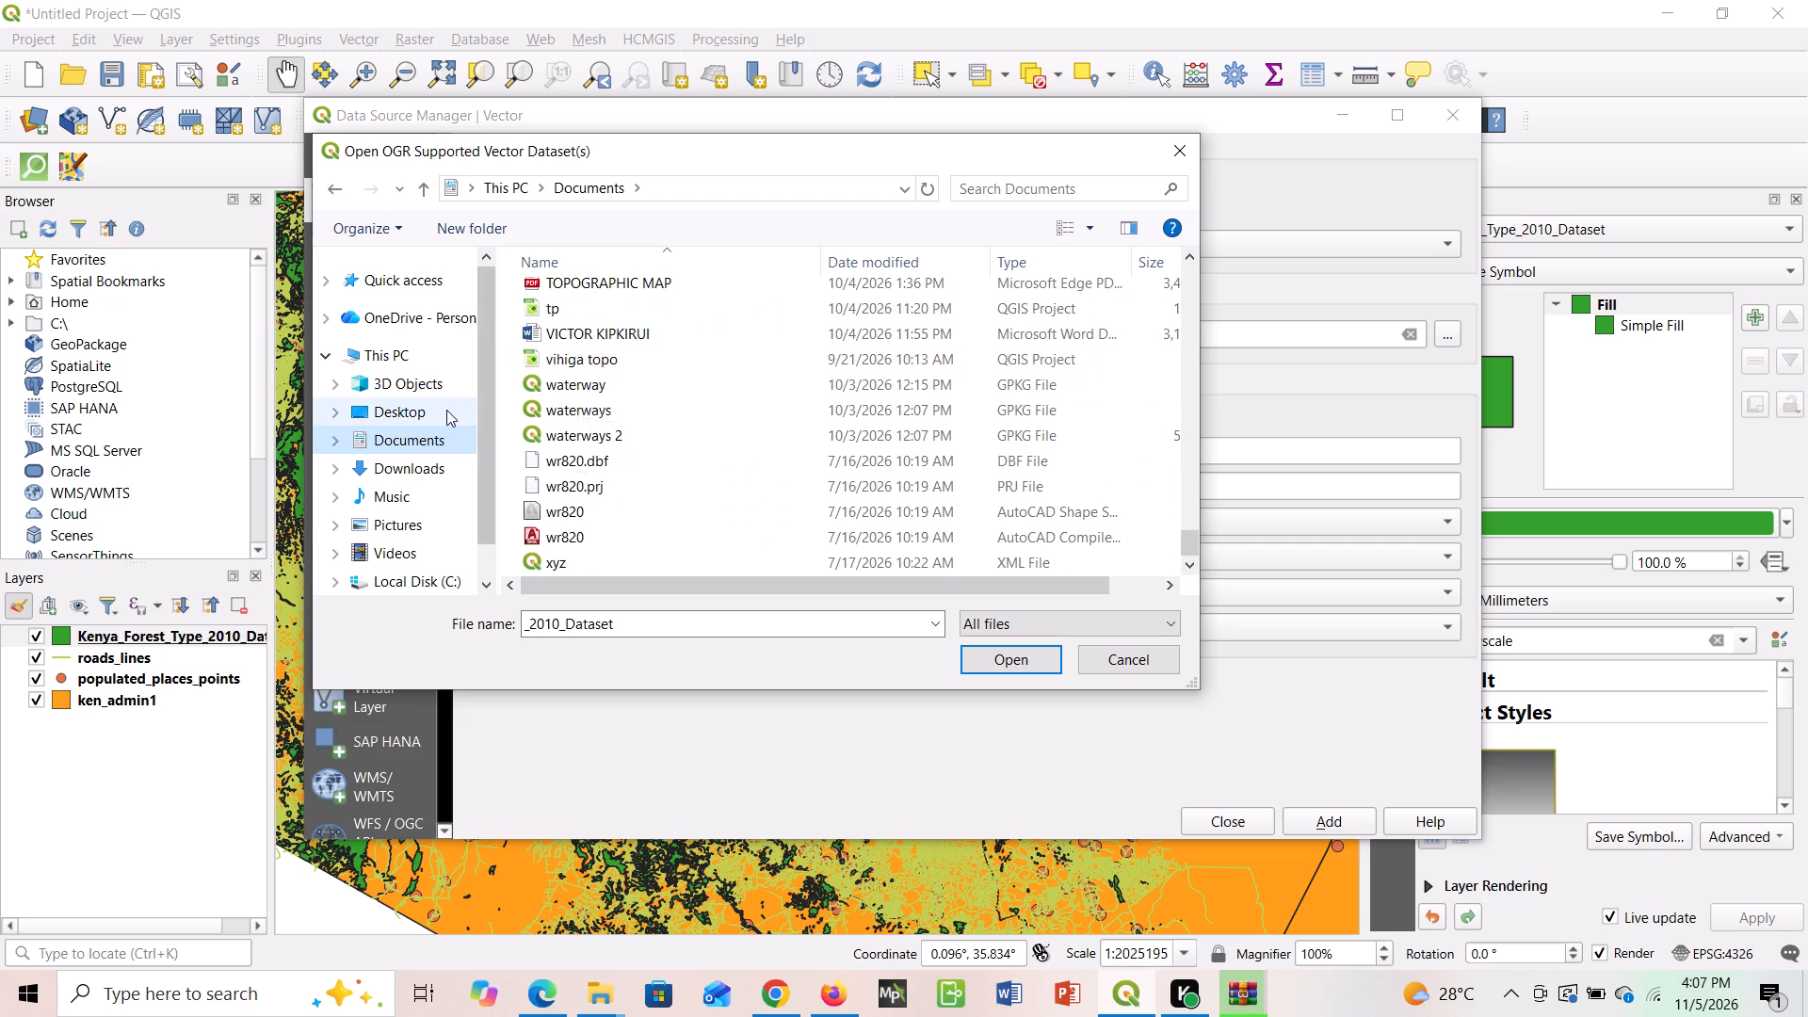
pyautogui.click(446, 410)
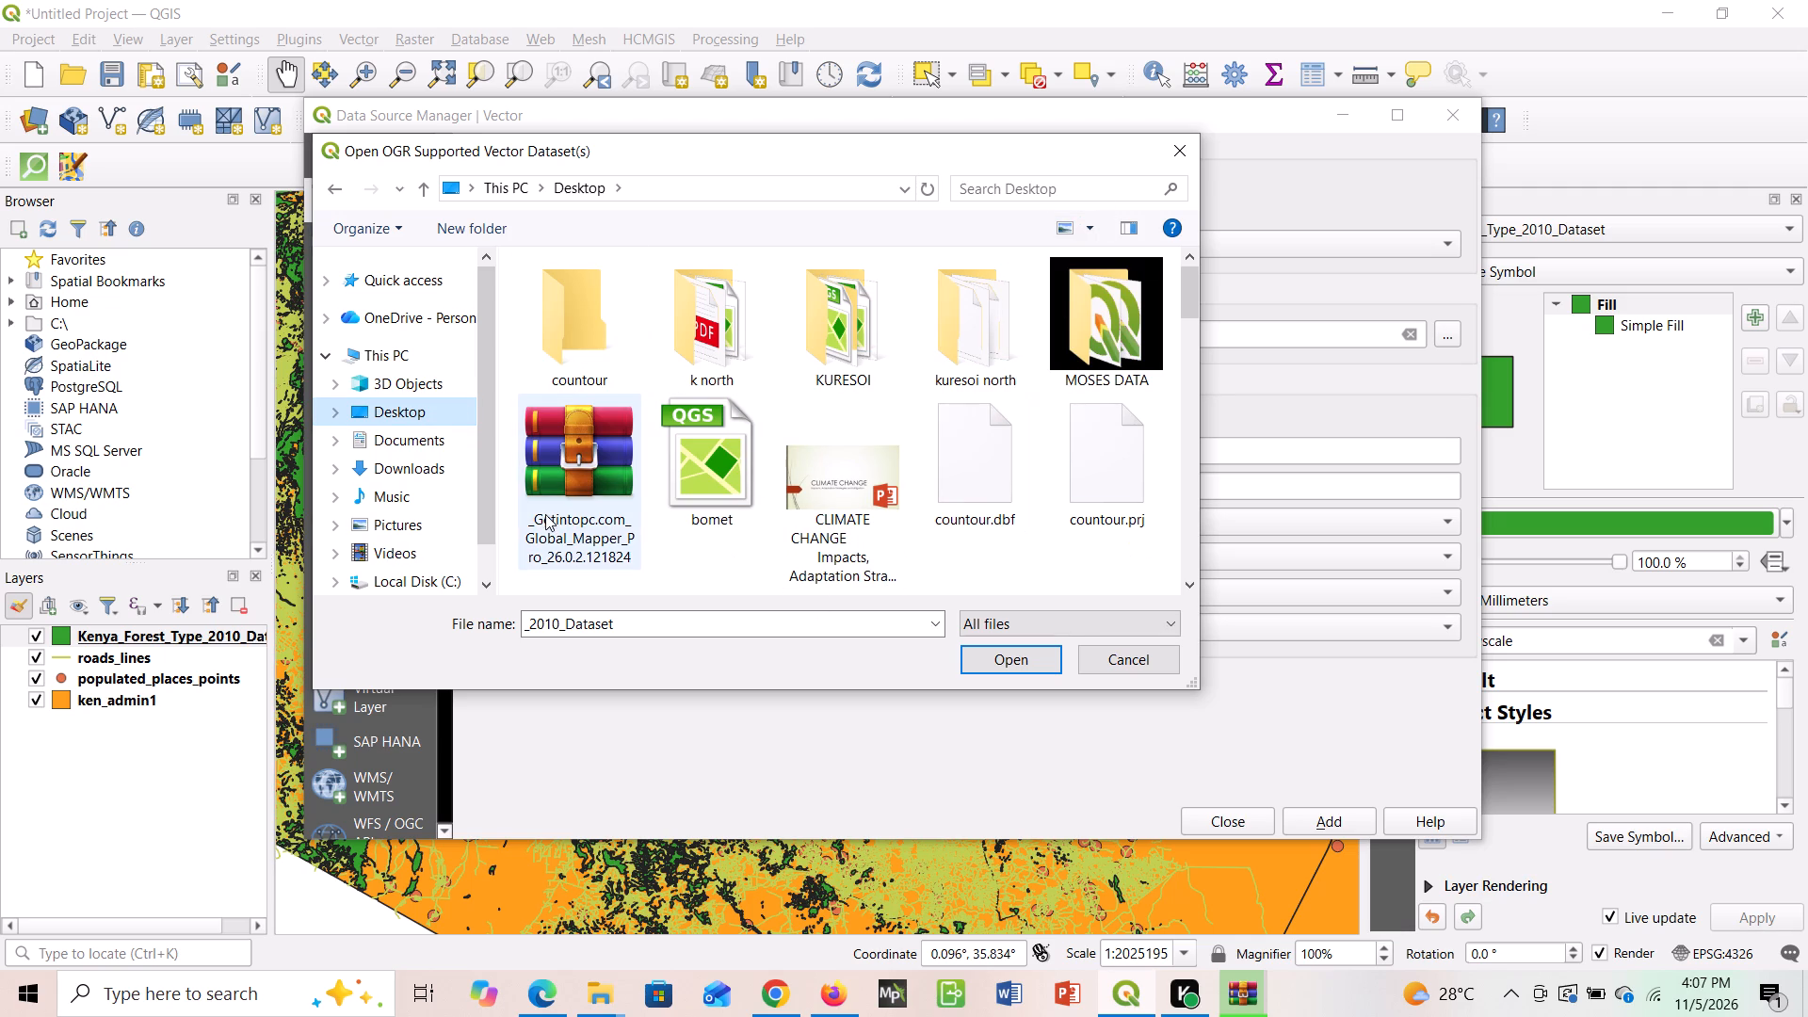
# Return to the Documents folder and search it for kenya gaz.
pyautogui.click(434, 438)
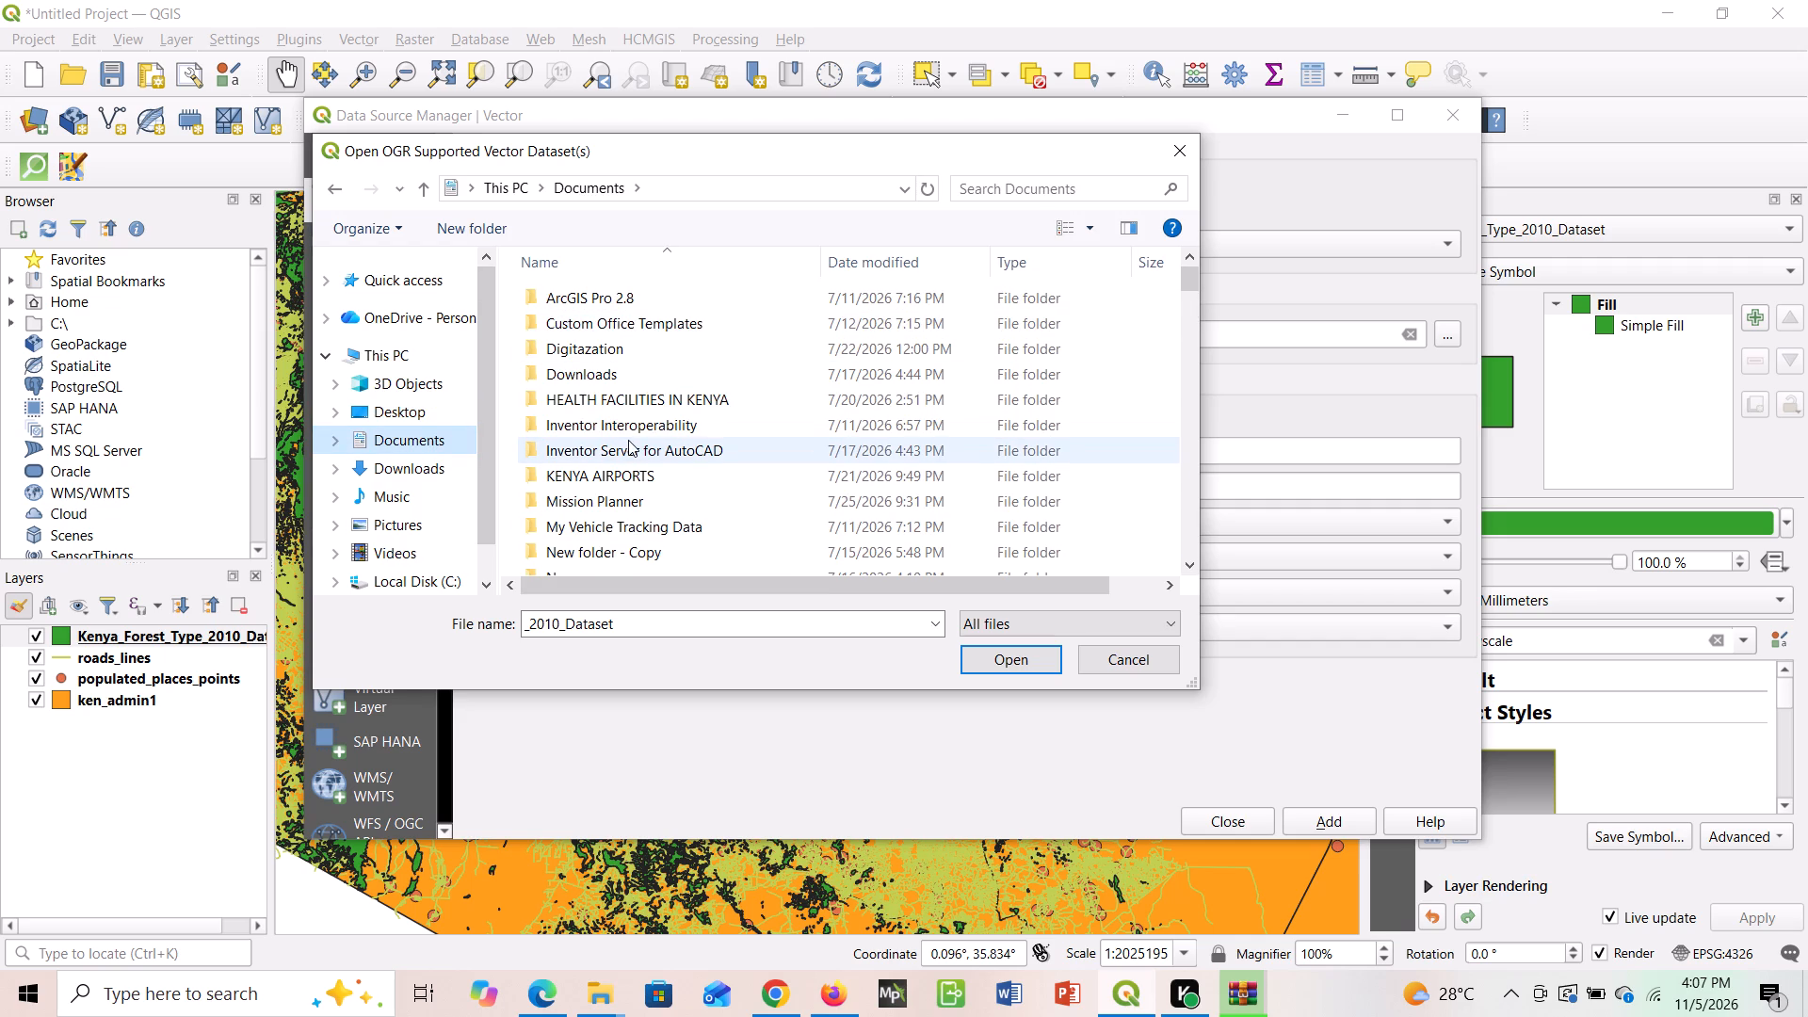
pyautogui.scroll(-2, 628, 440)
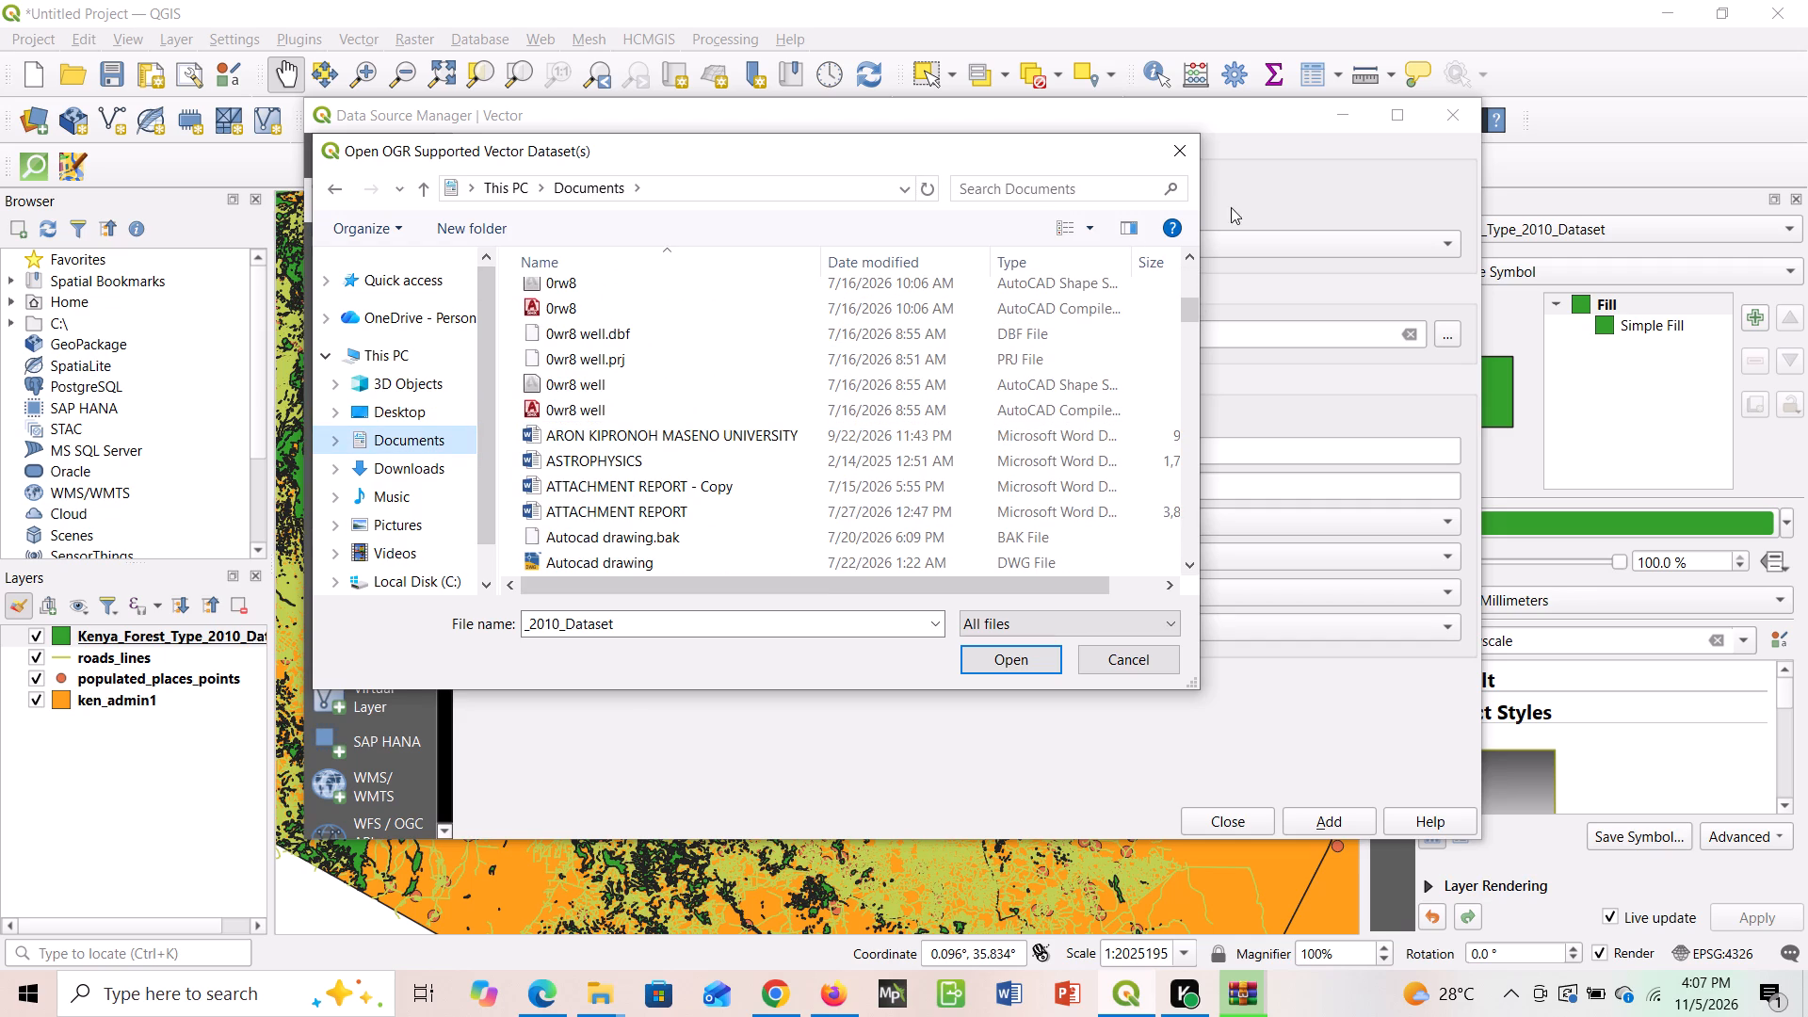
pyautogui.click(1035, 188)
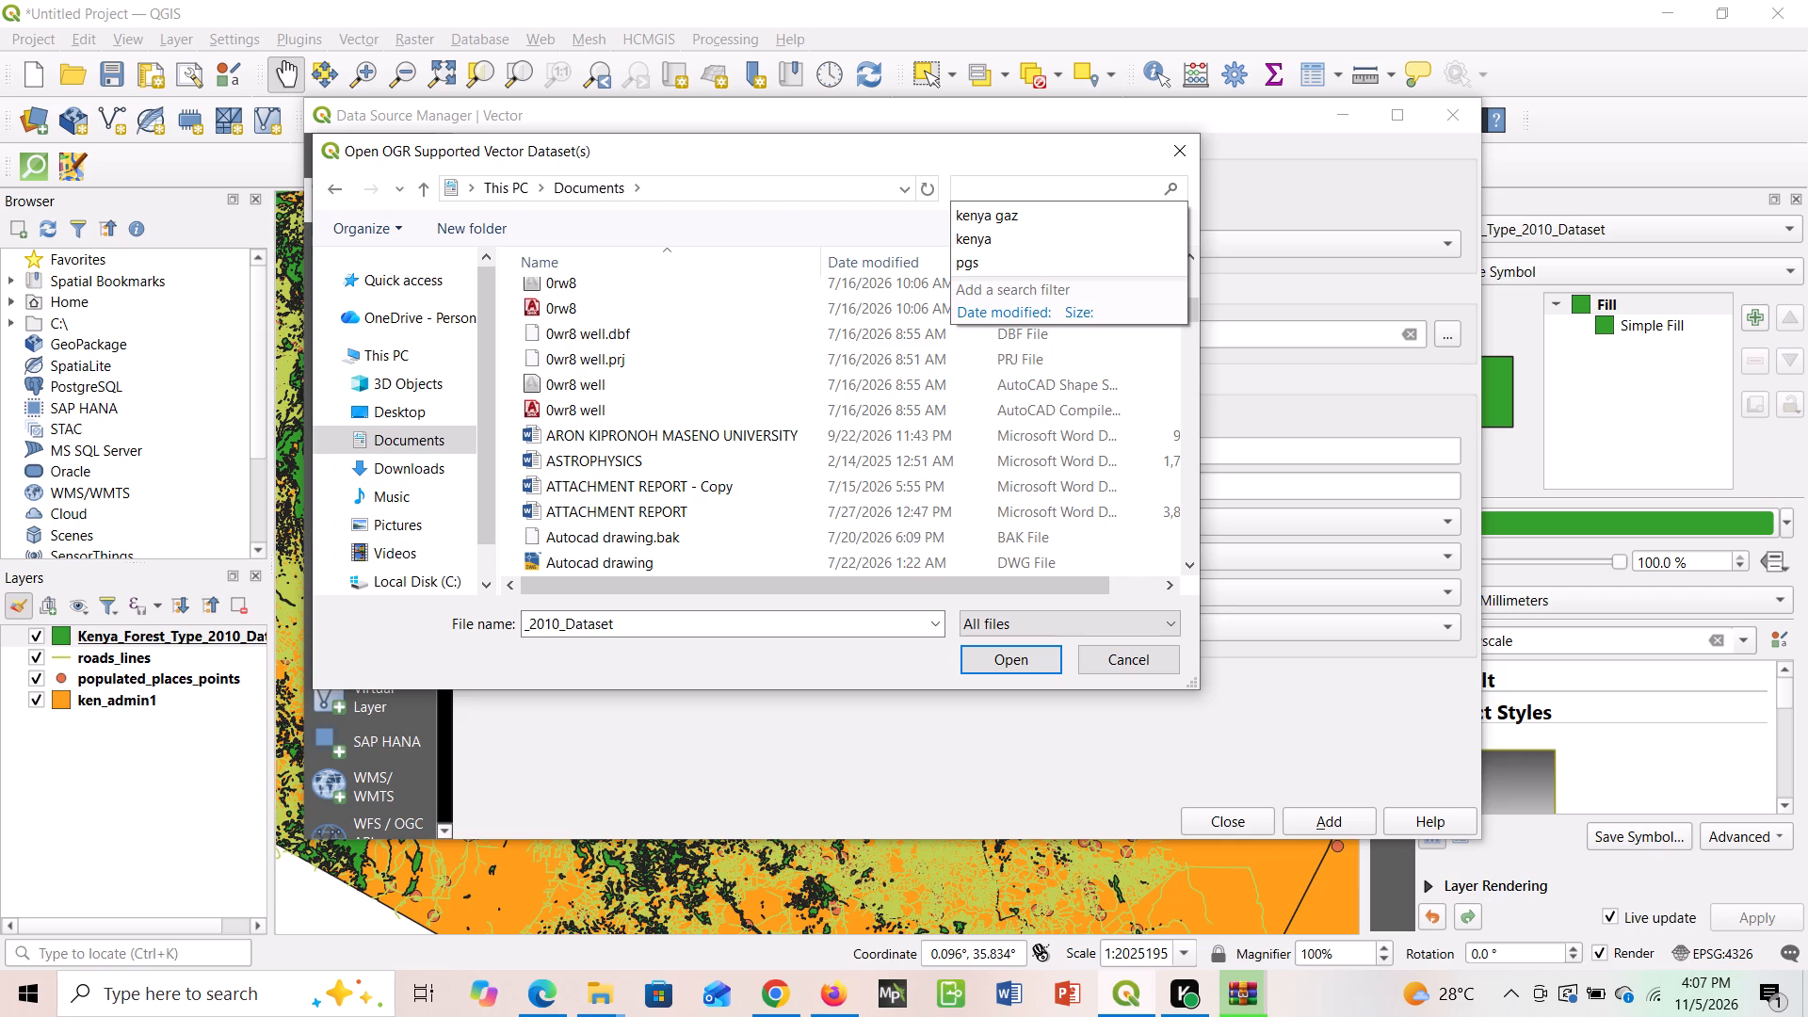
pyautogui.click(998, 215)
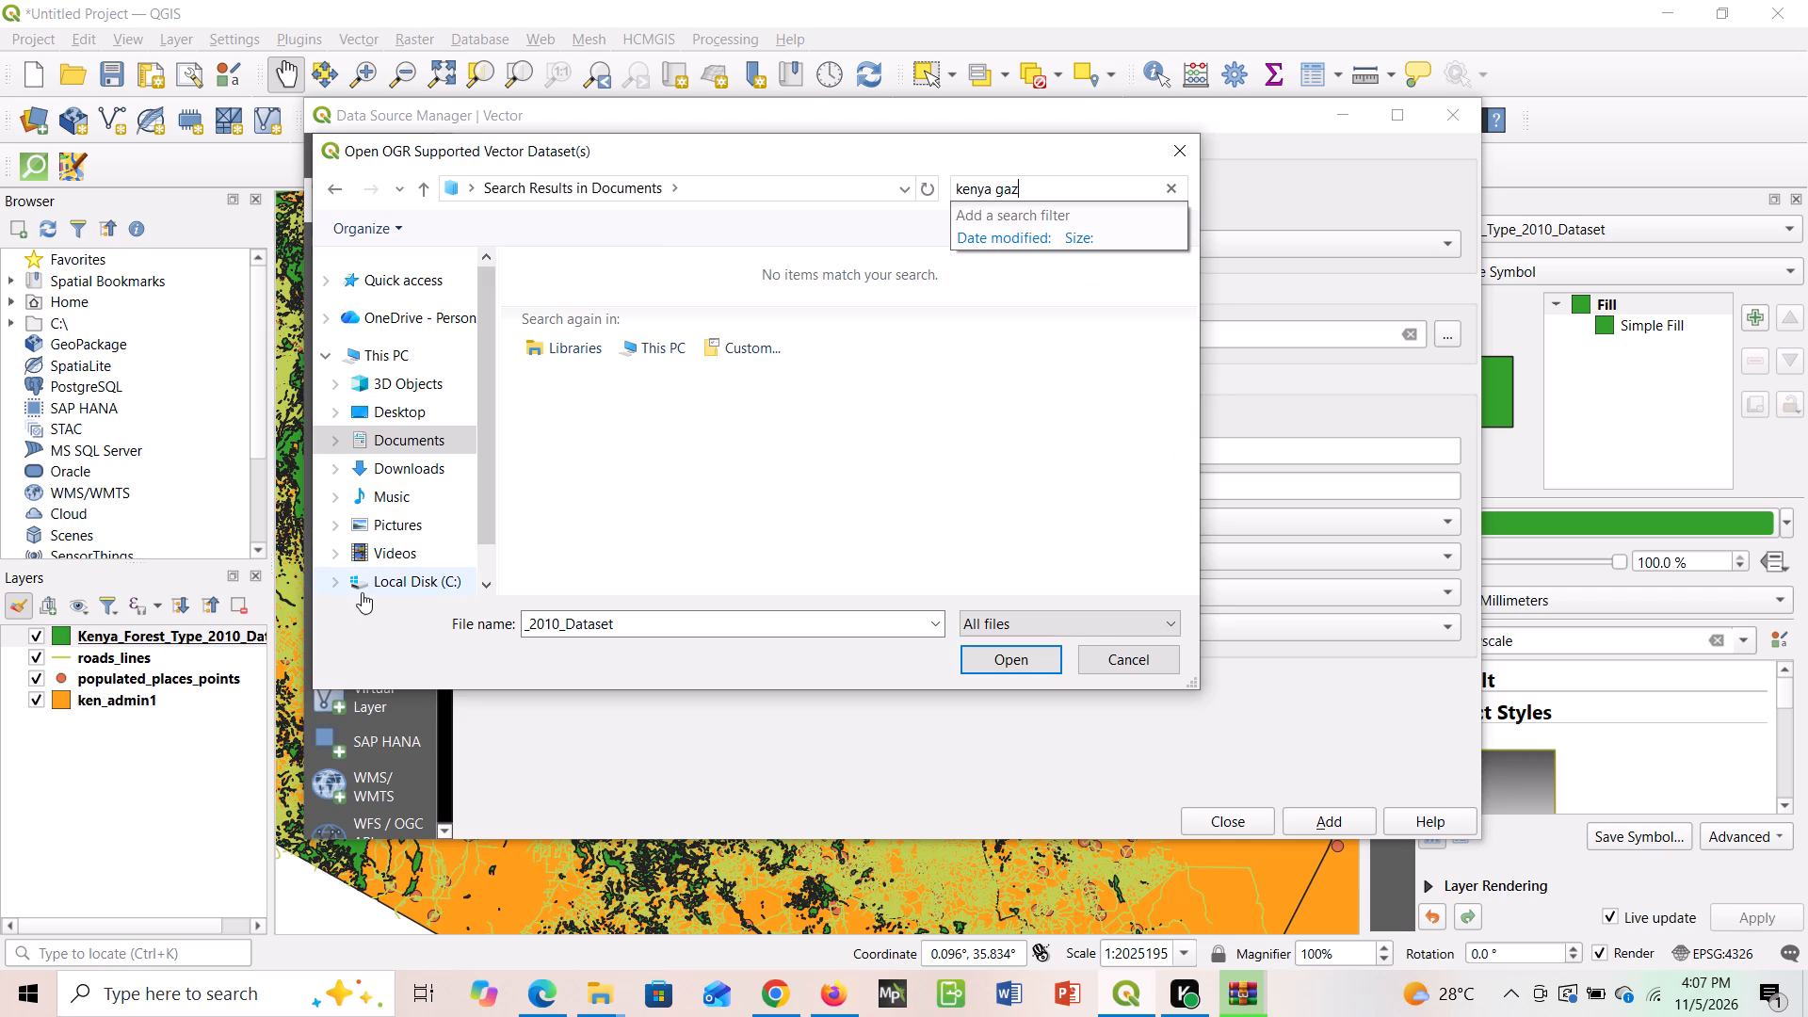
pyautogui.click(391, 583)
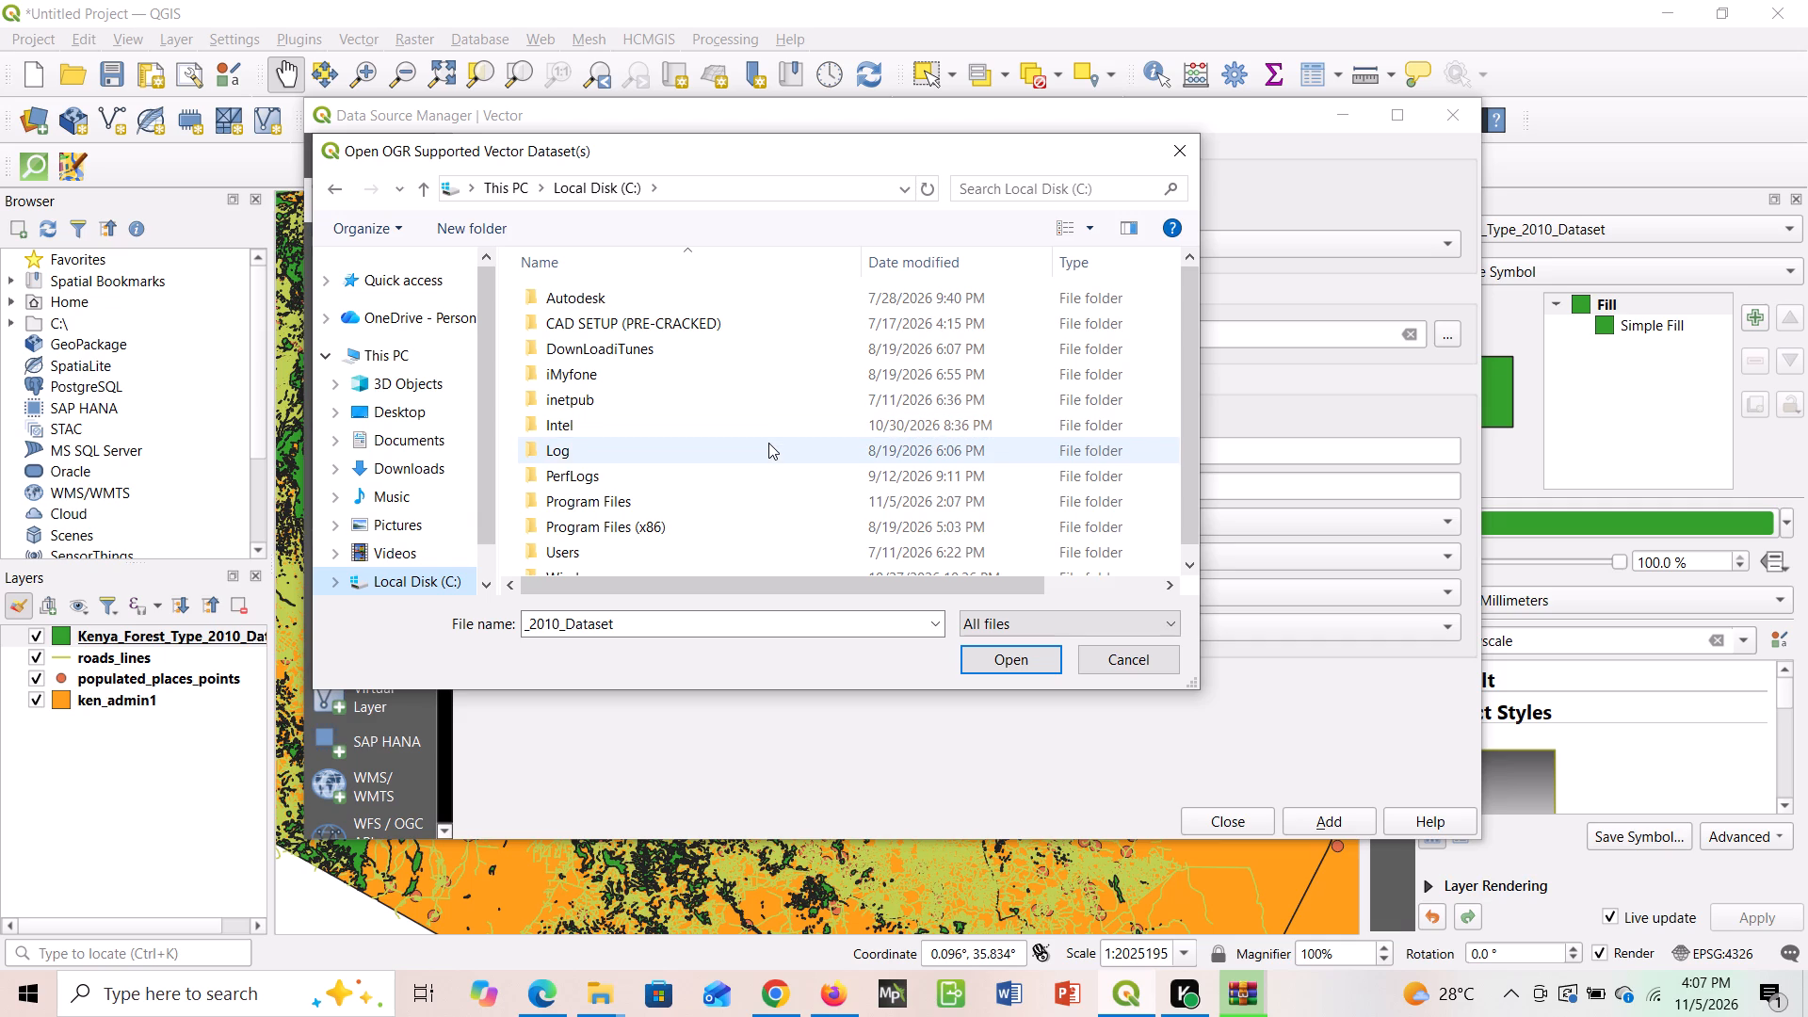
pyautogui.scroll(-1, 768, 443)
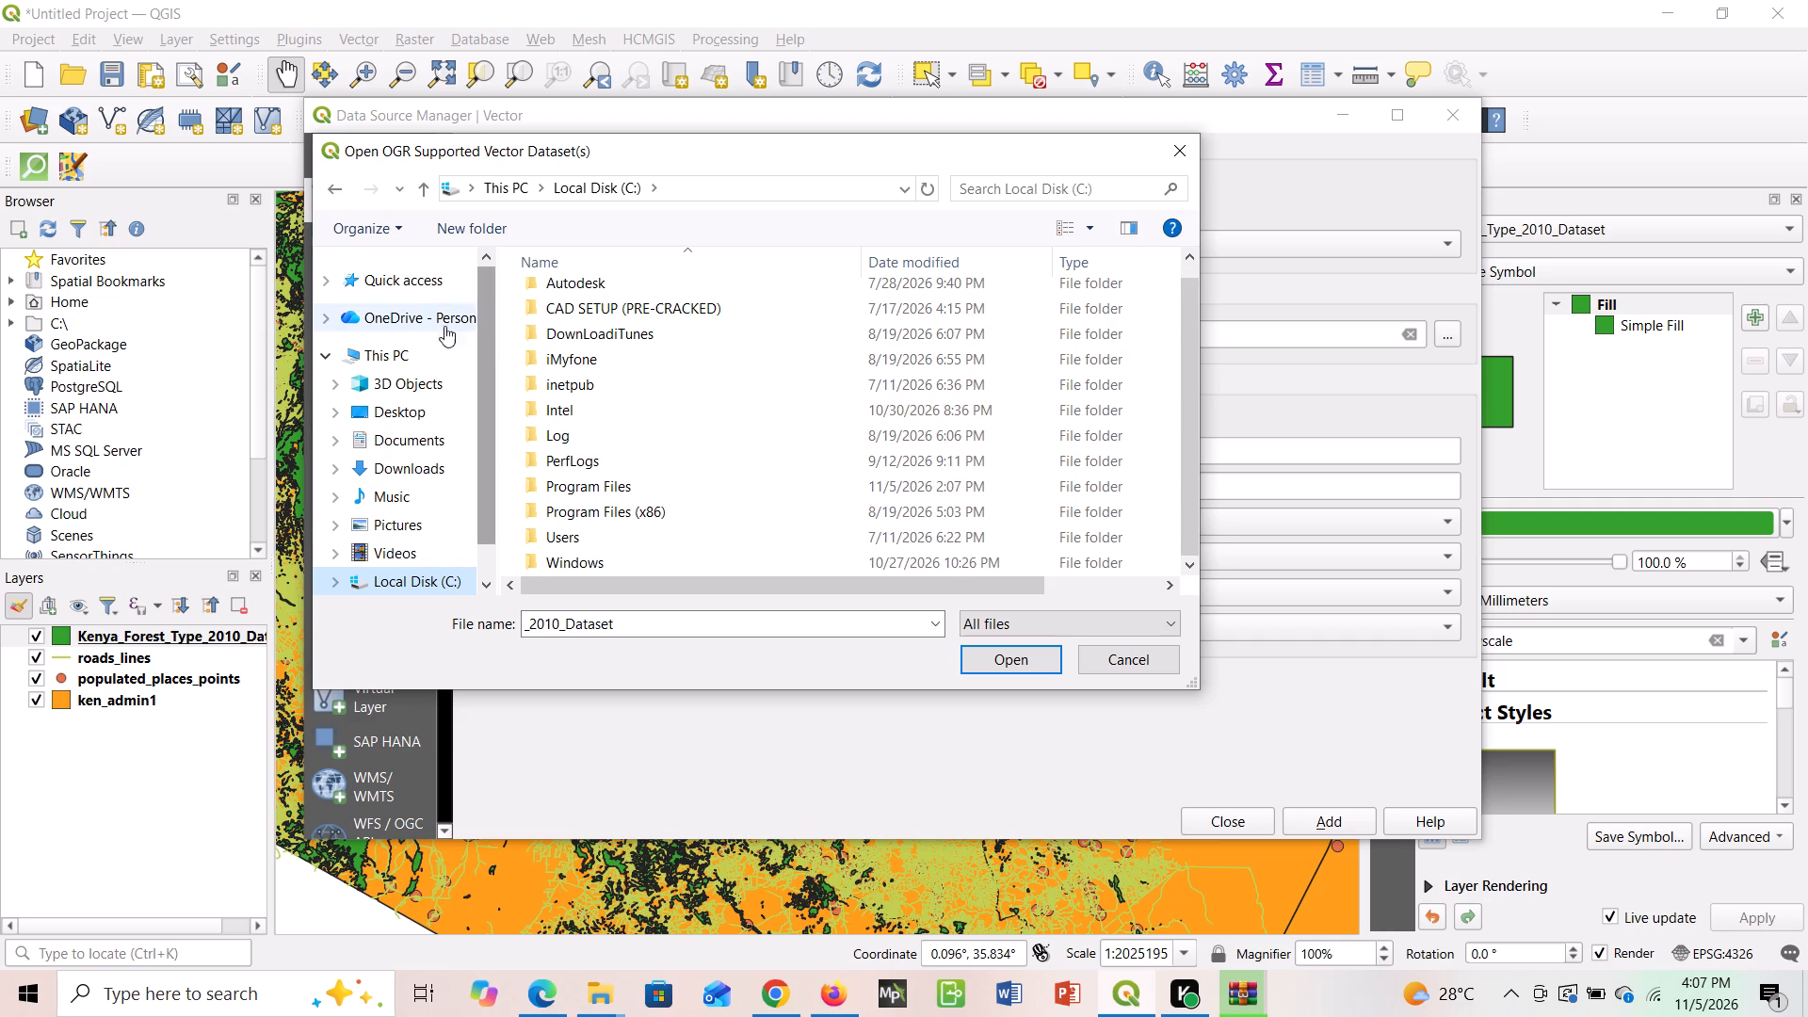
pyautogui.click(396, 362)
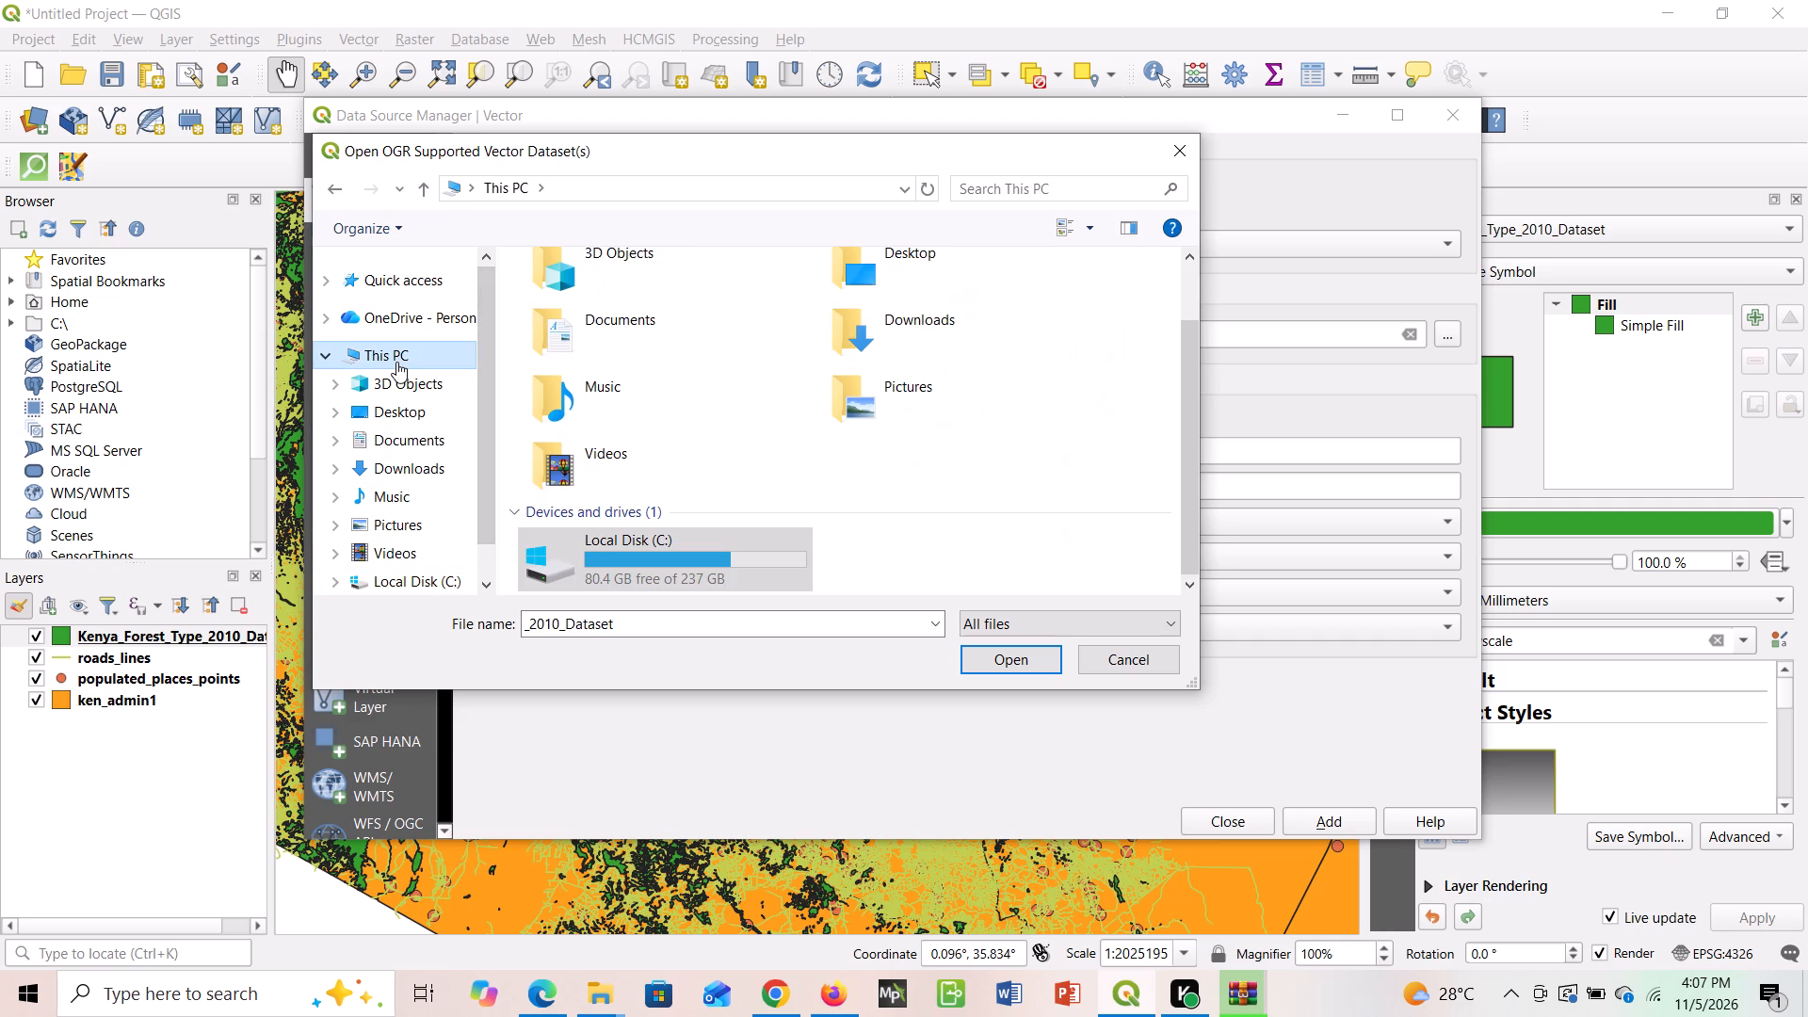
pyautogui.click(395, 286)
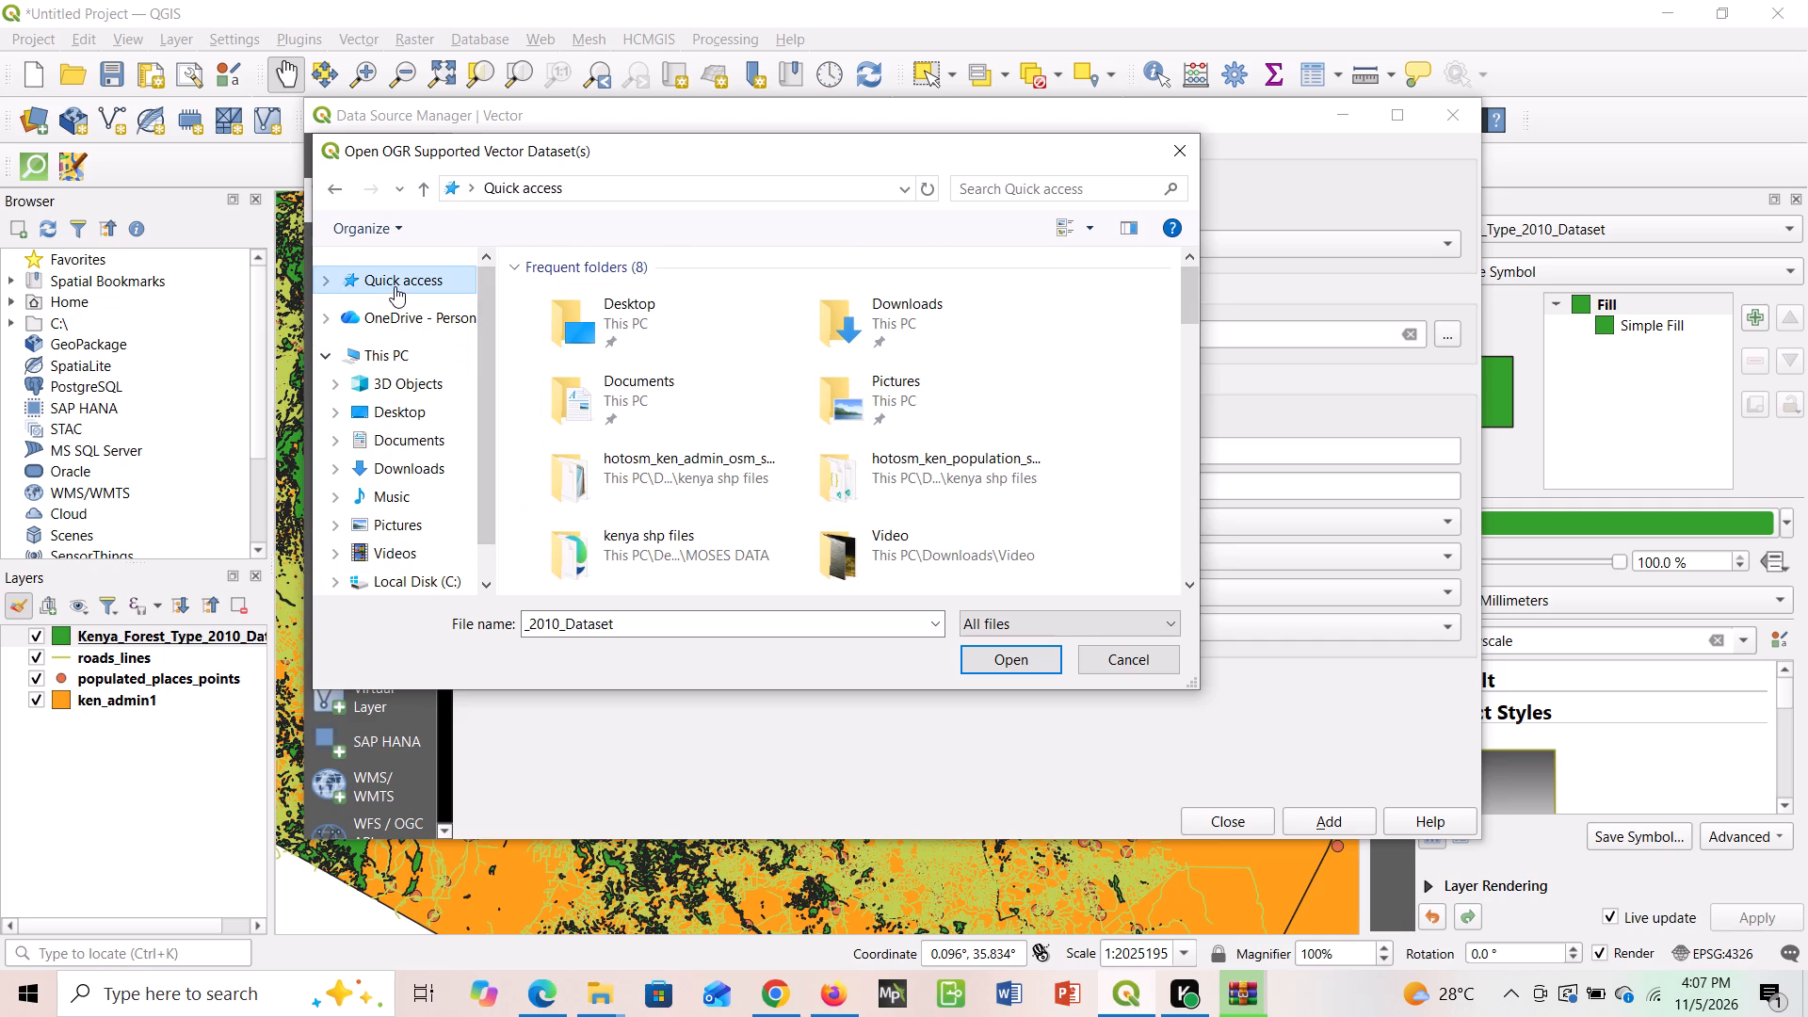
pyautogui.scroll(-1, 718, 429)
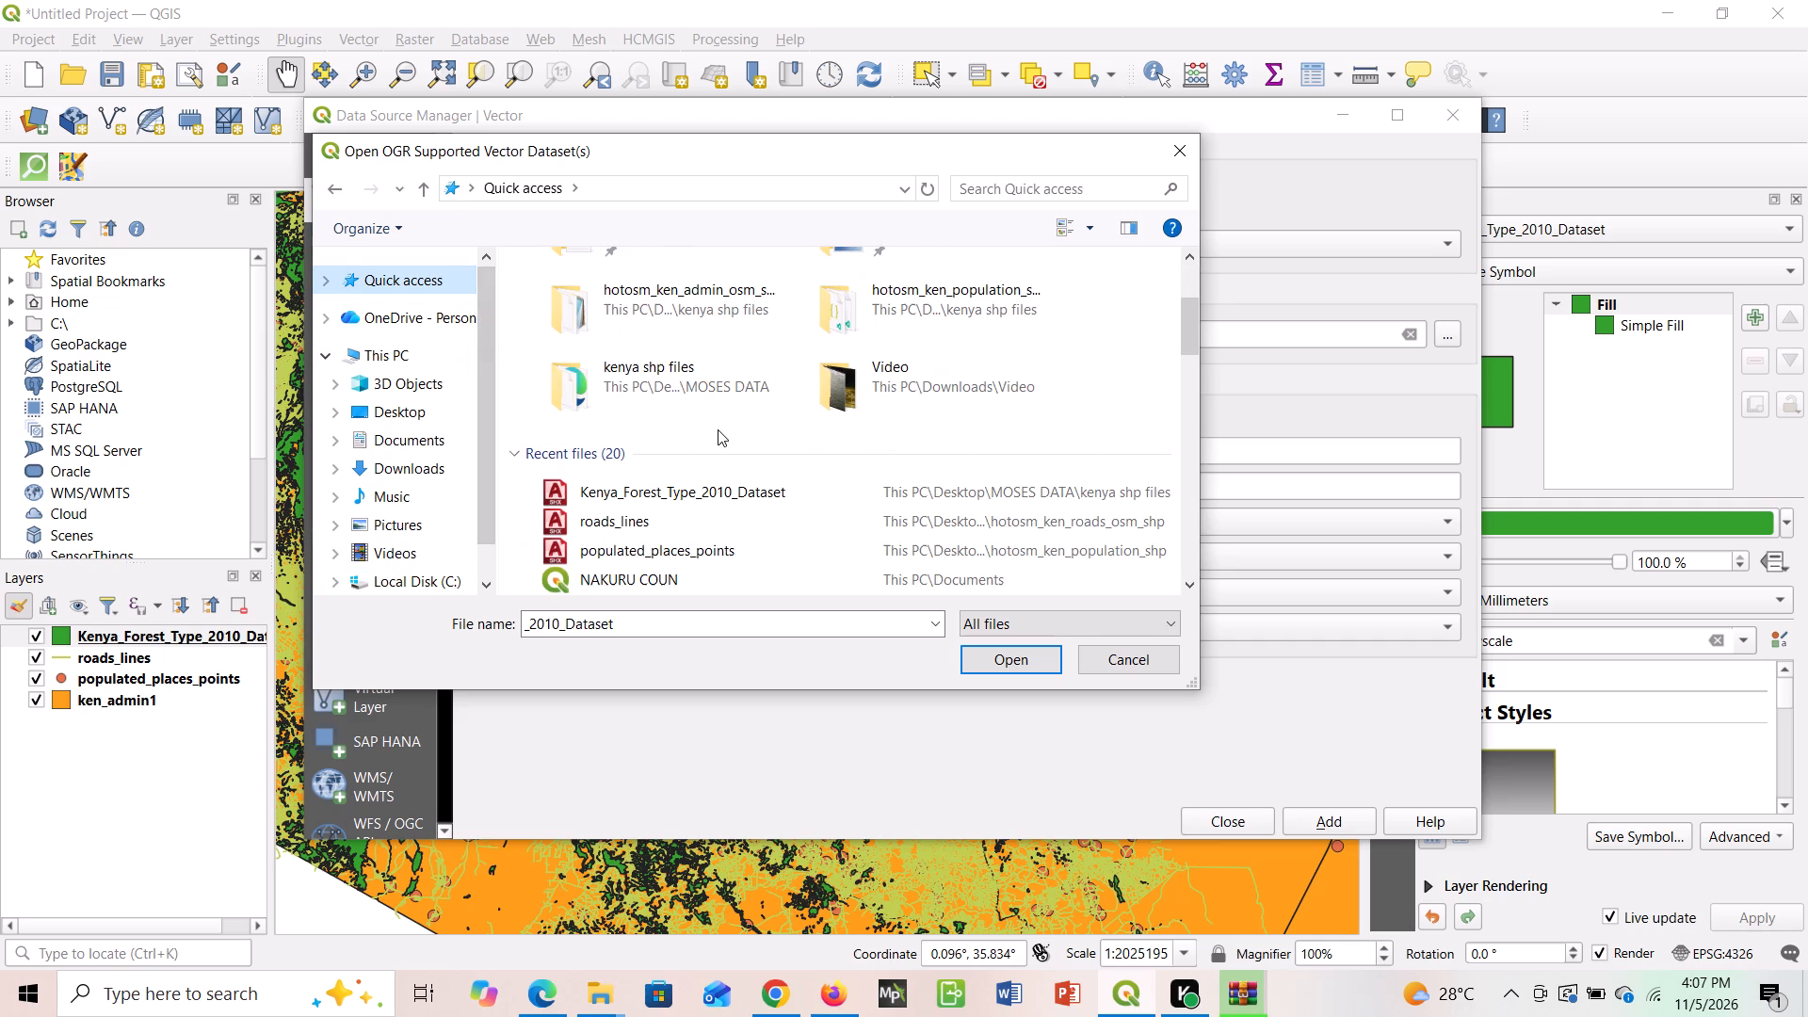
pyautogui.scroll(-1, 718, 429)
pyautogui.scroll(-1, 728, 515)
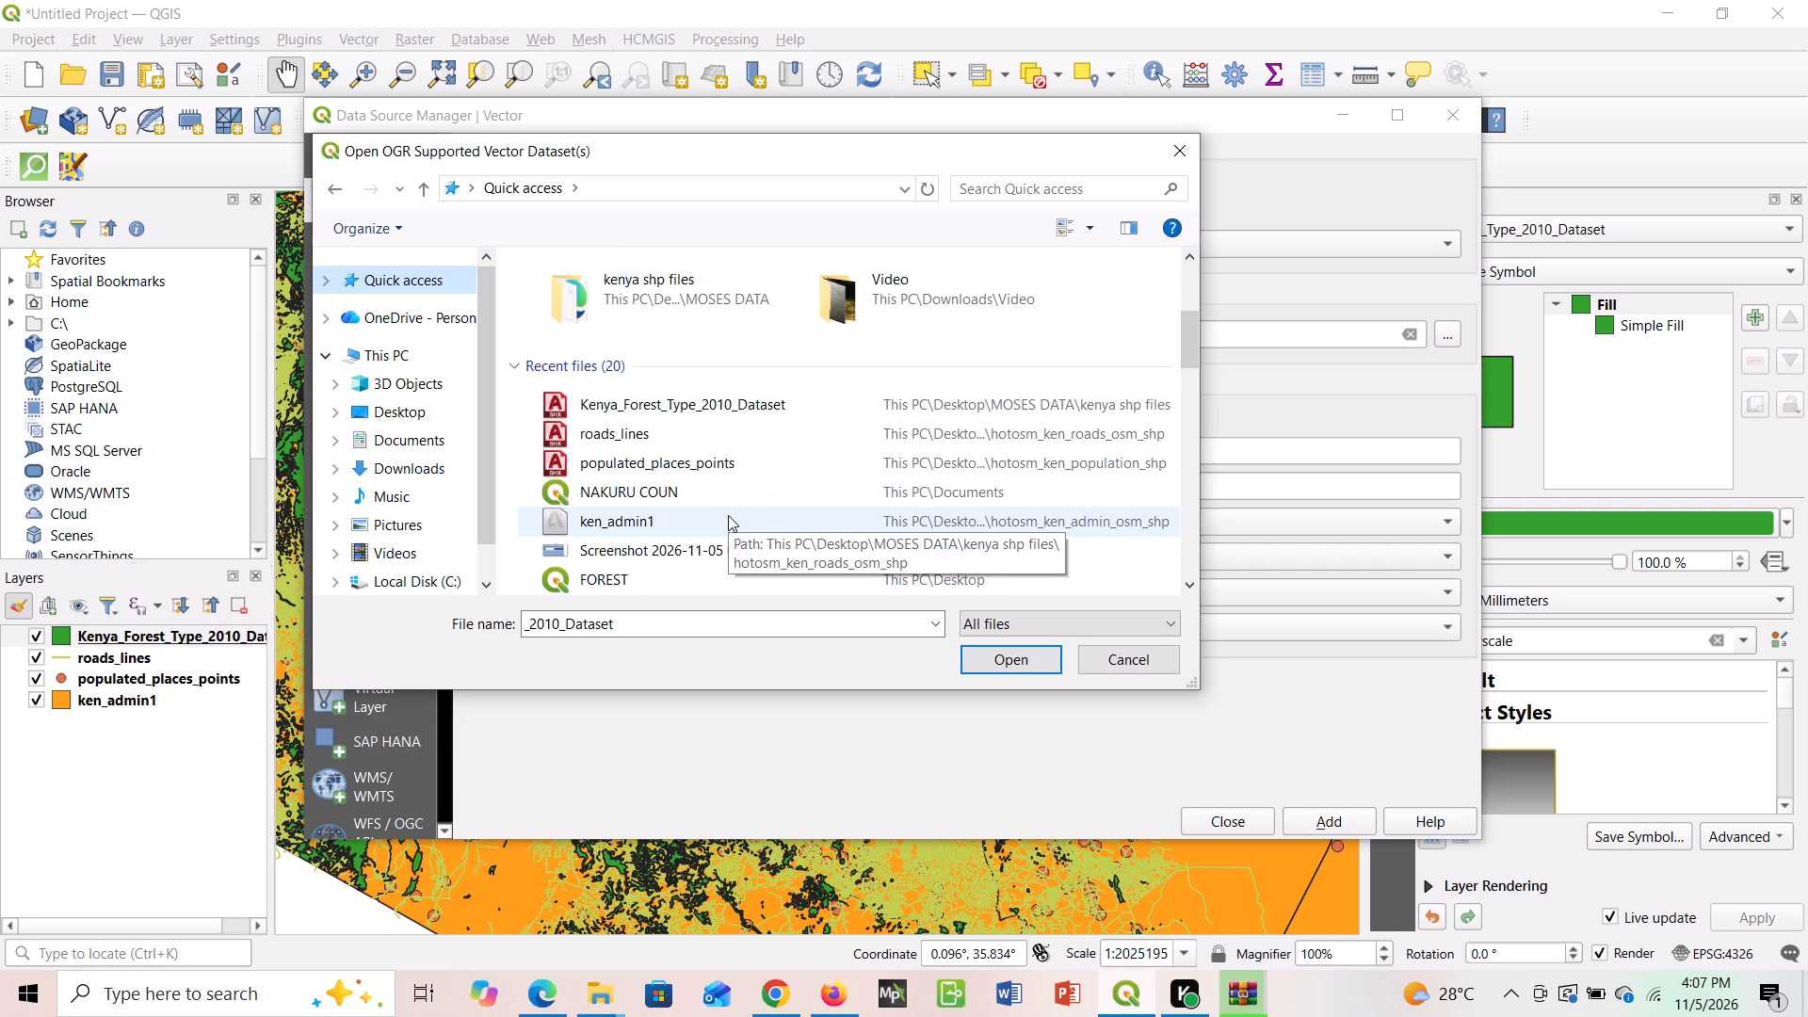
pyautogui.scroll(-2, 728, 515)
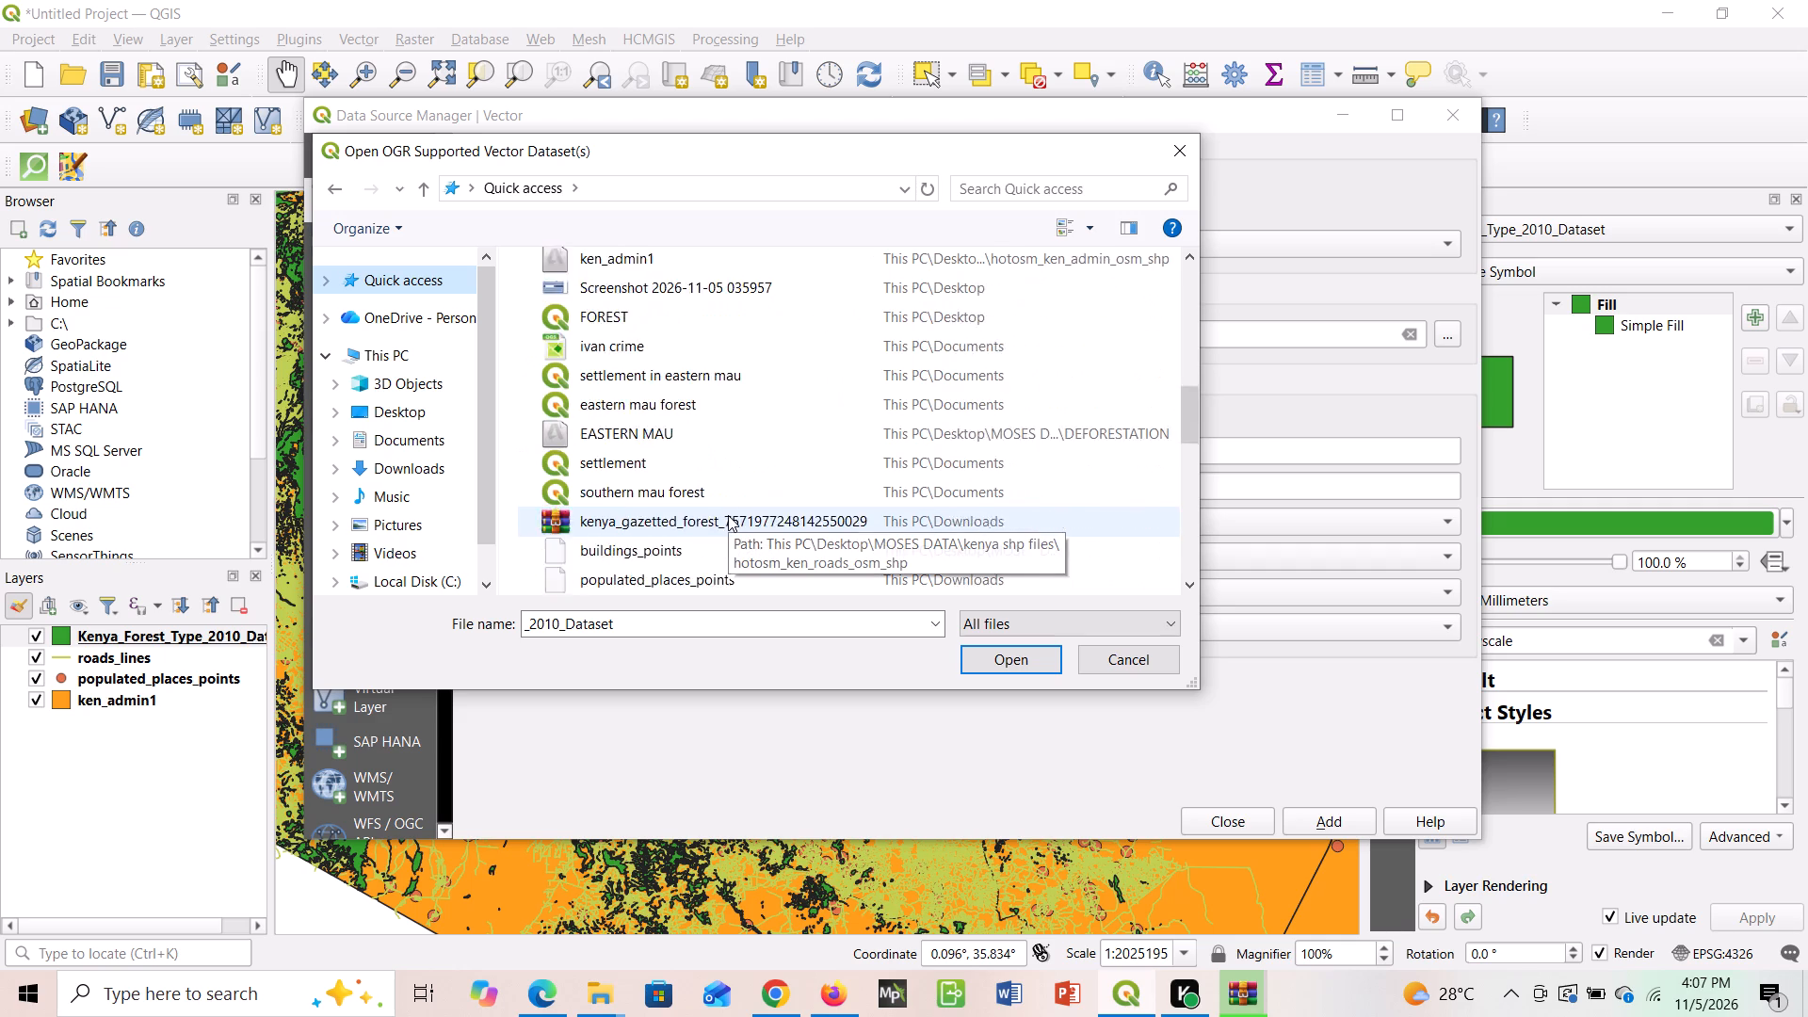
pyautogui.scroll(-1, 728, 515)
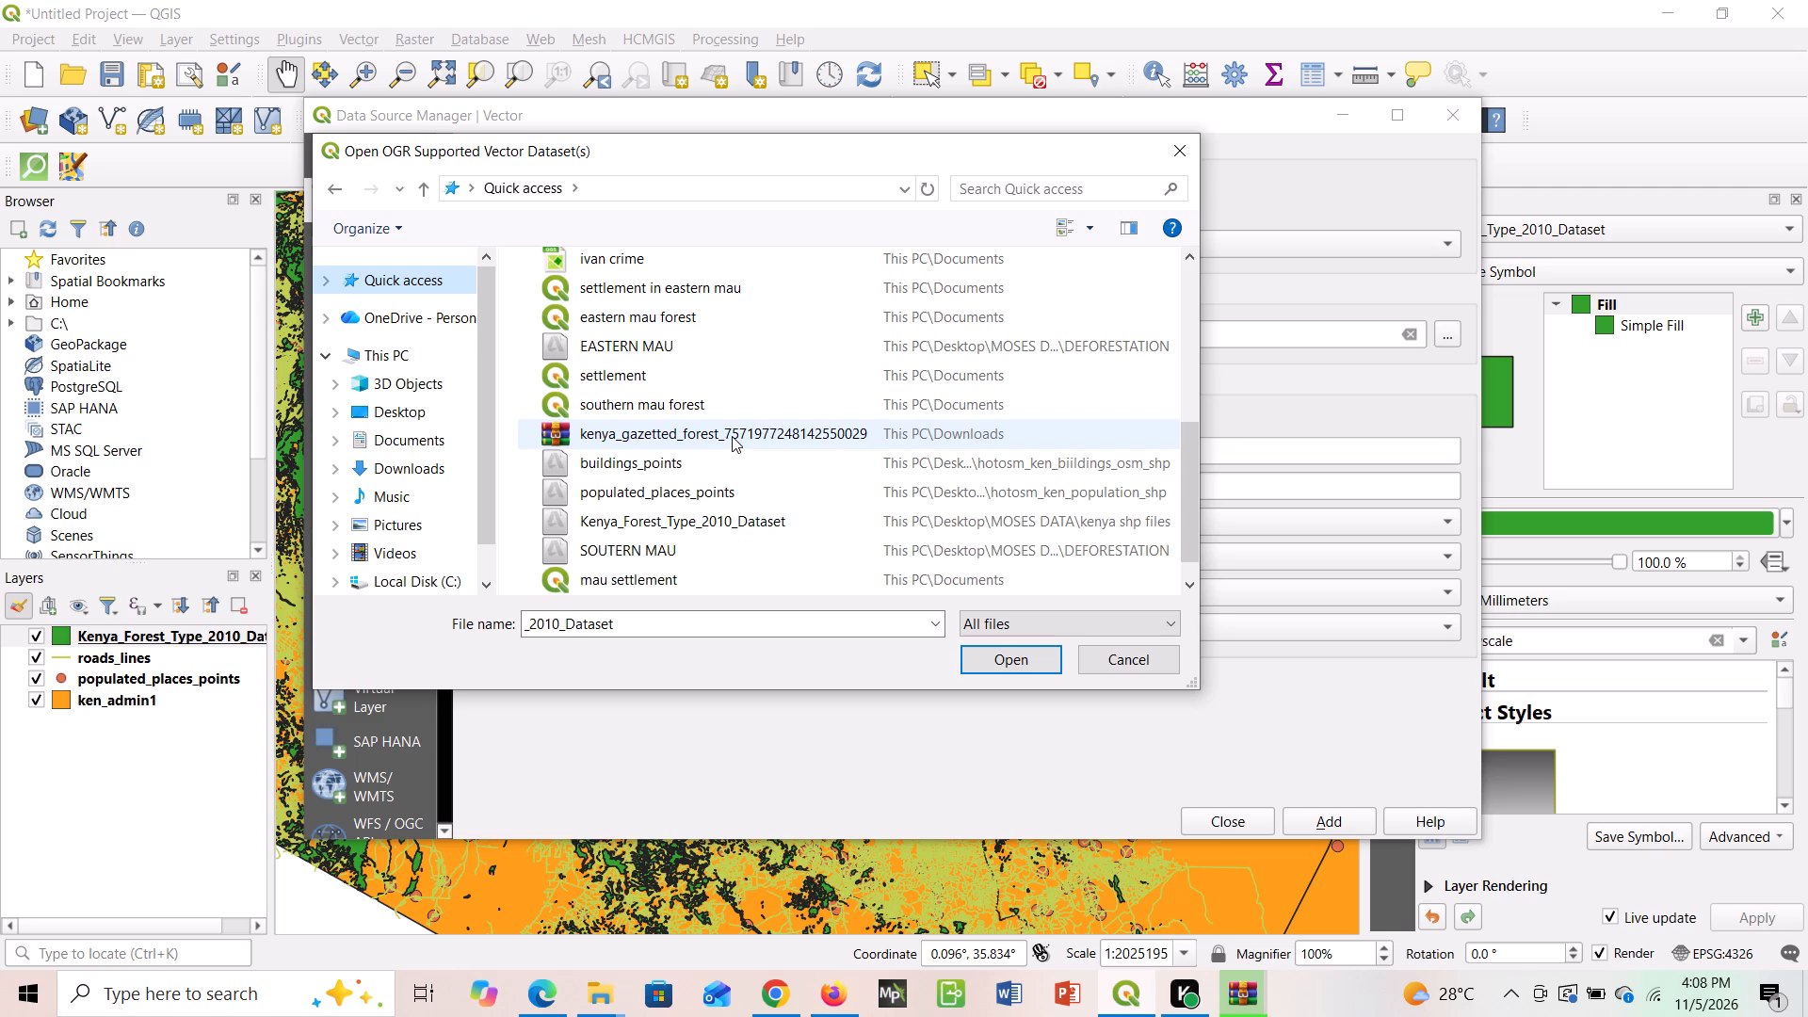
pyautogui.doubleClick(732, 436)
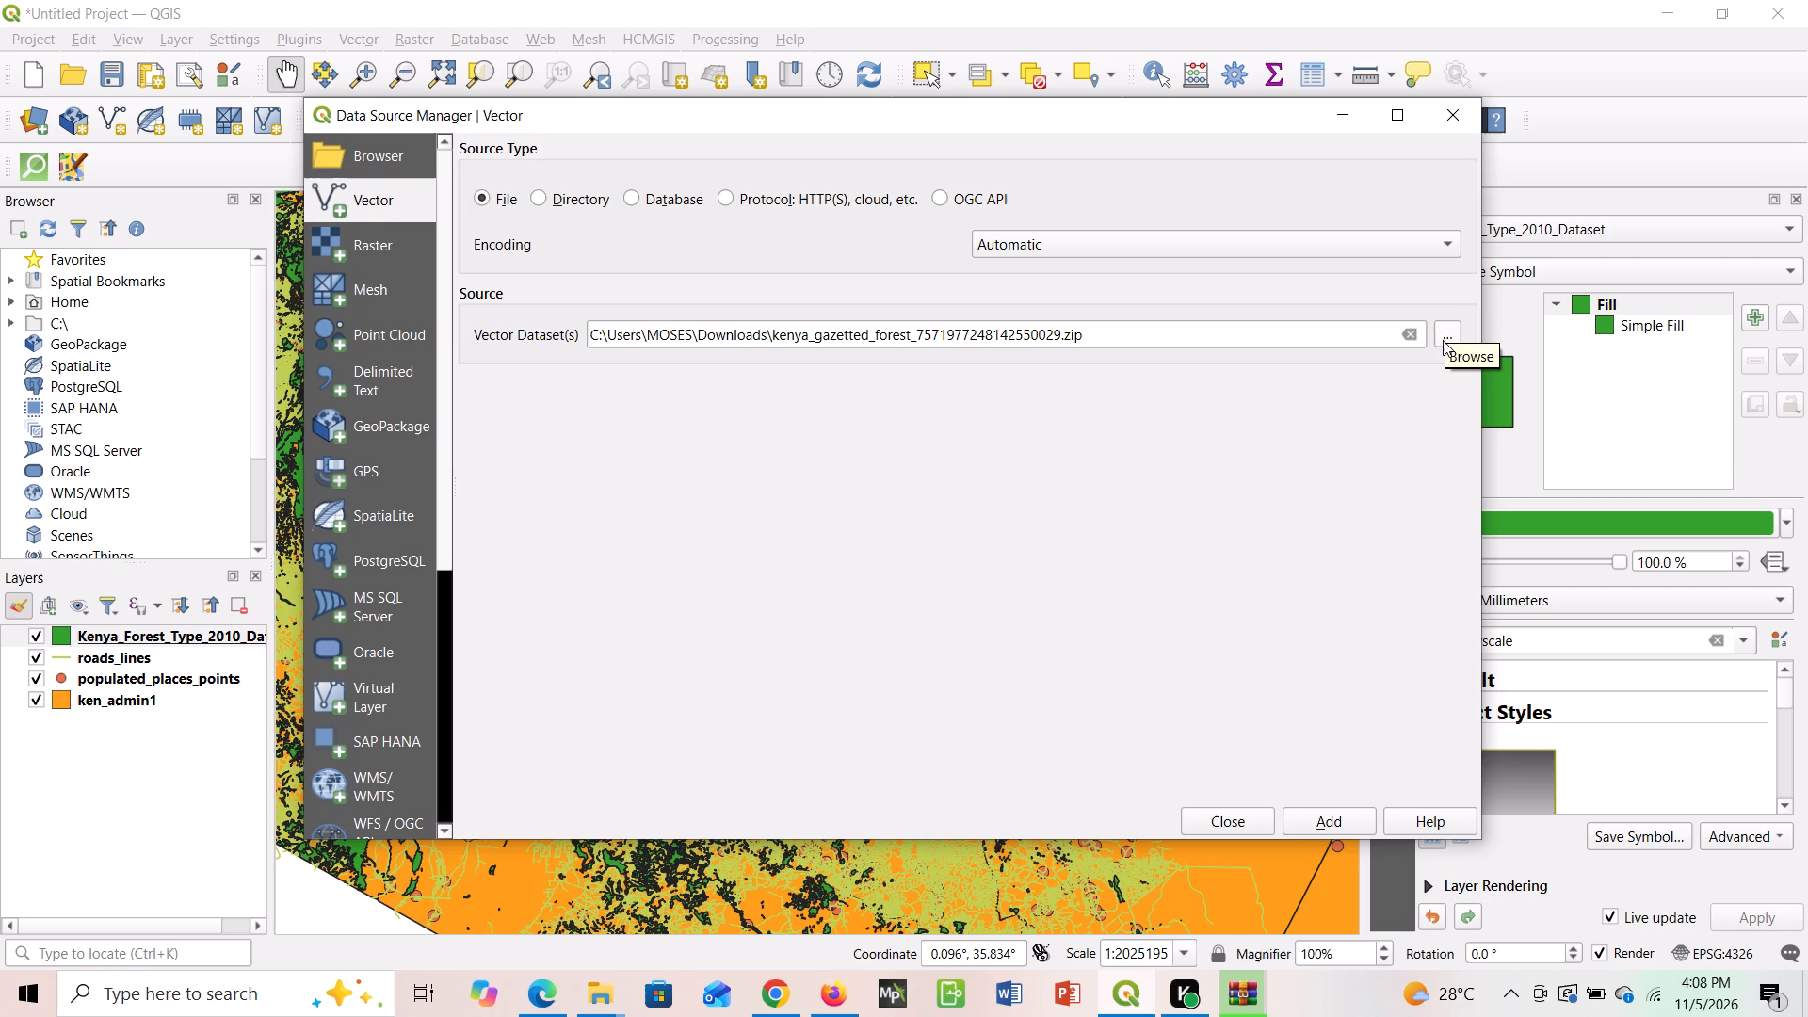
pyautogui.click(1313, 820)
pyautogui.click(1243, 821)
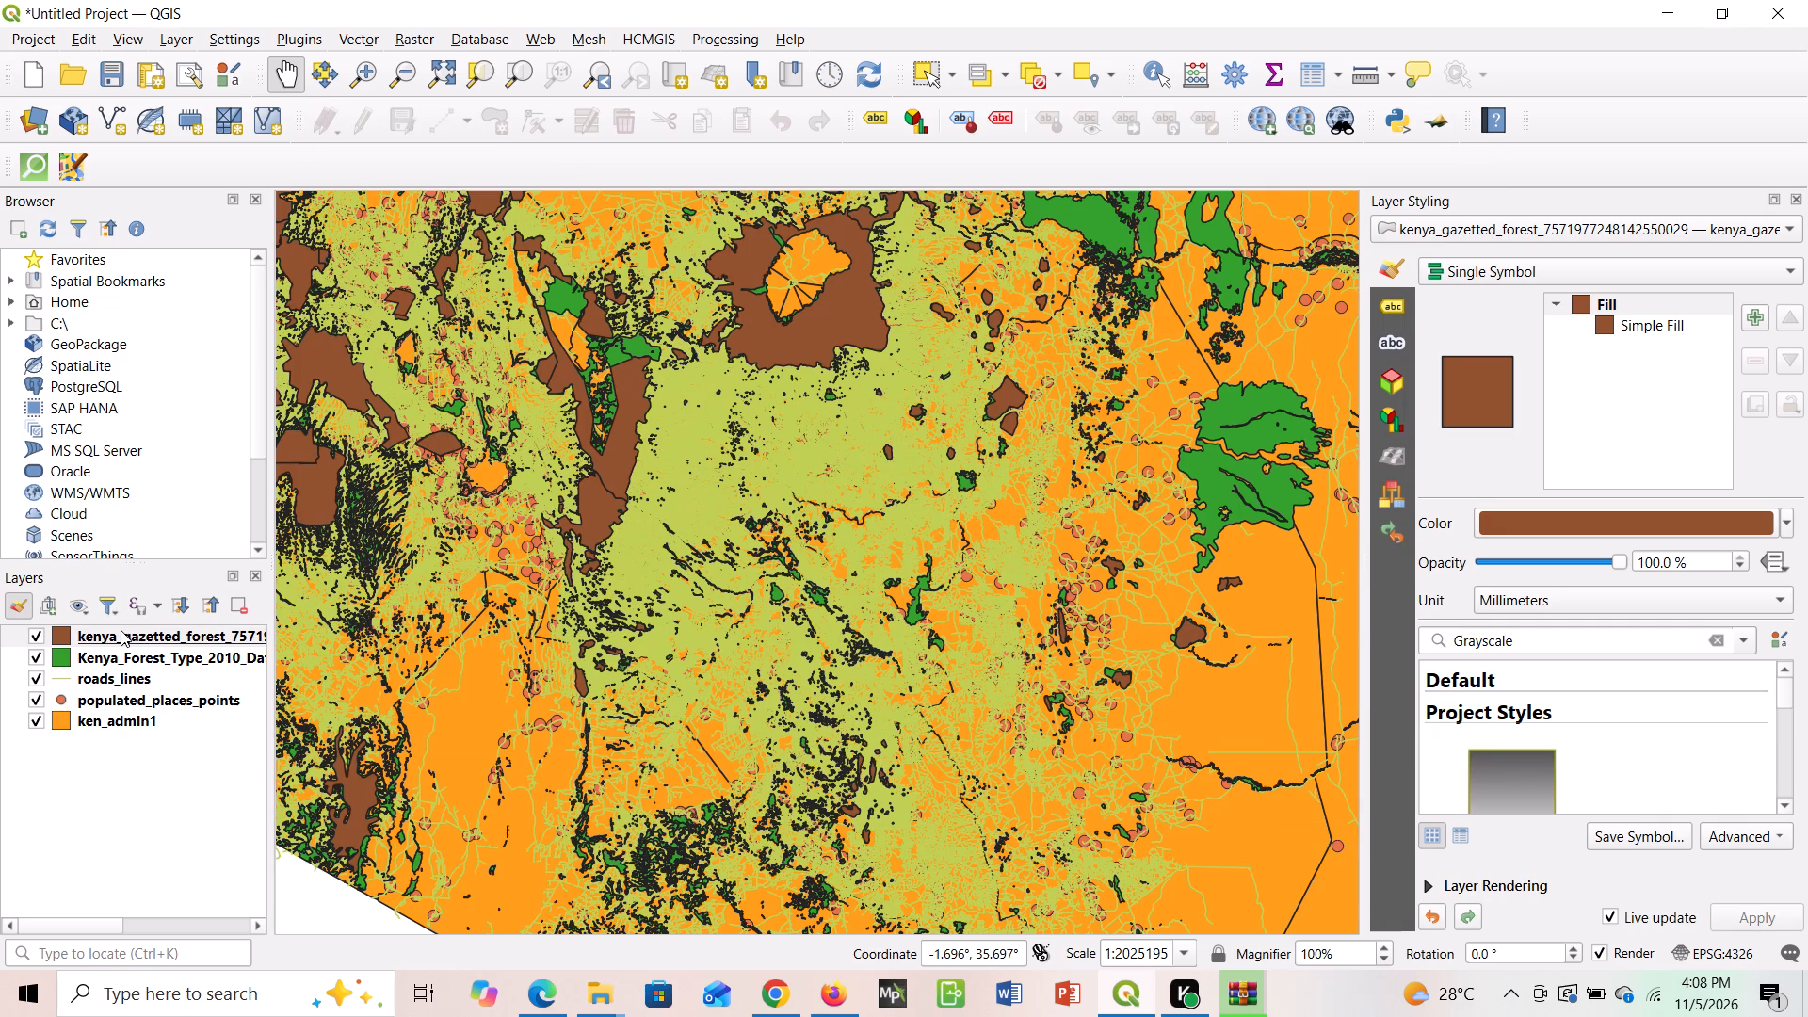
# Move the kenya_gazetted_forest layer below Kenya_Forest_Type_2010_Dataset in the layer order.
pyautogui.moveTo(121, 630); pyautogui.dragTo(118, 668)
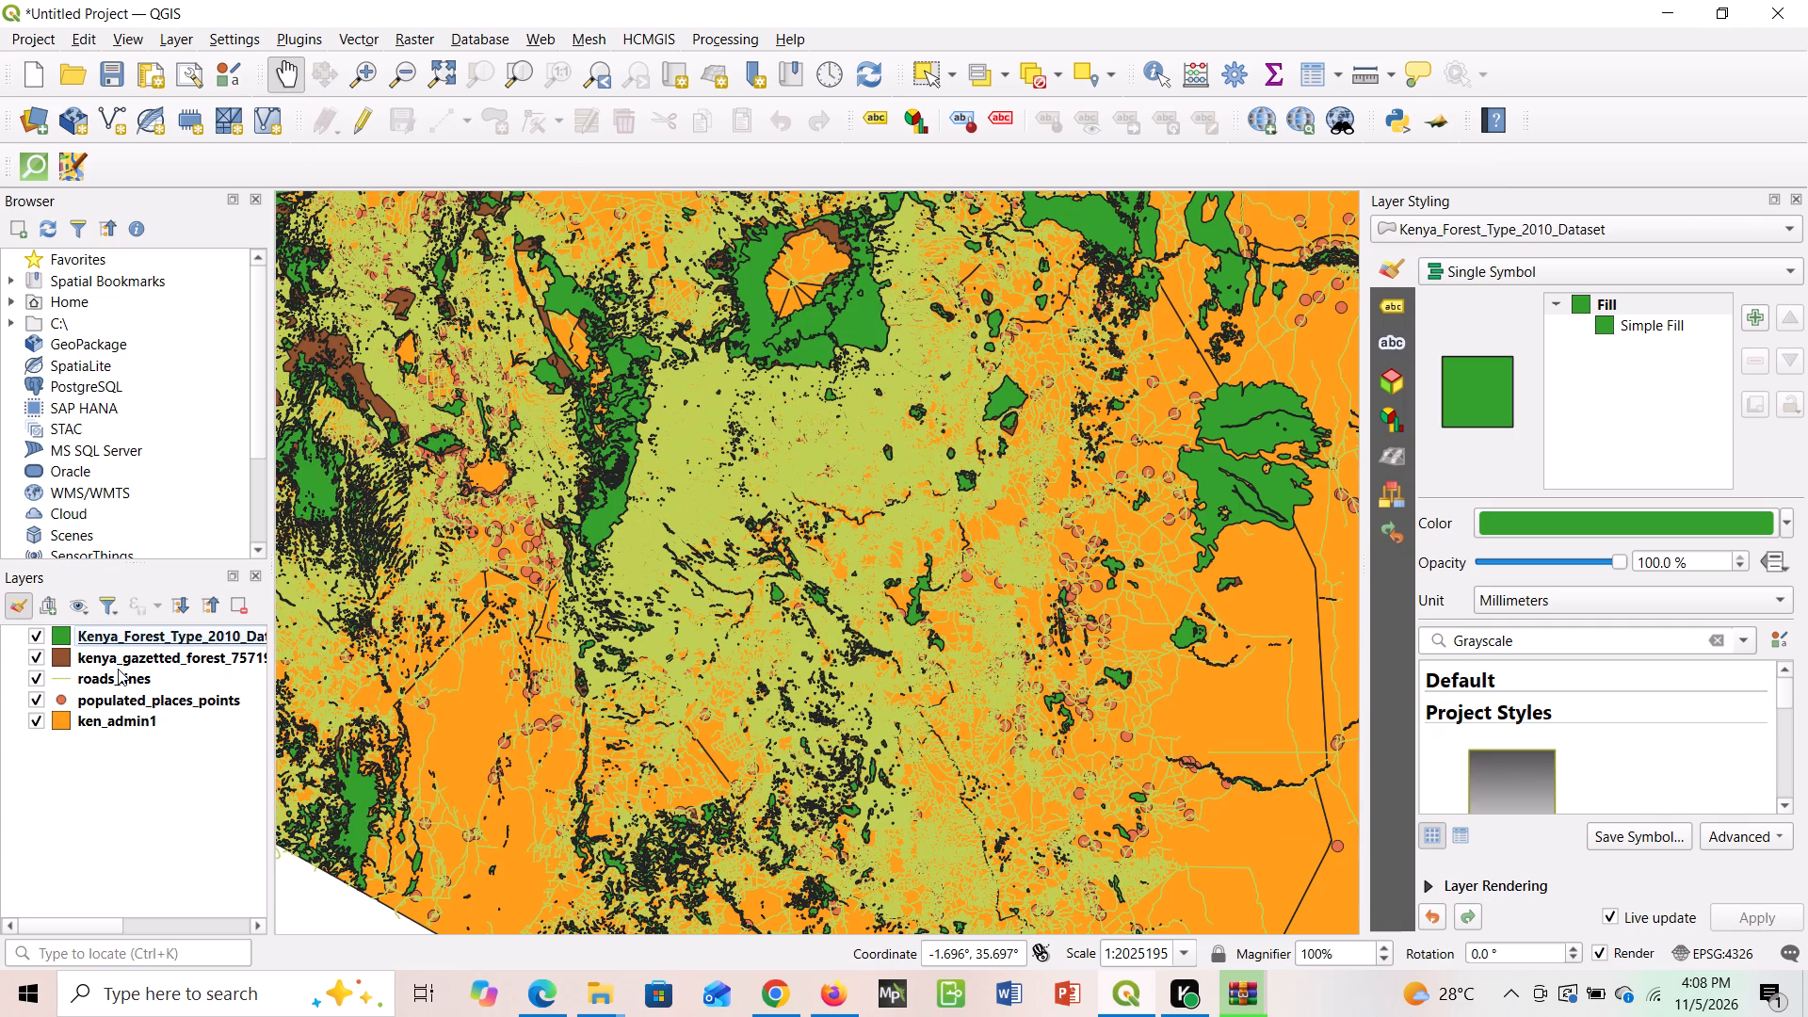
# Hide the roads_lines layer on the map.
pyautogui.keyDown('ctrl'); pyautogui.scroll(3, 501, 345); pyautogui.keyUp('ctrl')
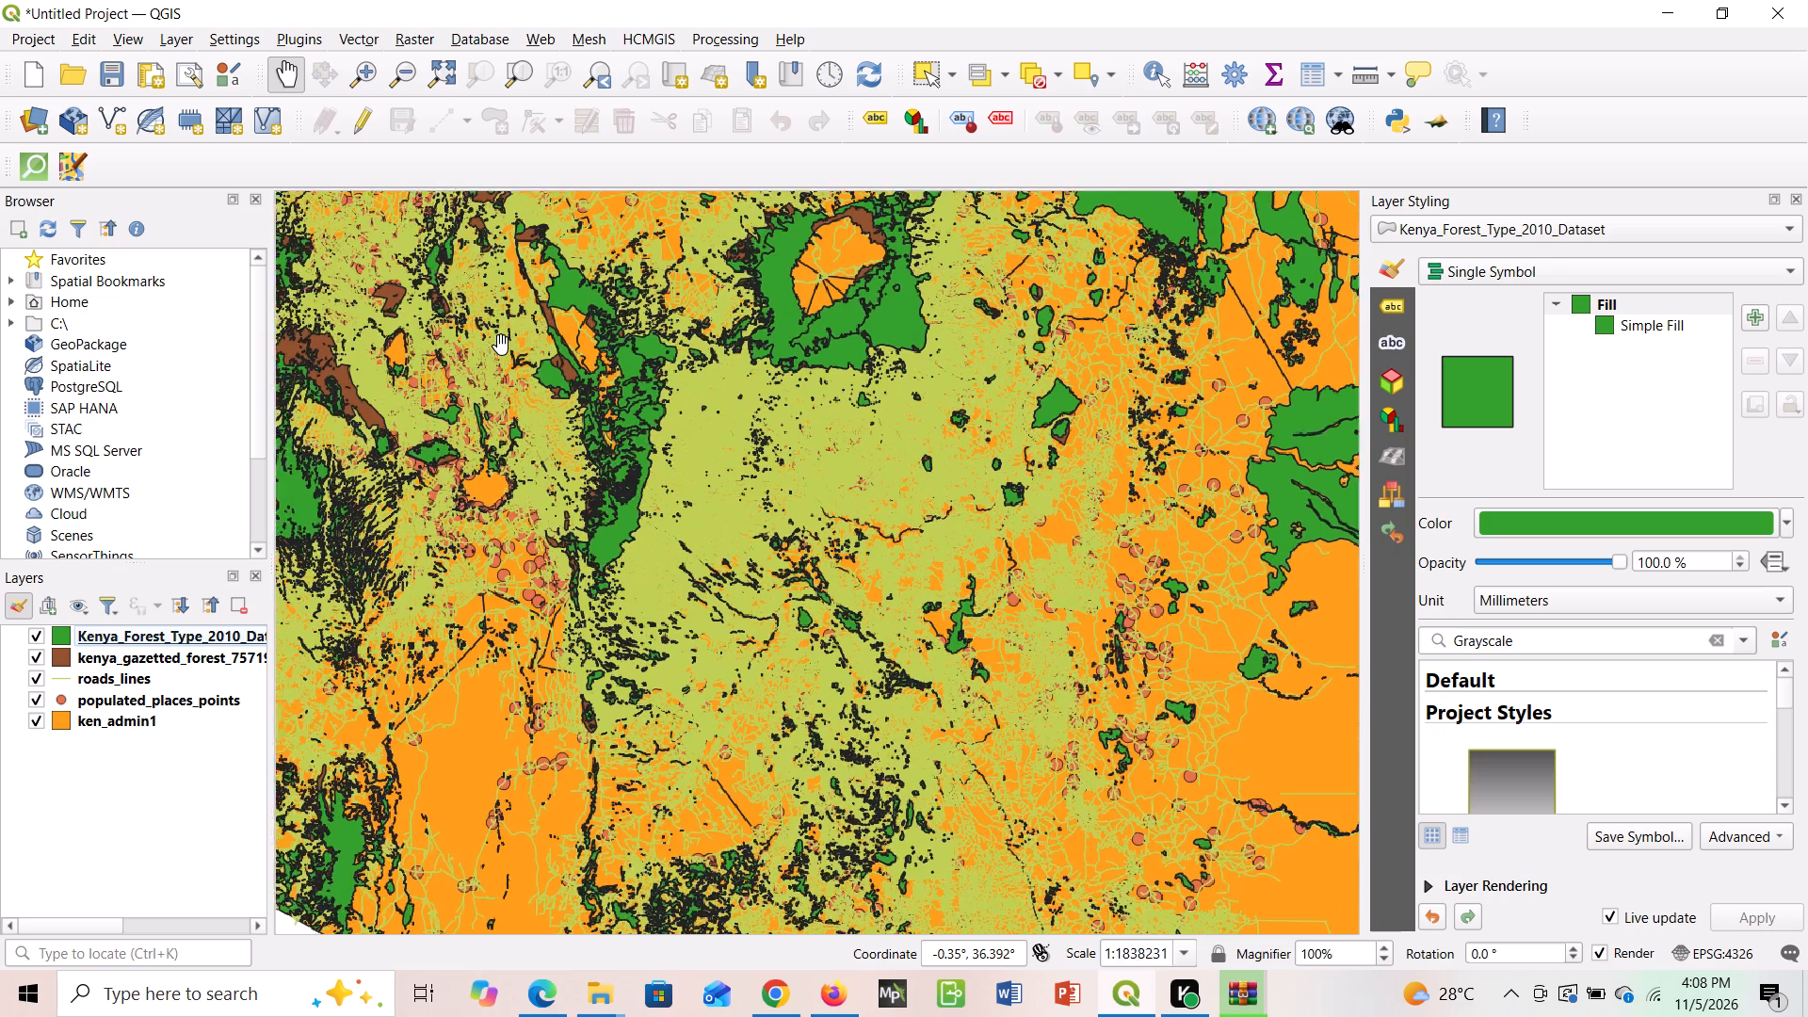
pyautogui.keyDown('ctrl'); pyautogui.scroll(8, 501, 345); pyautogui.keyUp('ctrl')
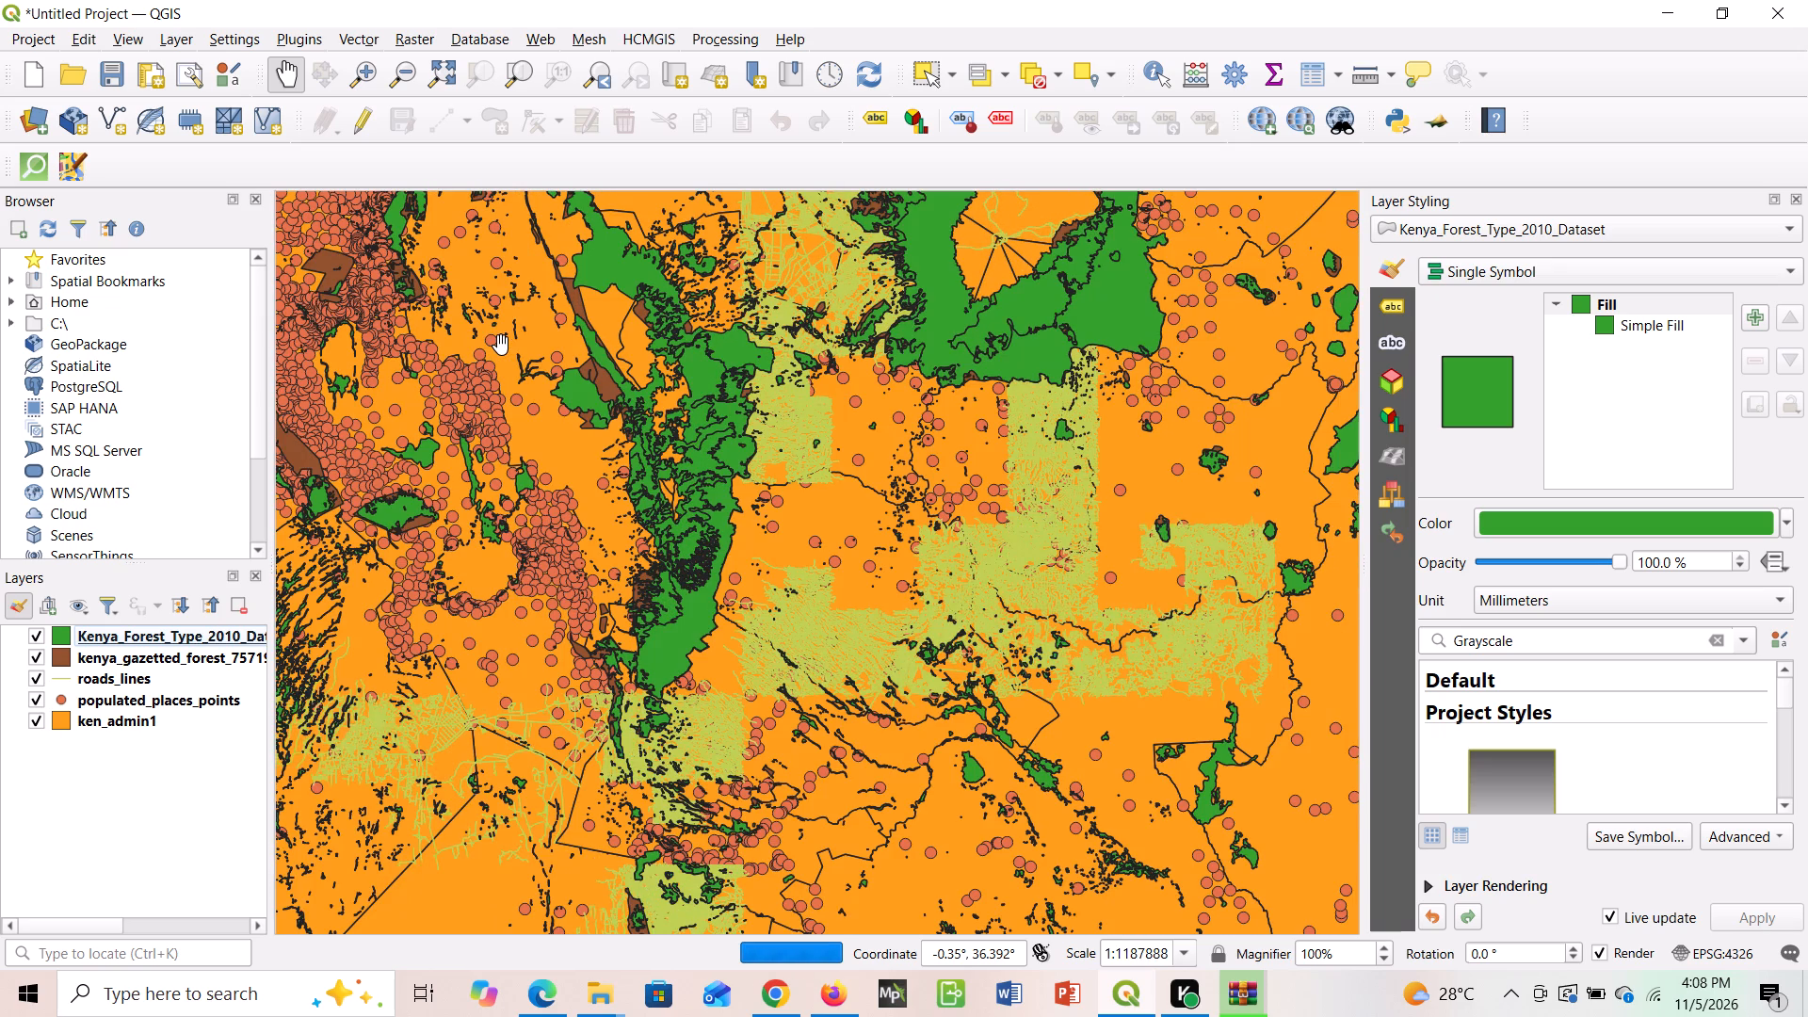
pyautogui.keyDown('ctrl'); pyautogui.scroll(1, 501, 345); pyautogui.keyUp('ctrl')
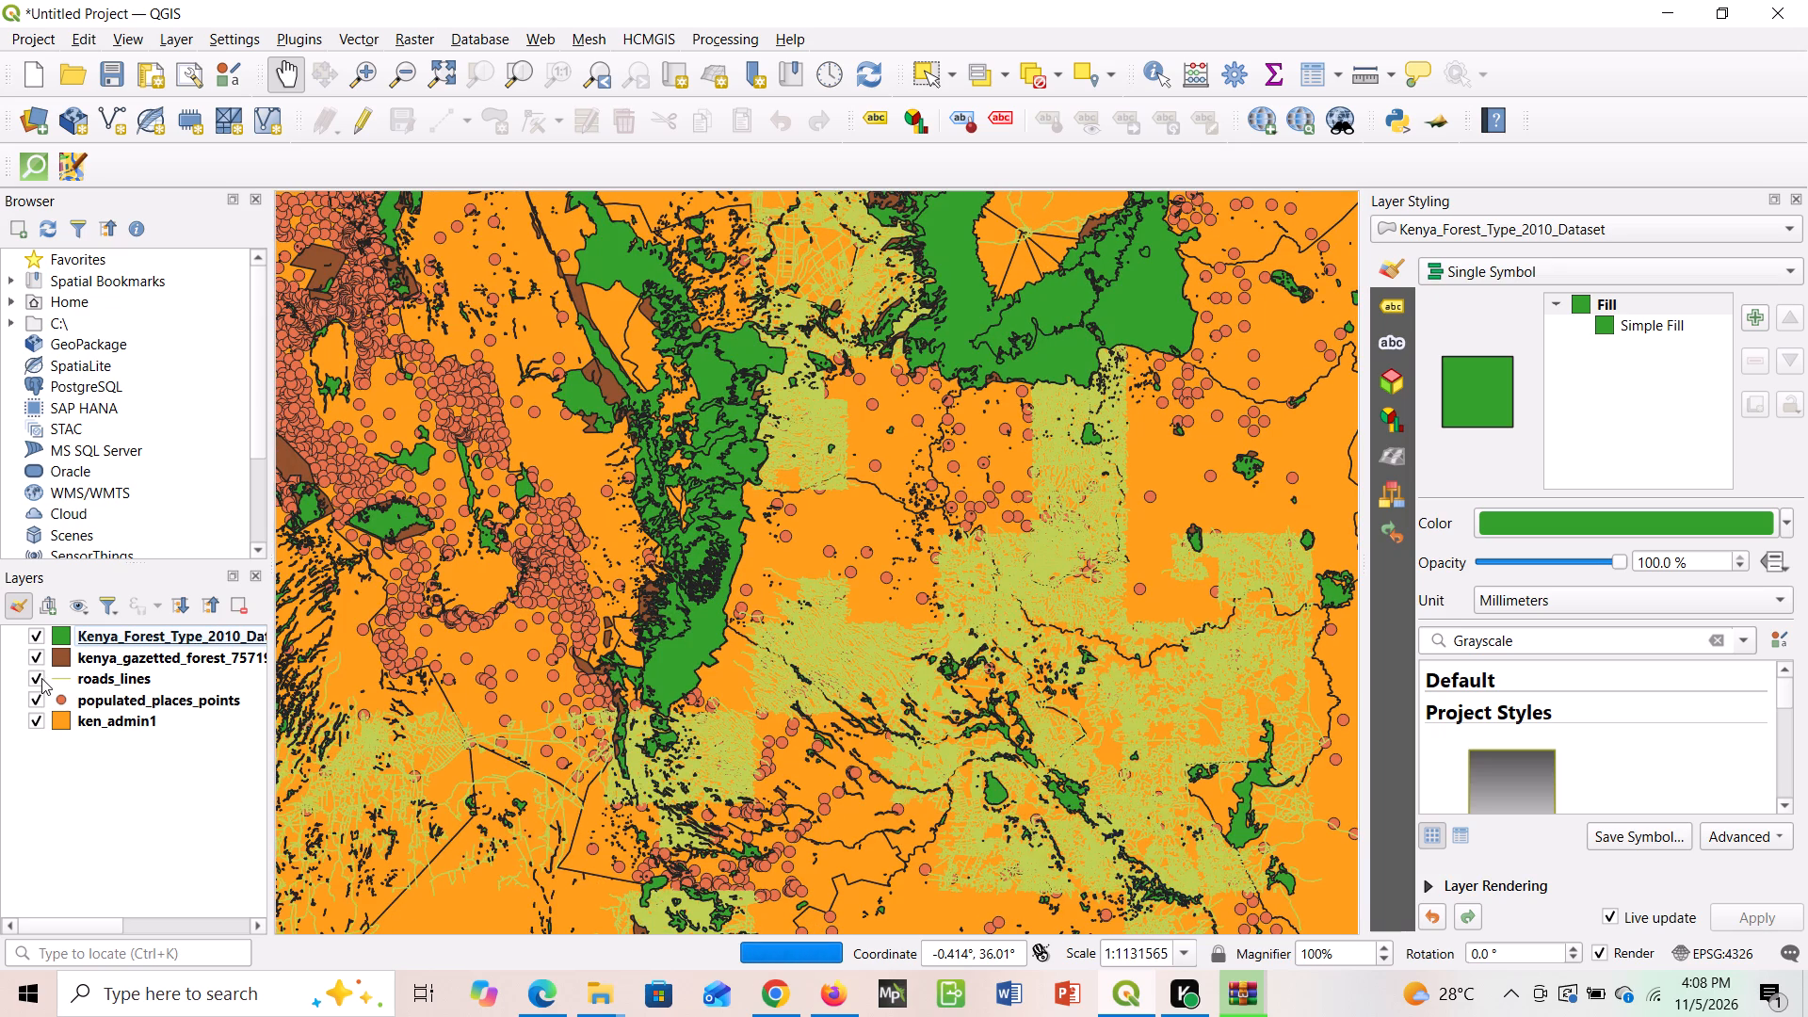
pyautogui.click(41, 678)
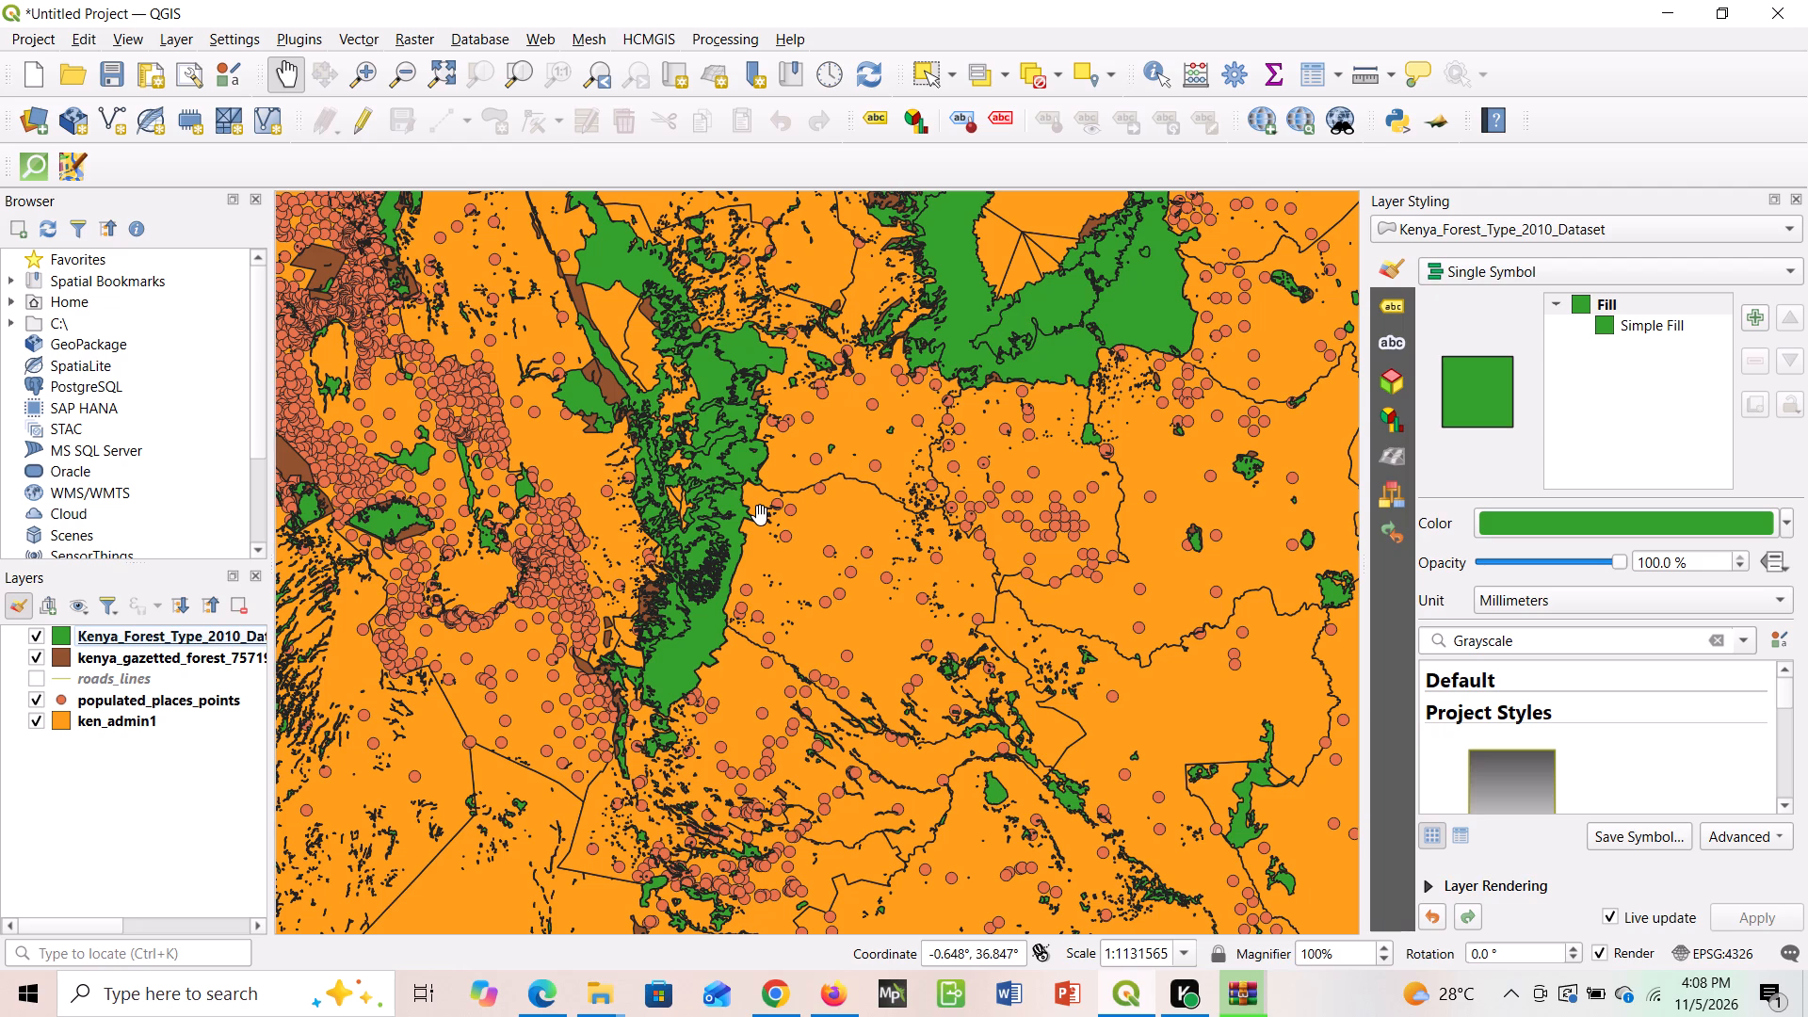
# Examine the extent of the gazetted forest and forest type layers across the whole of Kenya.
pyautogui.hscroll(-1, 678, 605)
pyautogui.keyDown('ctrl'); pyautogui.scroll(-2, 678, 605); pyautogui.keyUp('ctrl')
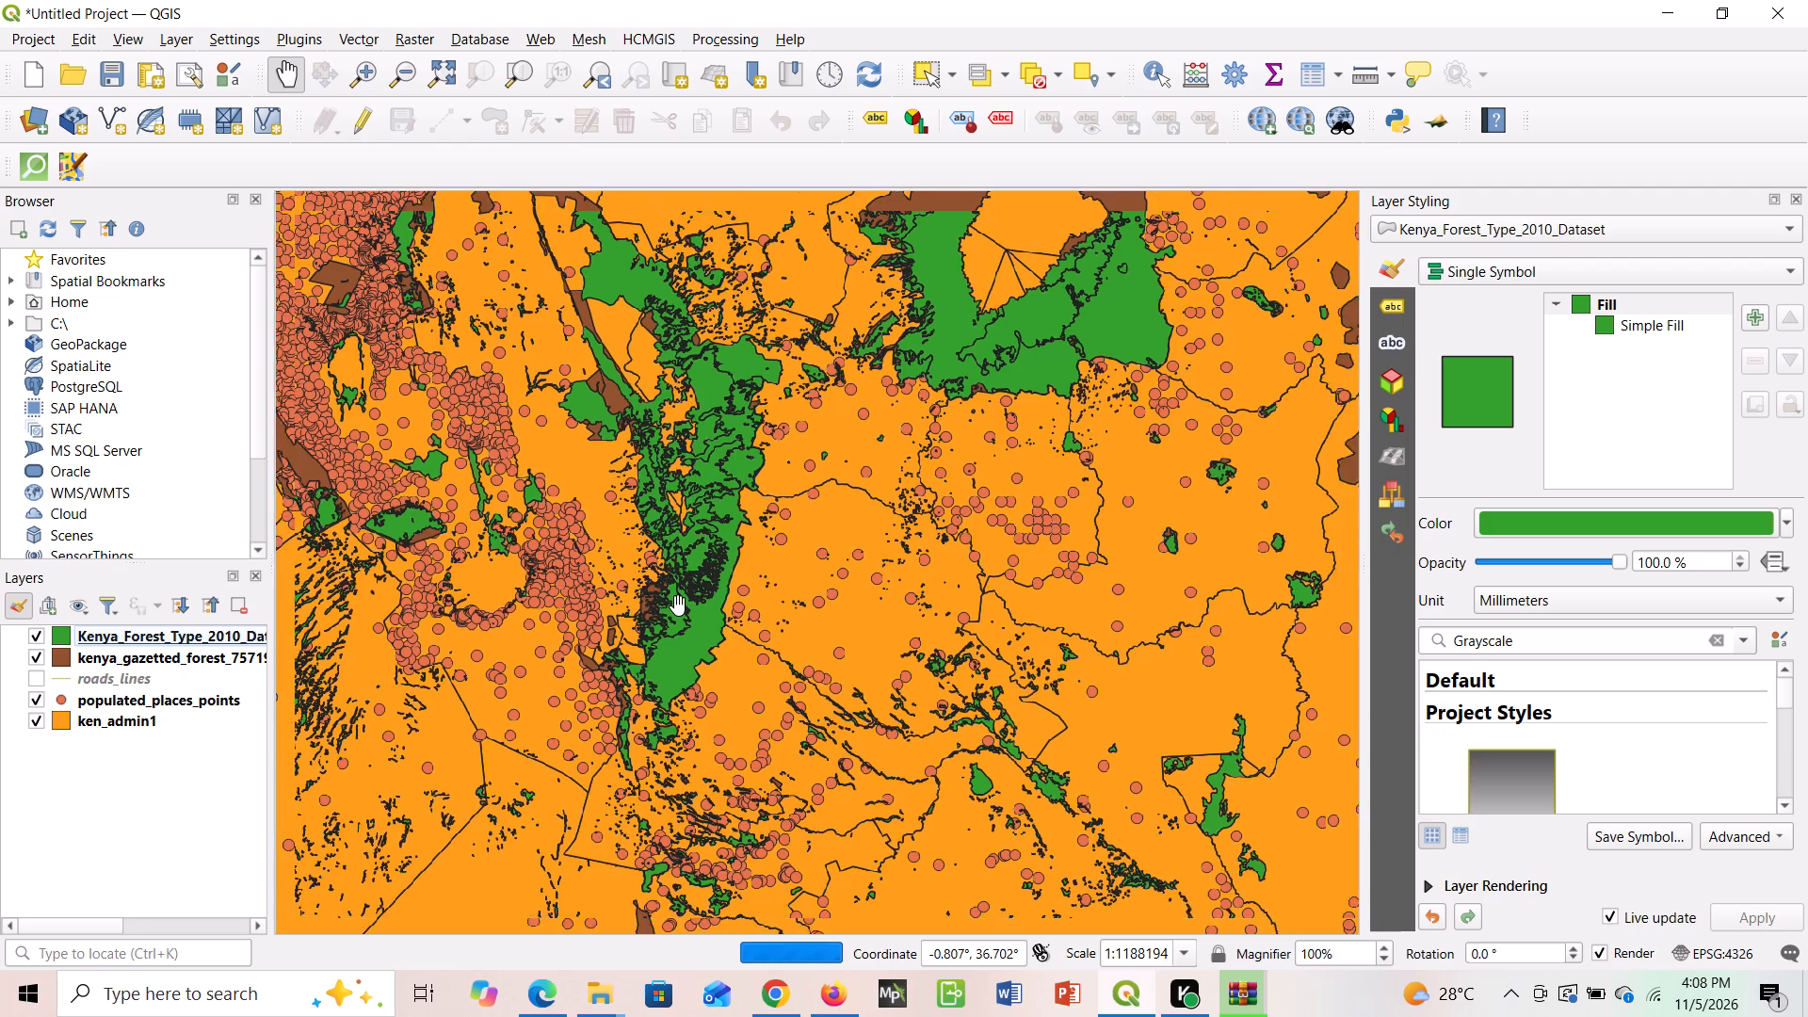
pyautogui.keyDown('ctrl'); pyautogui.scroll(-16, 678, 605); pyautogui.keyUp('ctrl')
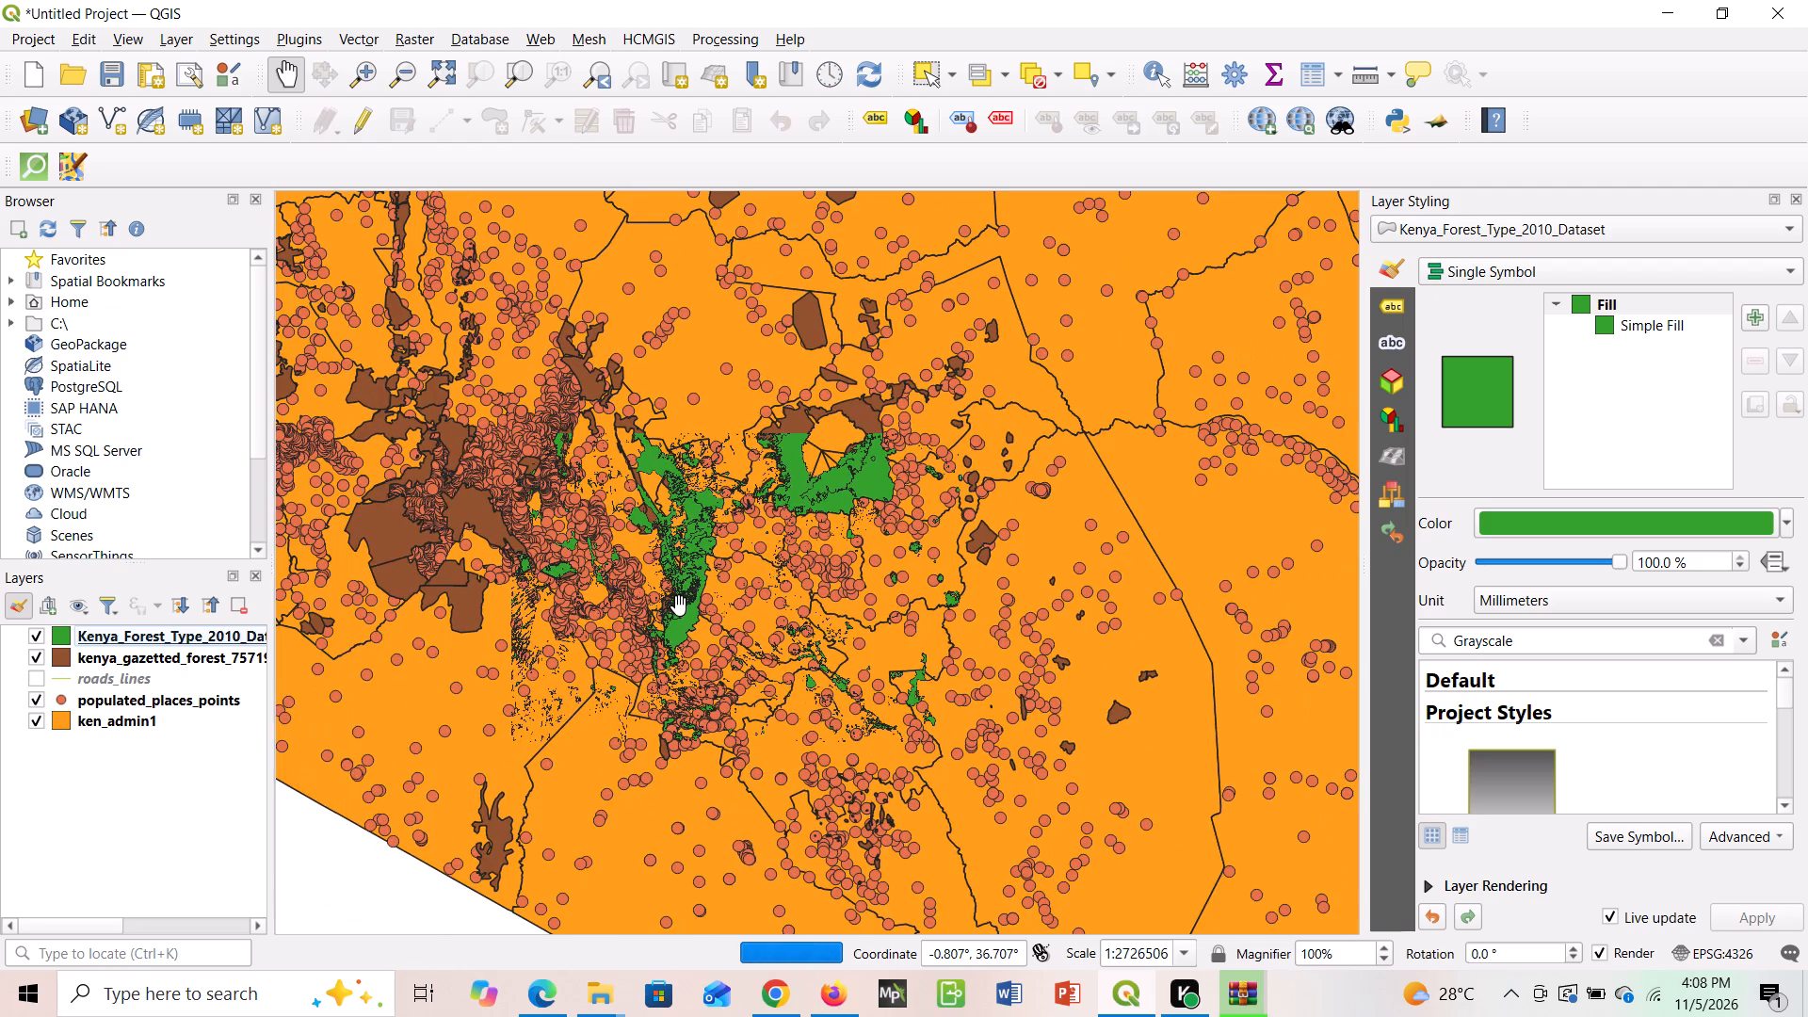
pyautogui.keyDown('ctrl'); pyautogui.scroll(-10, 679, 605); pyautogui.keyUp('ctrl')
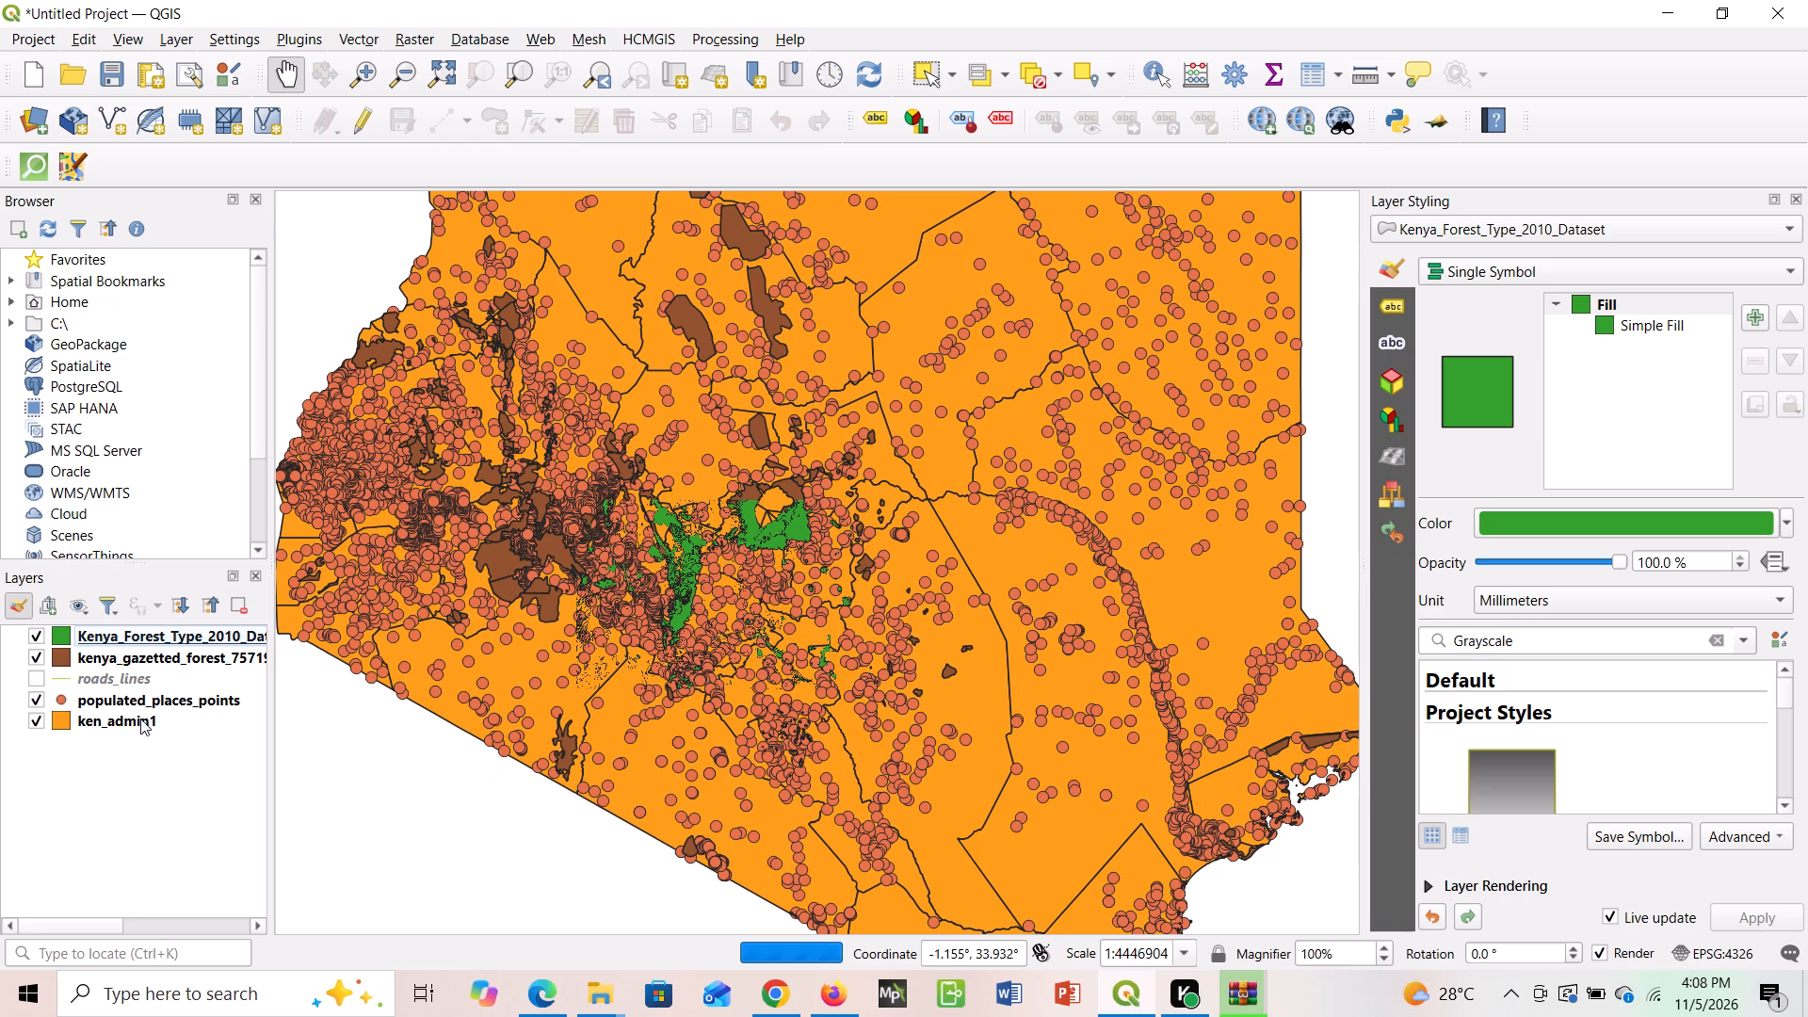
# Select the Nakuru county record in the ken_admin1 attribute table and return to the map.
pyautogui.rightClick(170, 666)
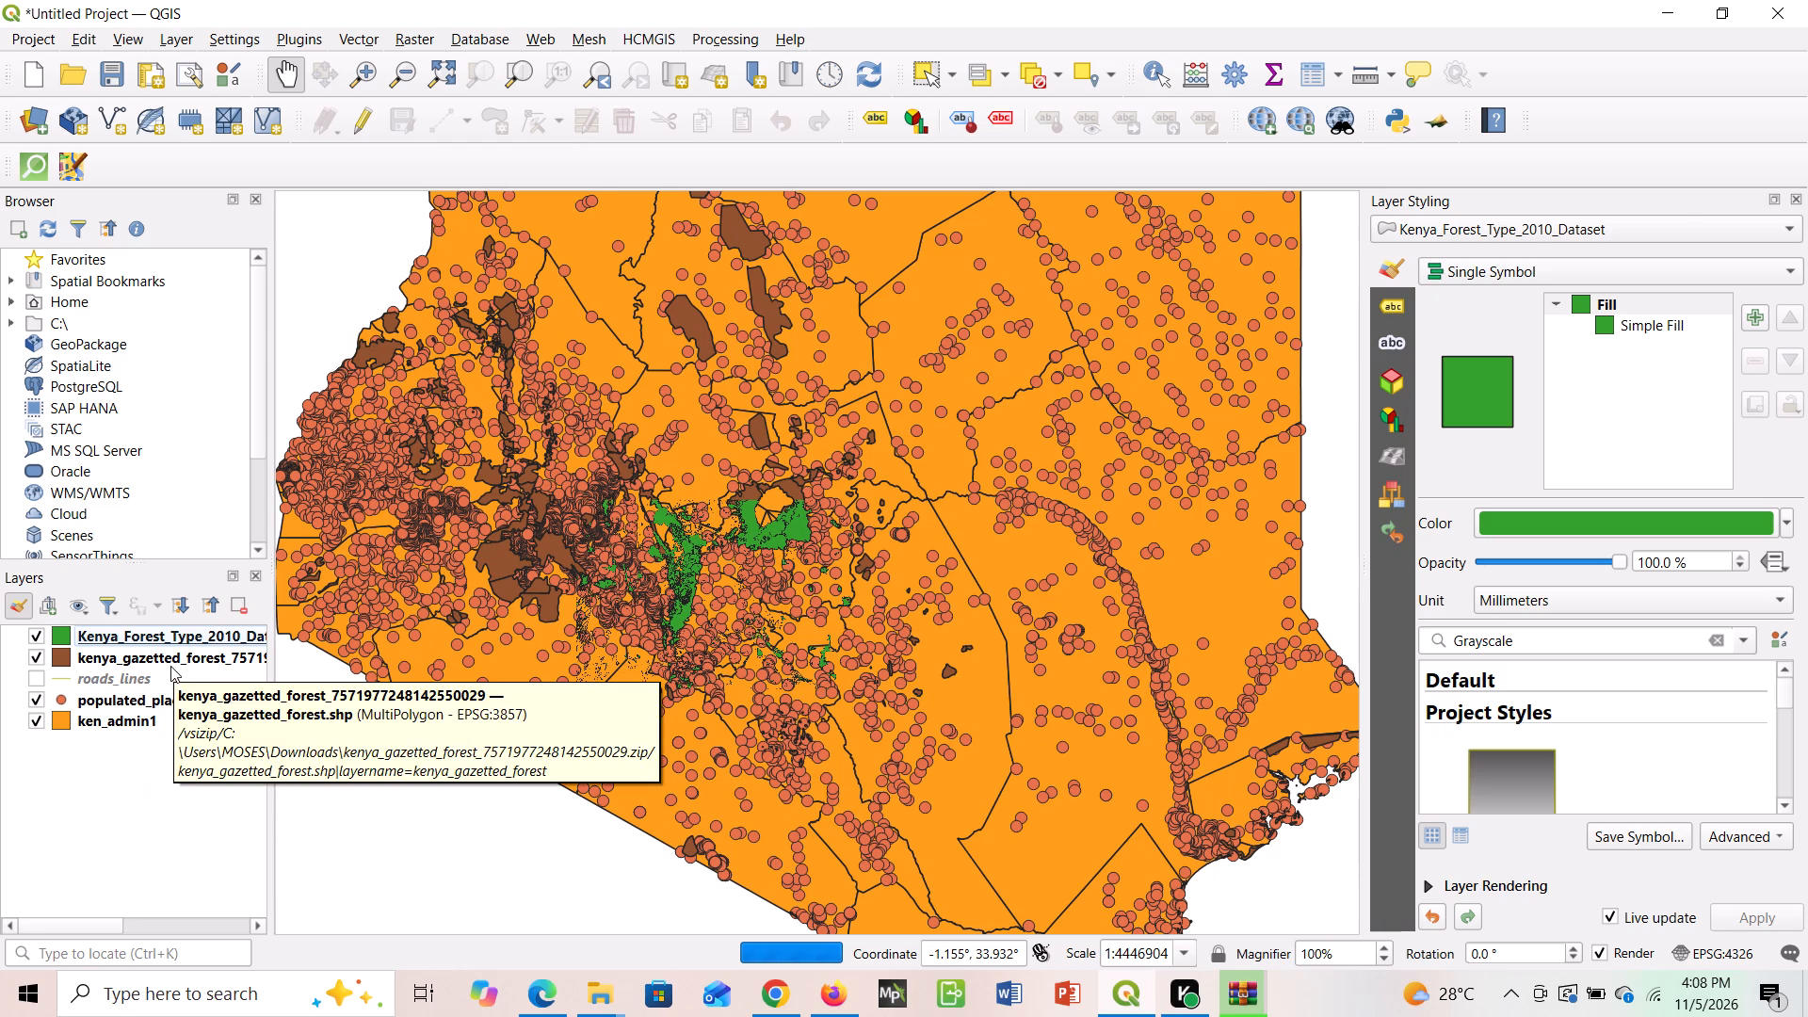
pyautogui.click(159, 726)
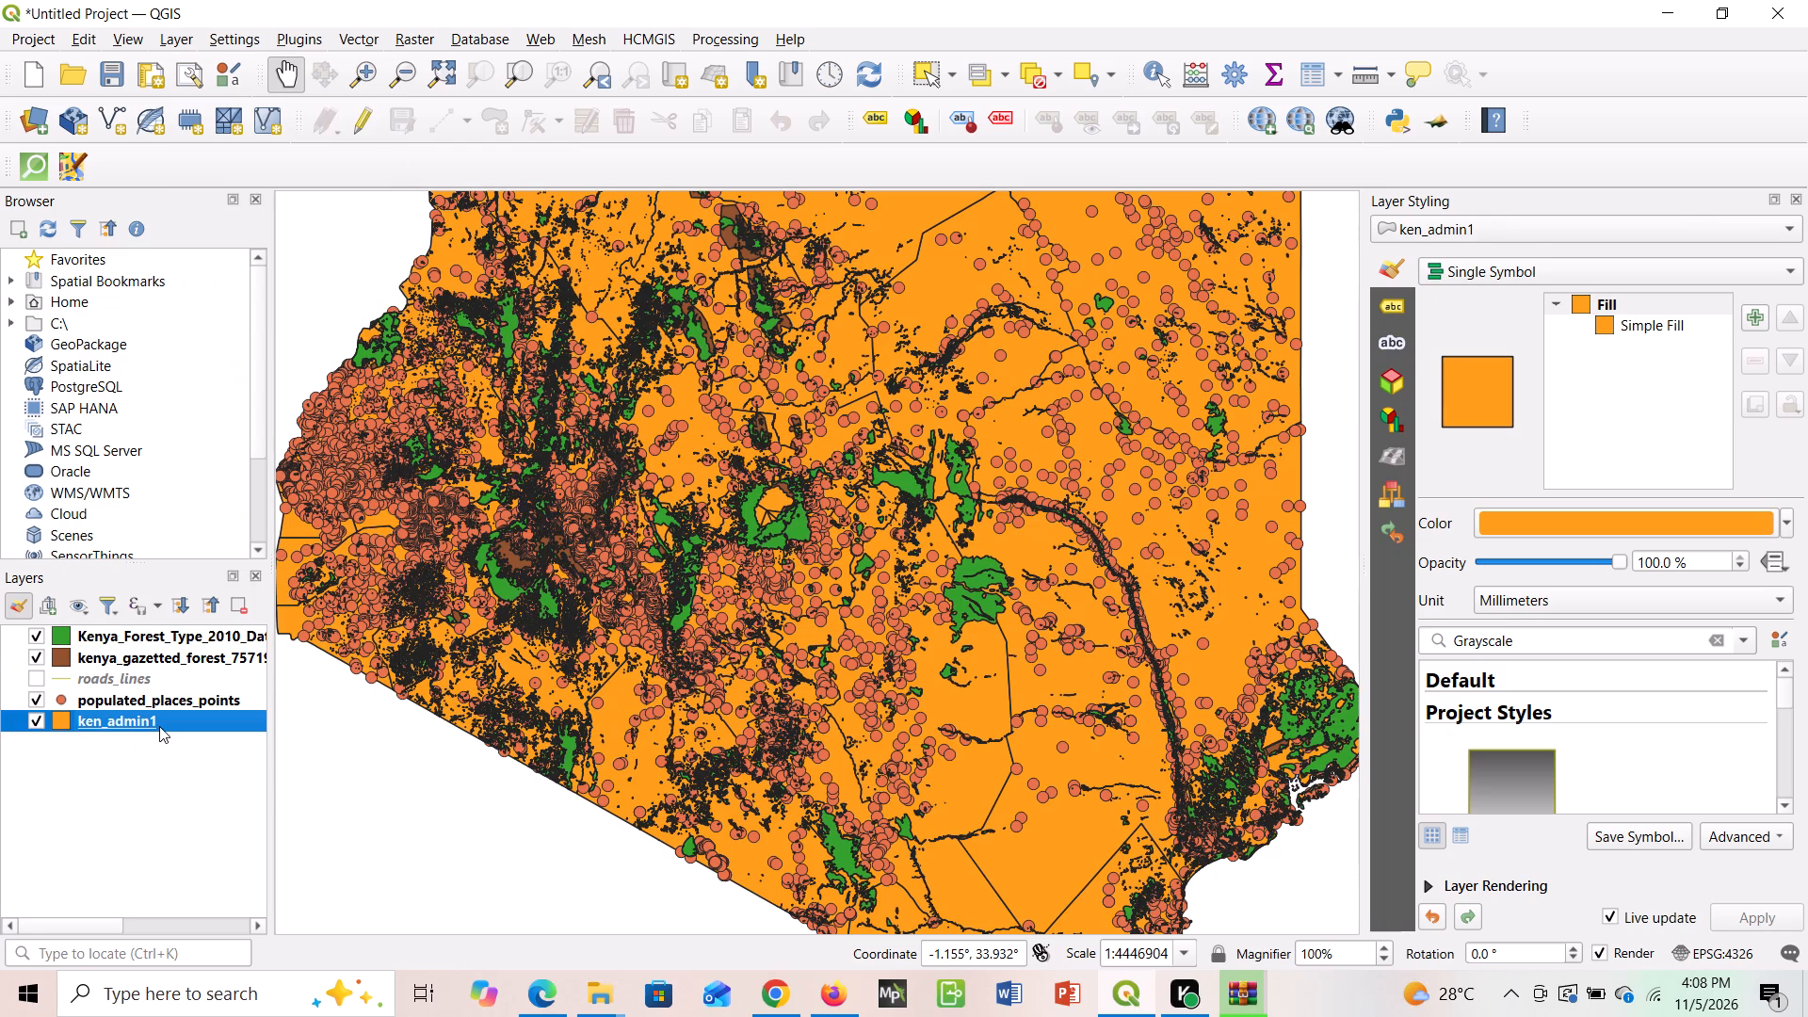
pyautogui.rightClick(159, 726)
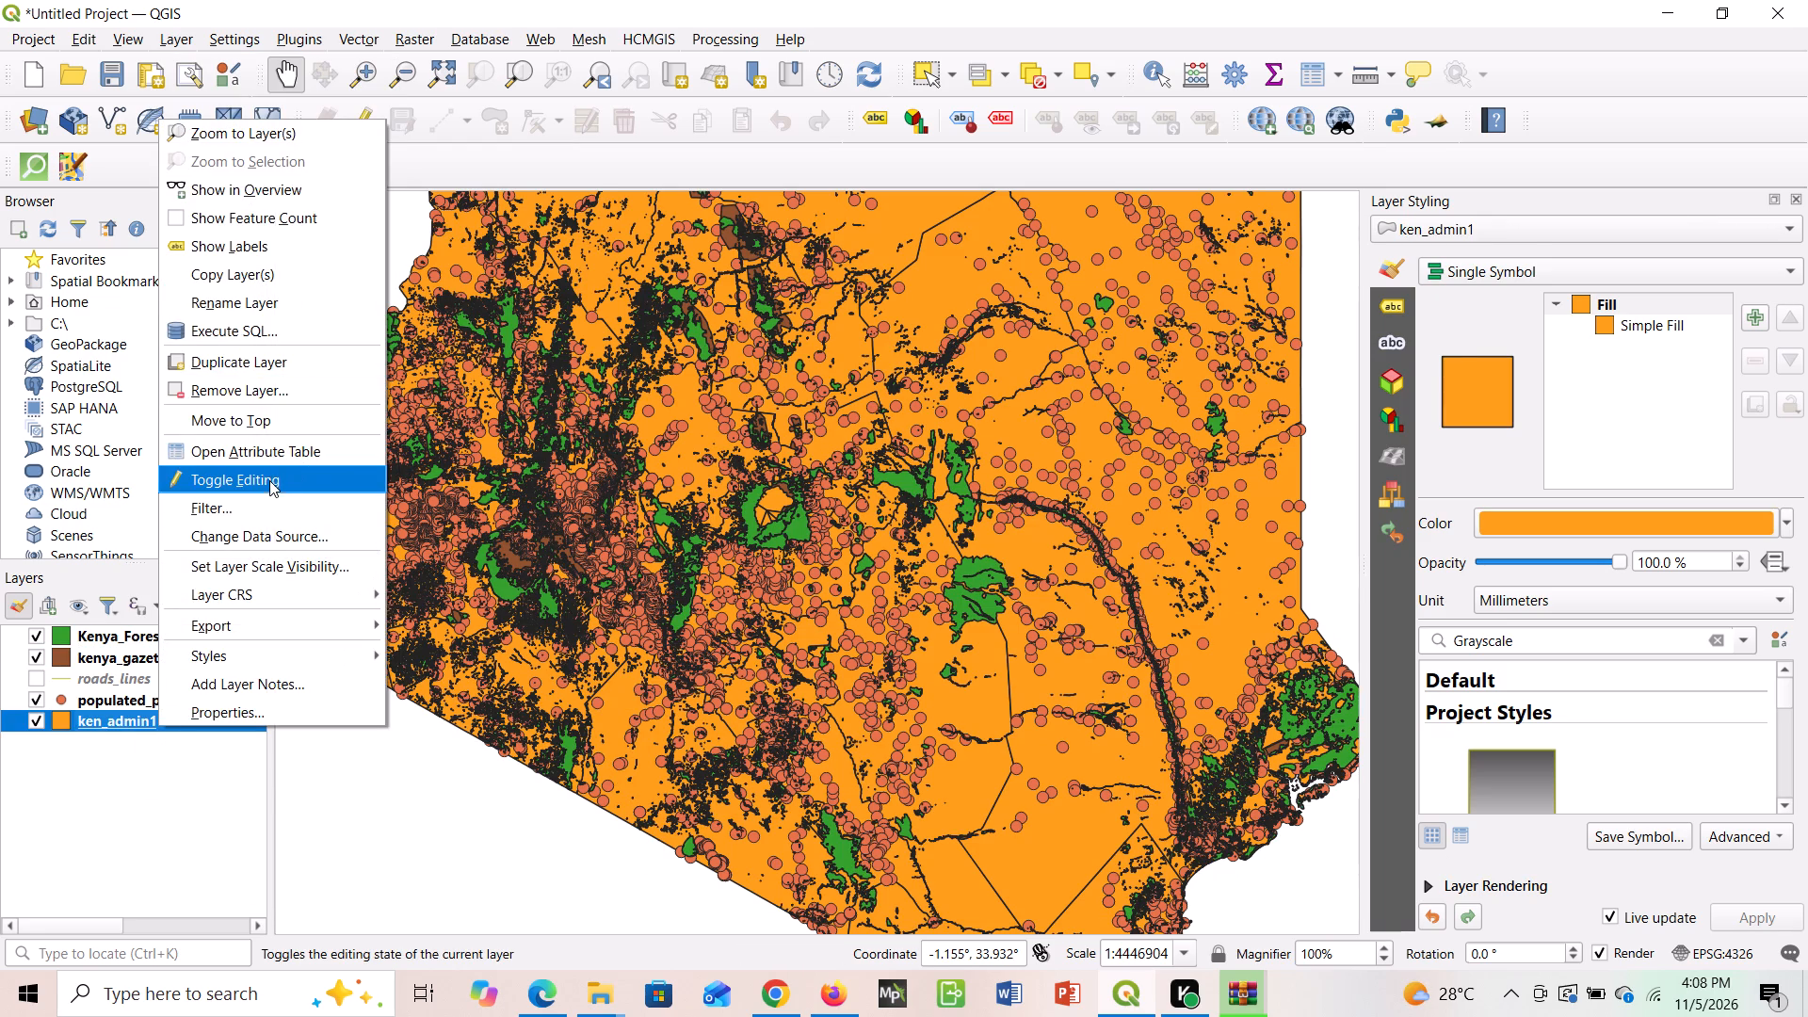
pyautogui.click(269, 445)
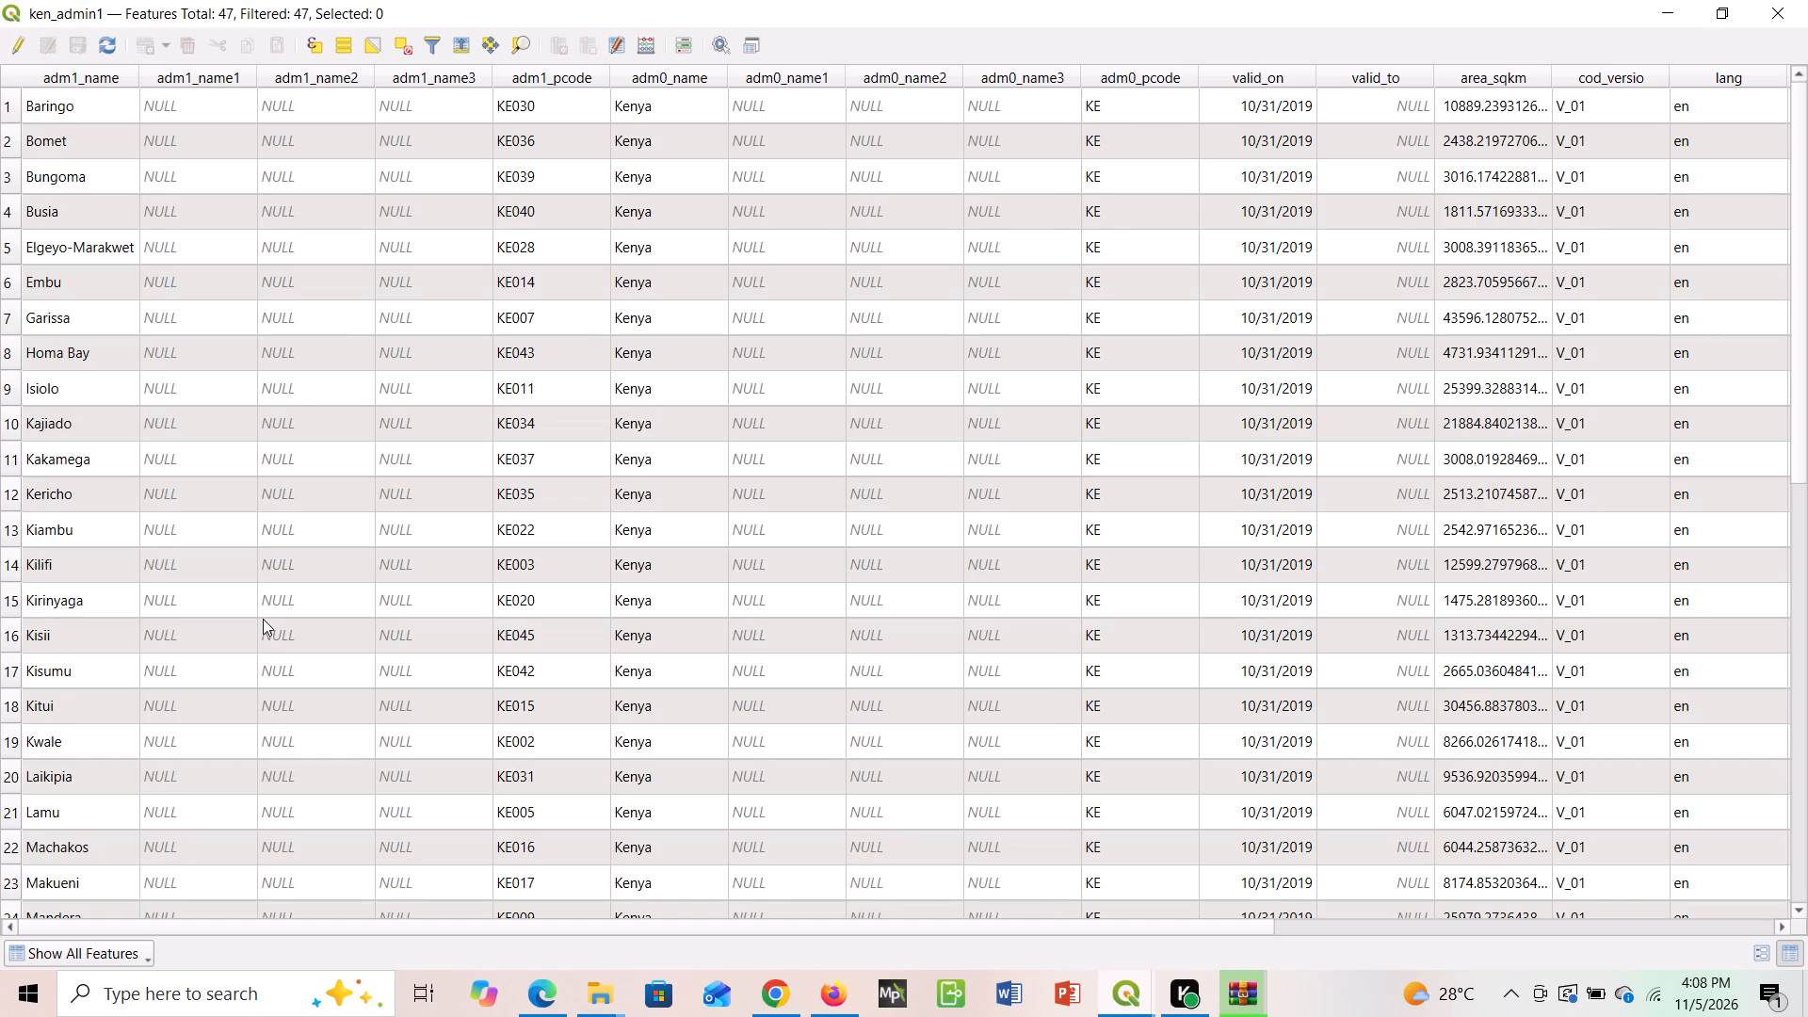
pyautogui.scroll(-8, 263, 619)
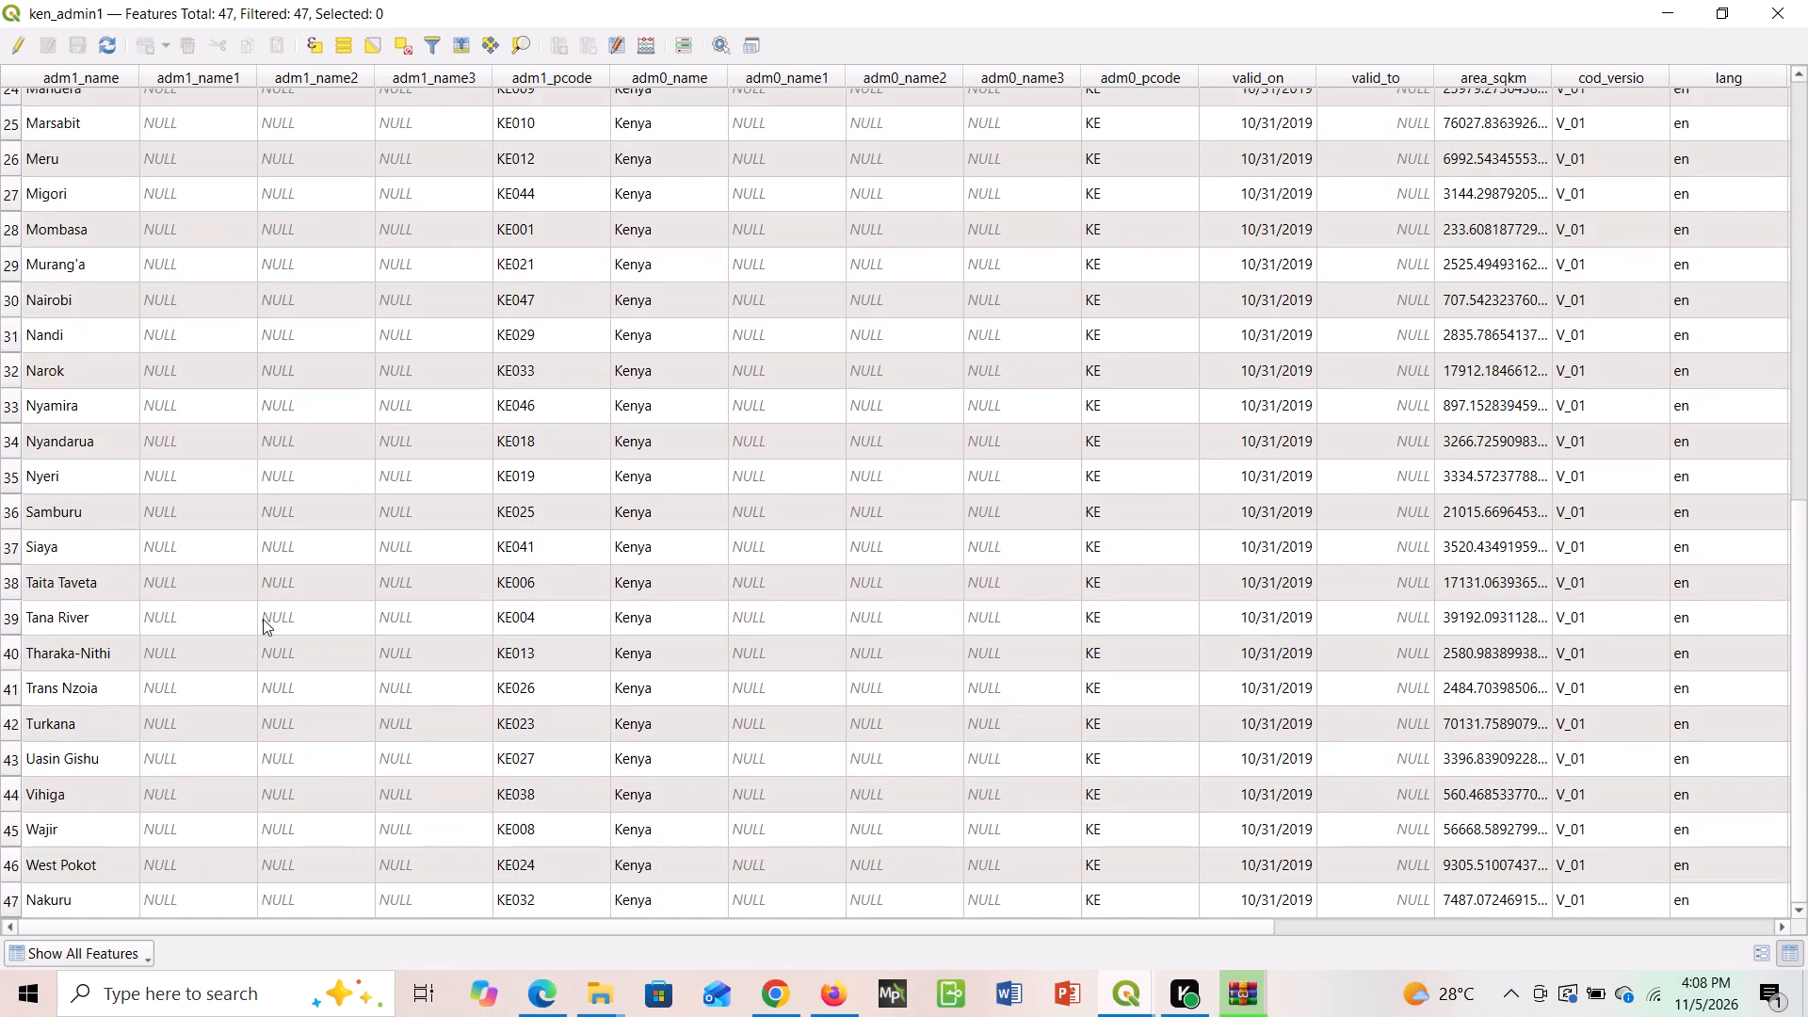
pyautogui.scroll(-1, 263, 619)
pyautogui.click(5, 902)
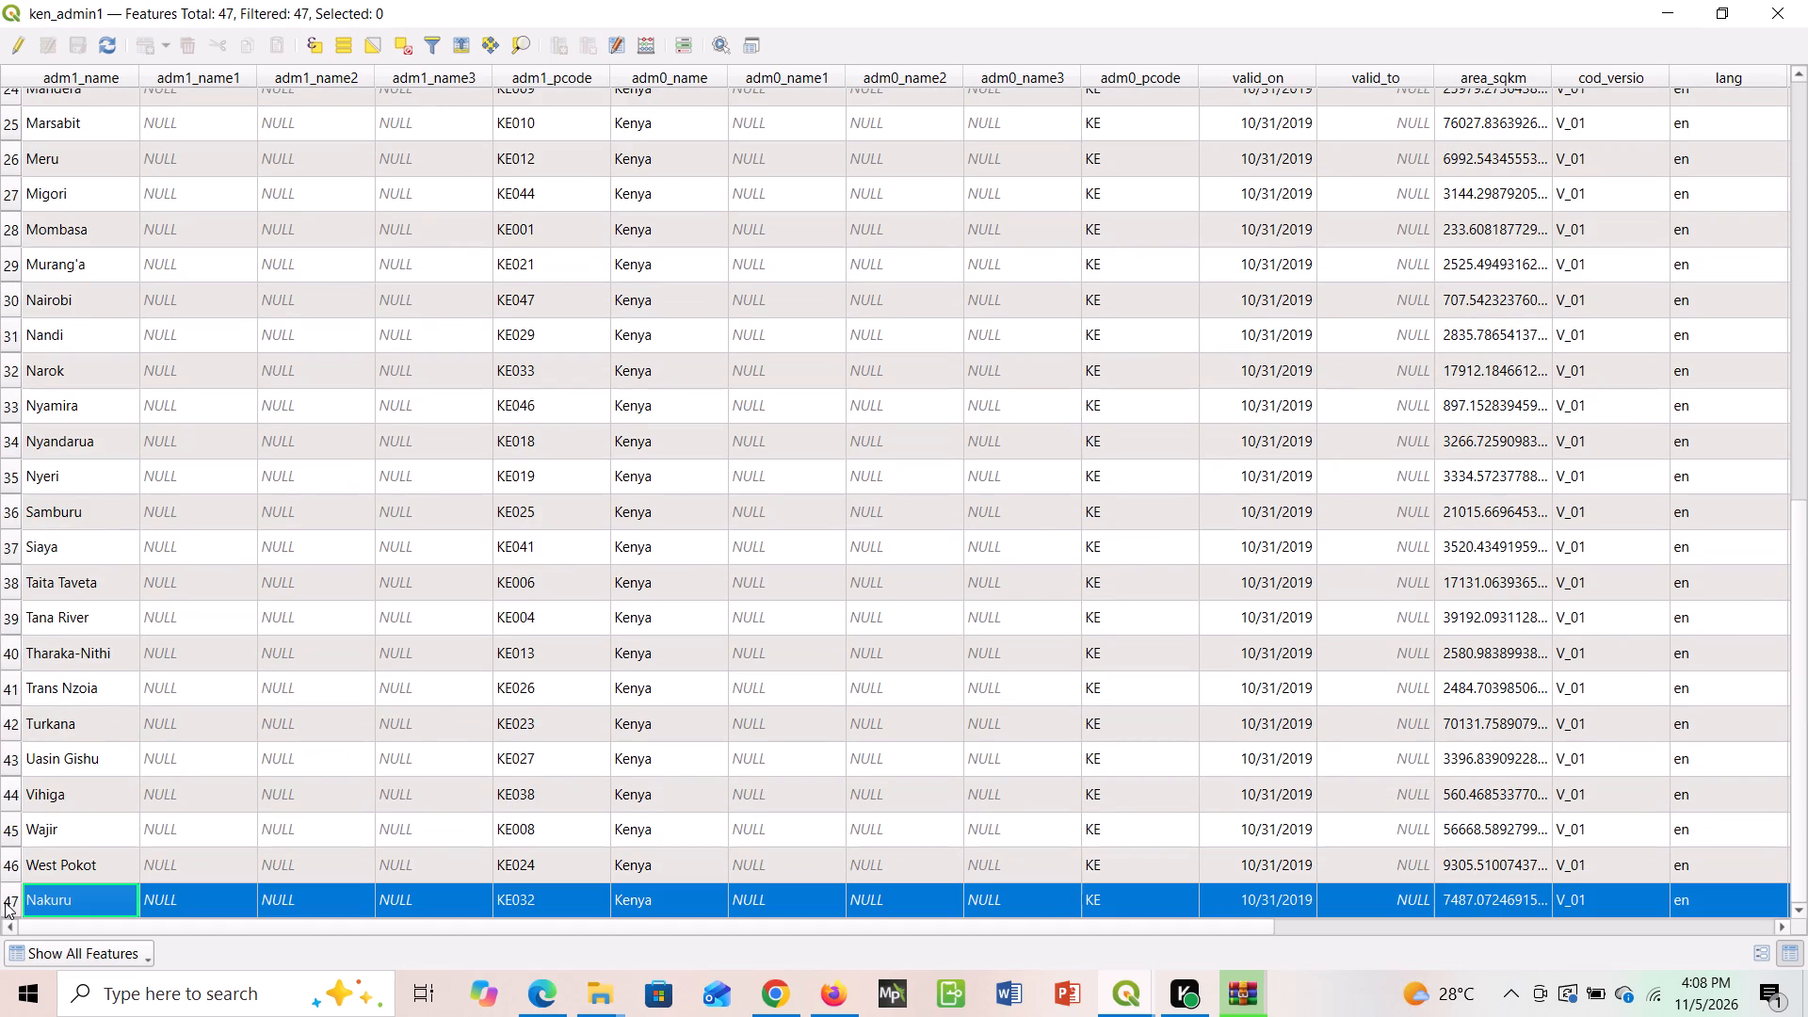
pyautogui.click(1671, 3)
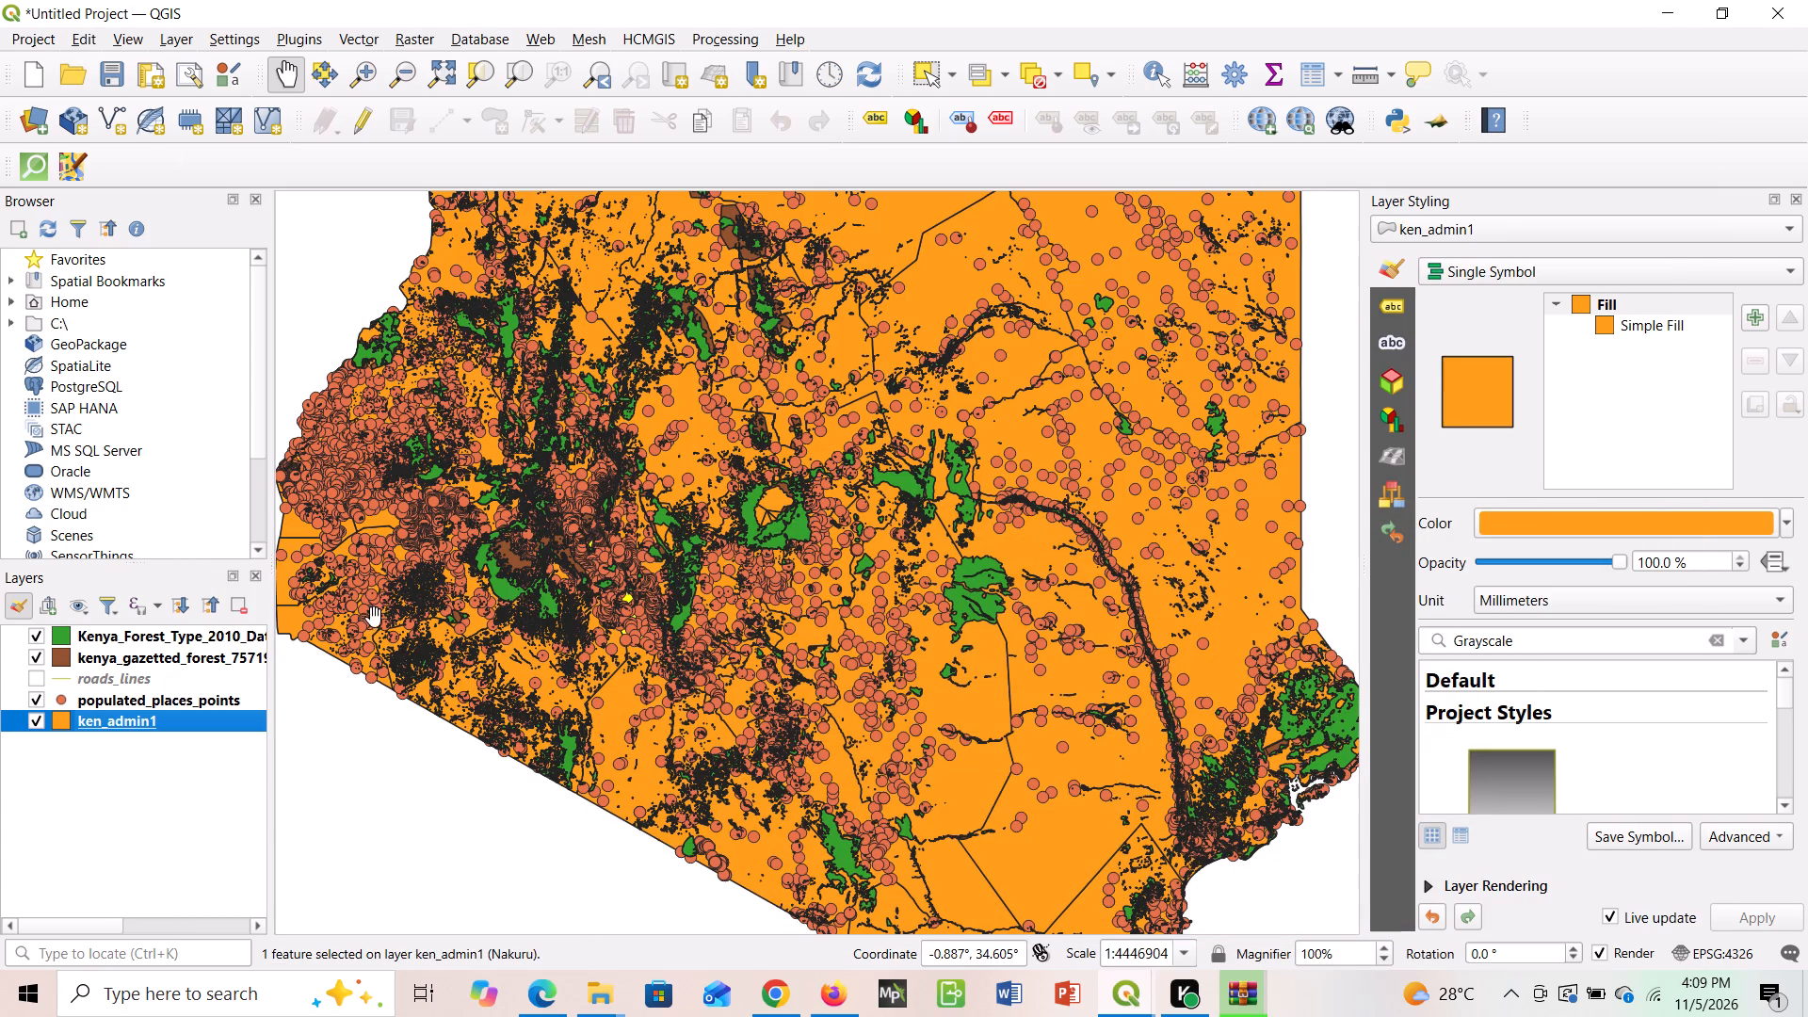
# Start exporting only the selected Nakuru feature of the ken_admin1 layer.
pyautogui.rightClick(147, 714)
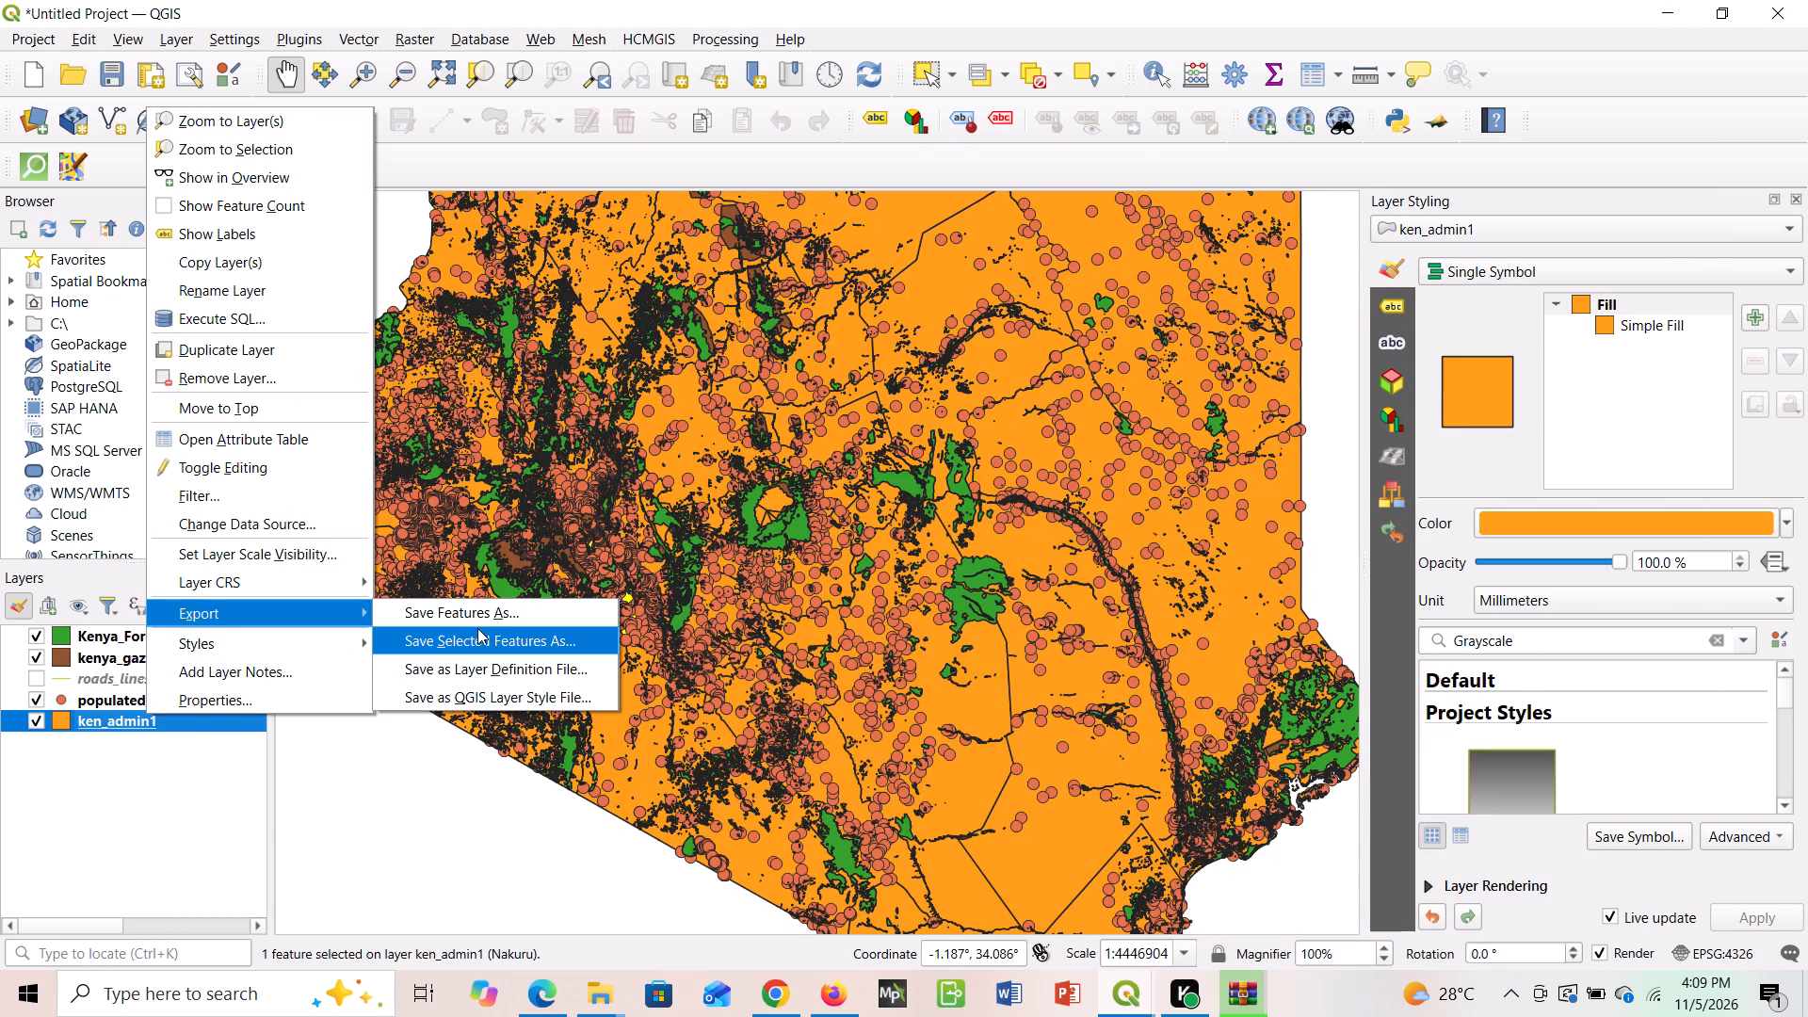
pyautogui.click(478, 630)
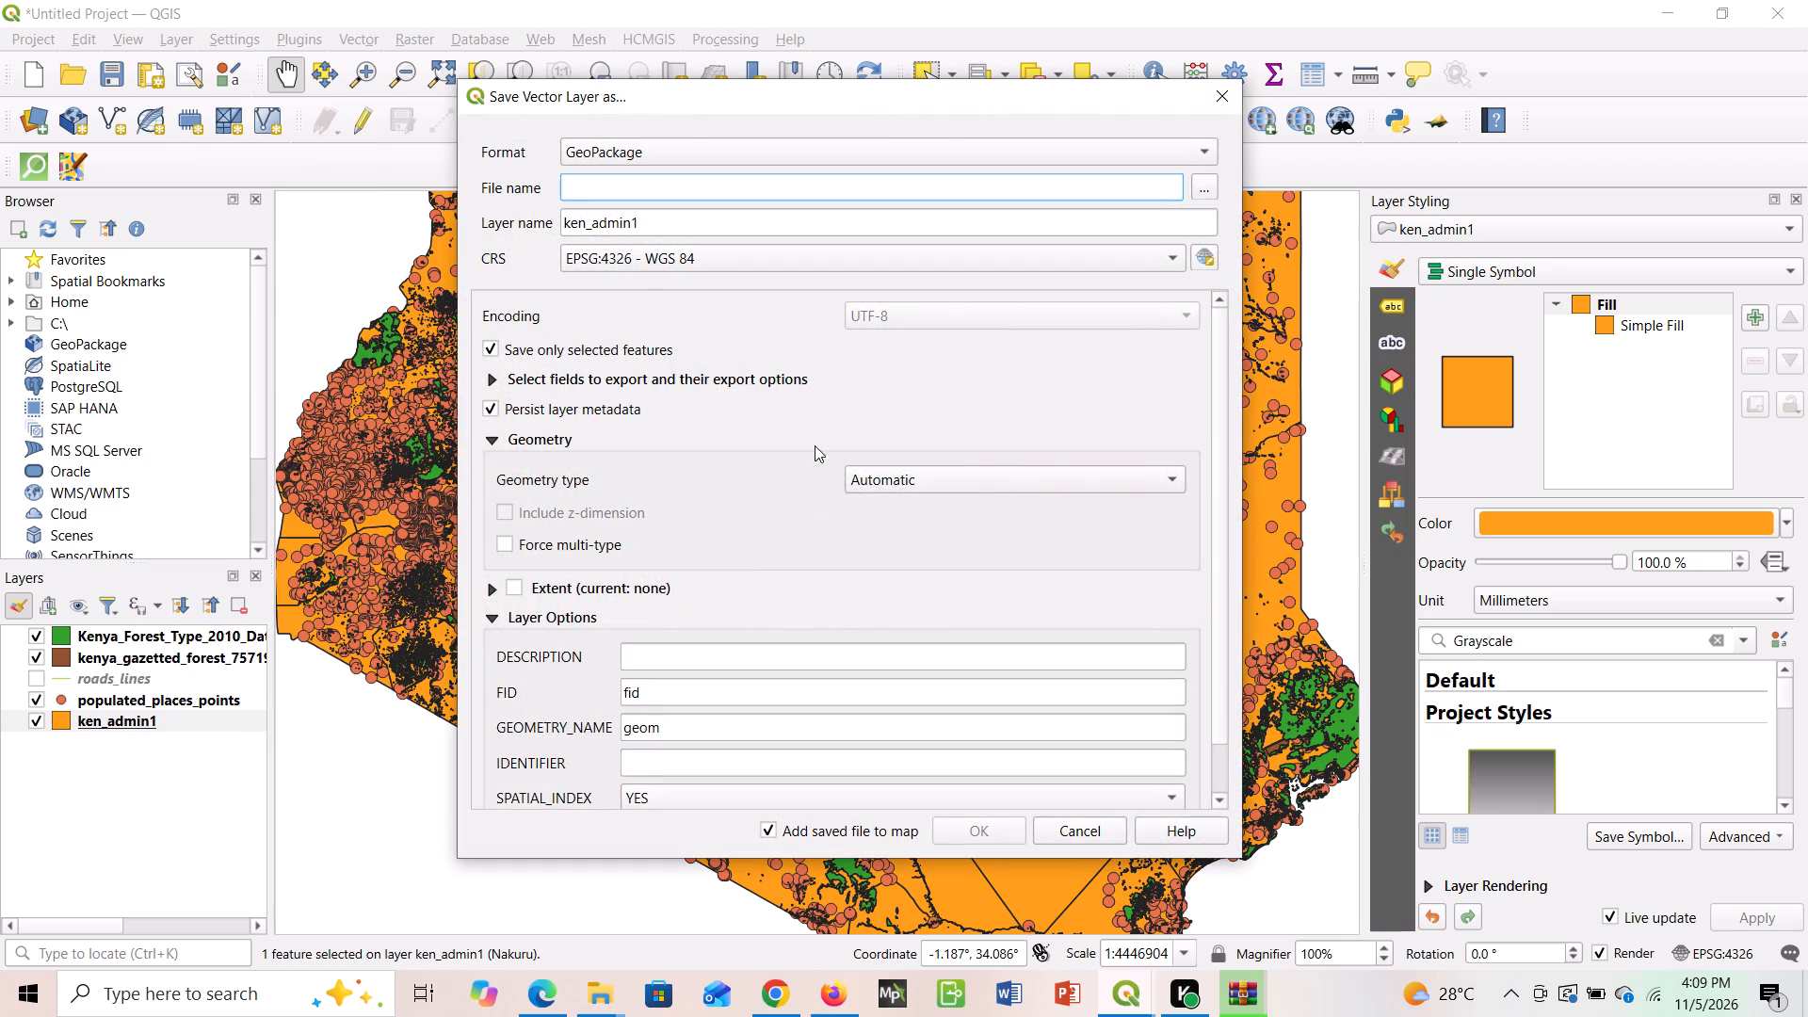
# Save the selected Nakuru feature as a GeoPackage named NKR COUNTY in the Documents folder and add it to the map.
pyautogui.click(1199, 186)
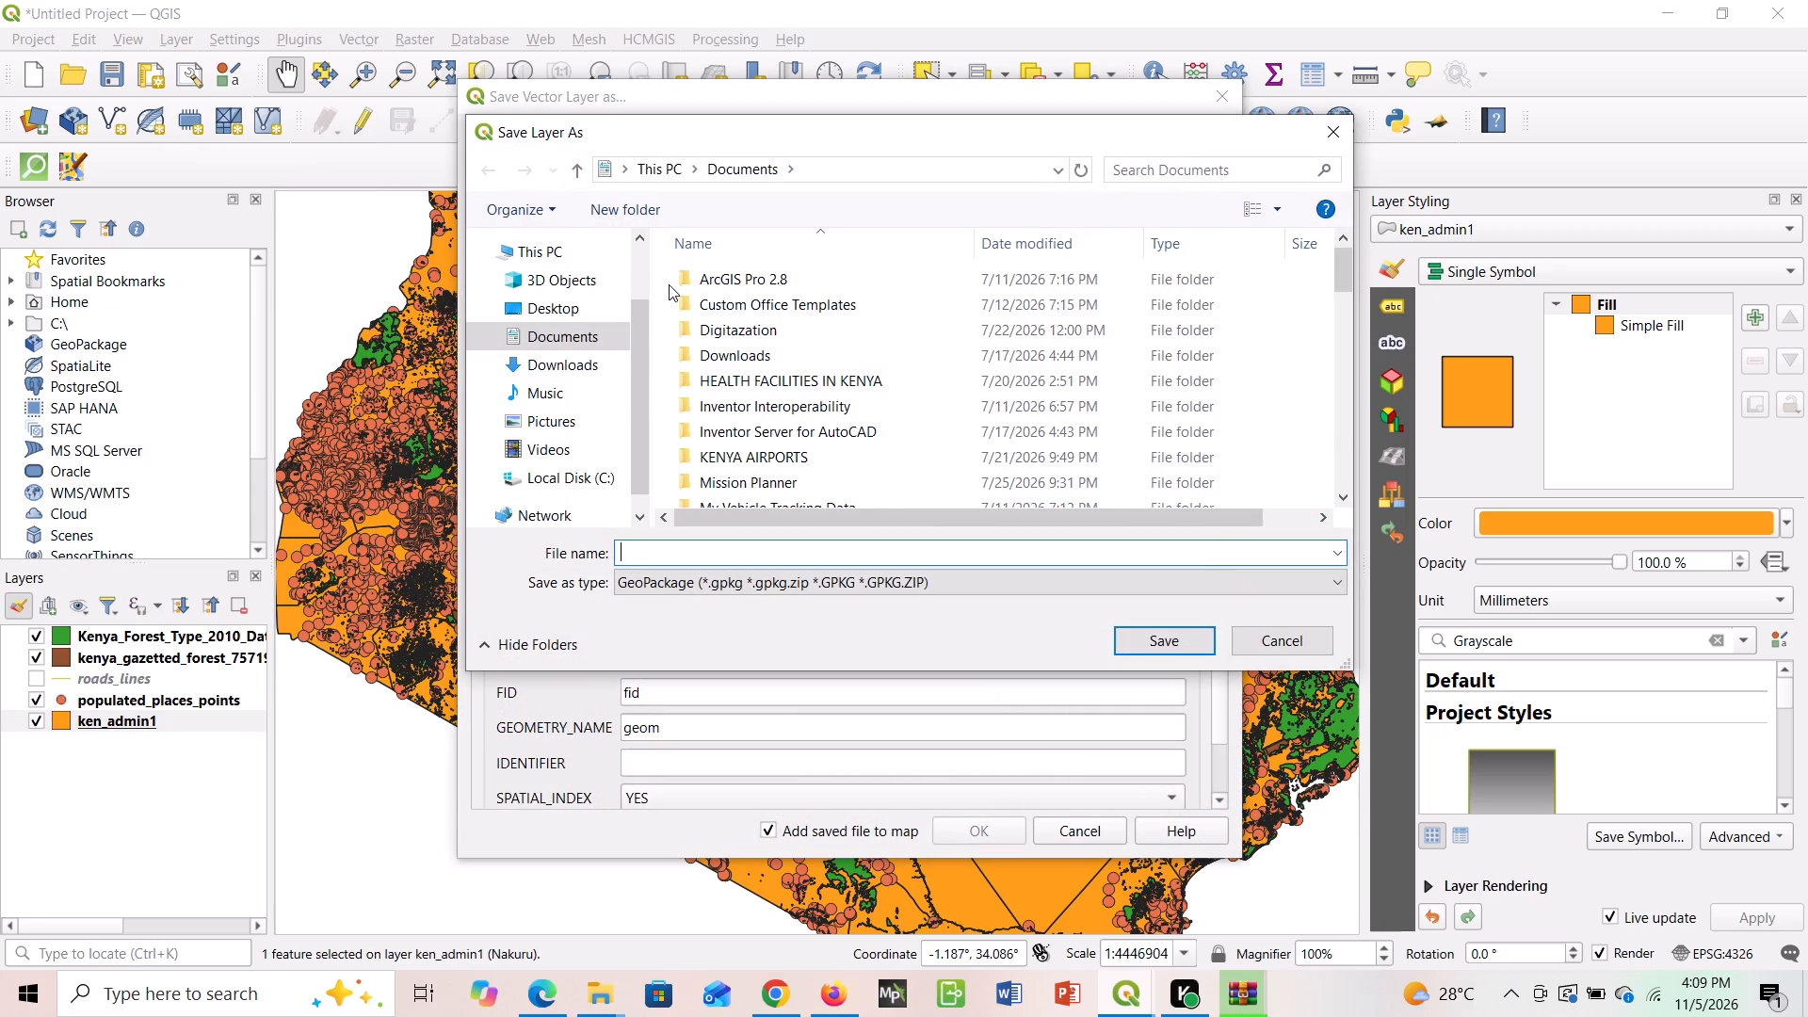
pyautogui.click(852, 555)
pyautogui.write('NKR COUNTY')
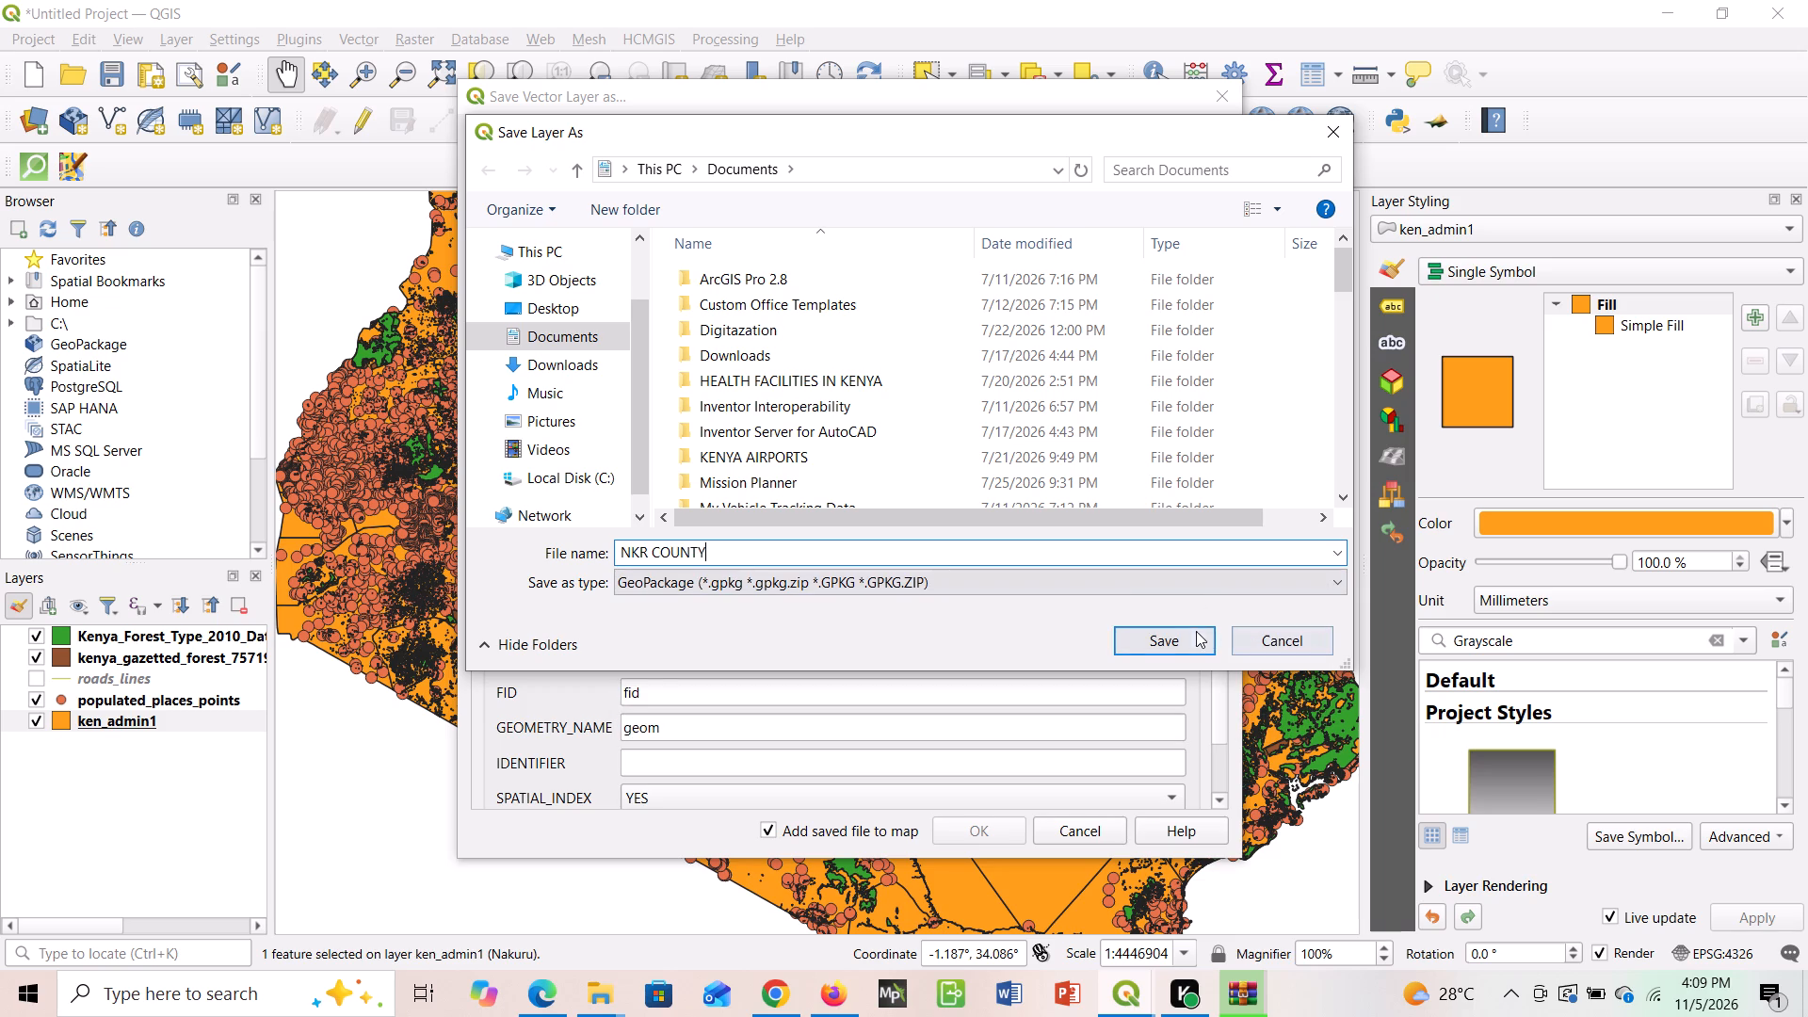
pyautogui.click(1185, 631)
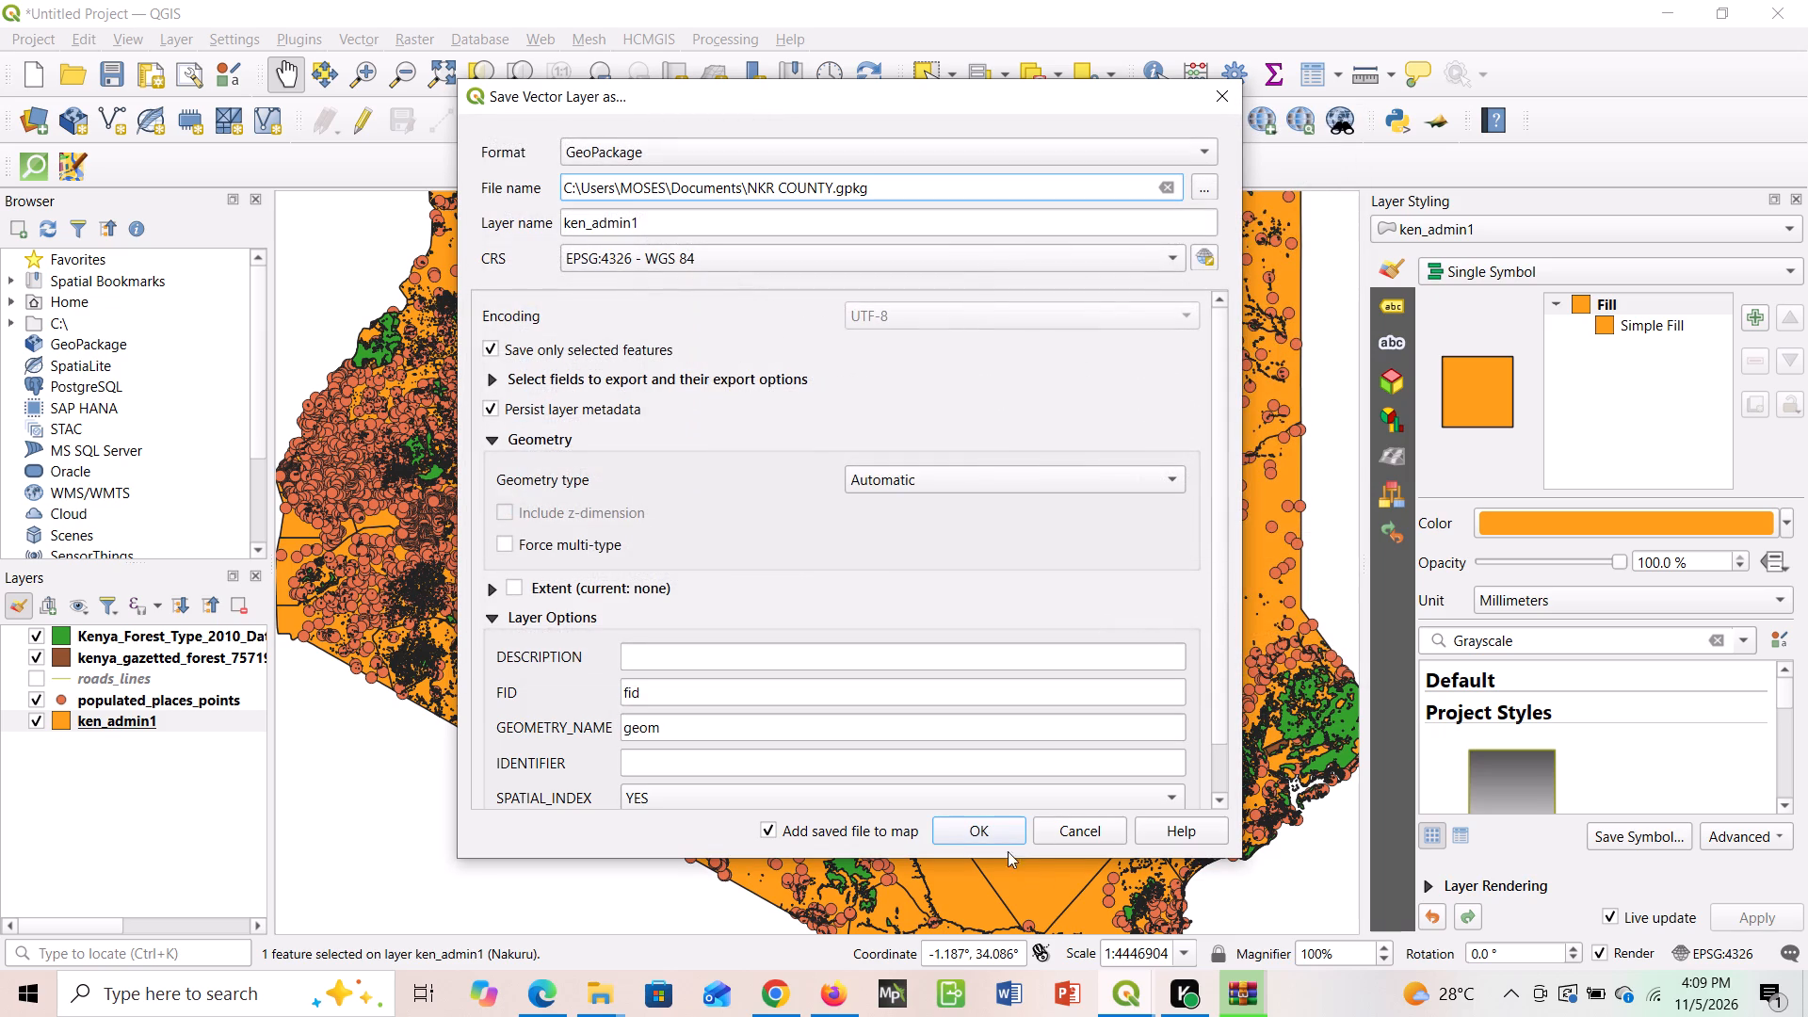
pyautogui.click(984, 825)
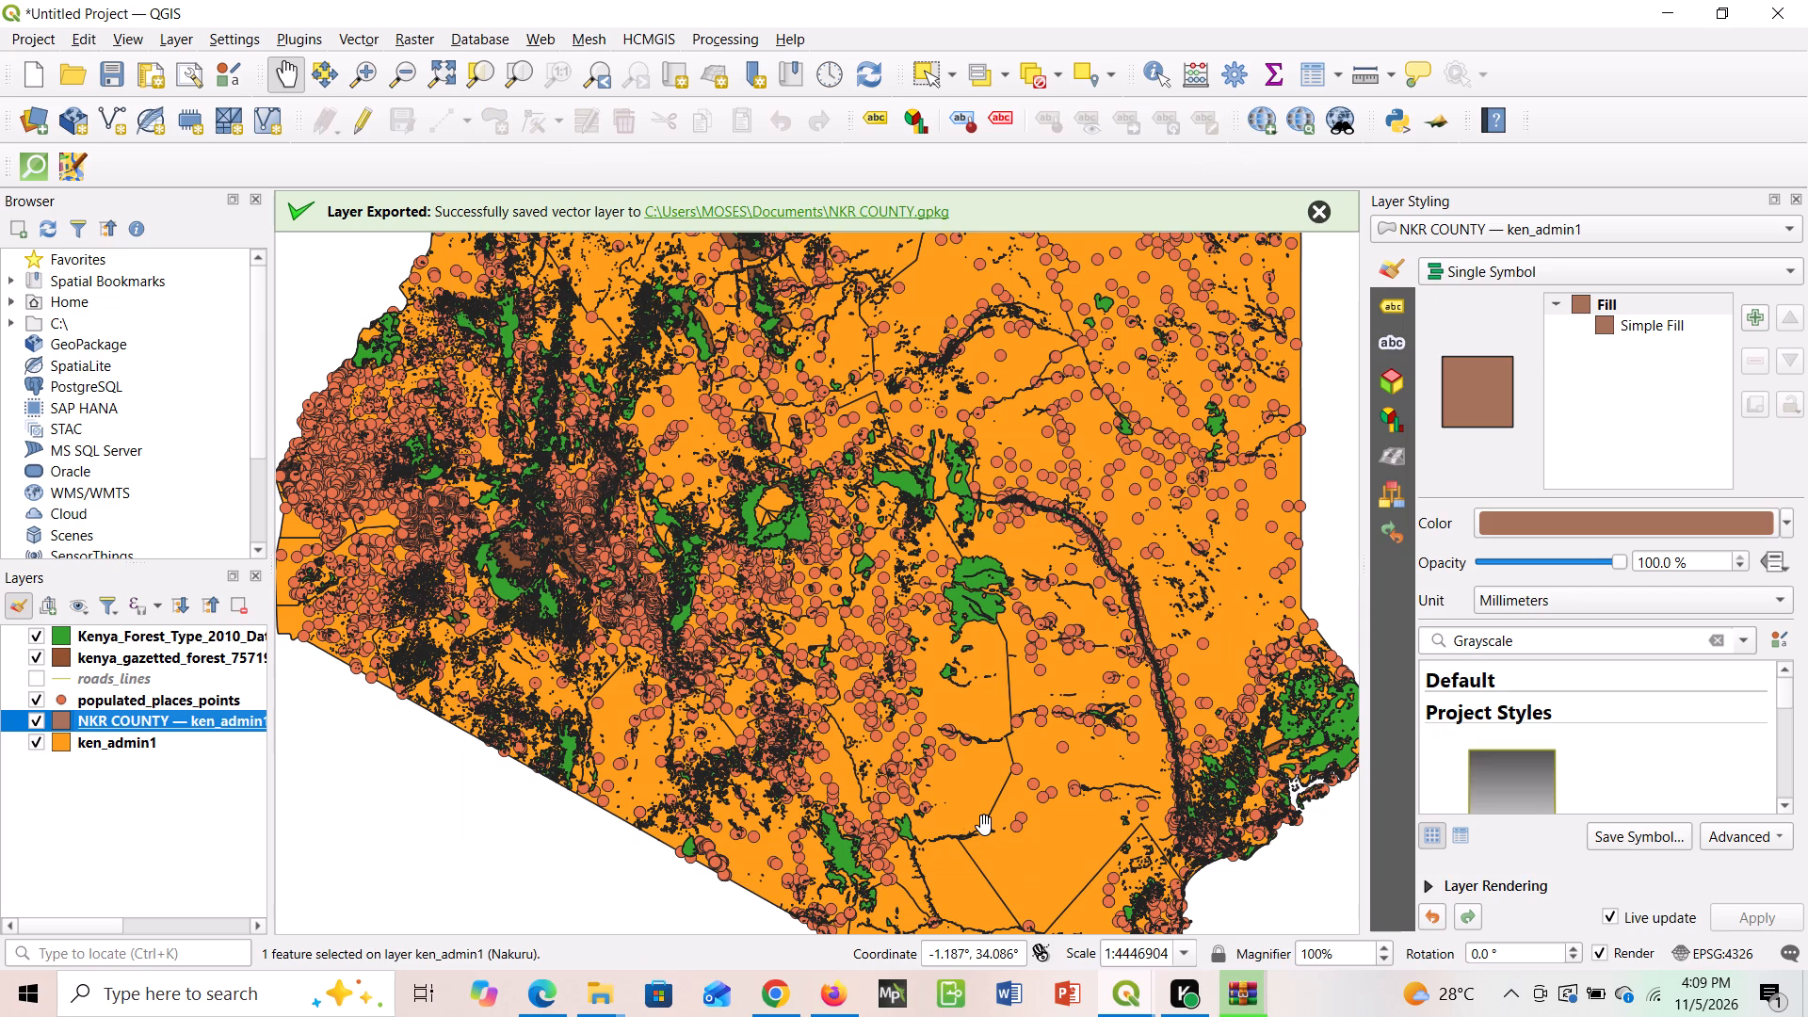
# Hide the ken_admin1 layer on the map.
pyautogui.click(37, 739)
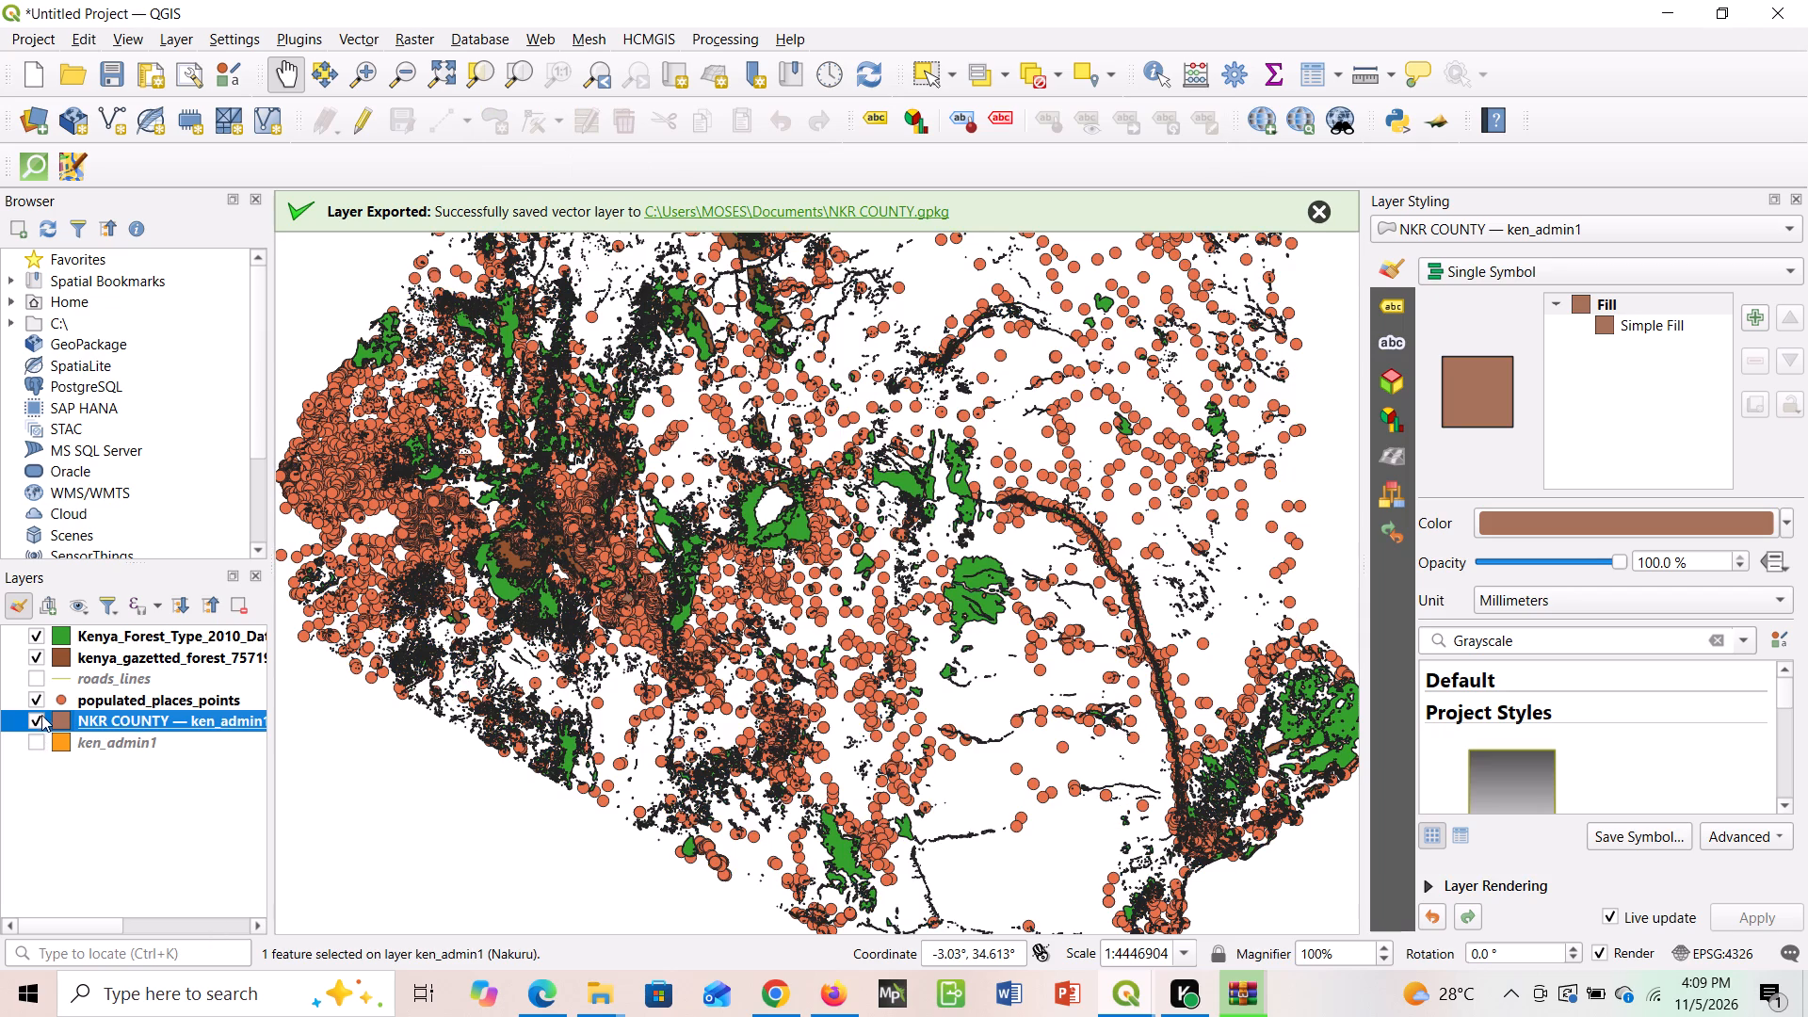
# Open the attribute table of the populated_places_points layer and start a selection by expression.
pyautogui.rightClick(113, 696)
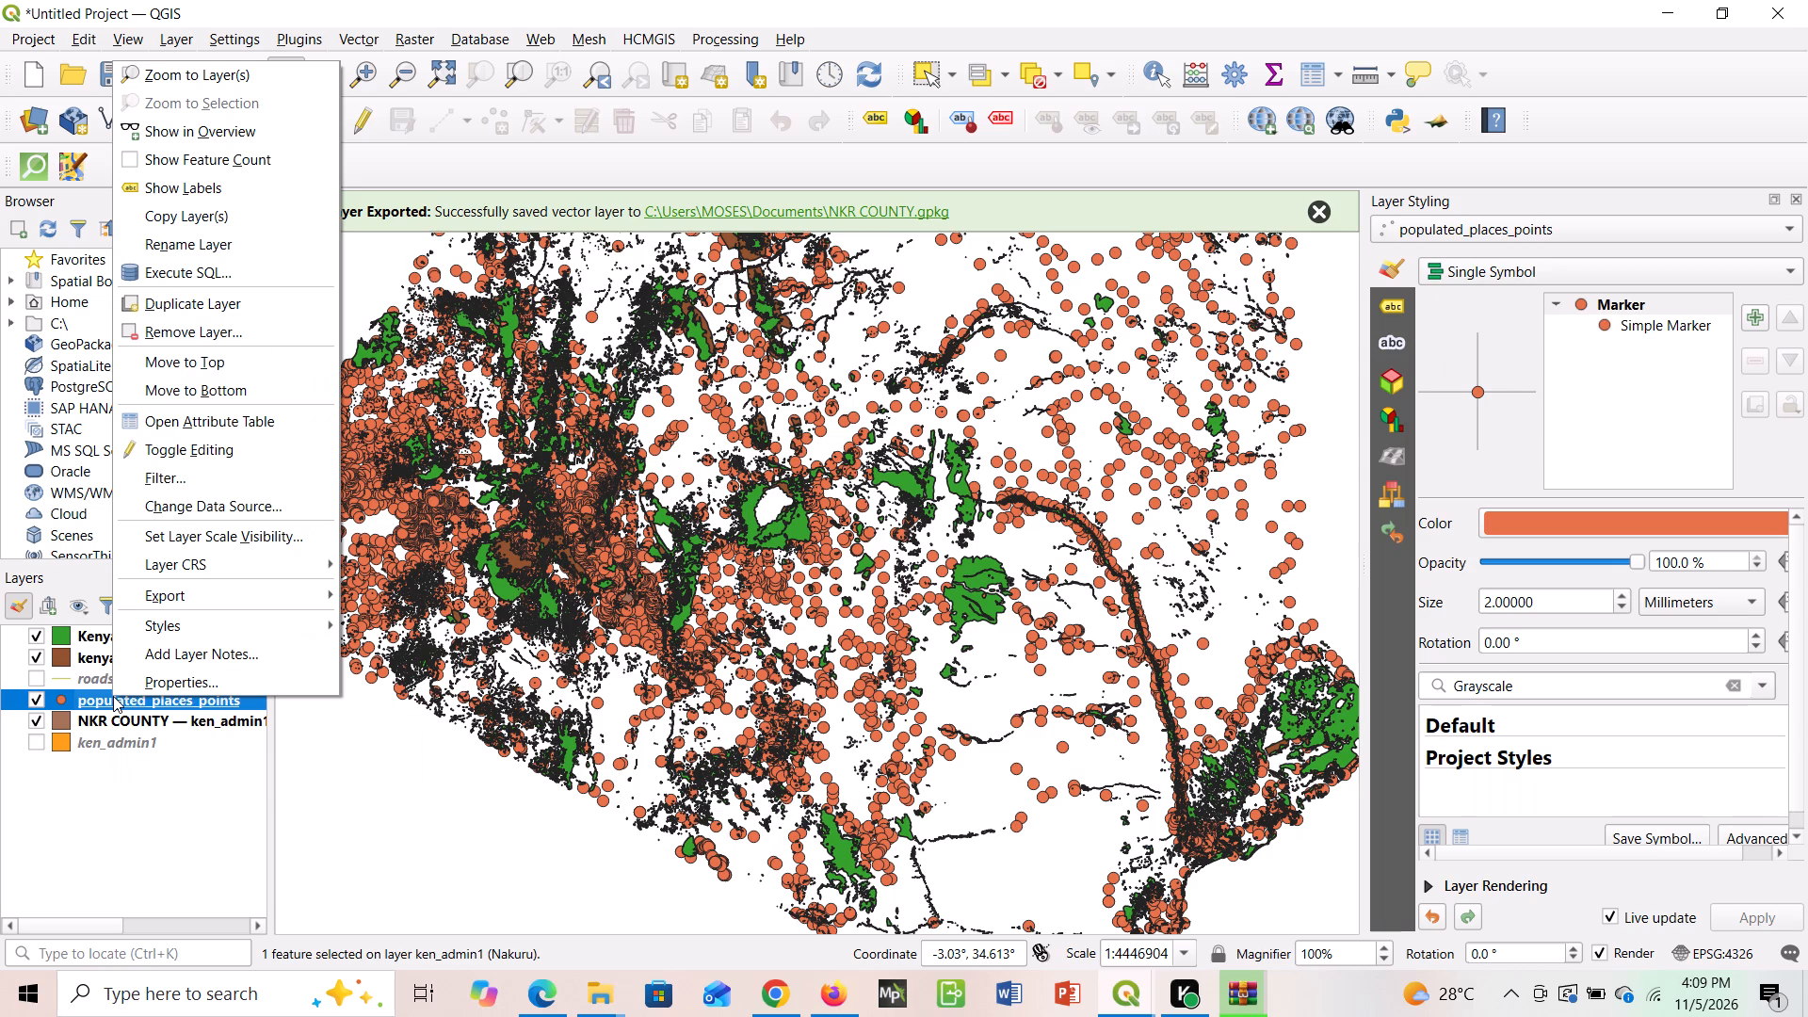
pyautogui.click(247, 415)
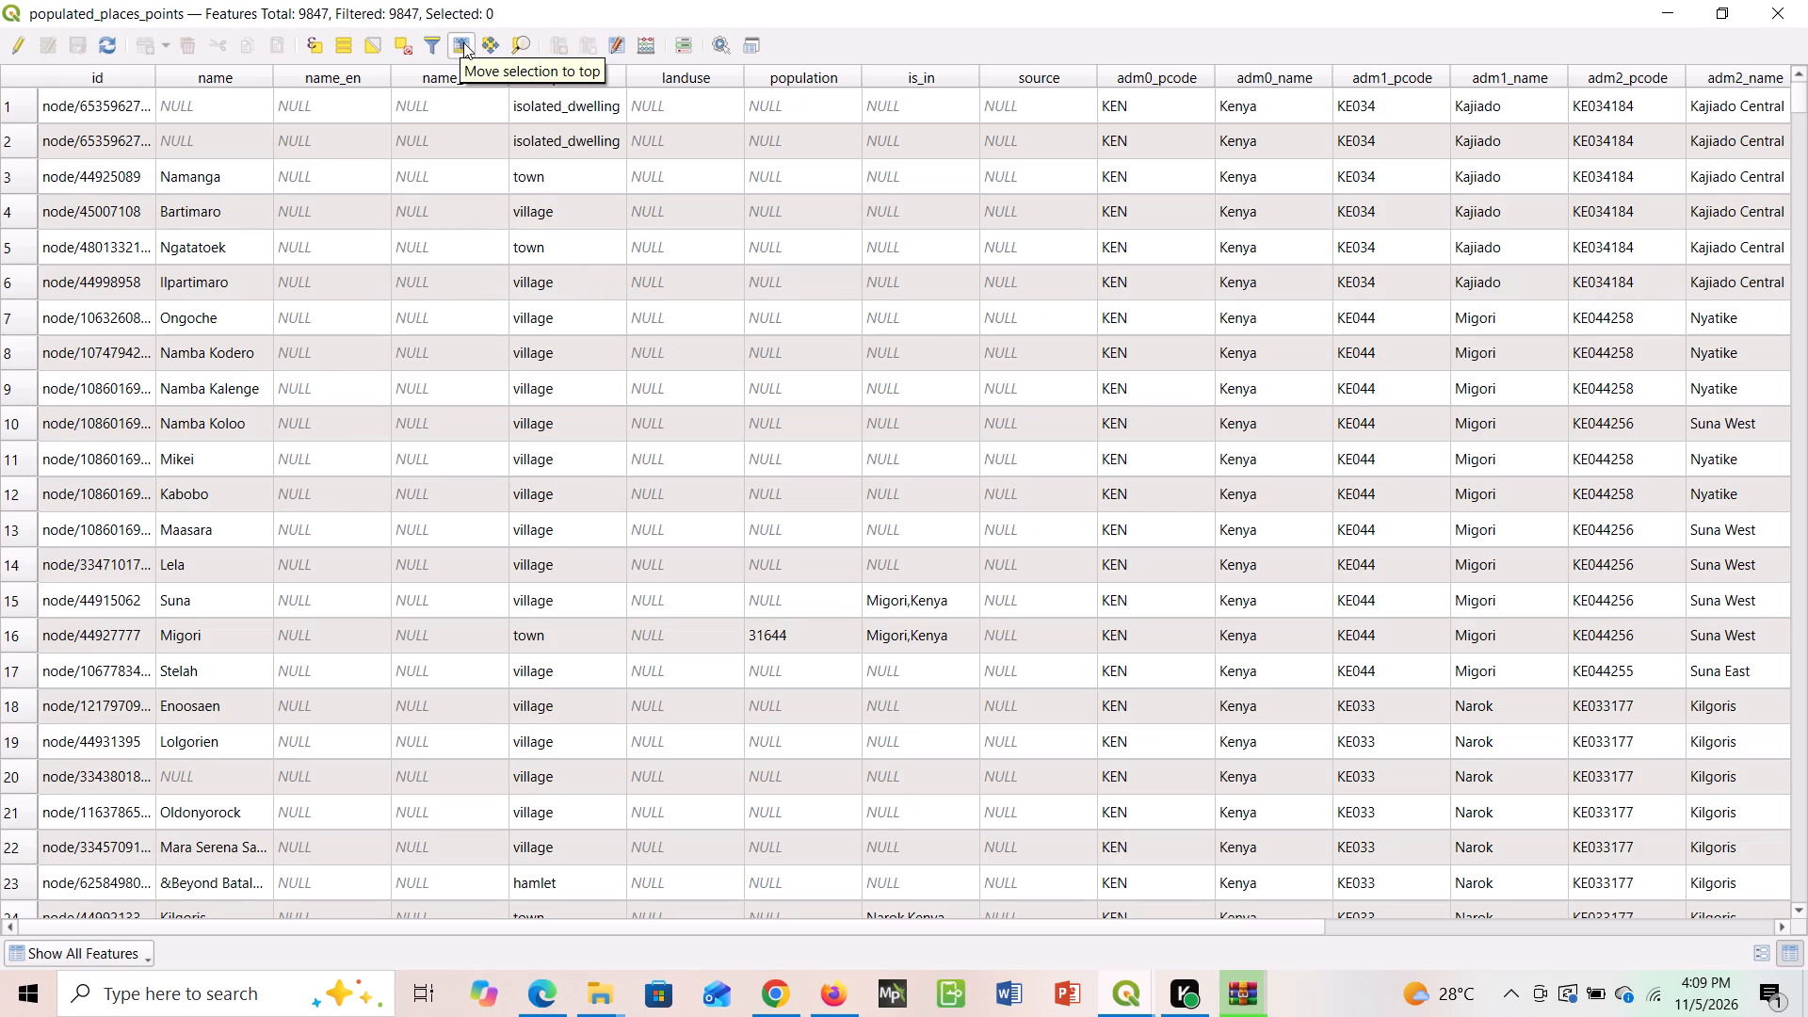
pyautogui.click(317, 47)
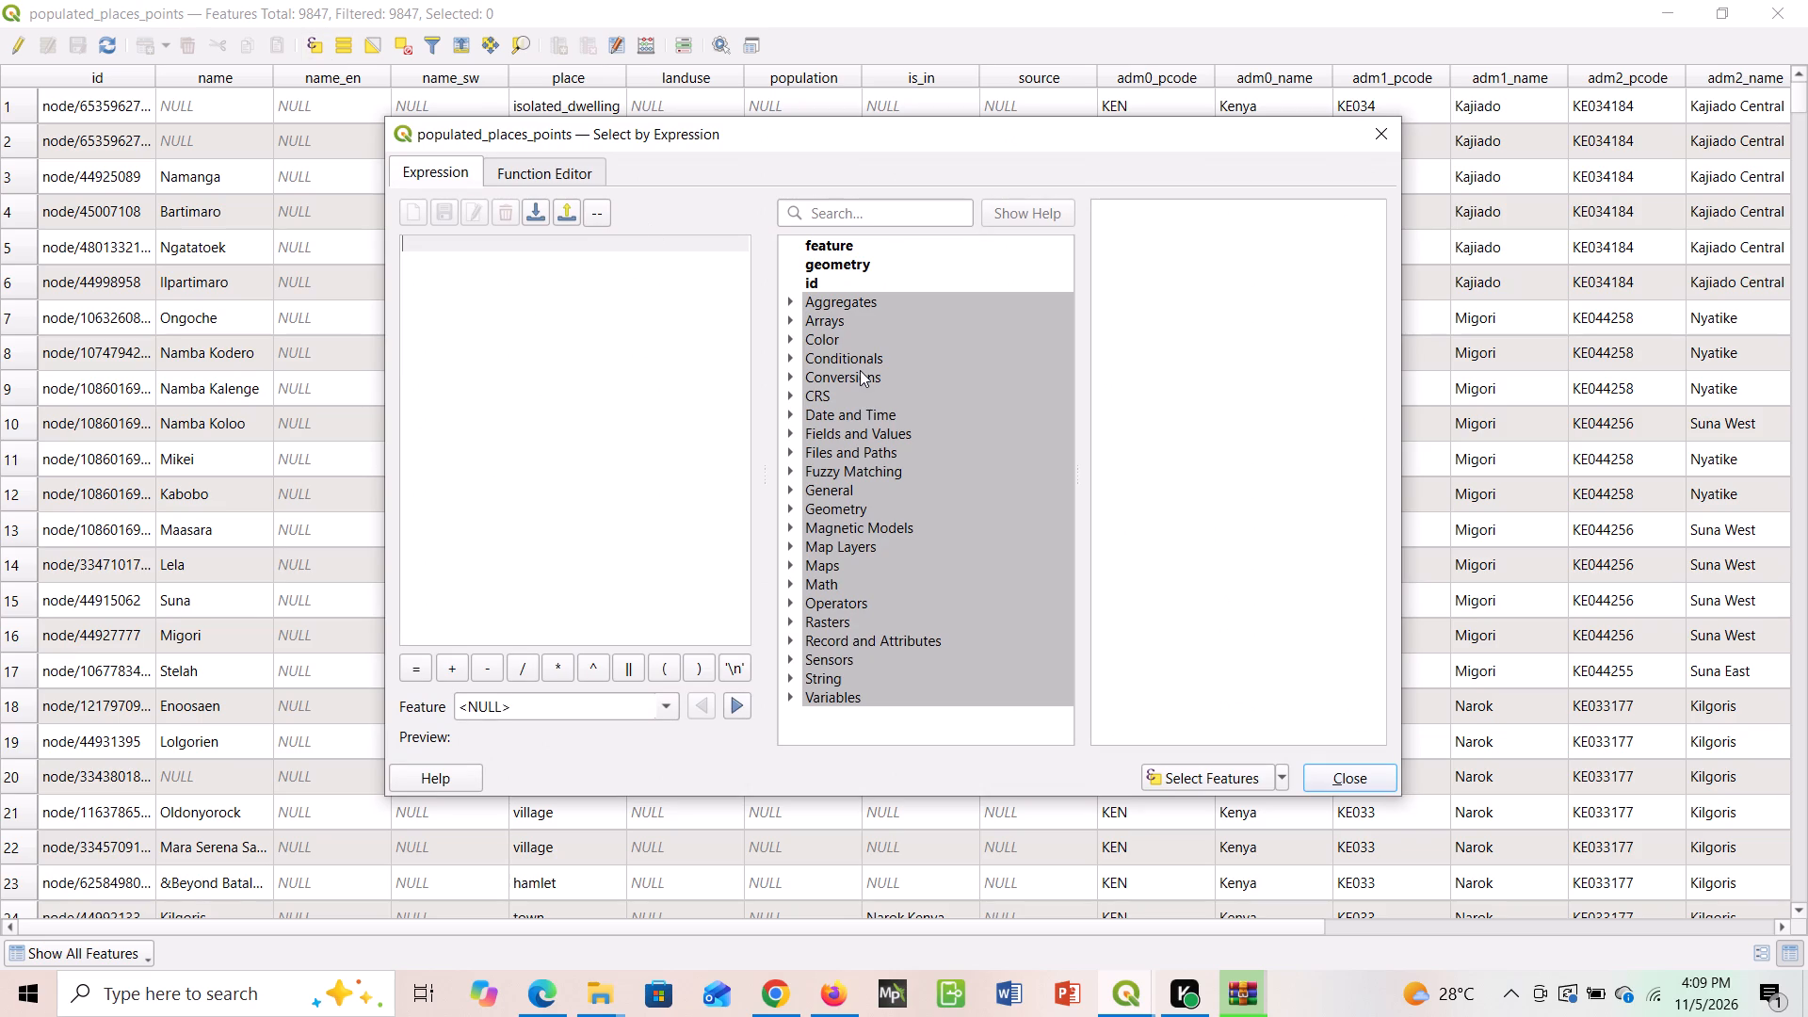
# Select the populated_places_points features matching the expression "adm1_name" = 'Nakuru'.
pyautogui.doubleClick(787, 428)
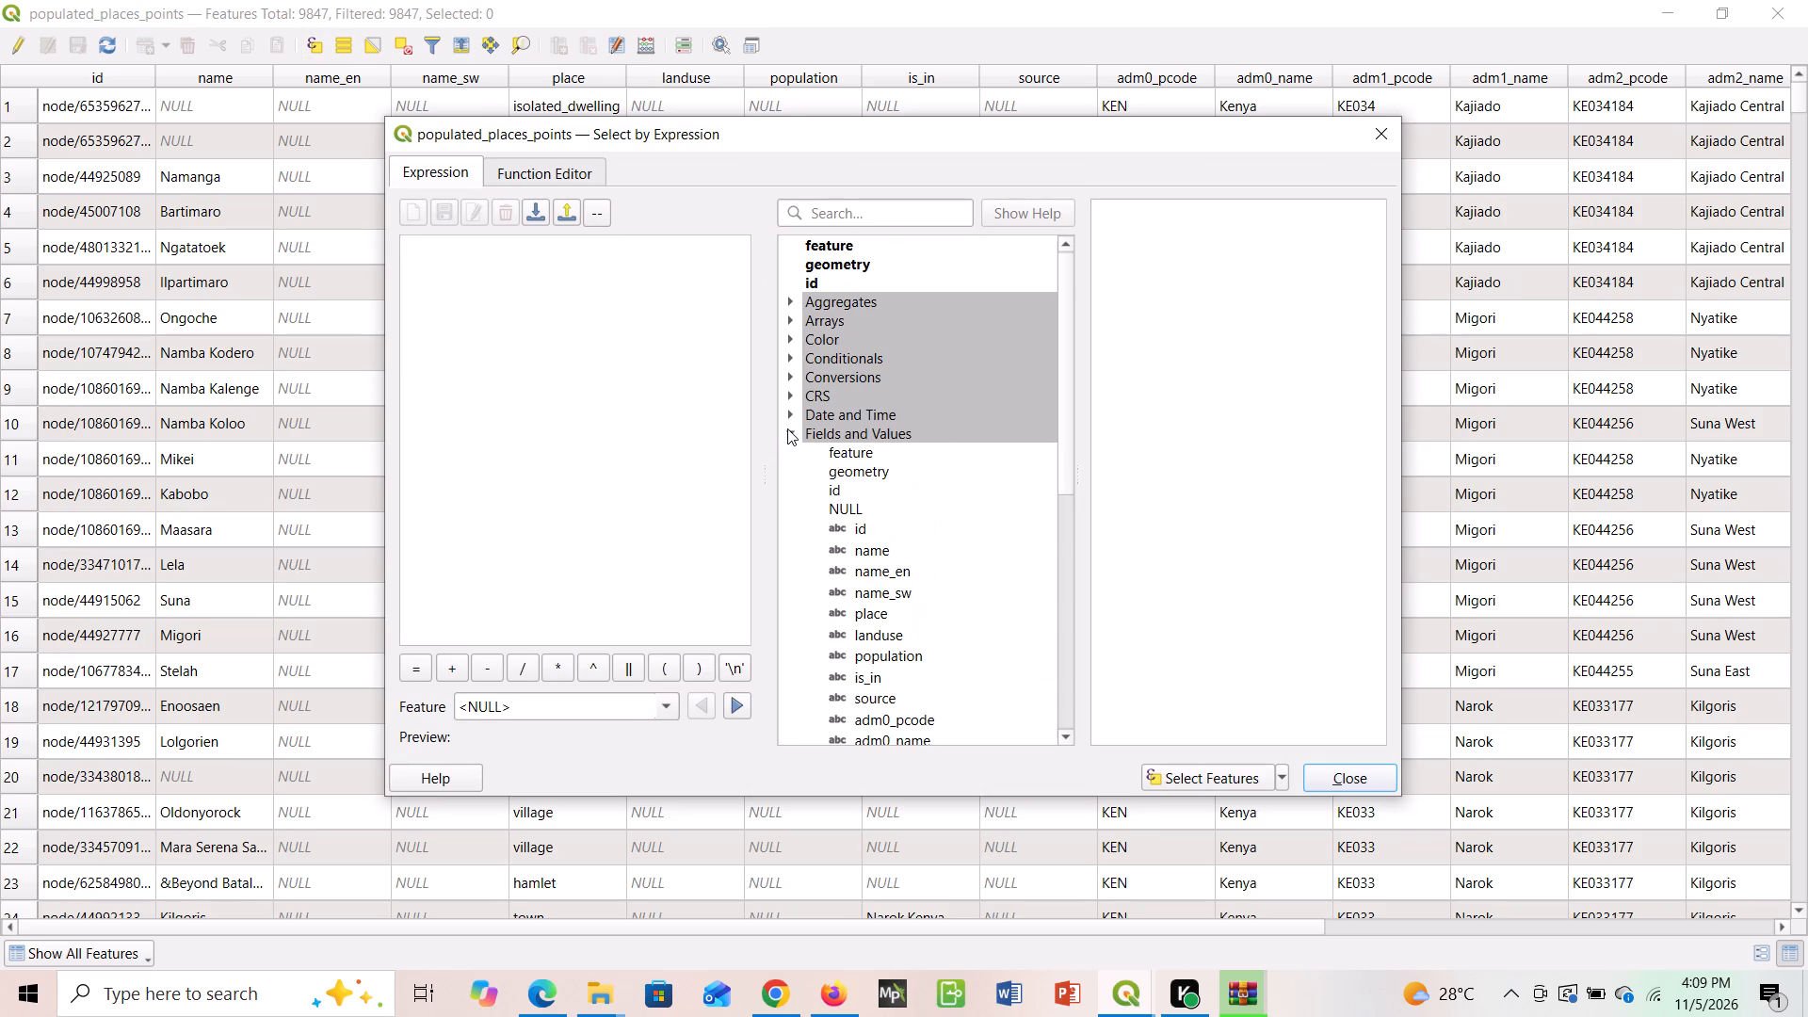
pyautogui.scroll(-1, 909, 637)
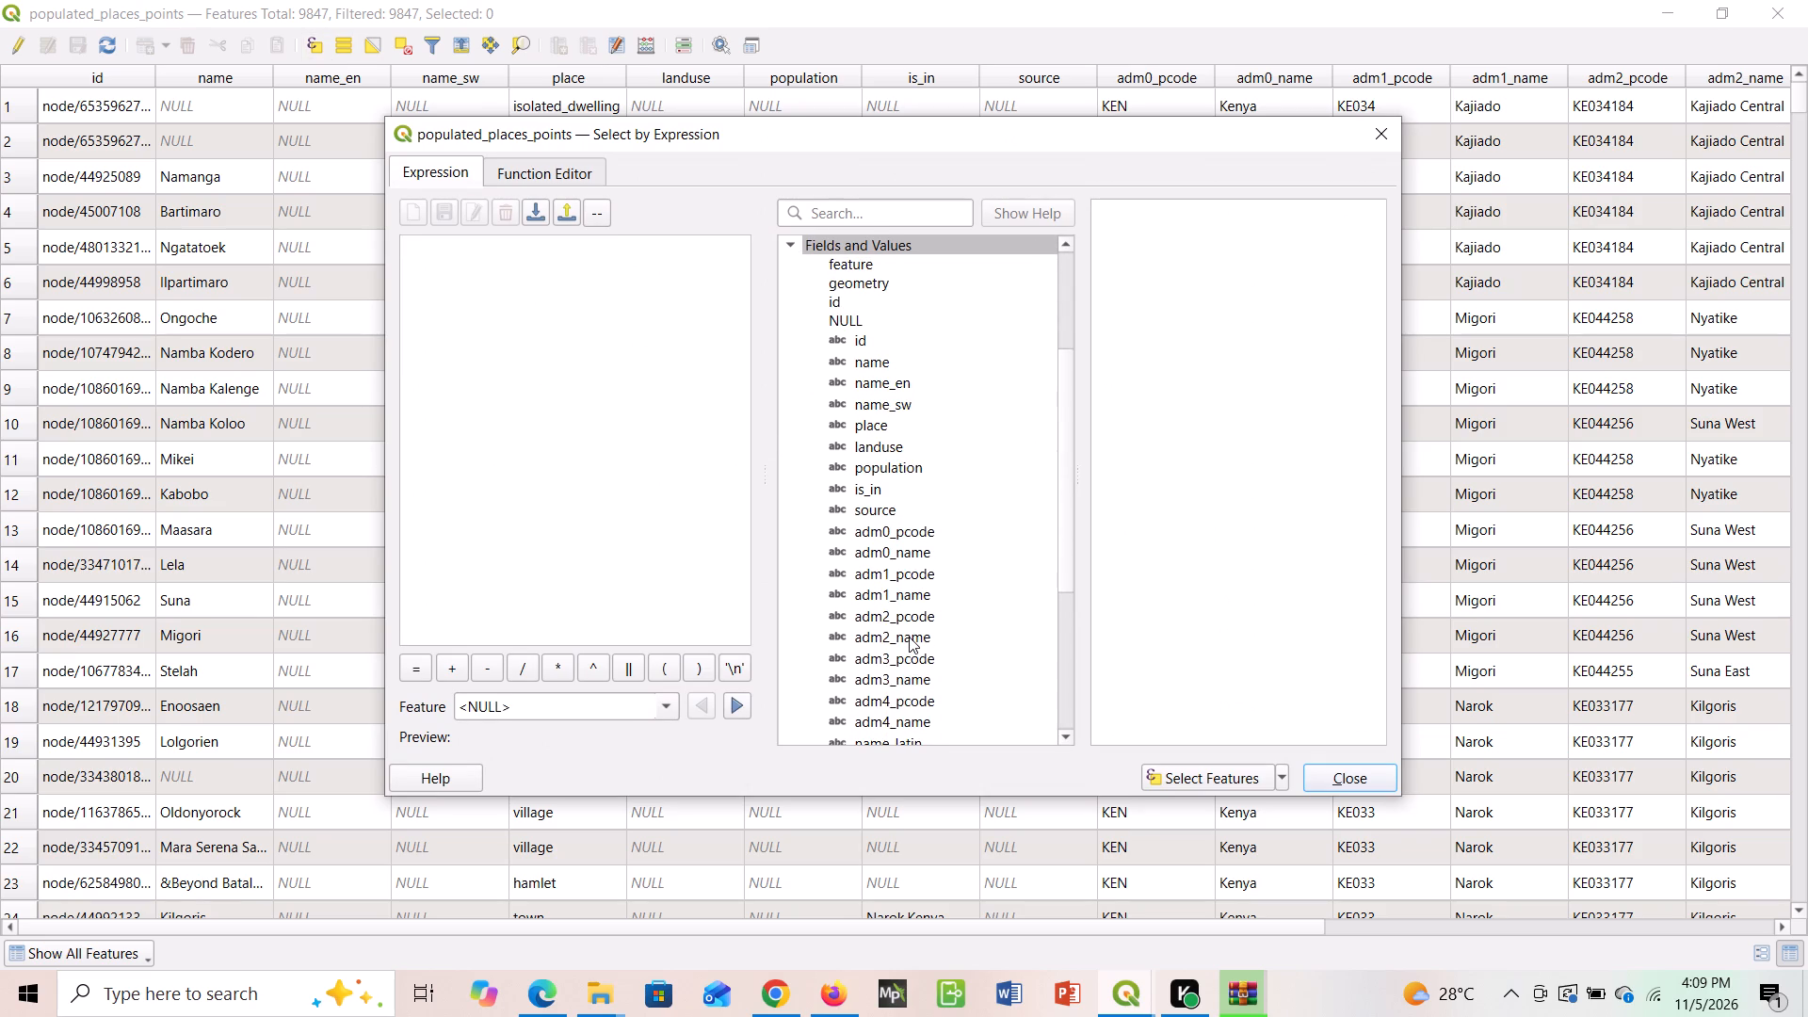
pyautogui.scroll(-1, 909, 637)
pyautogui.doubleClick(891, 593)
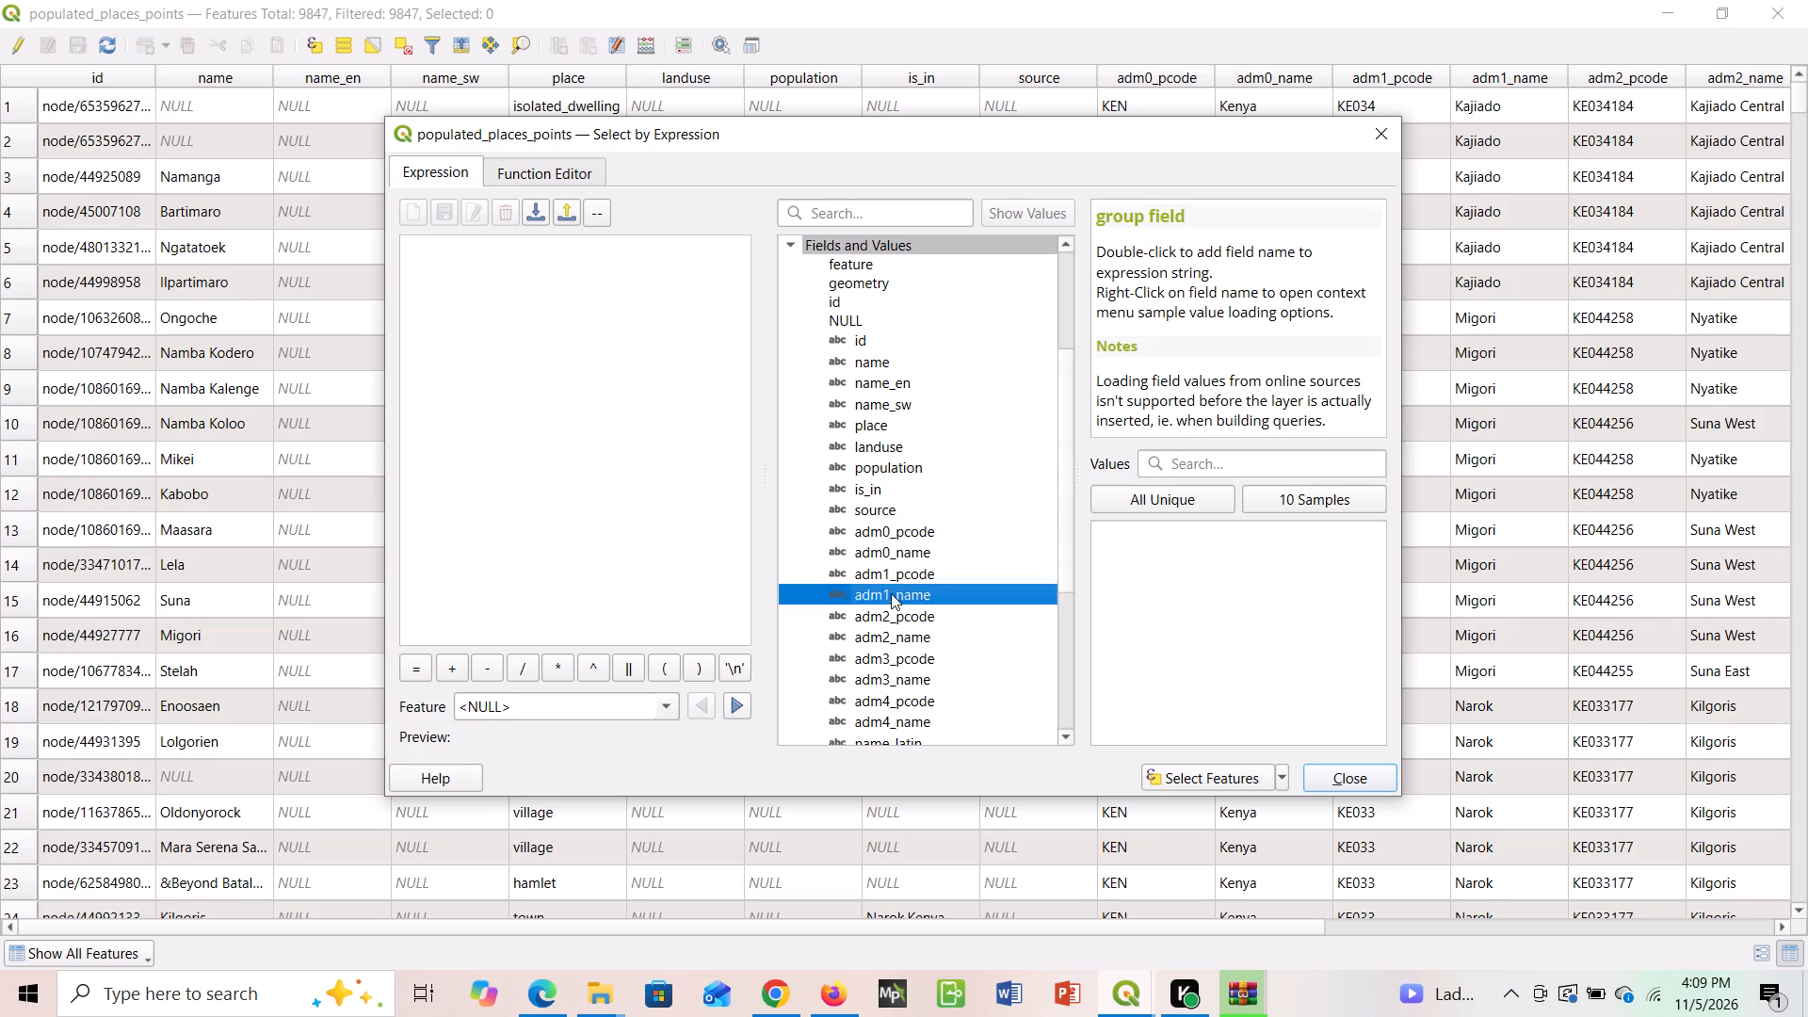
pyautogui.click(419, 664)
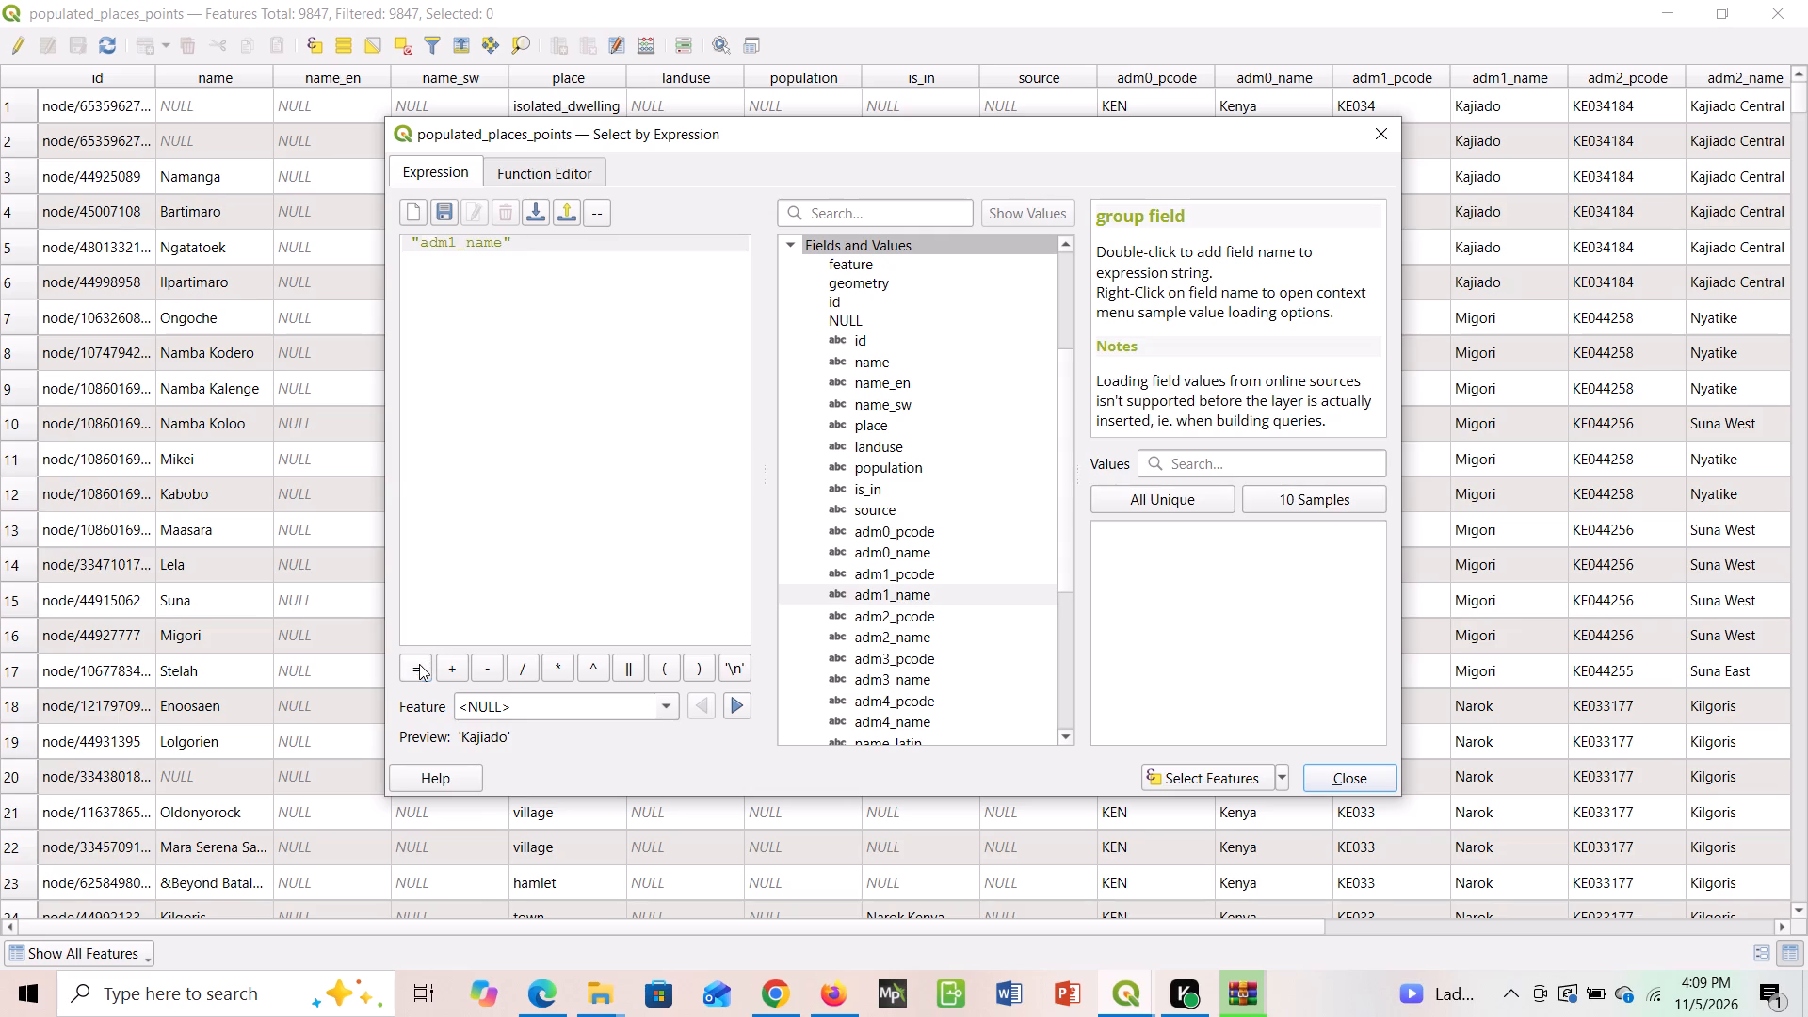
pyautogui.click(1180, 493)
pyautogui.scroll(-1, 1194, 630)
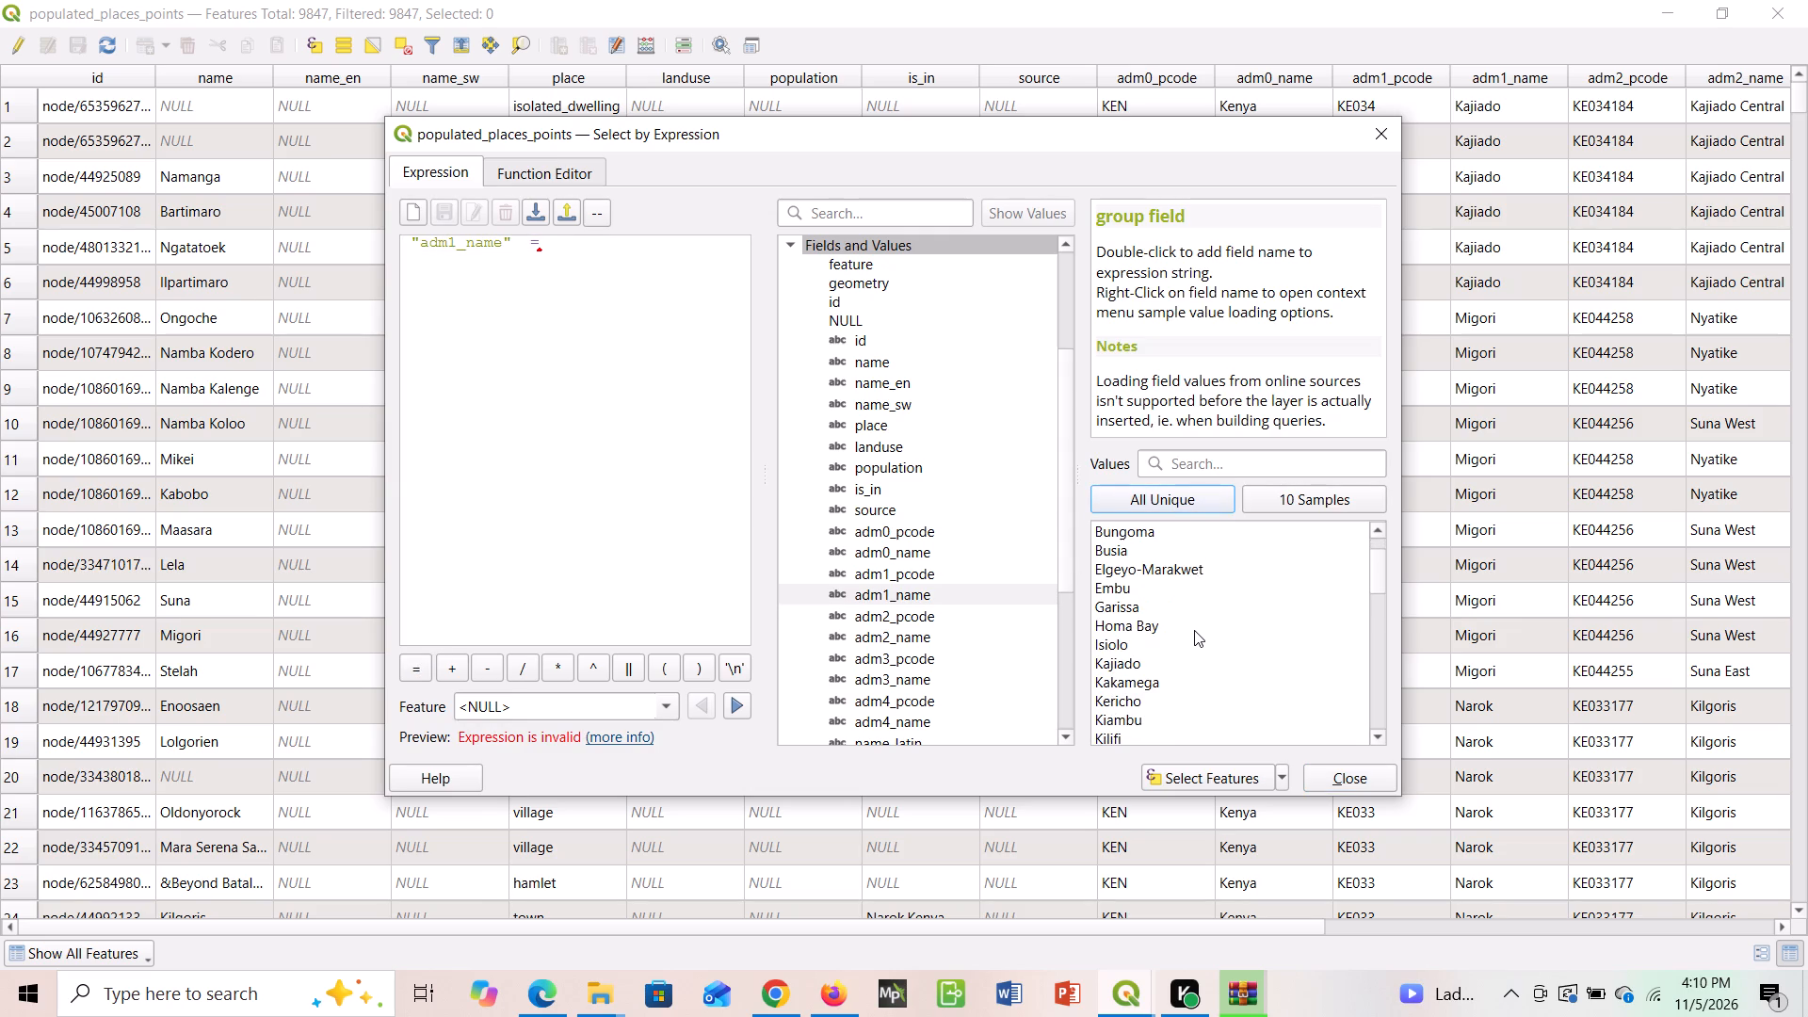
pyautogui.scroll(-4, 1194, 630)
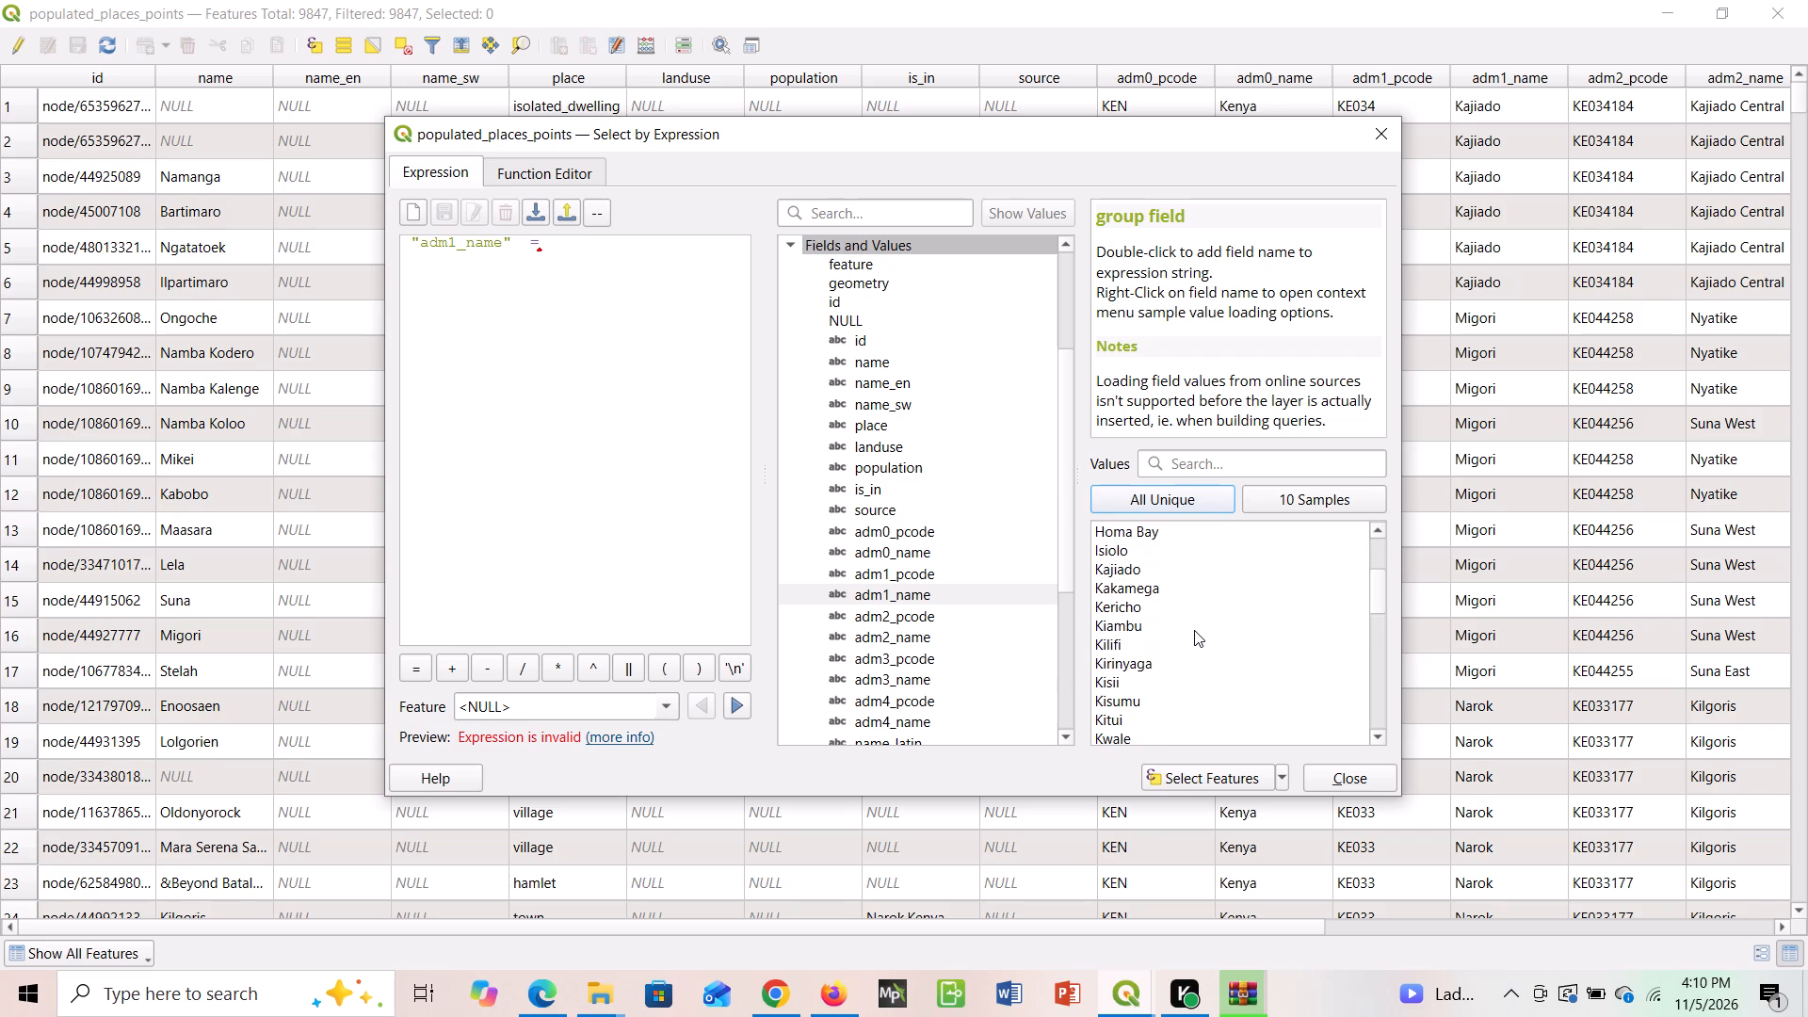
pyautogui.scroll(-3, 1194, 630)
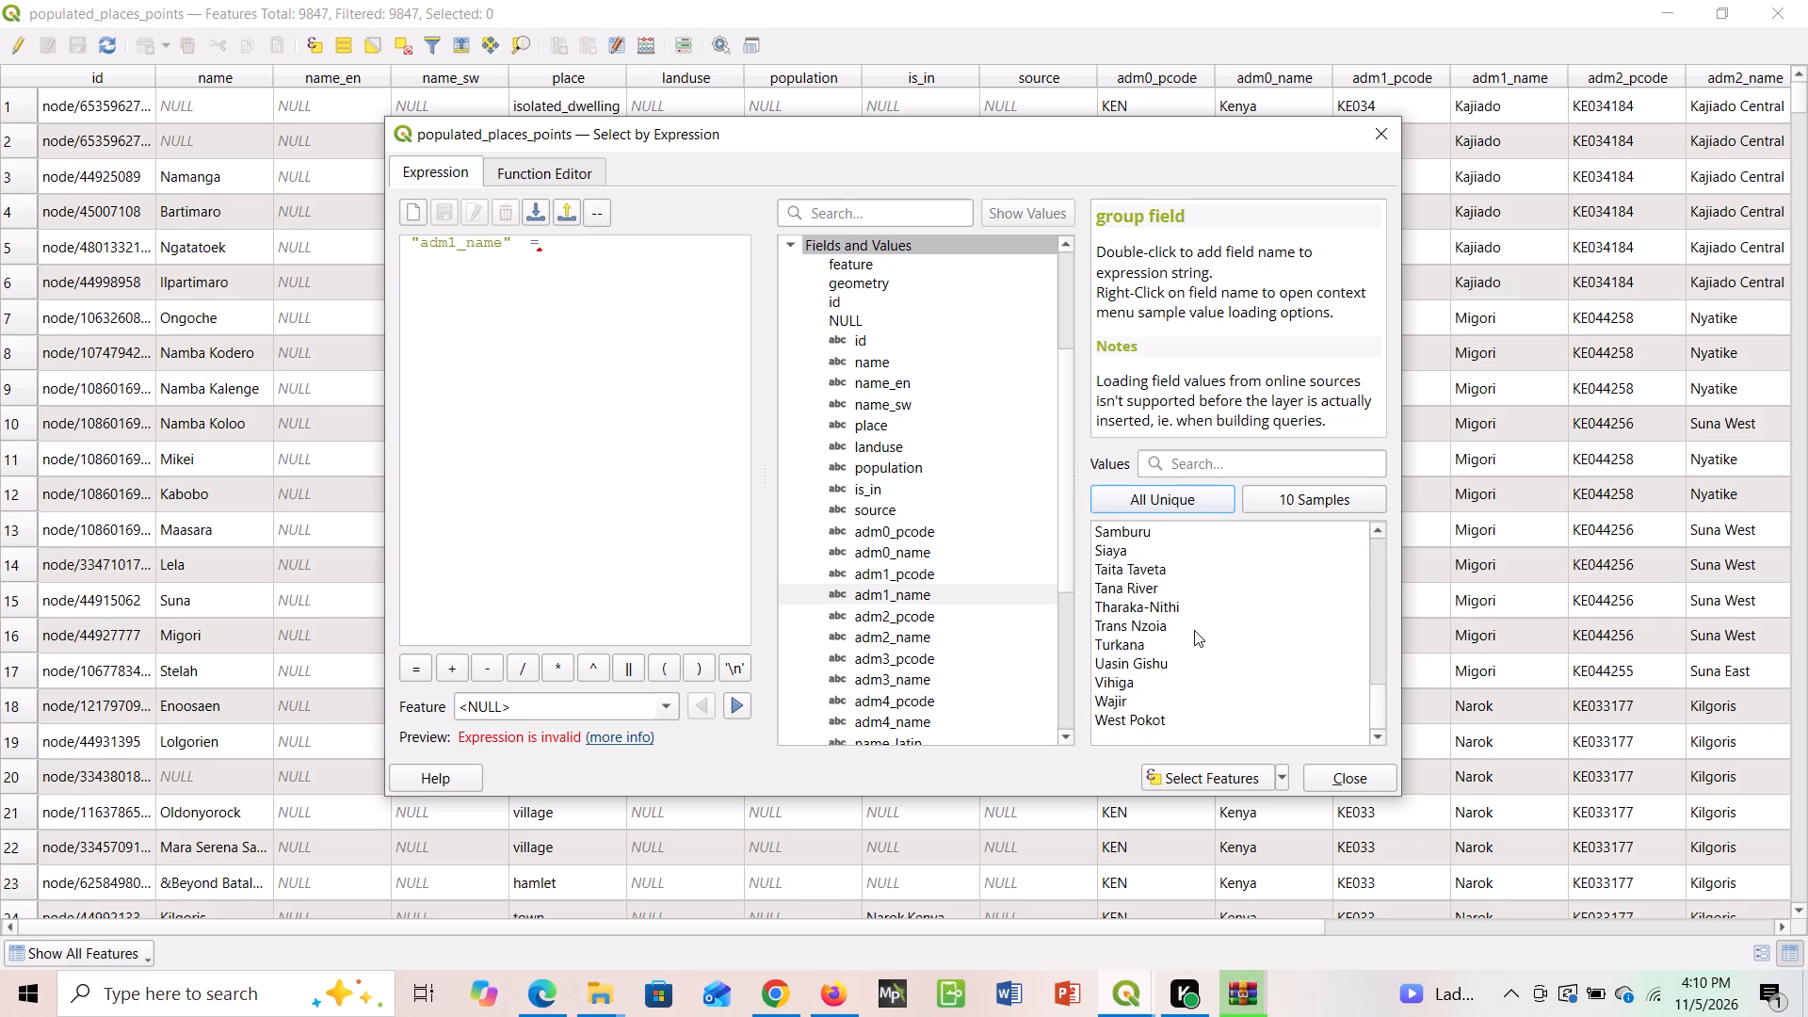
pyautogui.scroll(1, 1194, 630)
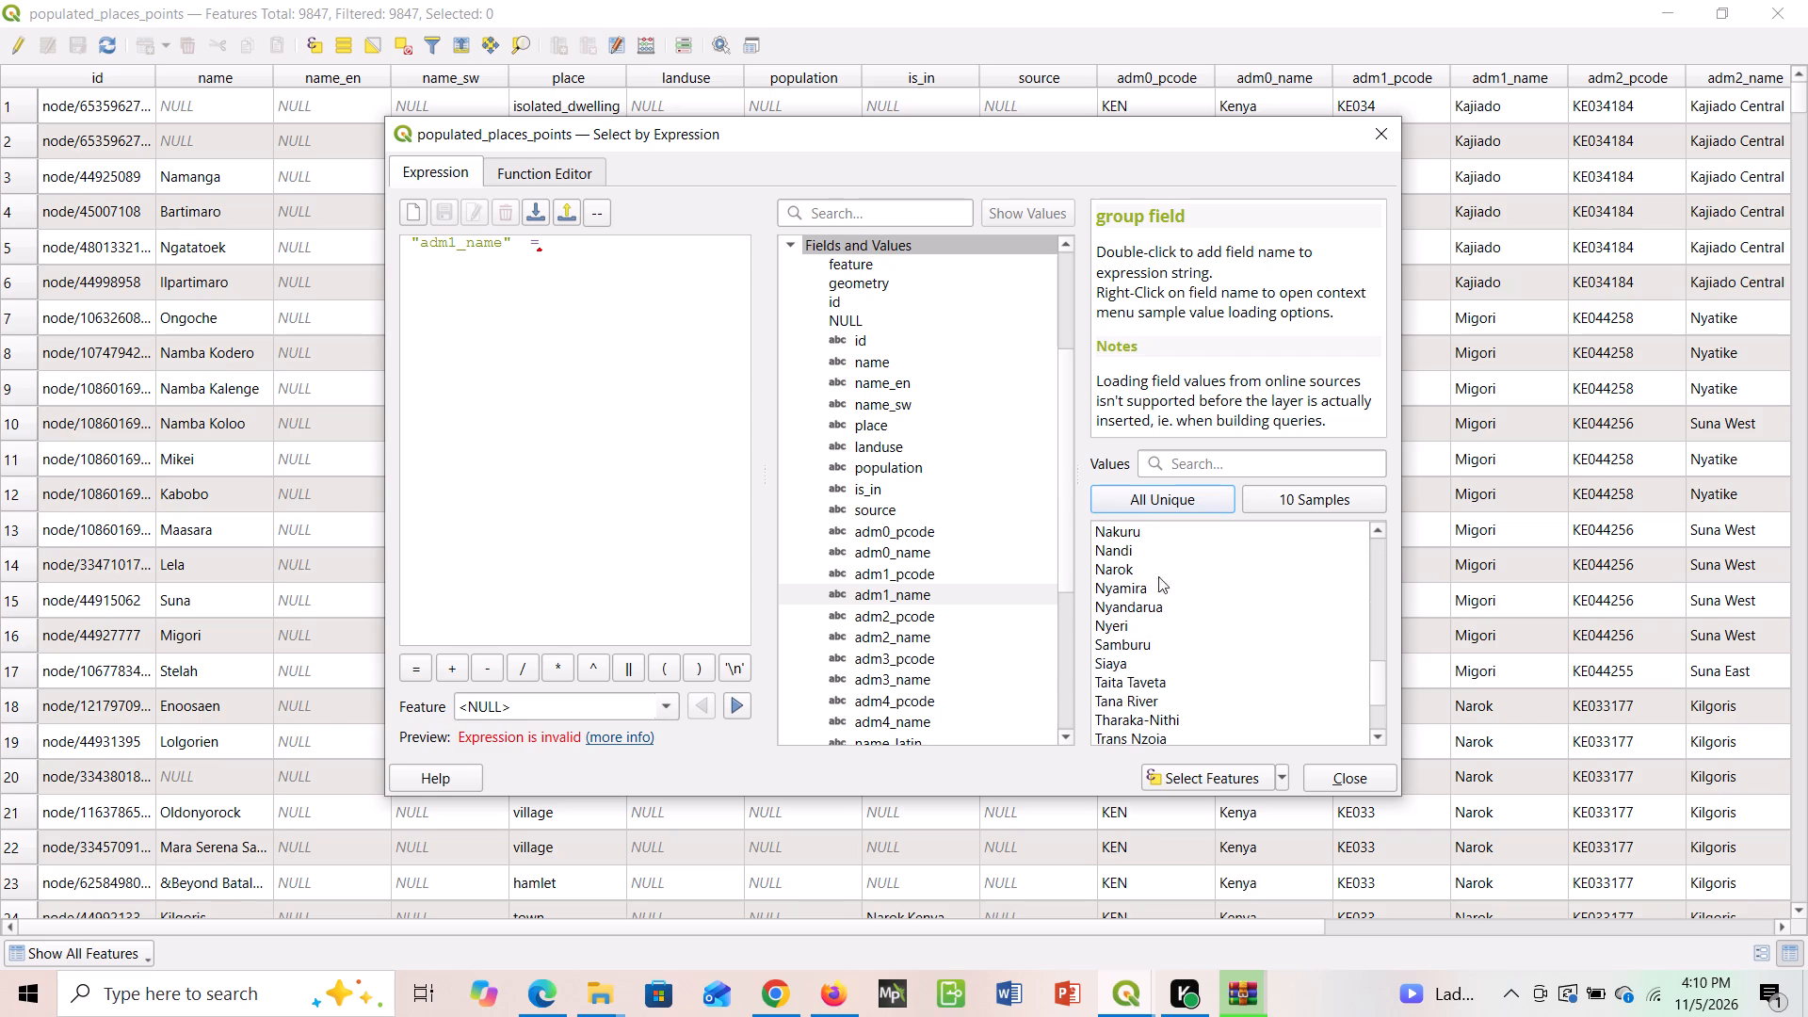
pyautogui.doubleClick(1133, 528)
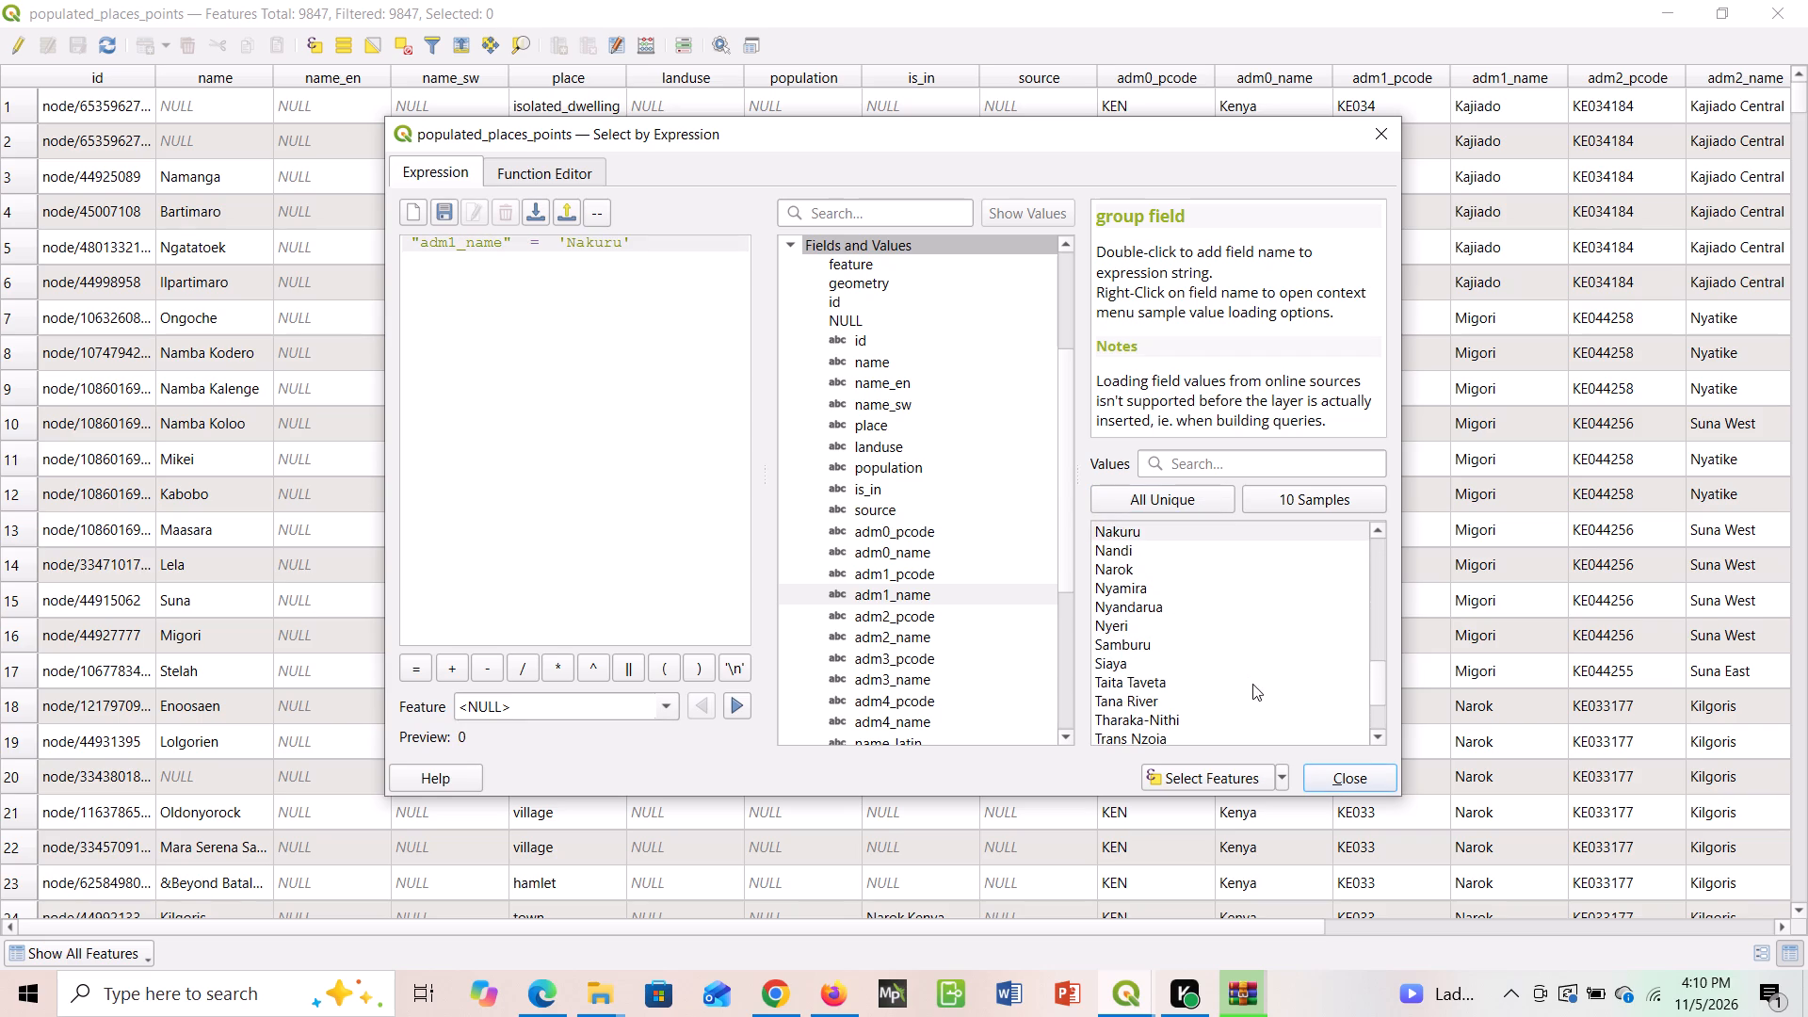
pyautogui.click(1247, 775)
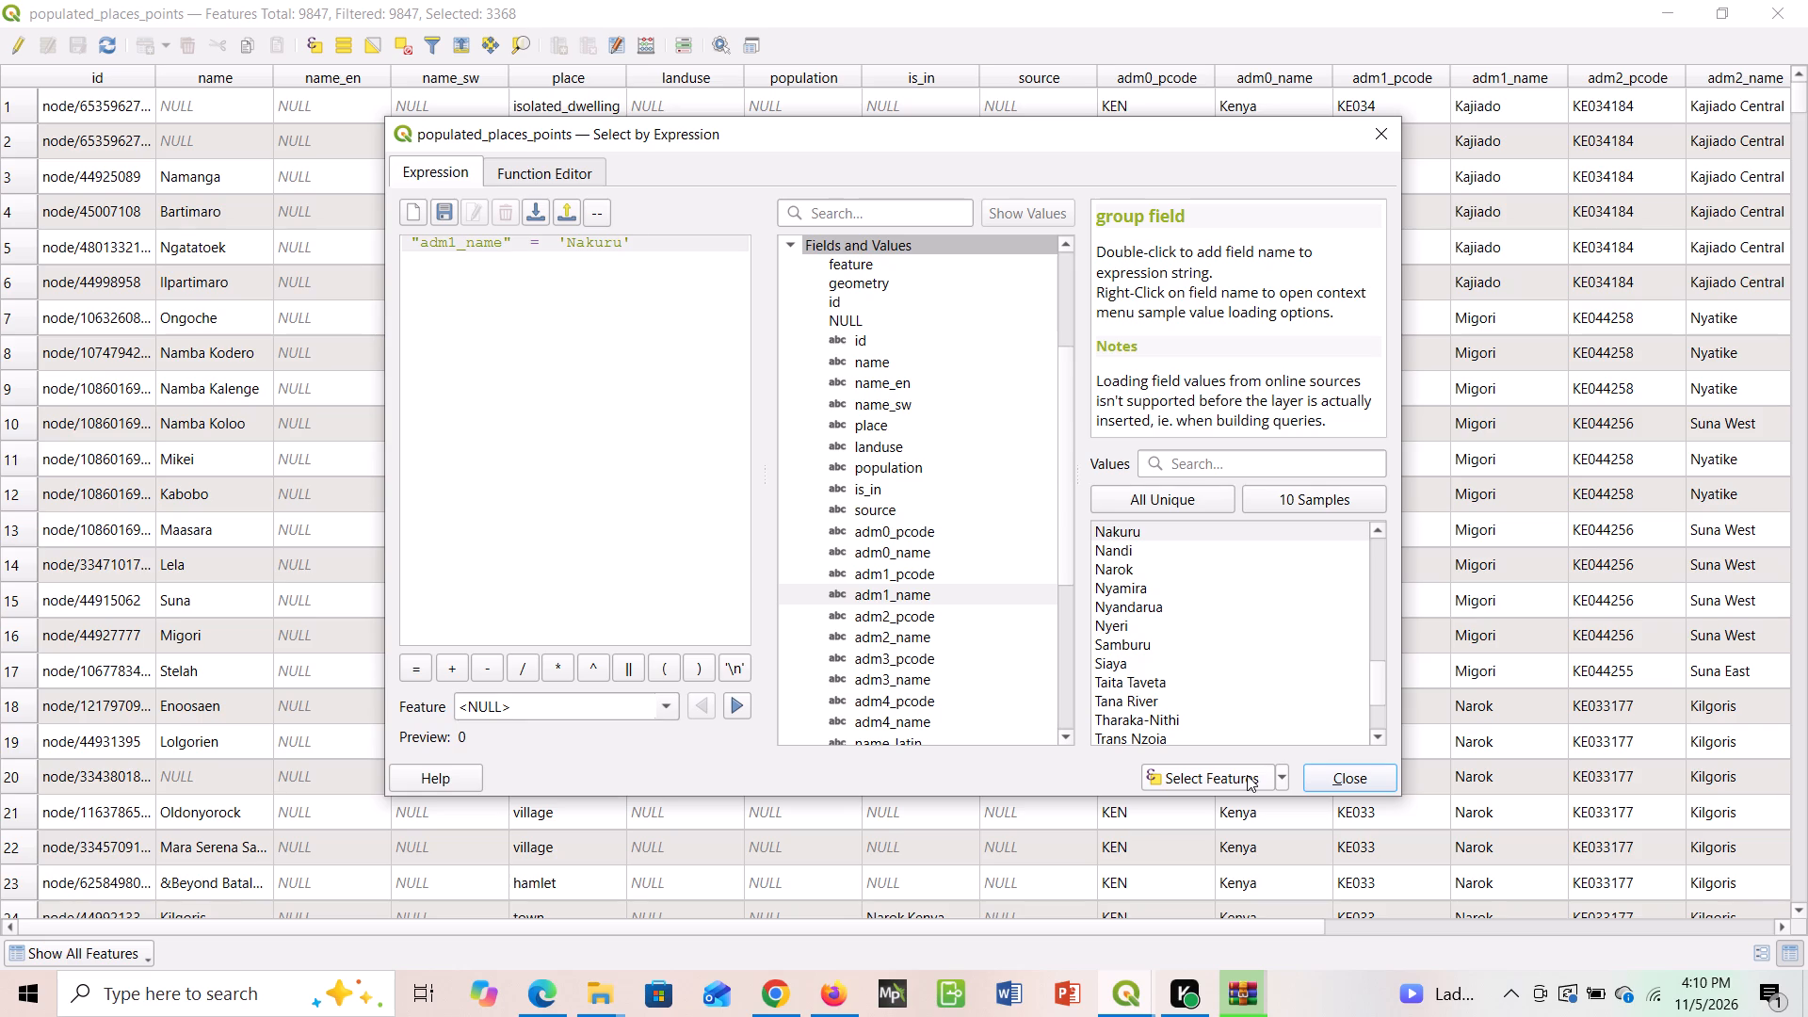
pyautogui.click(1247, 775)
pyautogui.click(1320, 773)
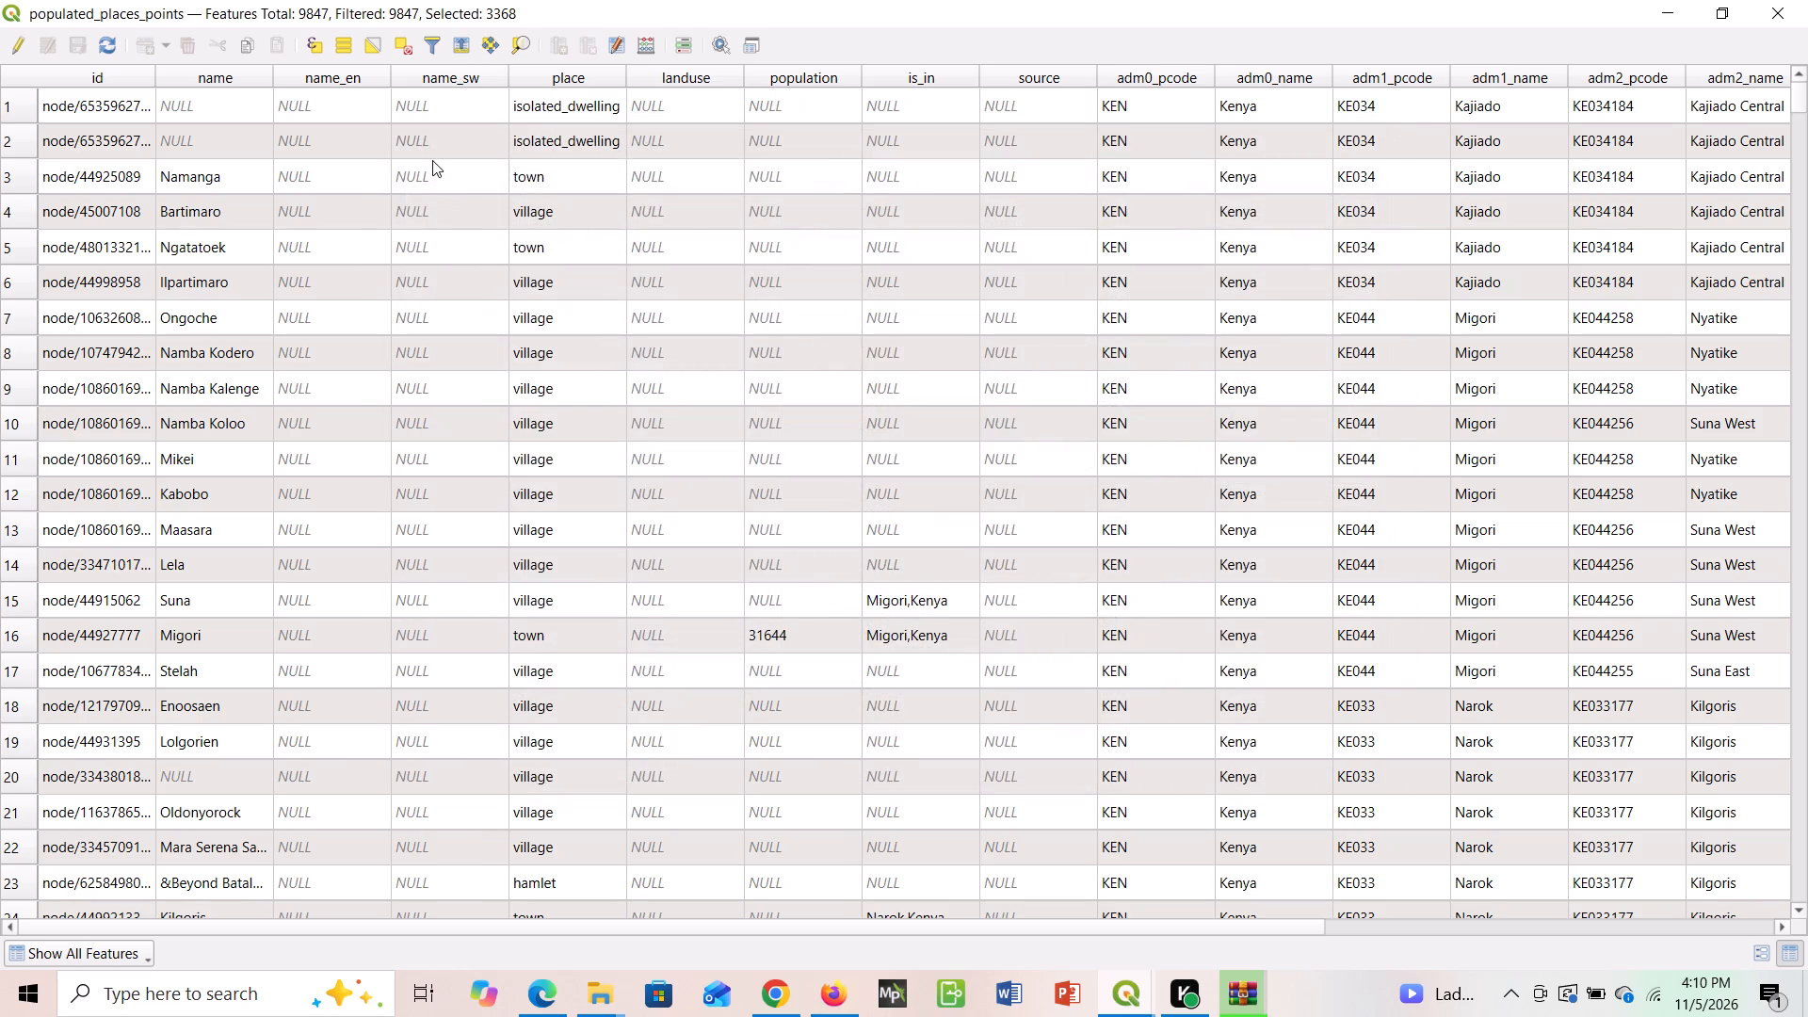
# Move the selected Nakuru records to the top of the attribute table and return to the map.
pyautogui.click(457, 40)
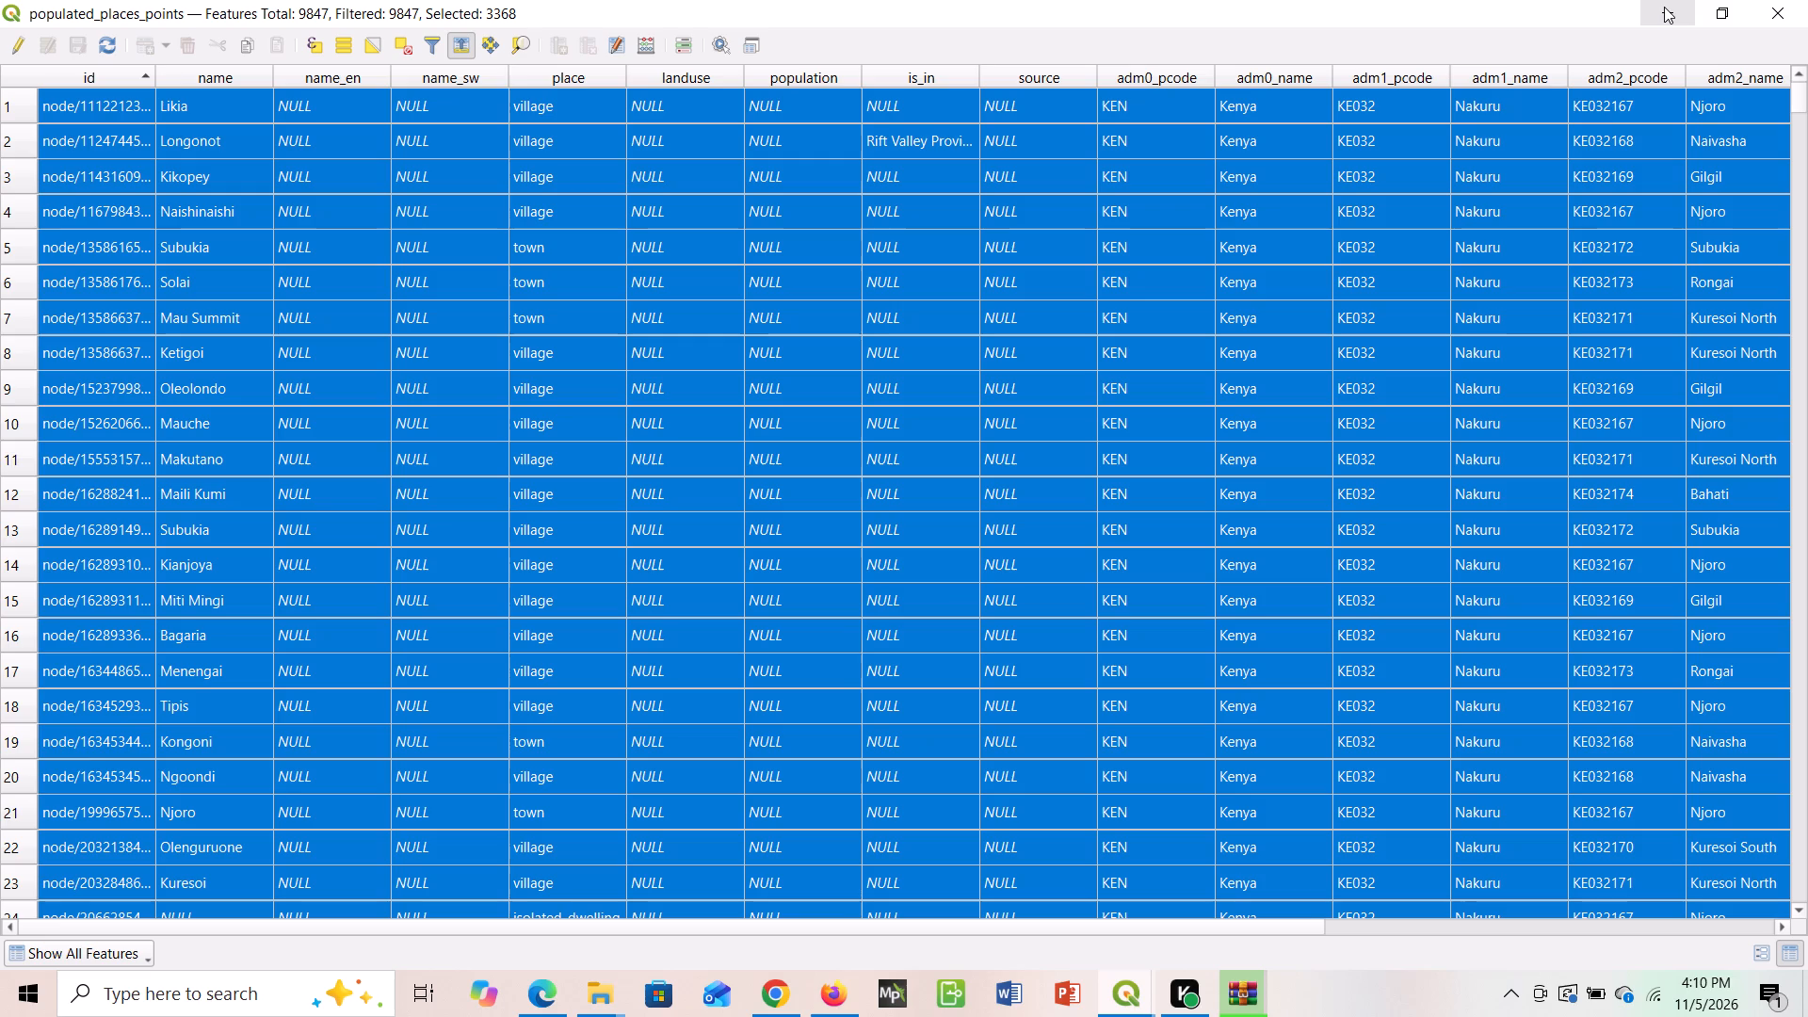
pyautogui.click(1664, 7)
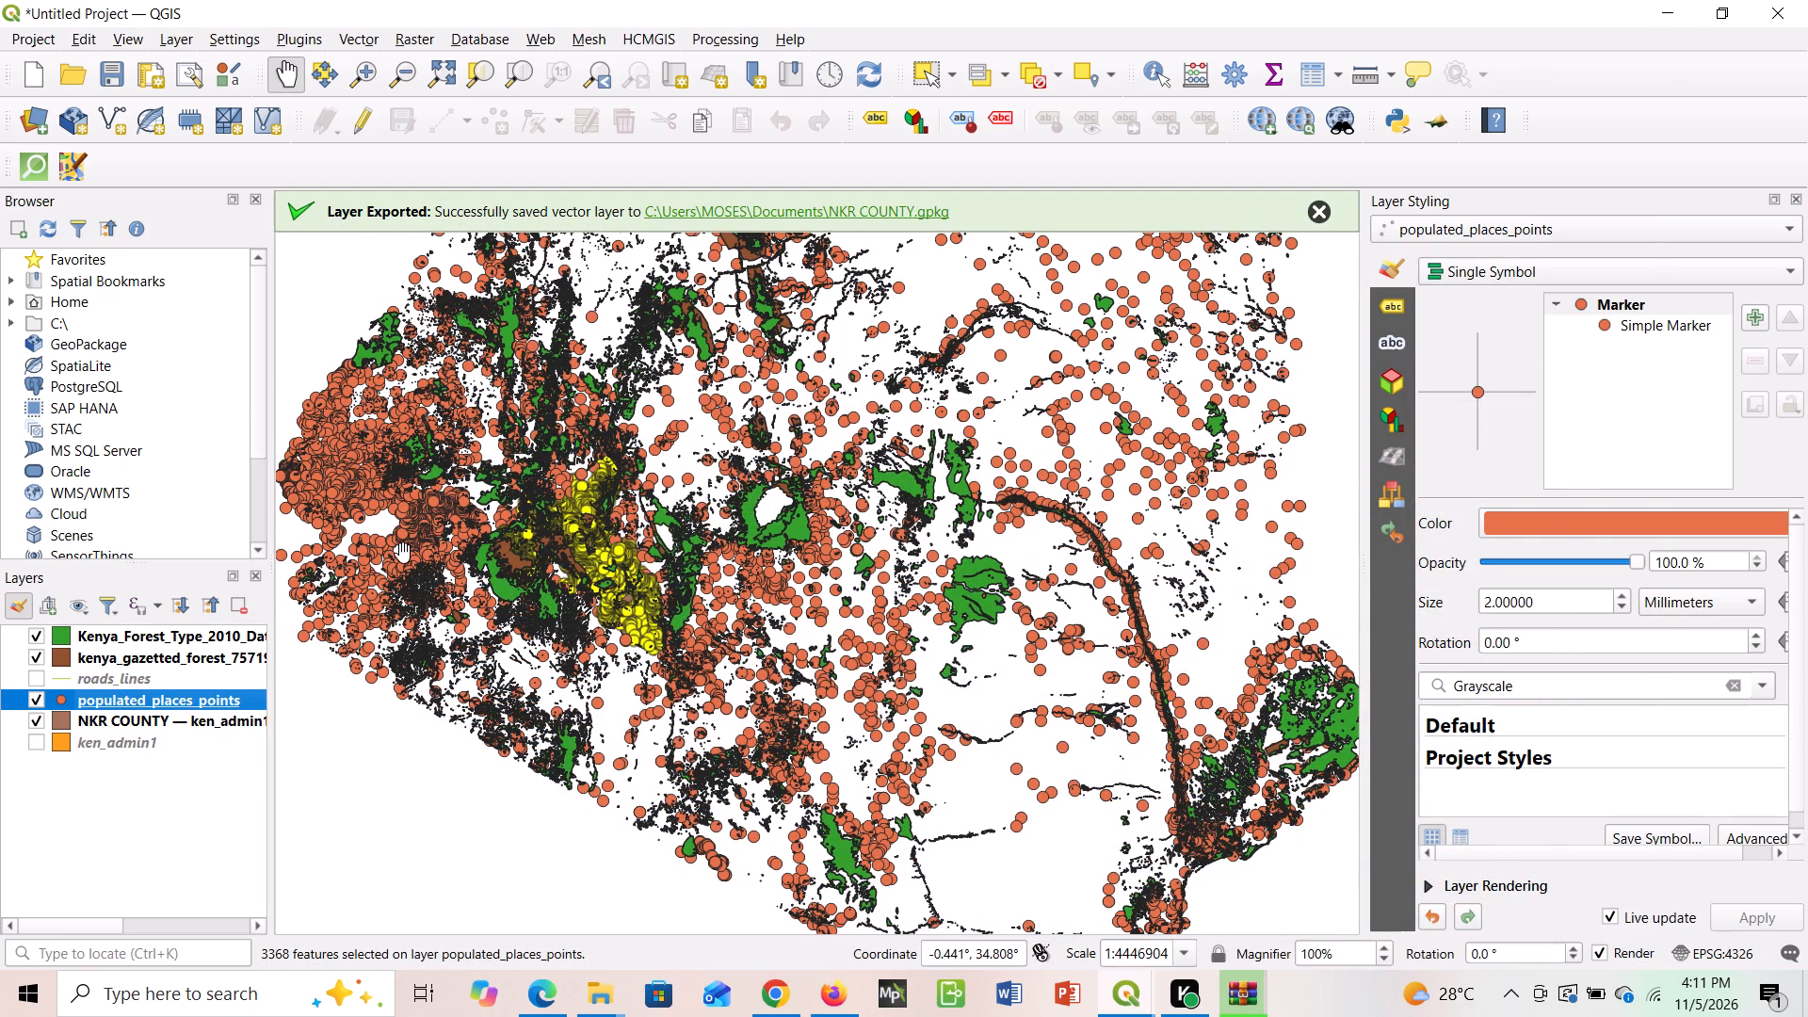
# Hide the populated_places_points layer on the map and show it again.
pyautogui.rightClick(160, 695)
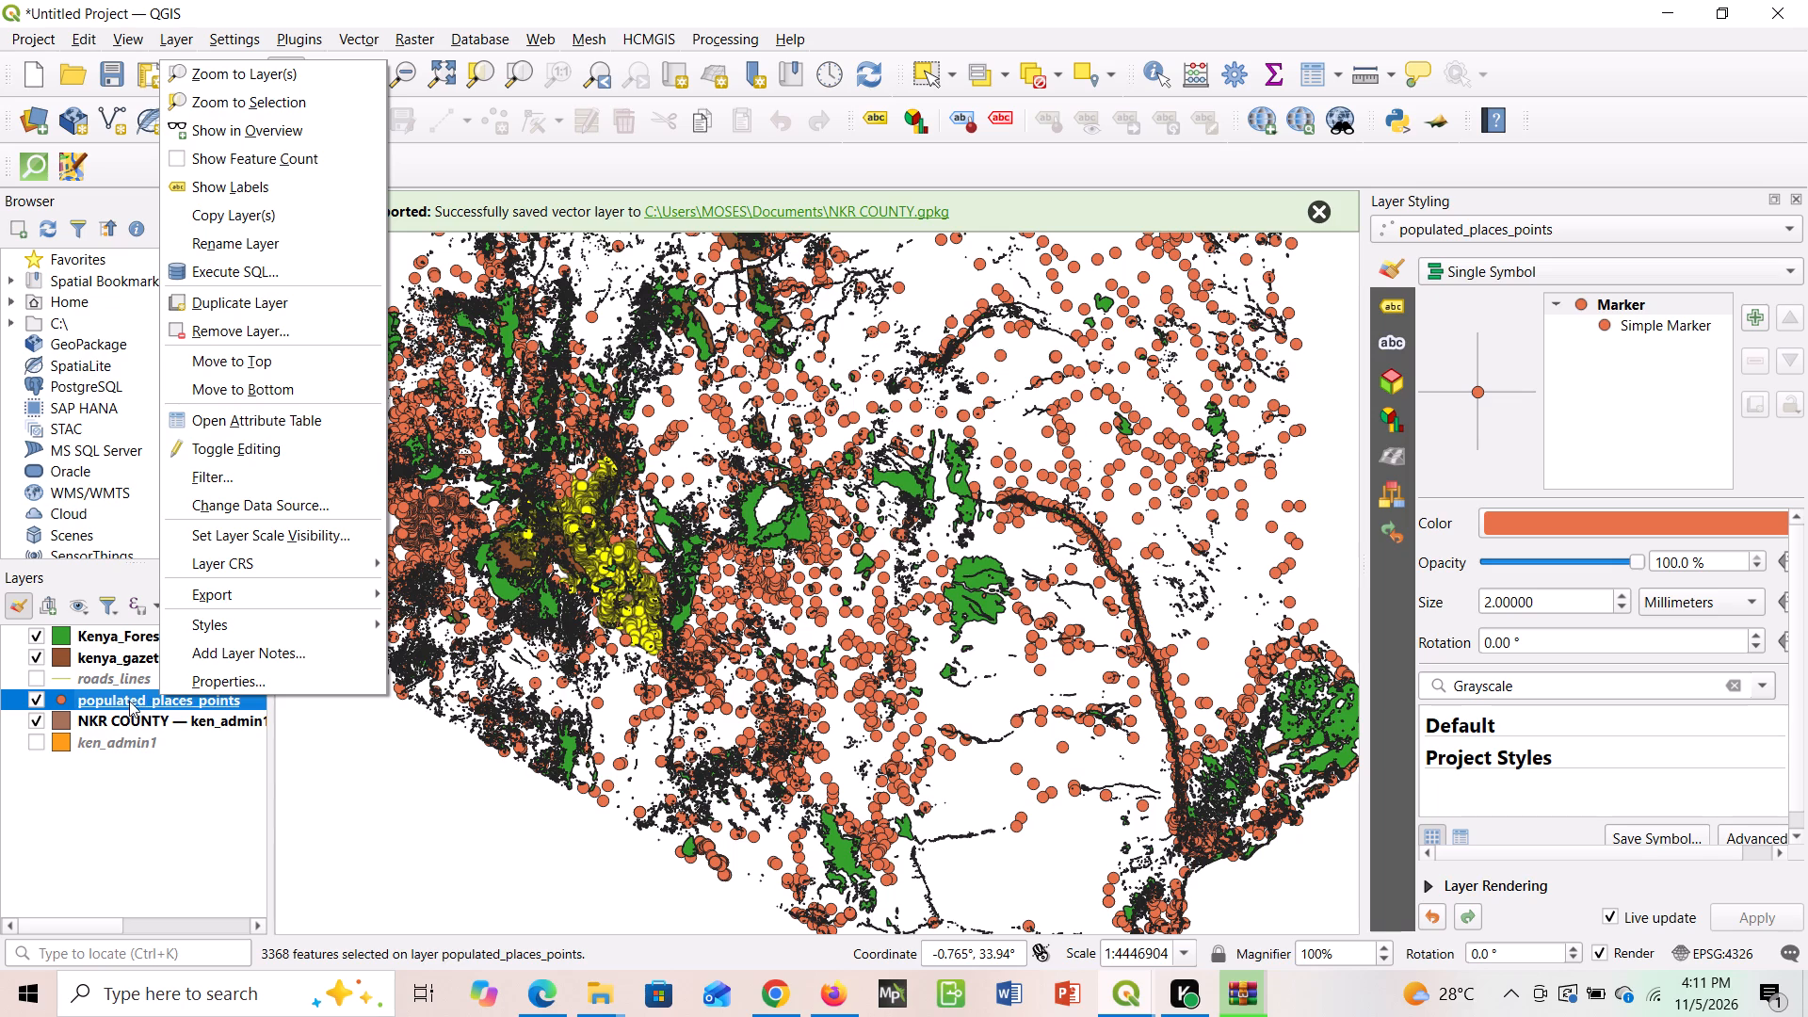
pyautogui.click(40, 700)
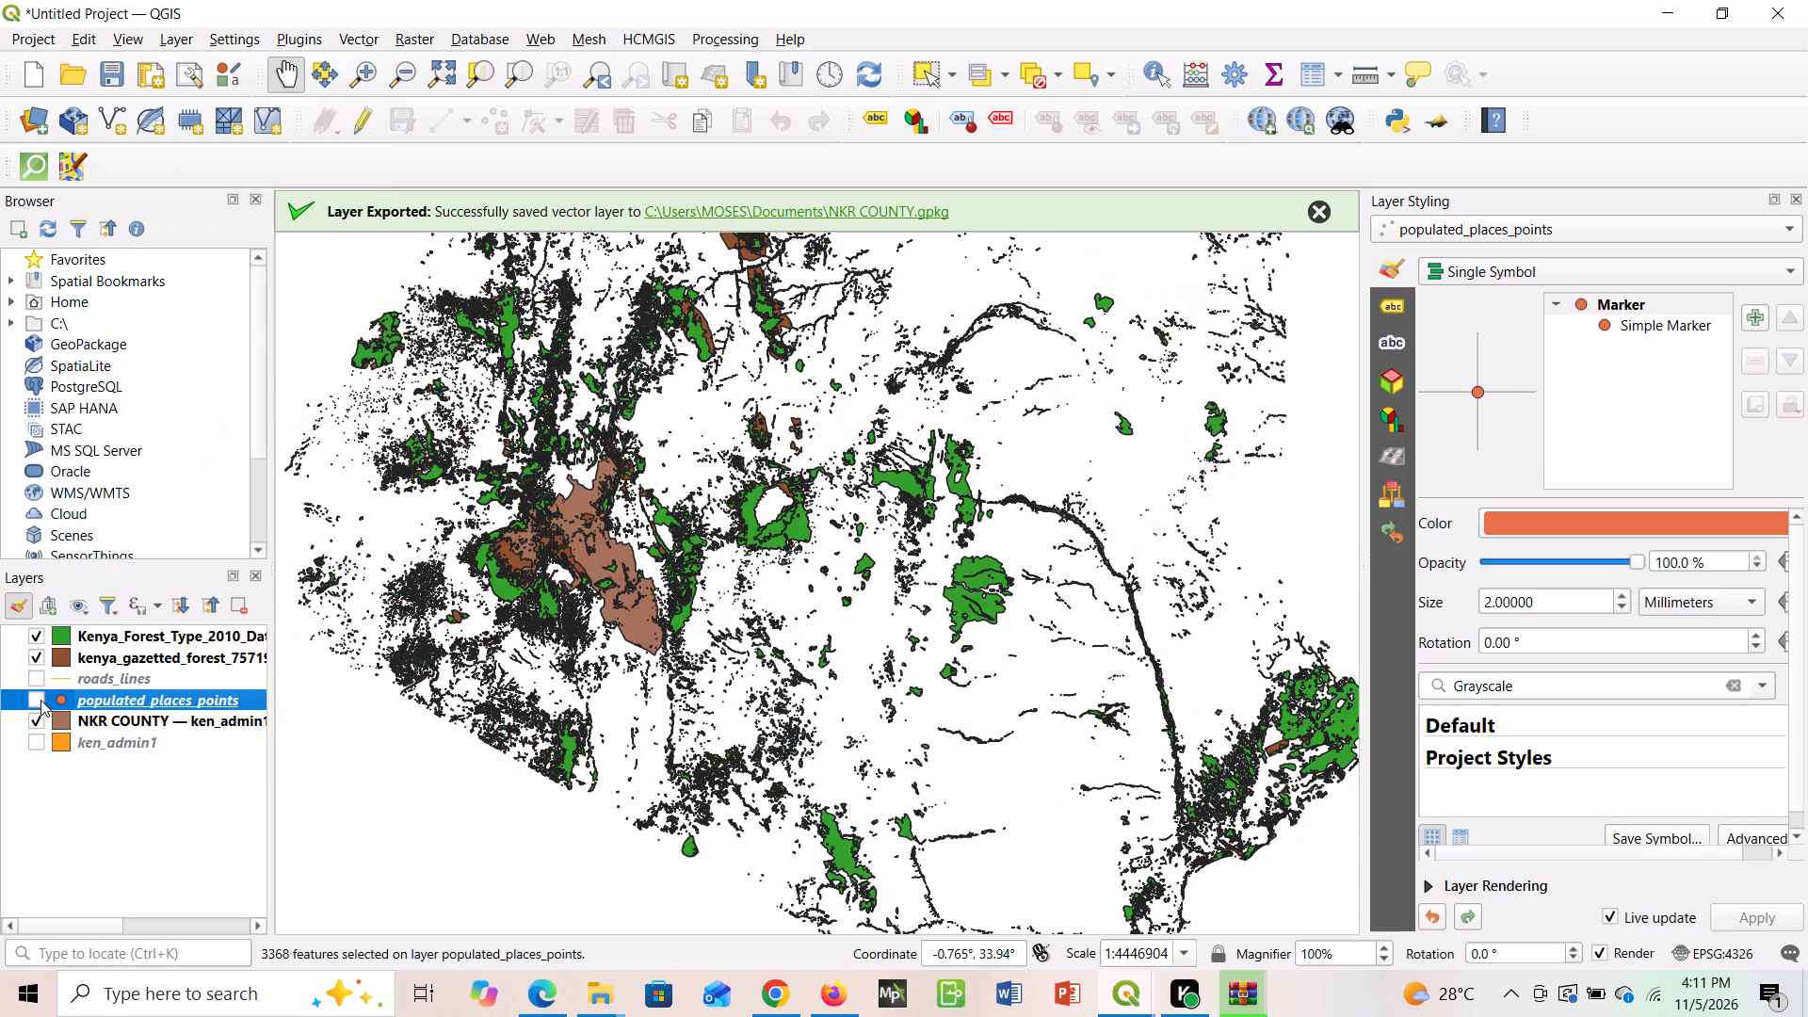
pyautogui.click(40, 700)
# Start exporting only the selected populated_places_points features and create an output folder named MASENO PROJECT in Documents.
pyautogui.rightClick(72, 700)
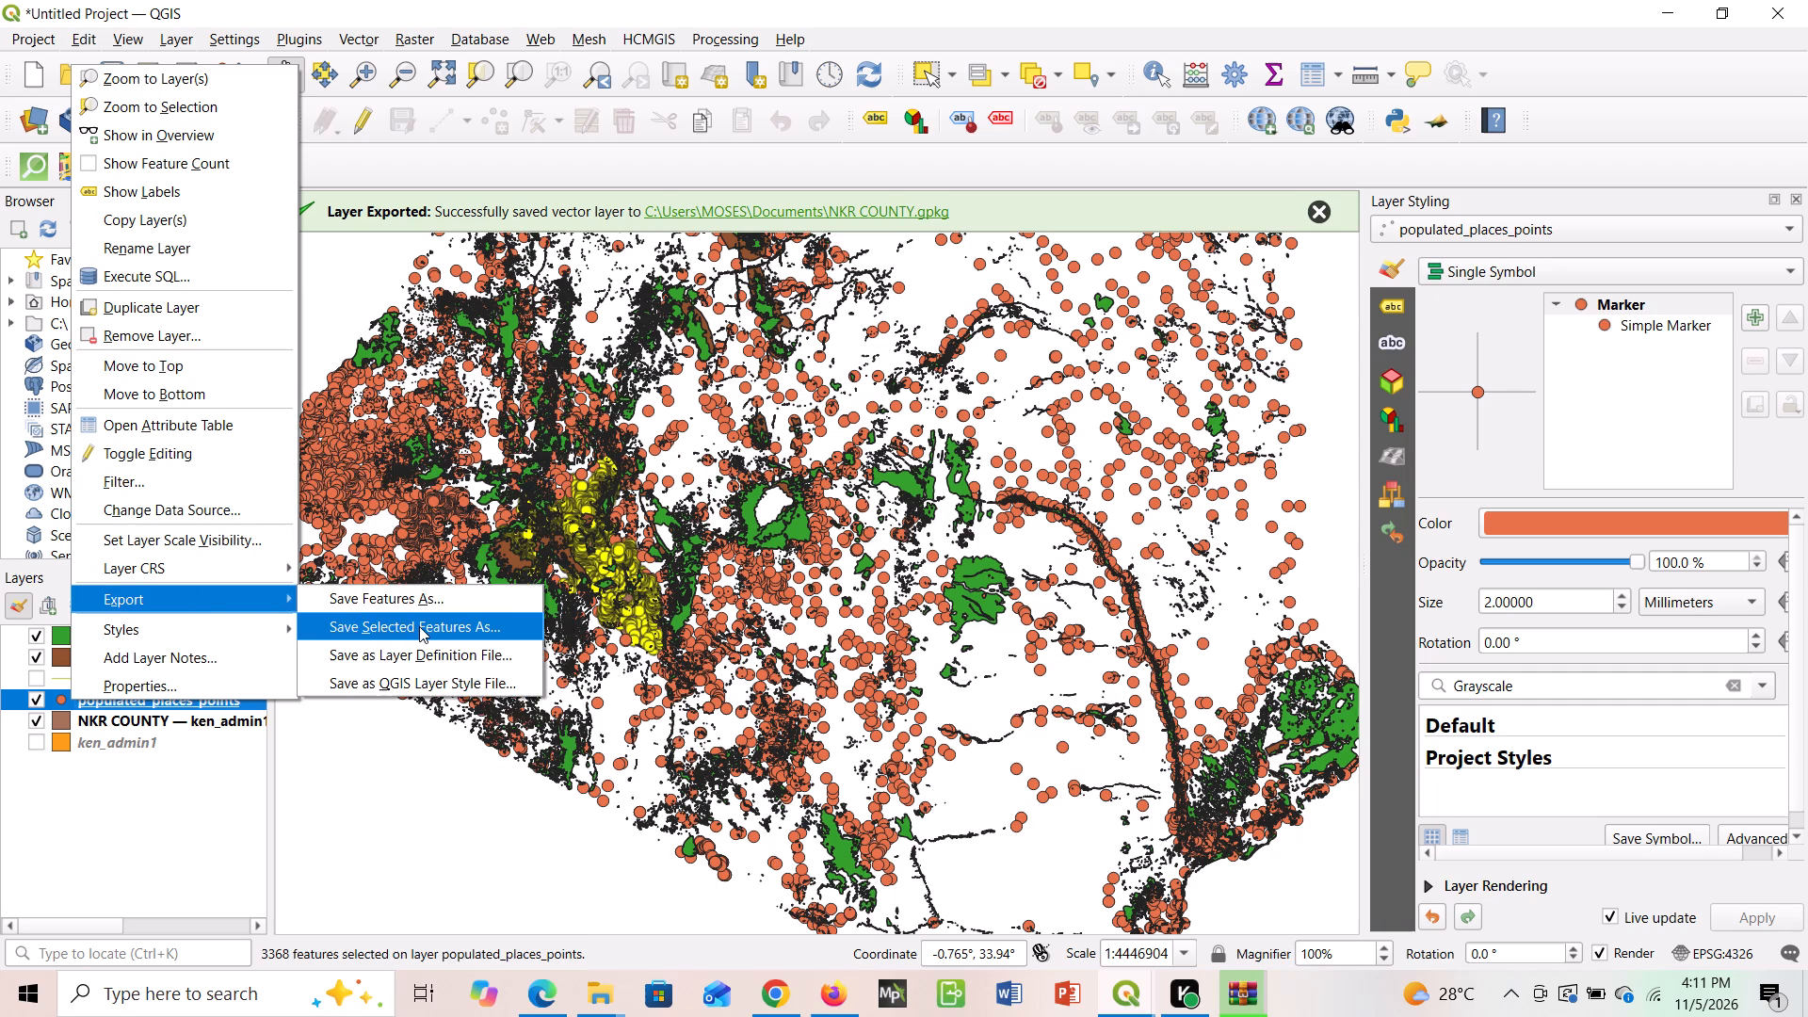
pyautogui.click(419, 626)
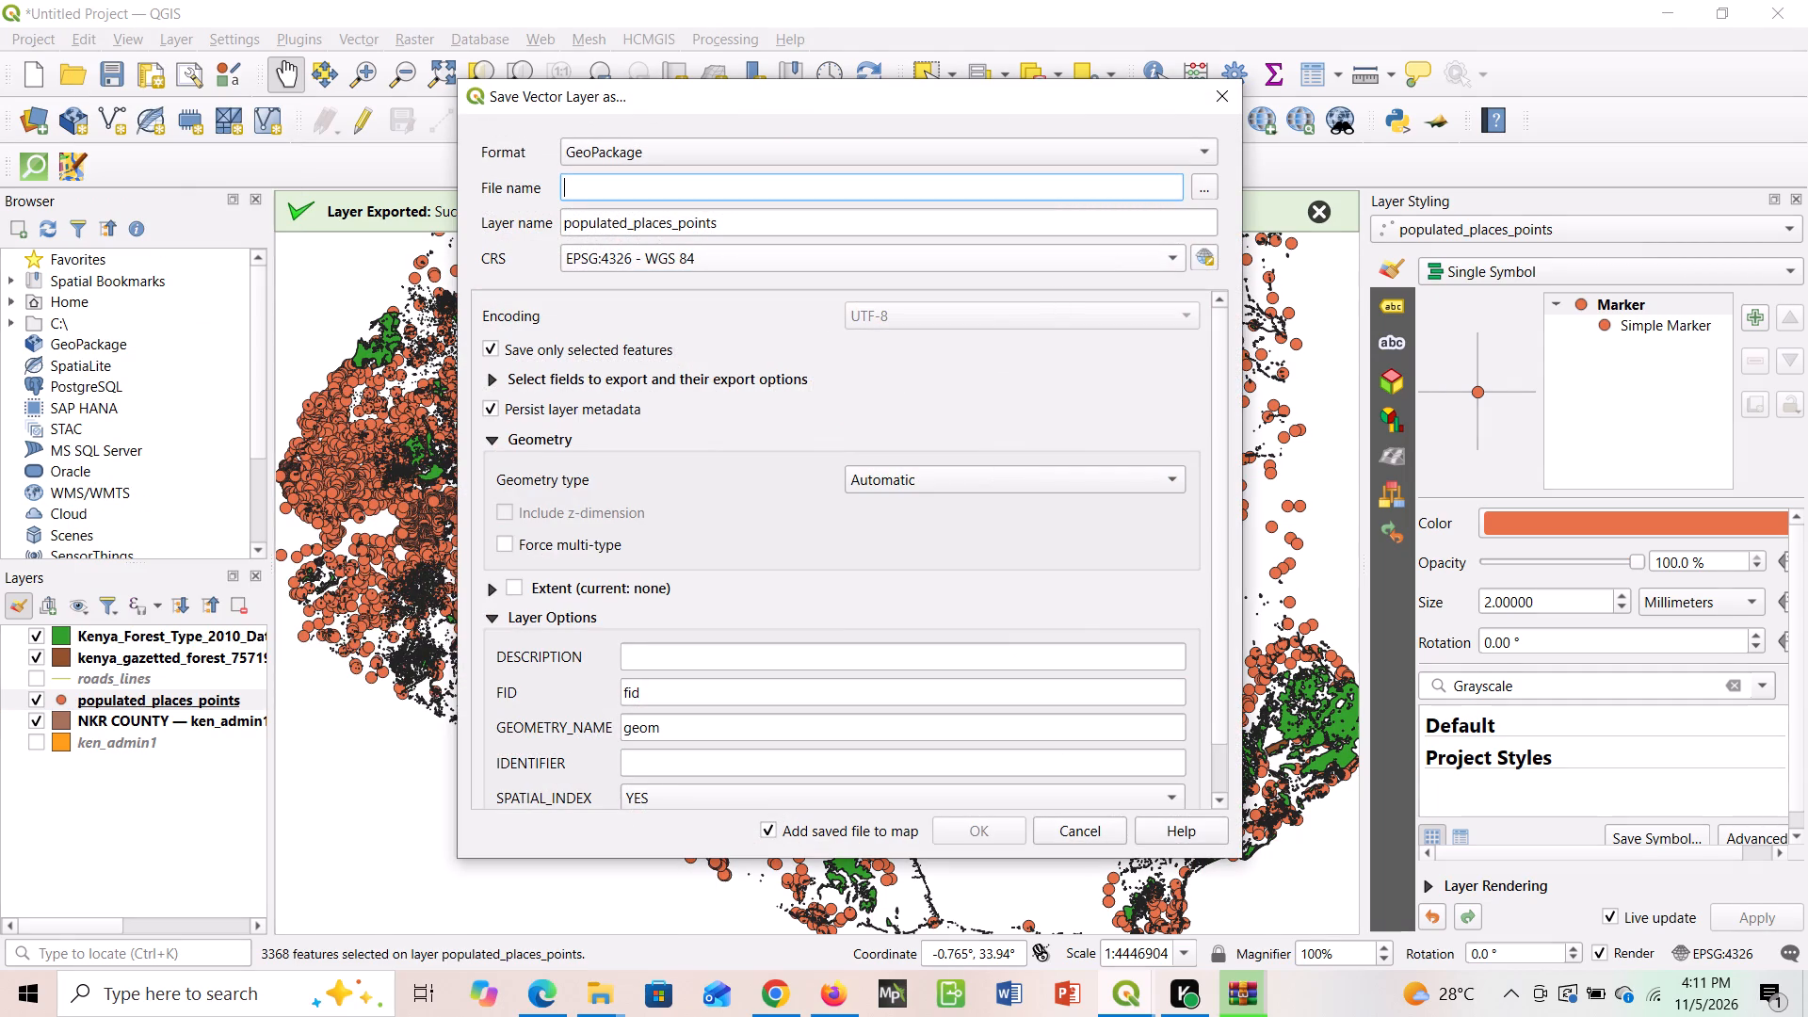
pyautogui.click(1200, 192)
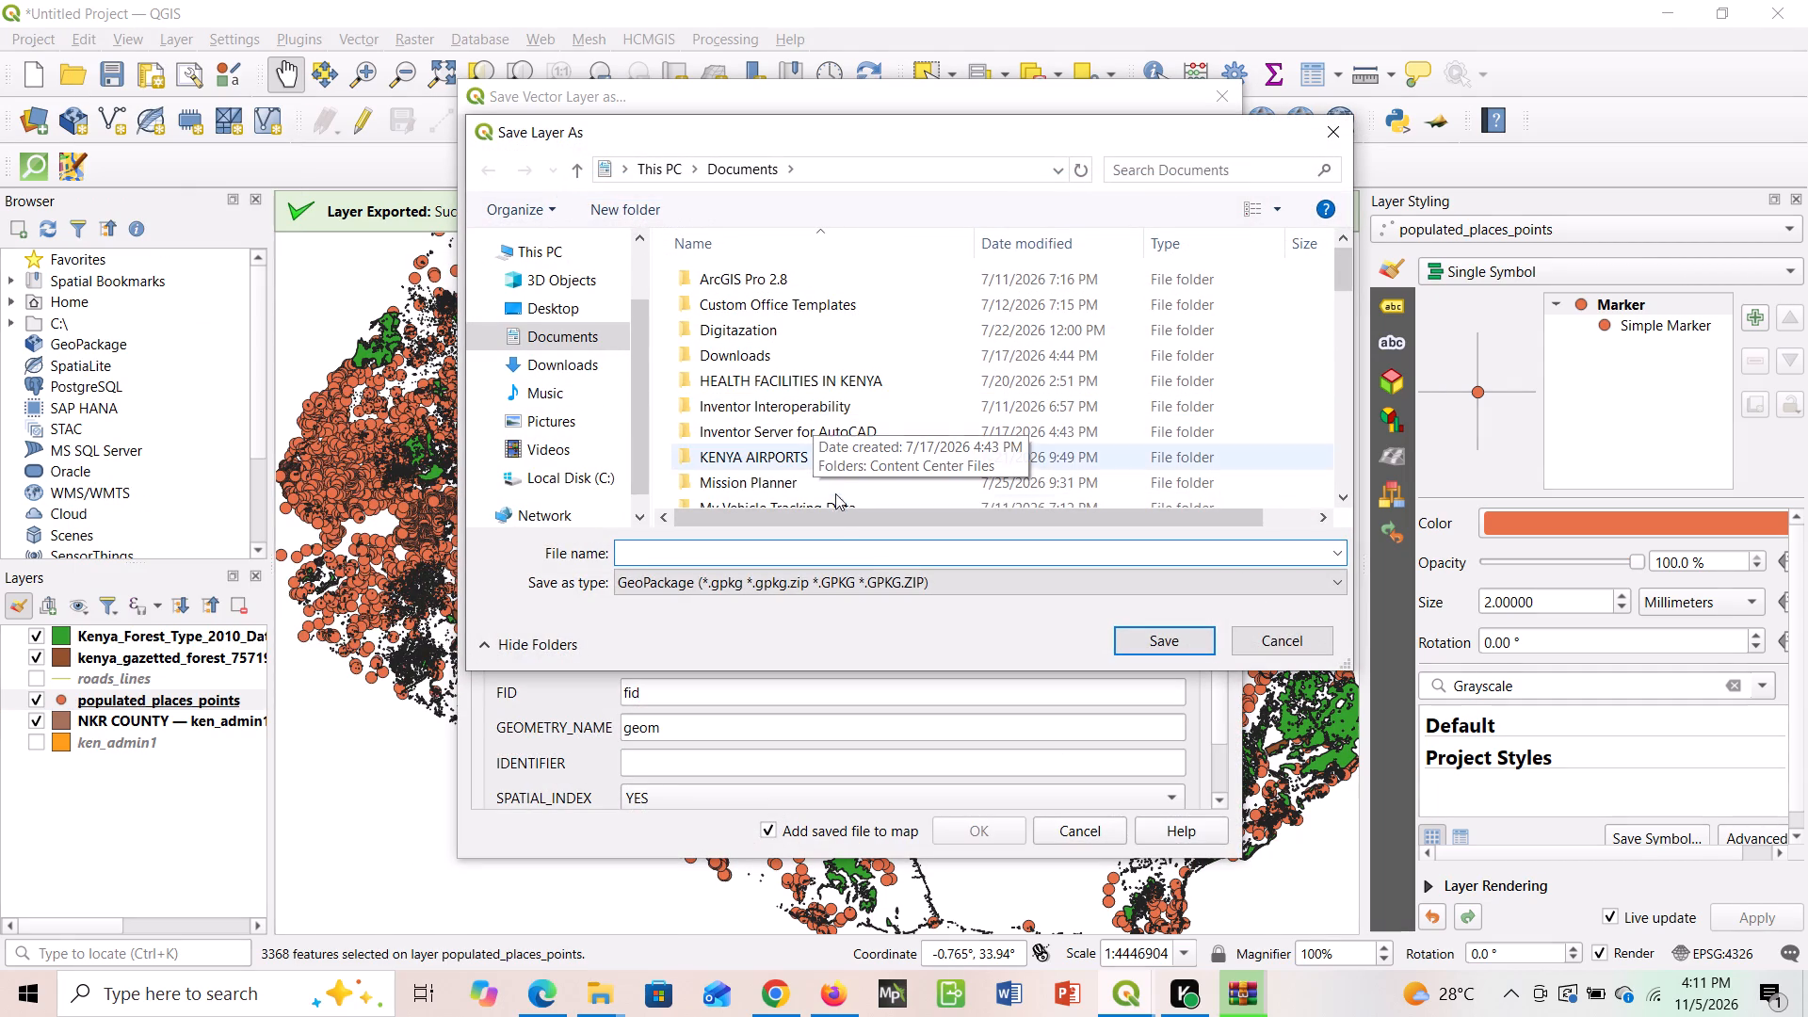
pyautogui.click(832, 557)
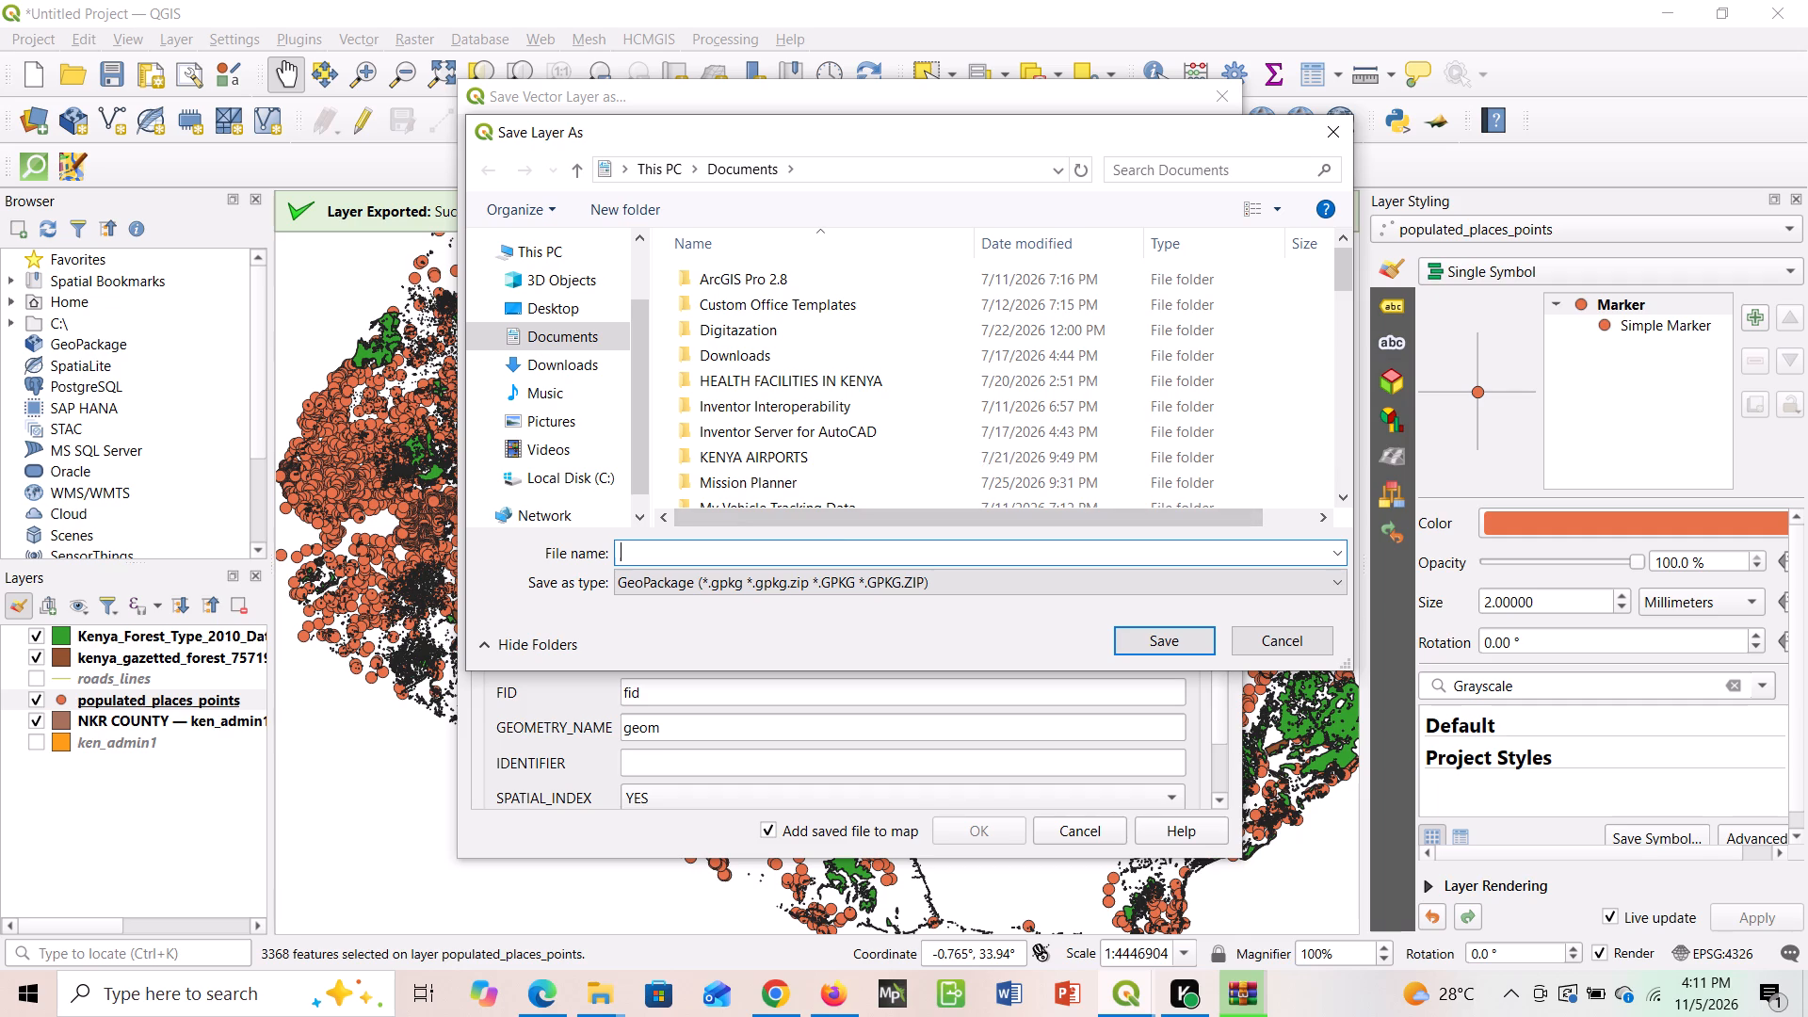
pyautogui.click(656, 212)
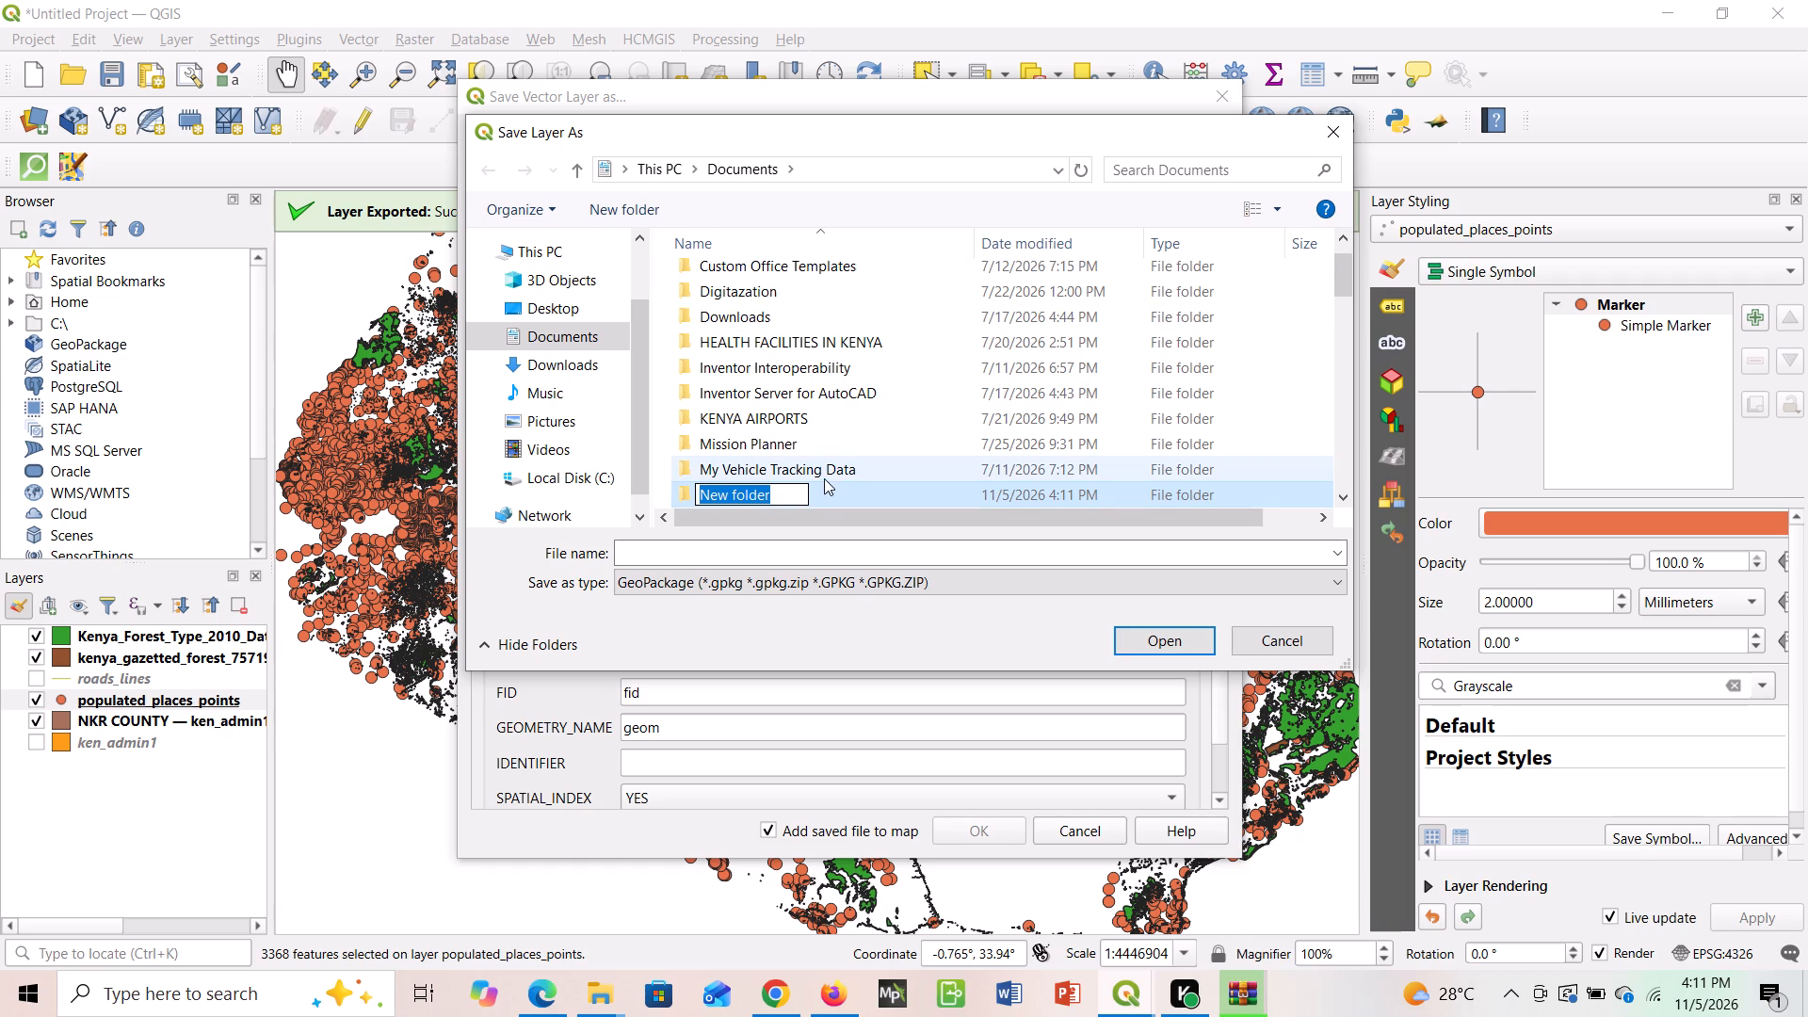
pyautogui.press('BackSpace')
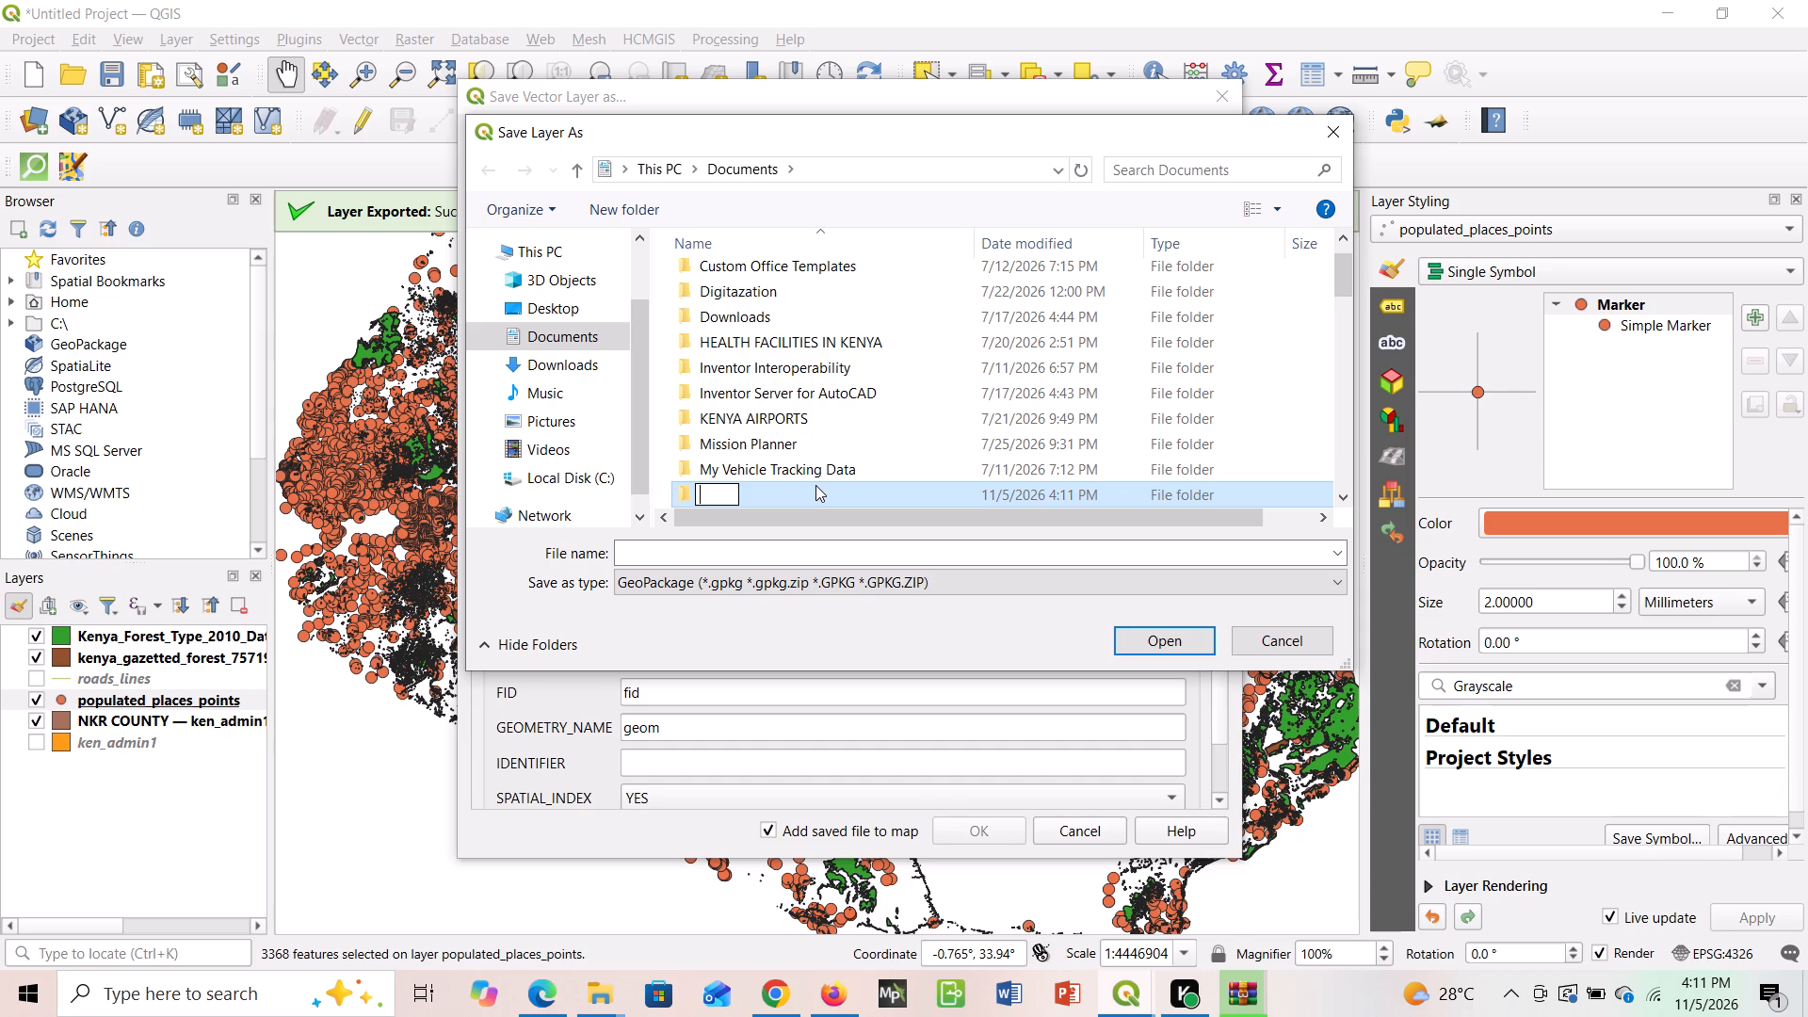
pyautogui.write('MA')
pyautogui.write('SE')
pyautogui.write('NO')
pyautogui.press('space')
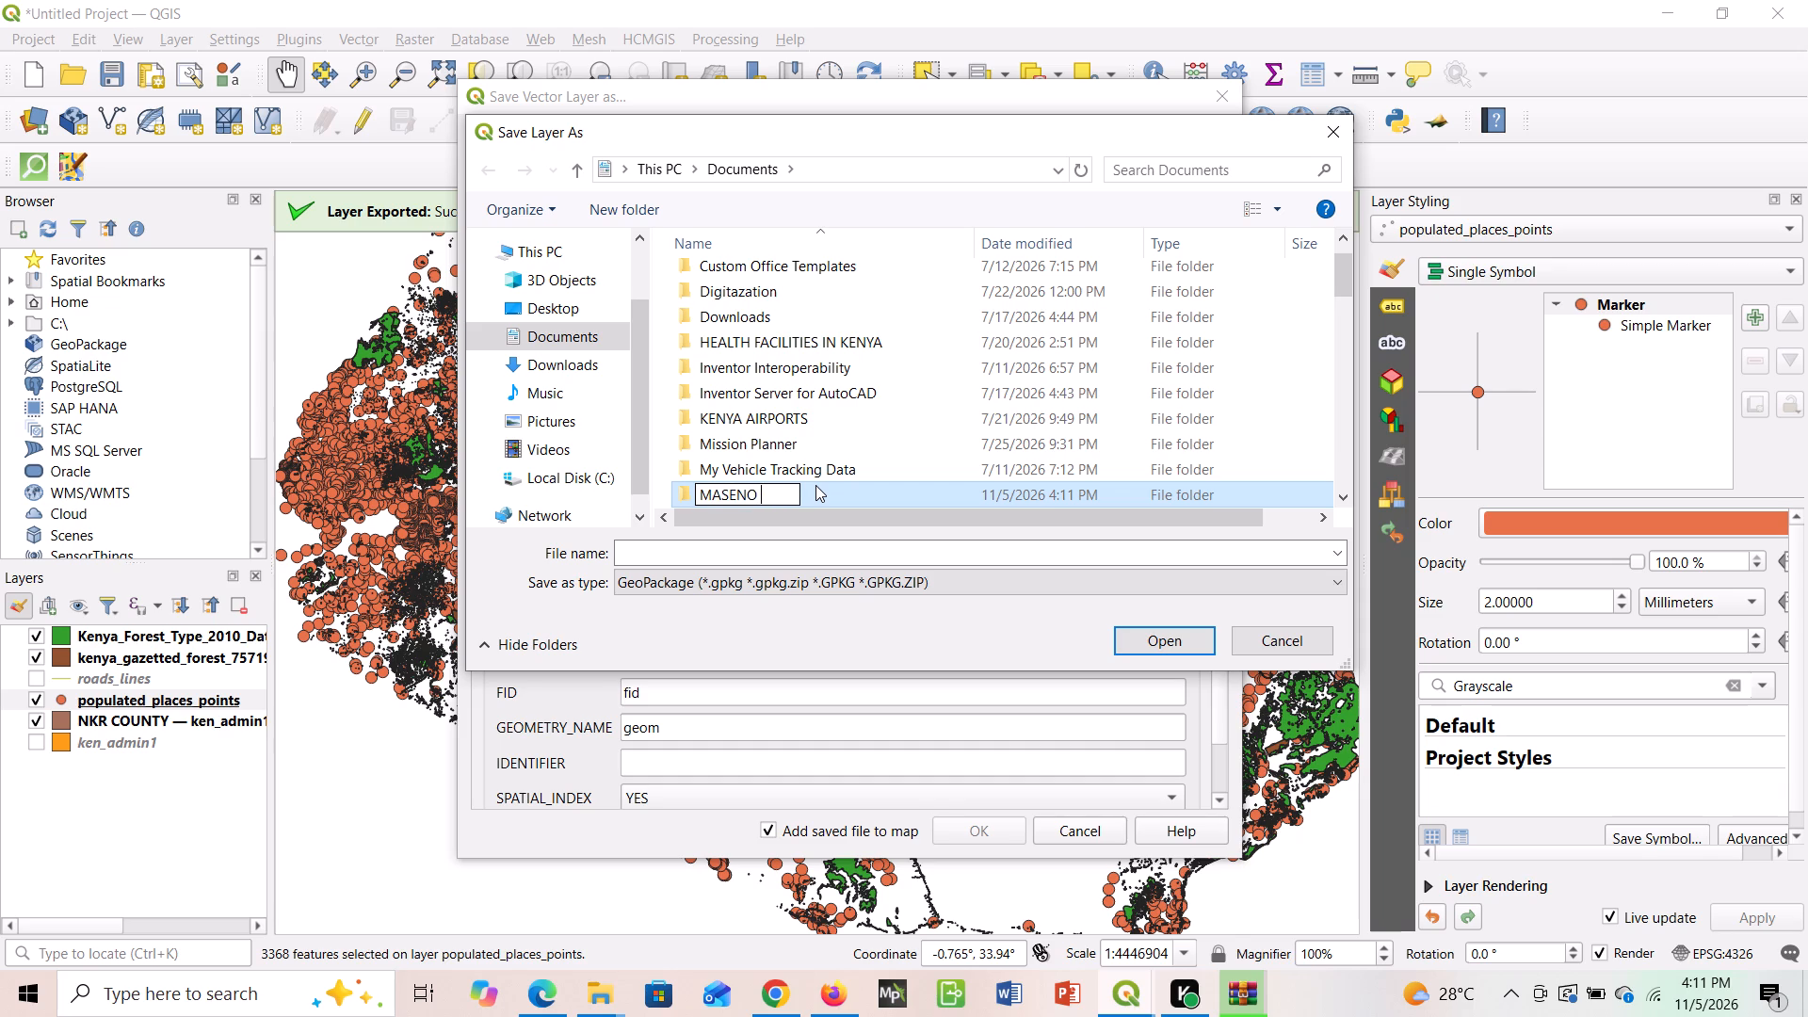
pyautogui.write('PR')
pyautogui.write('OJECT')
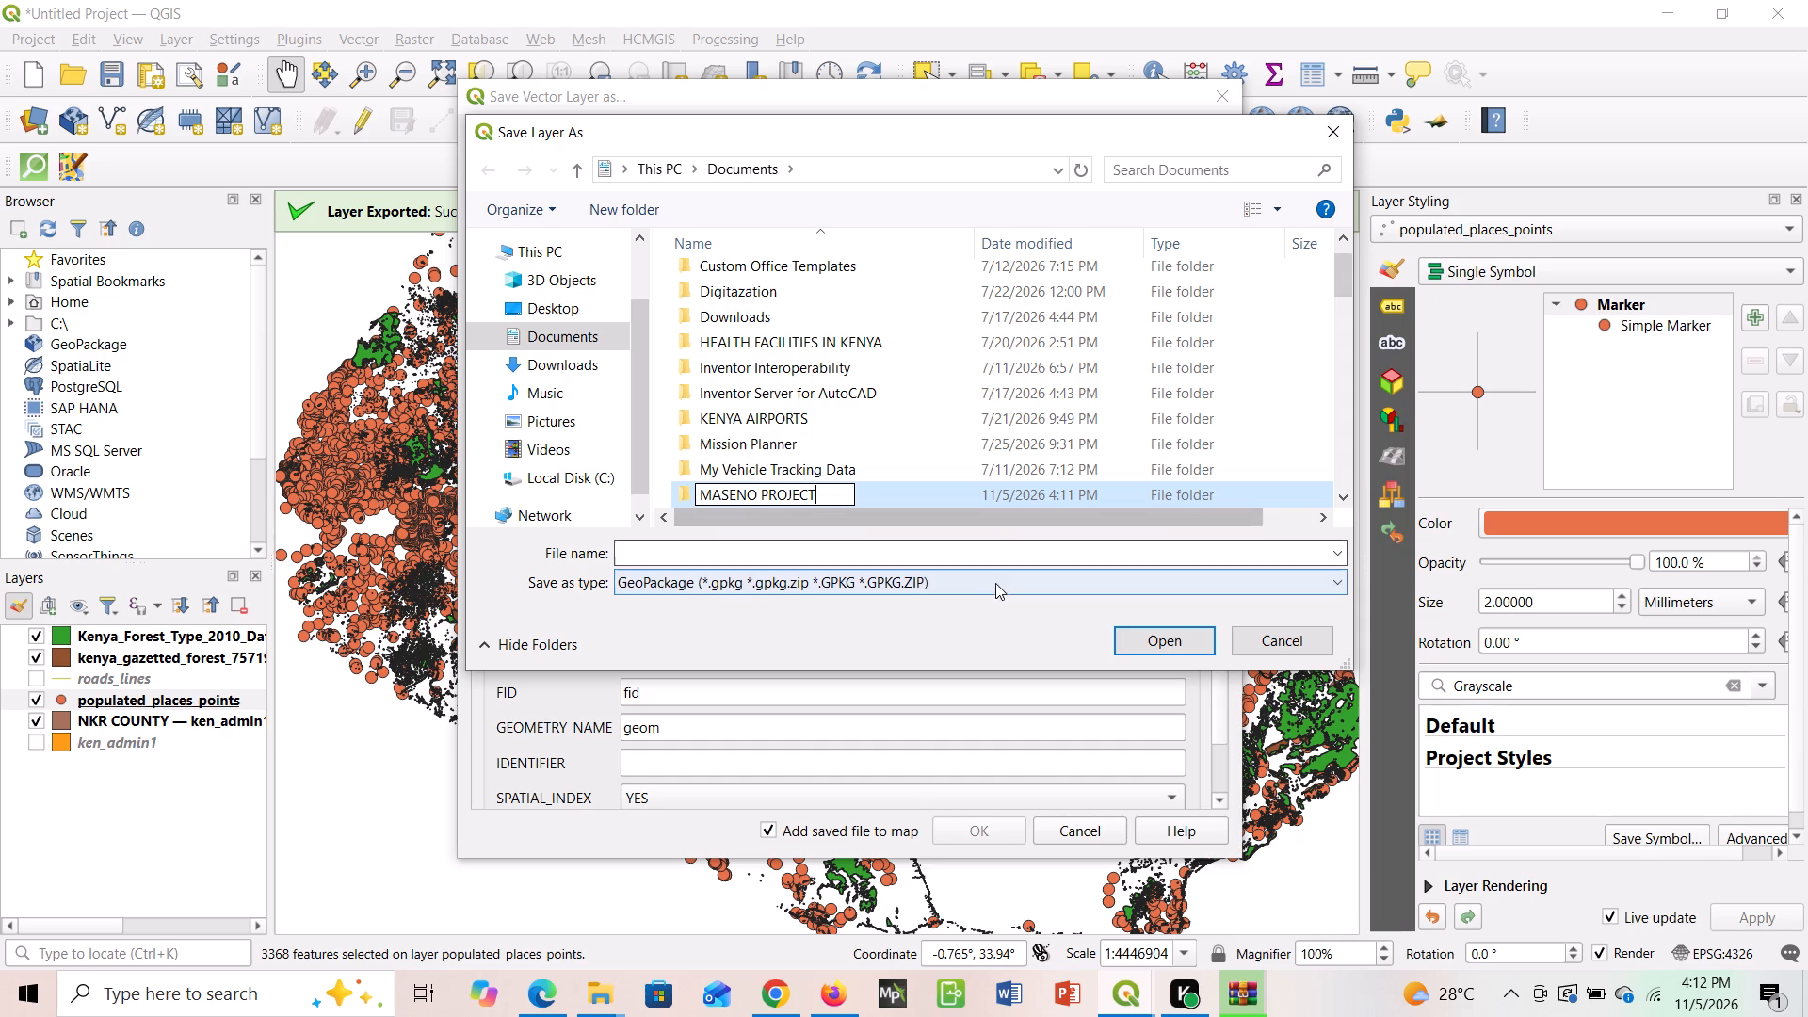
pyautogui.click(905, 497)
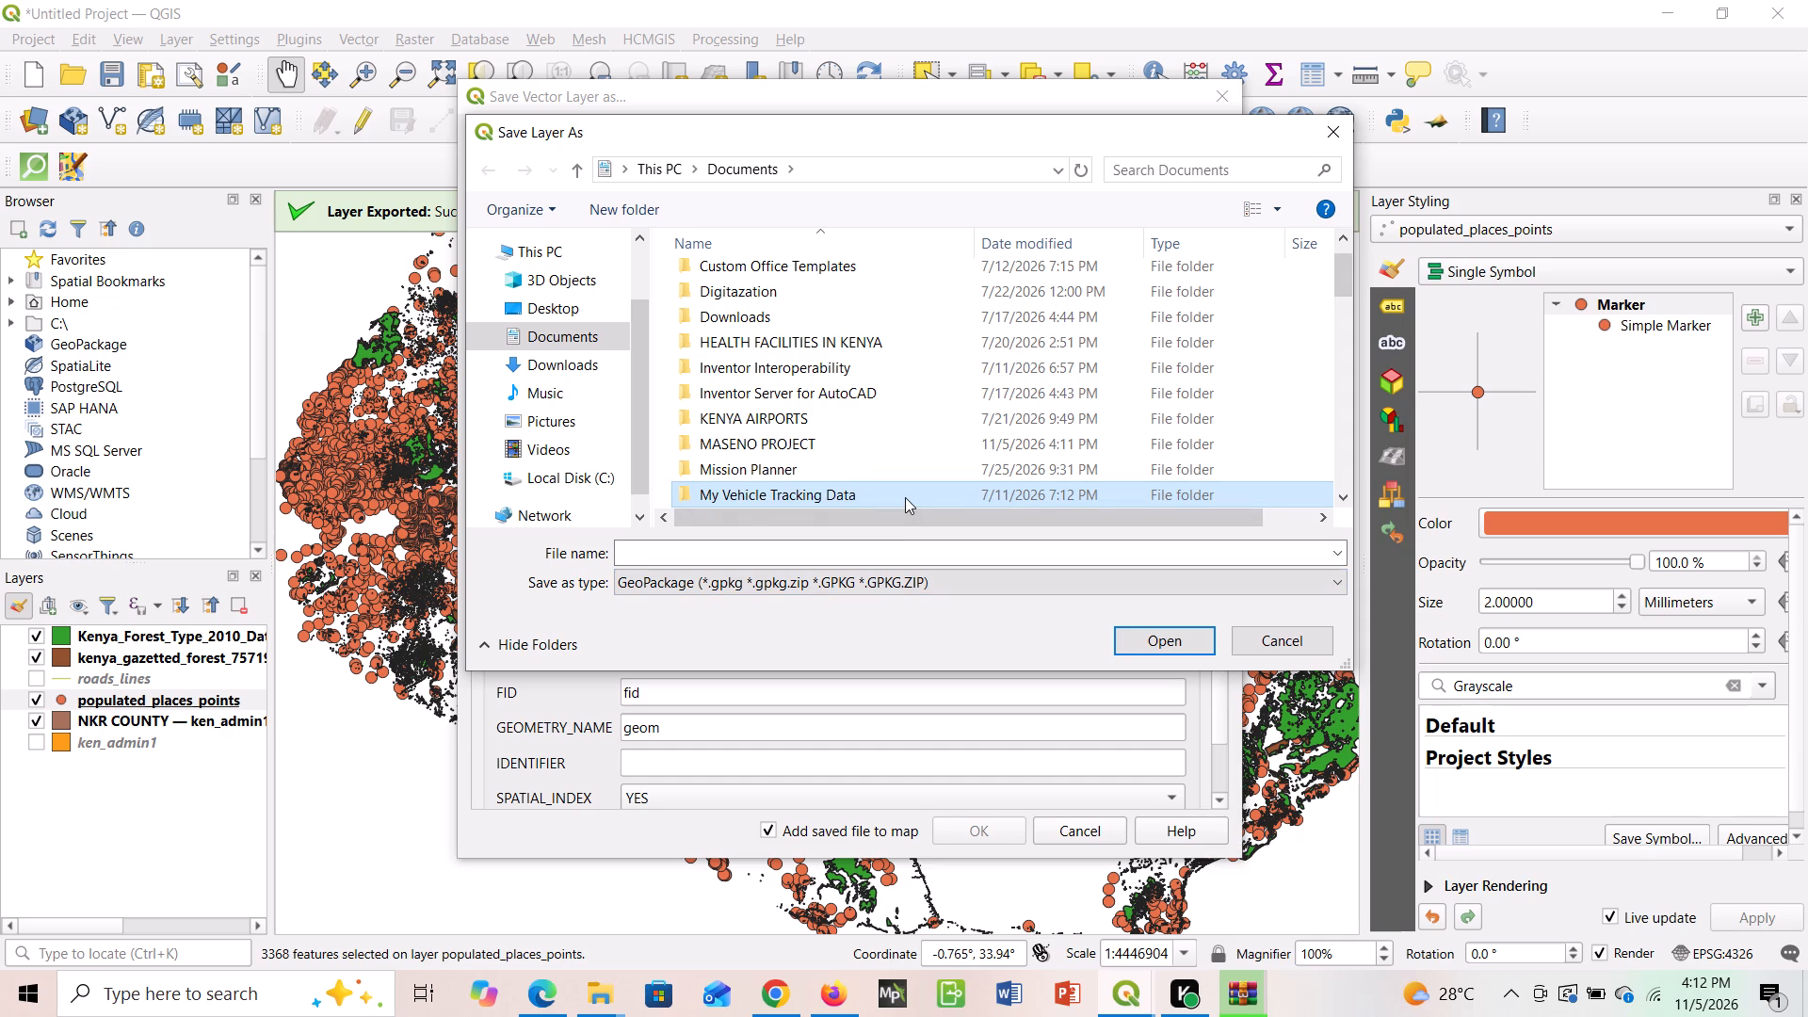
# Export the selected places into the MASENO PROJECT folder as a GeoPackage named NAKURU SETTLEMENT, in EPSG:4326 - WGS 84.
pyautogui.doubleClick(877, 444)
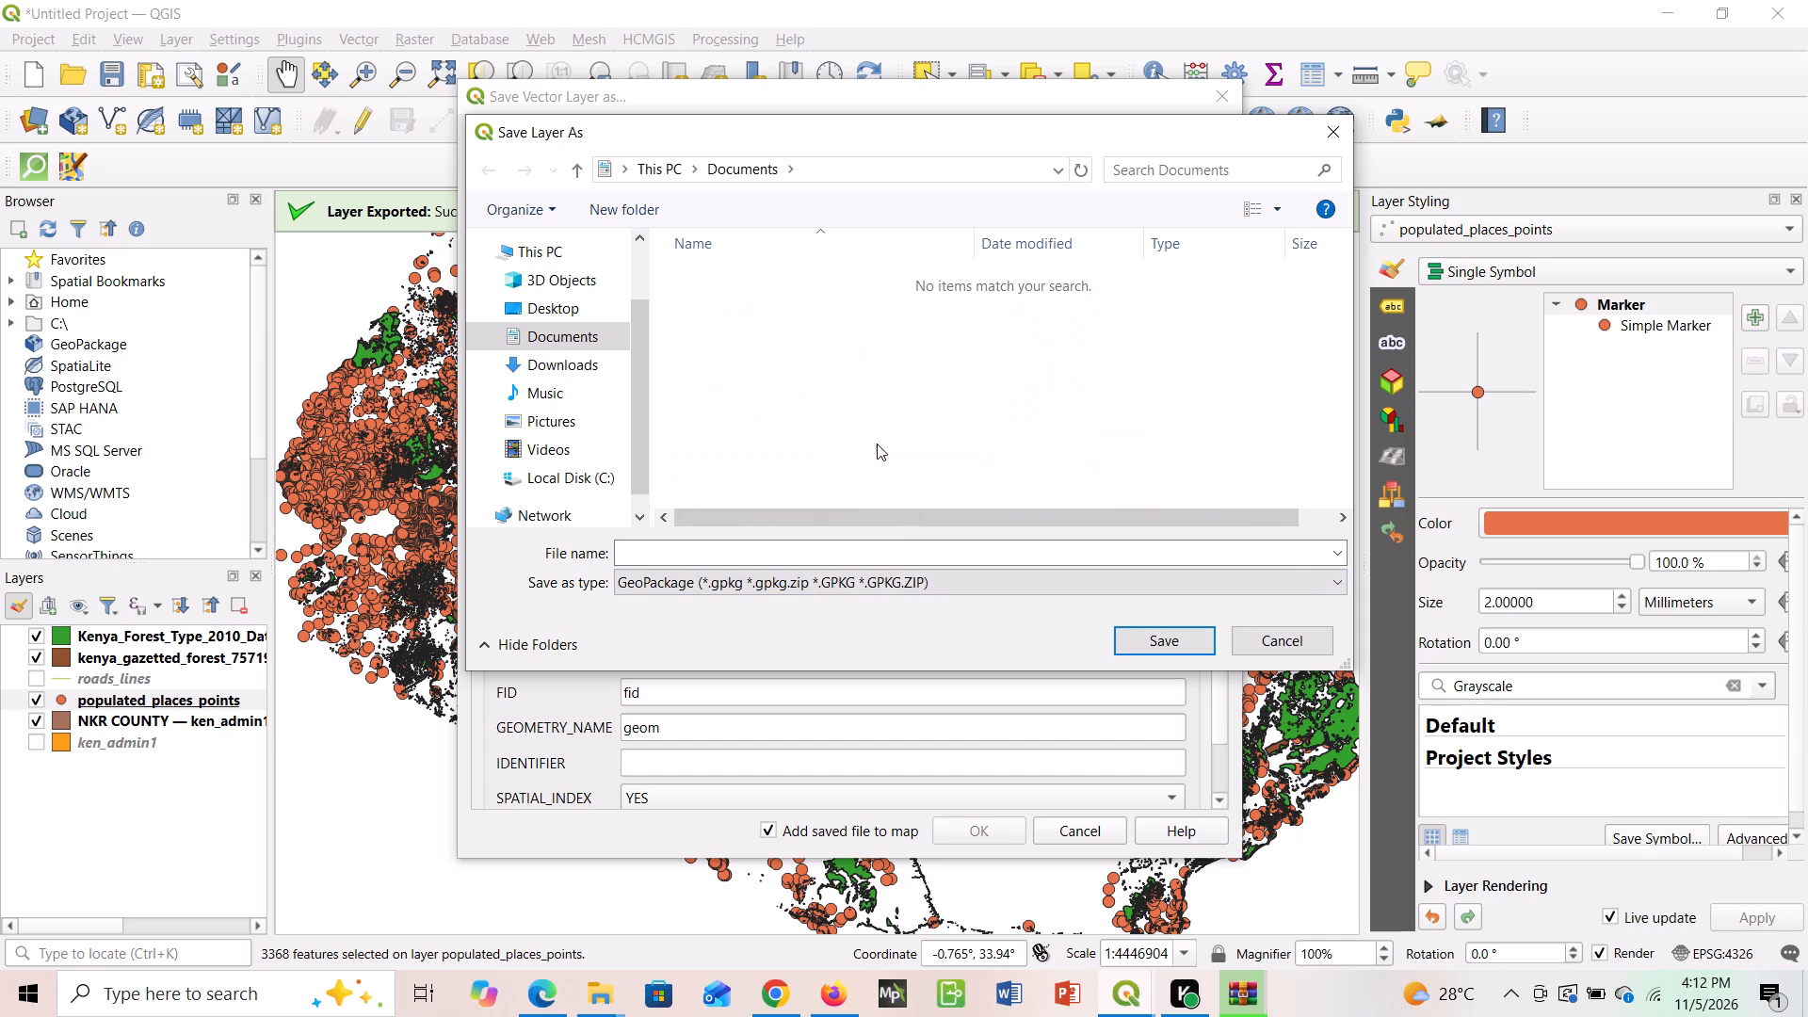
pyautogui.click(826, 559)
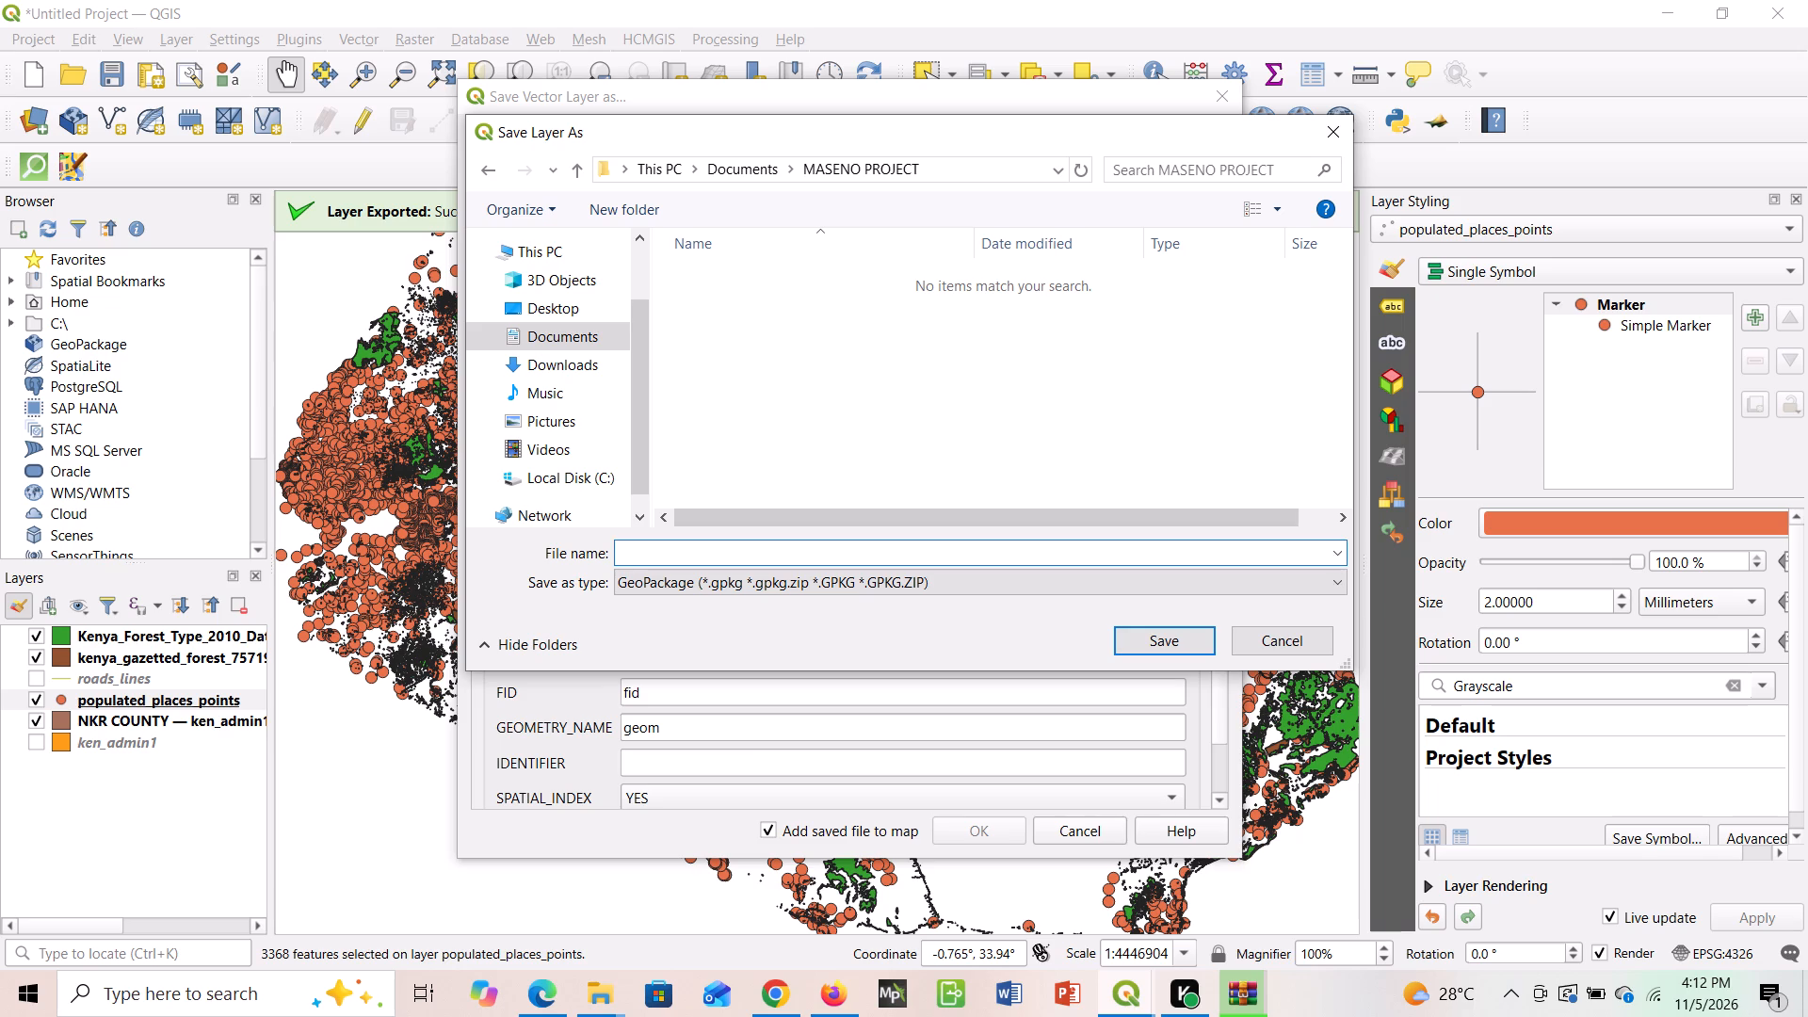
pyautogui.write('NAK')
pyautogui.write('URU PO')
pyautogui.press('BackSpace')
pyautogui.press('BackSpace')
pyautogui.write('SE')
pyautogui.write('TT')
pyautogui.write('LEMENT')
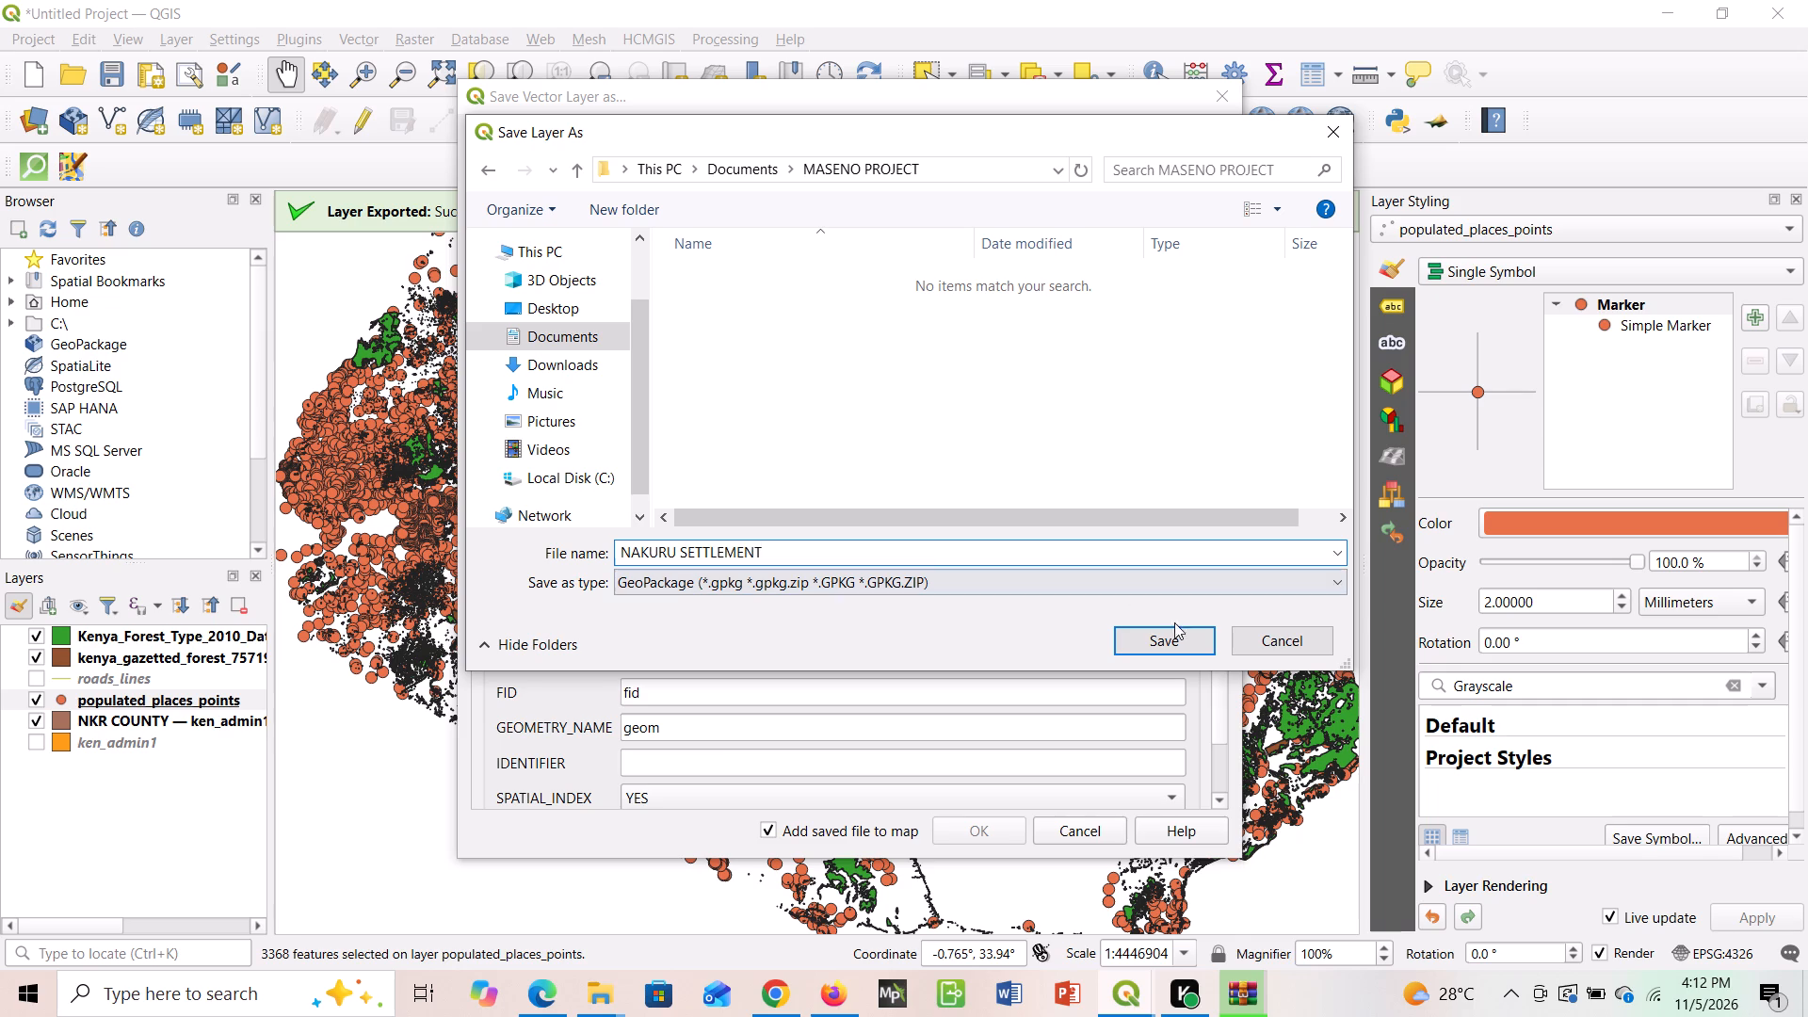
pyautogui.click(1175, 637)
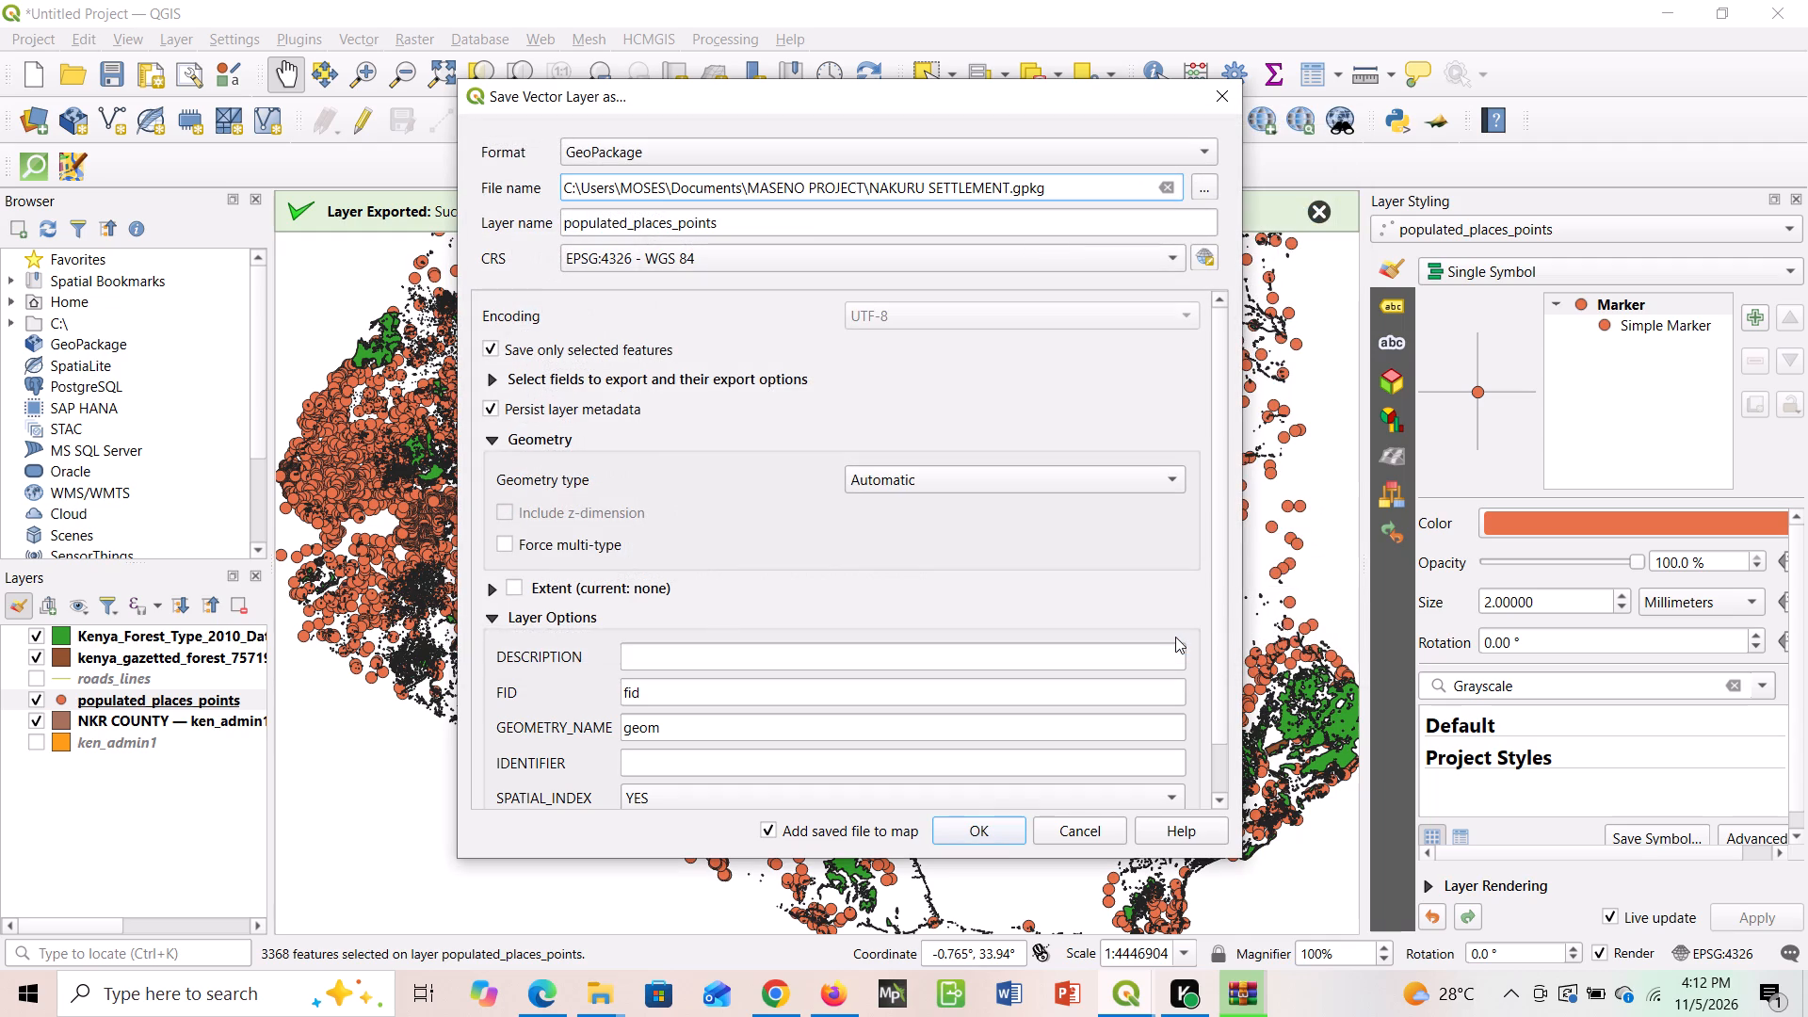
pyautogui.click(993, 839)
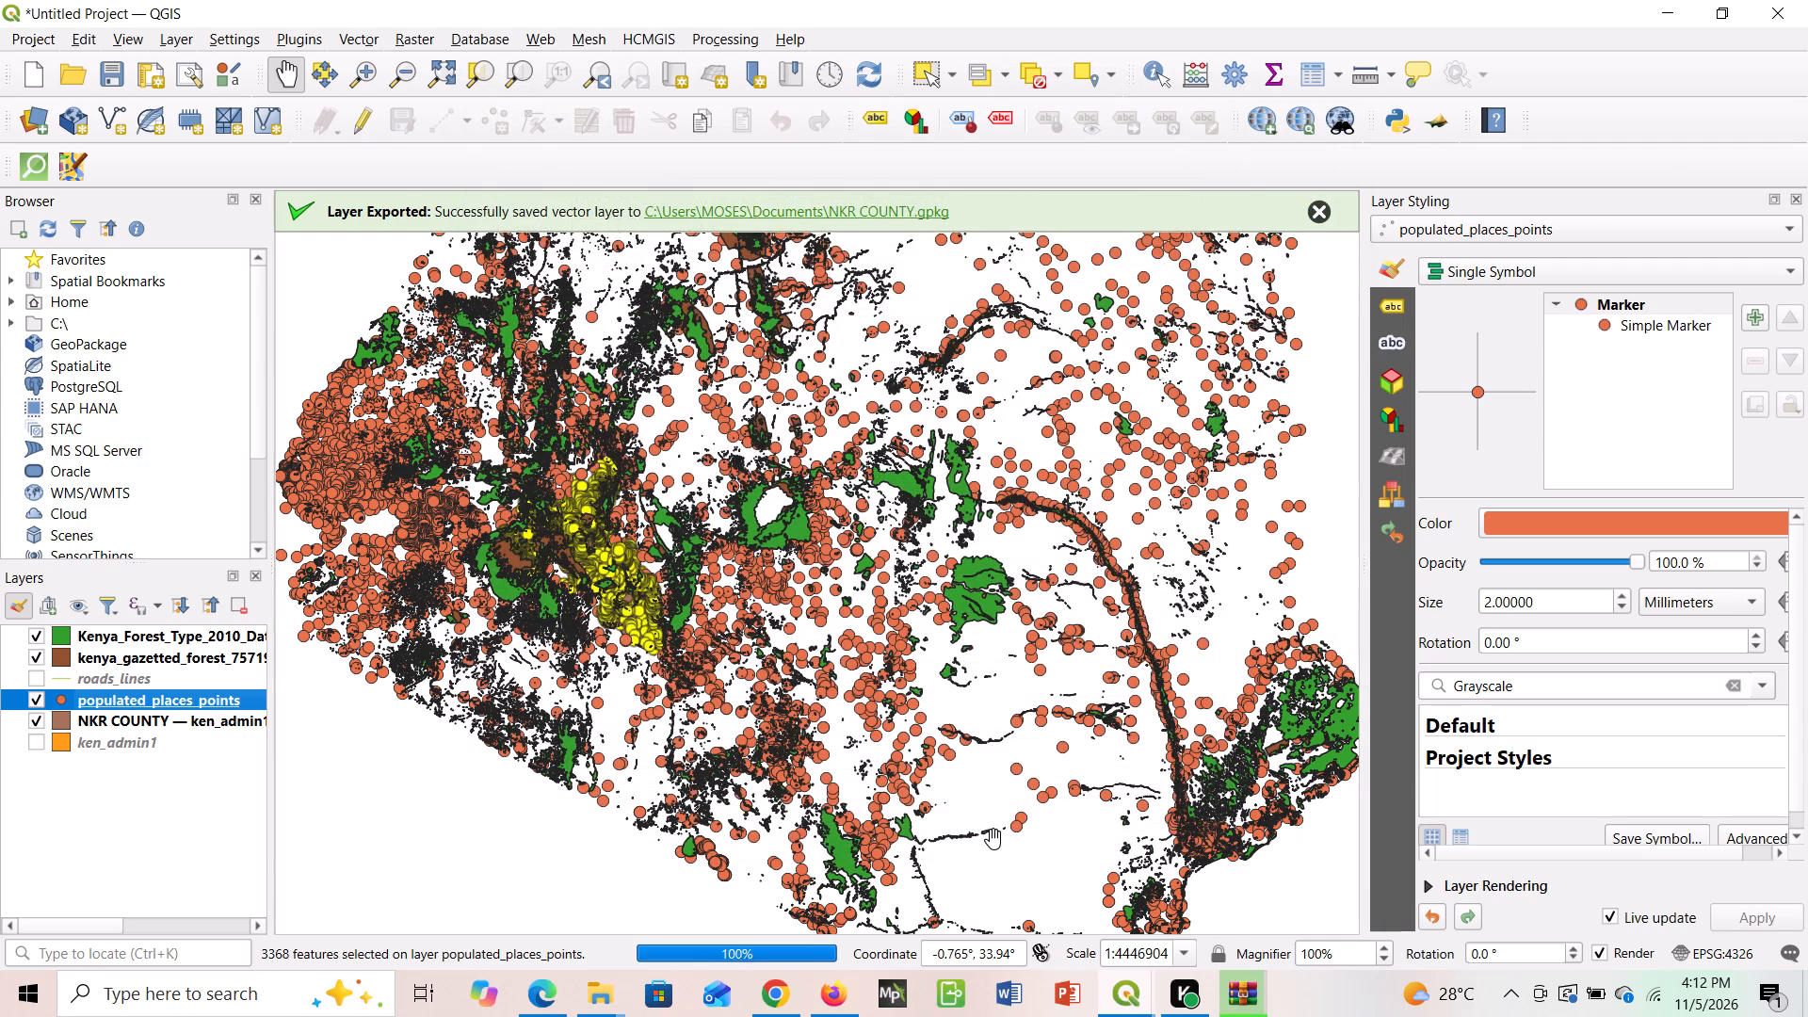
# Hide the populated_places_points layer on the map.
pyautogui.click(37, 721)
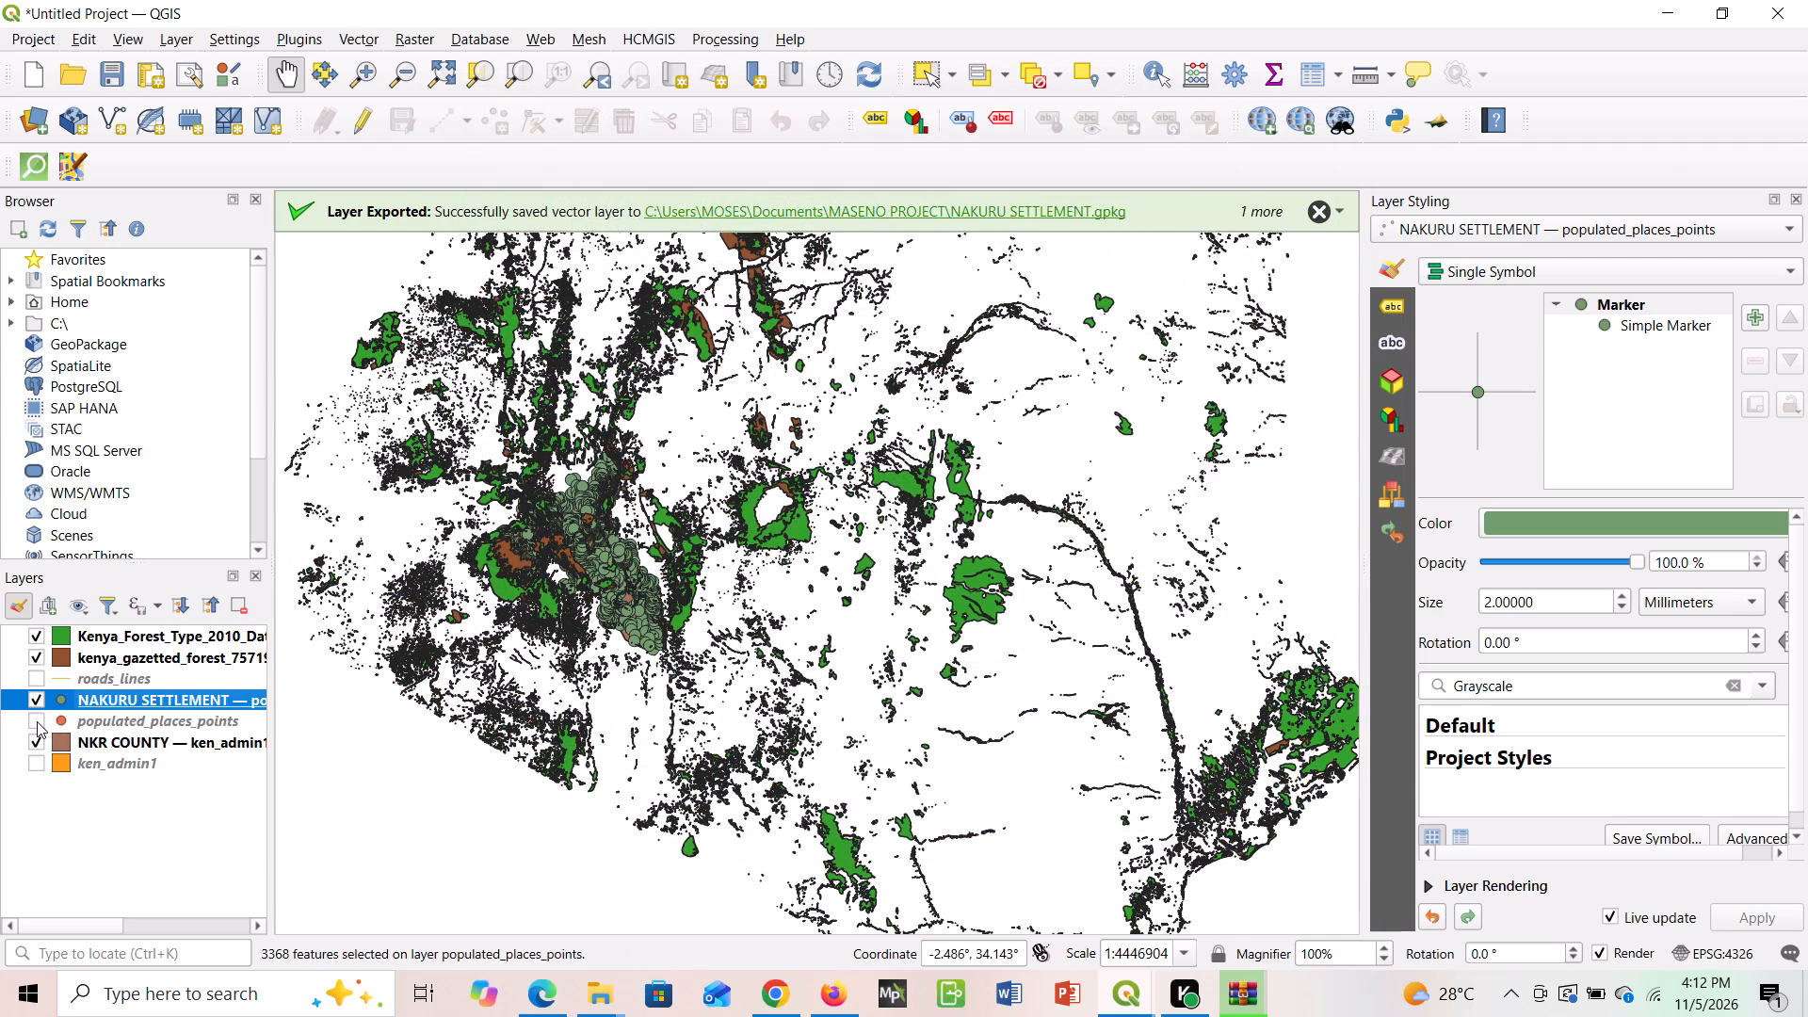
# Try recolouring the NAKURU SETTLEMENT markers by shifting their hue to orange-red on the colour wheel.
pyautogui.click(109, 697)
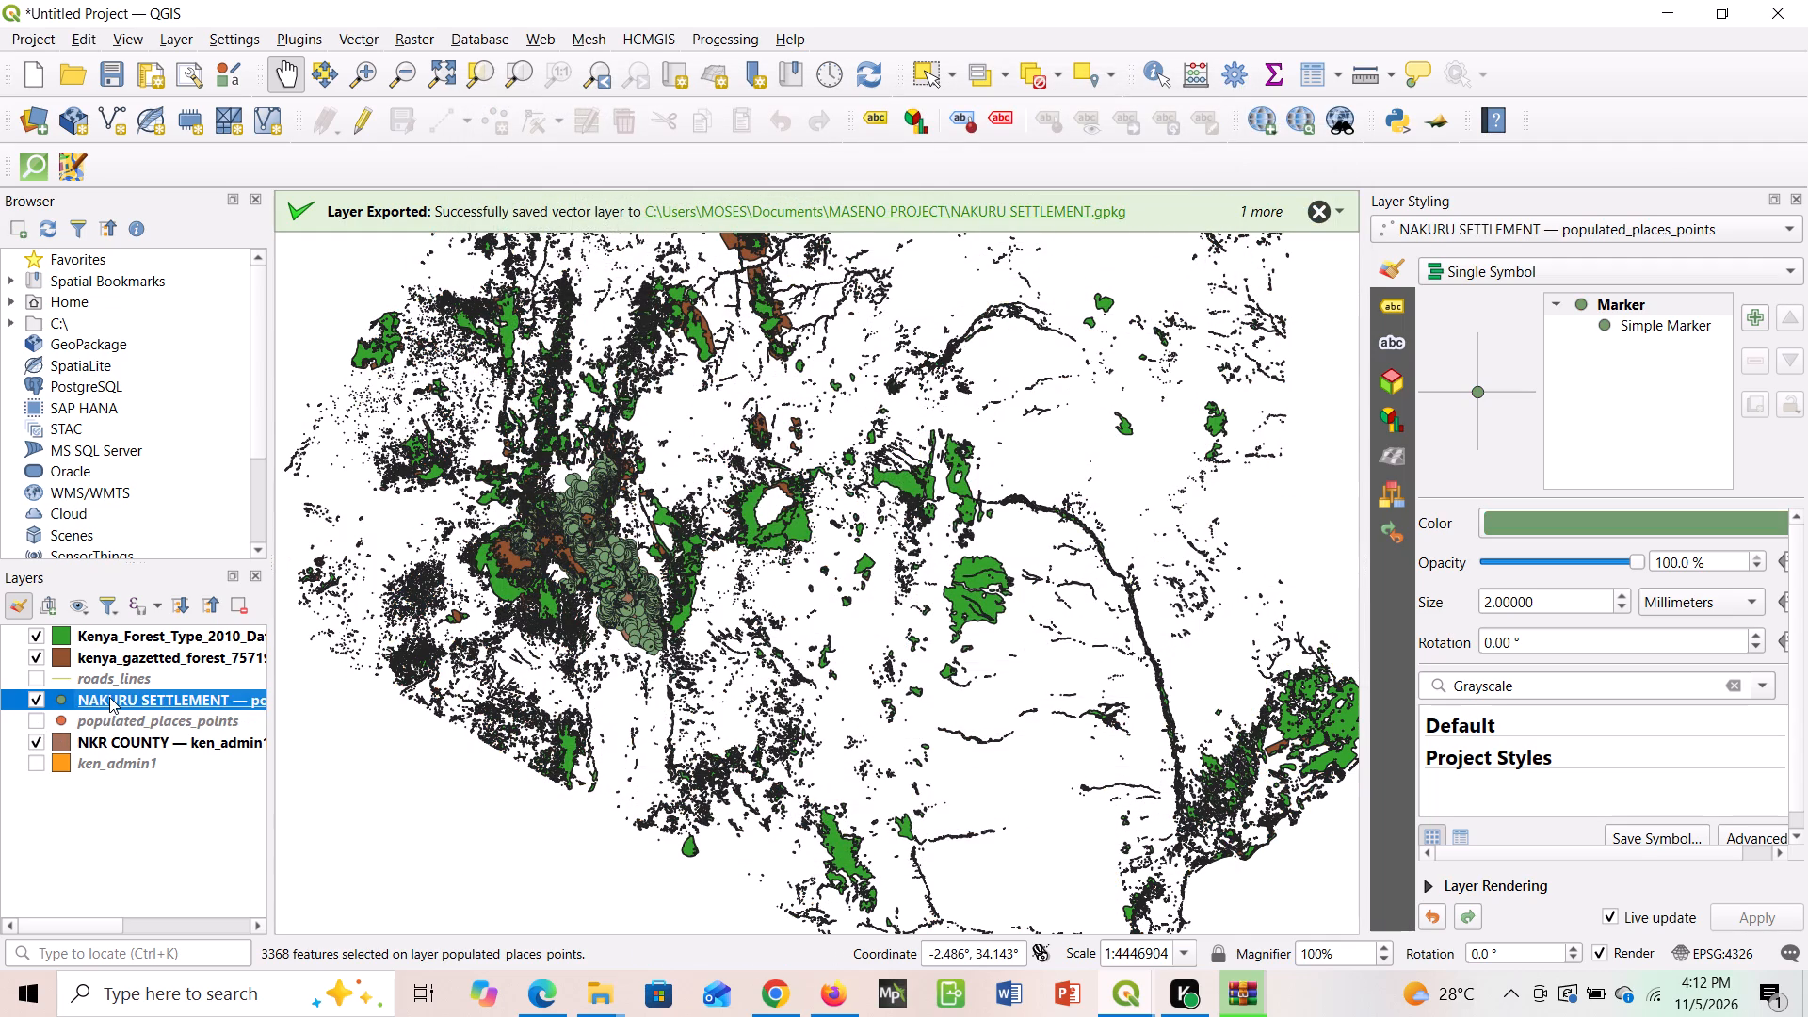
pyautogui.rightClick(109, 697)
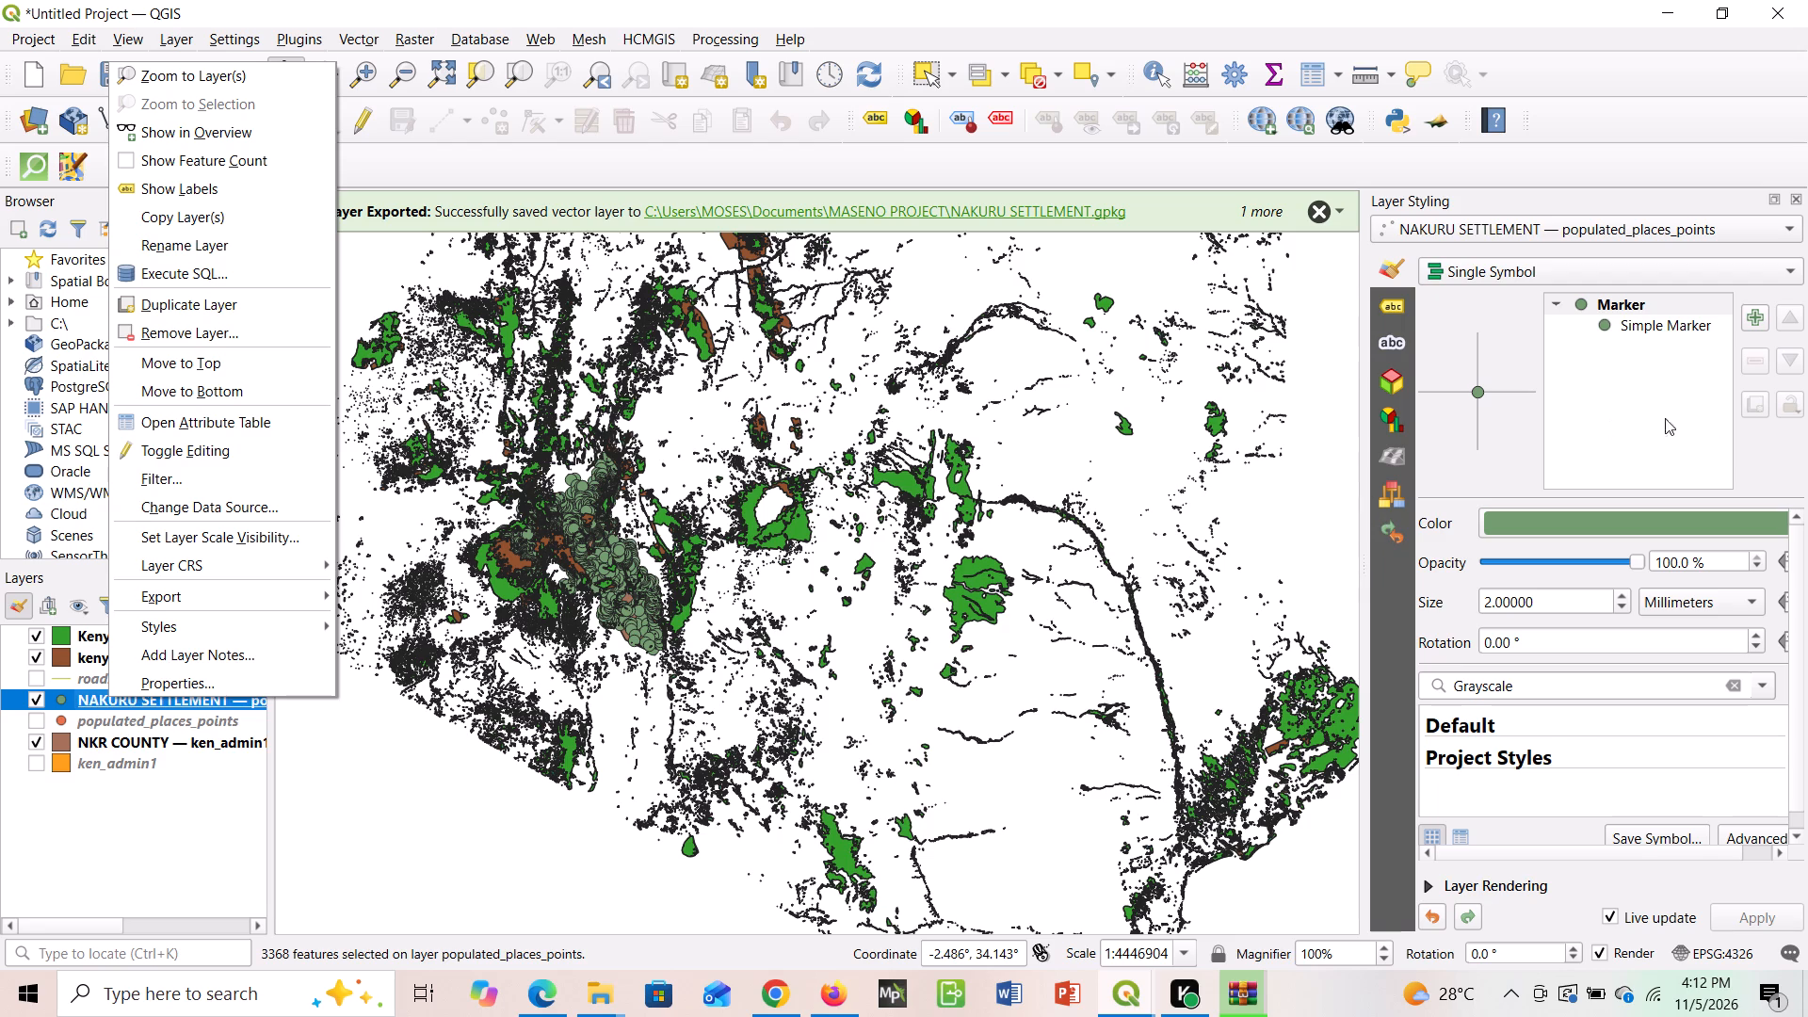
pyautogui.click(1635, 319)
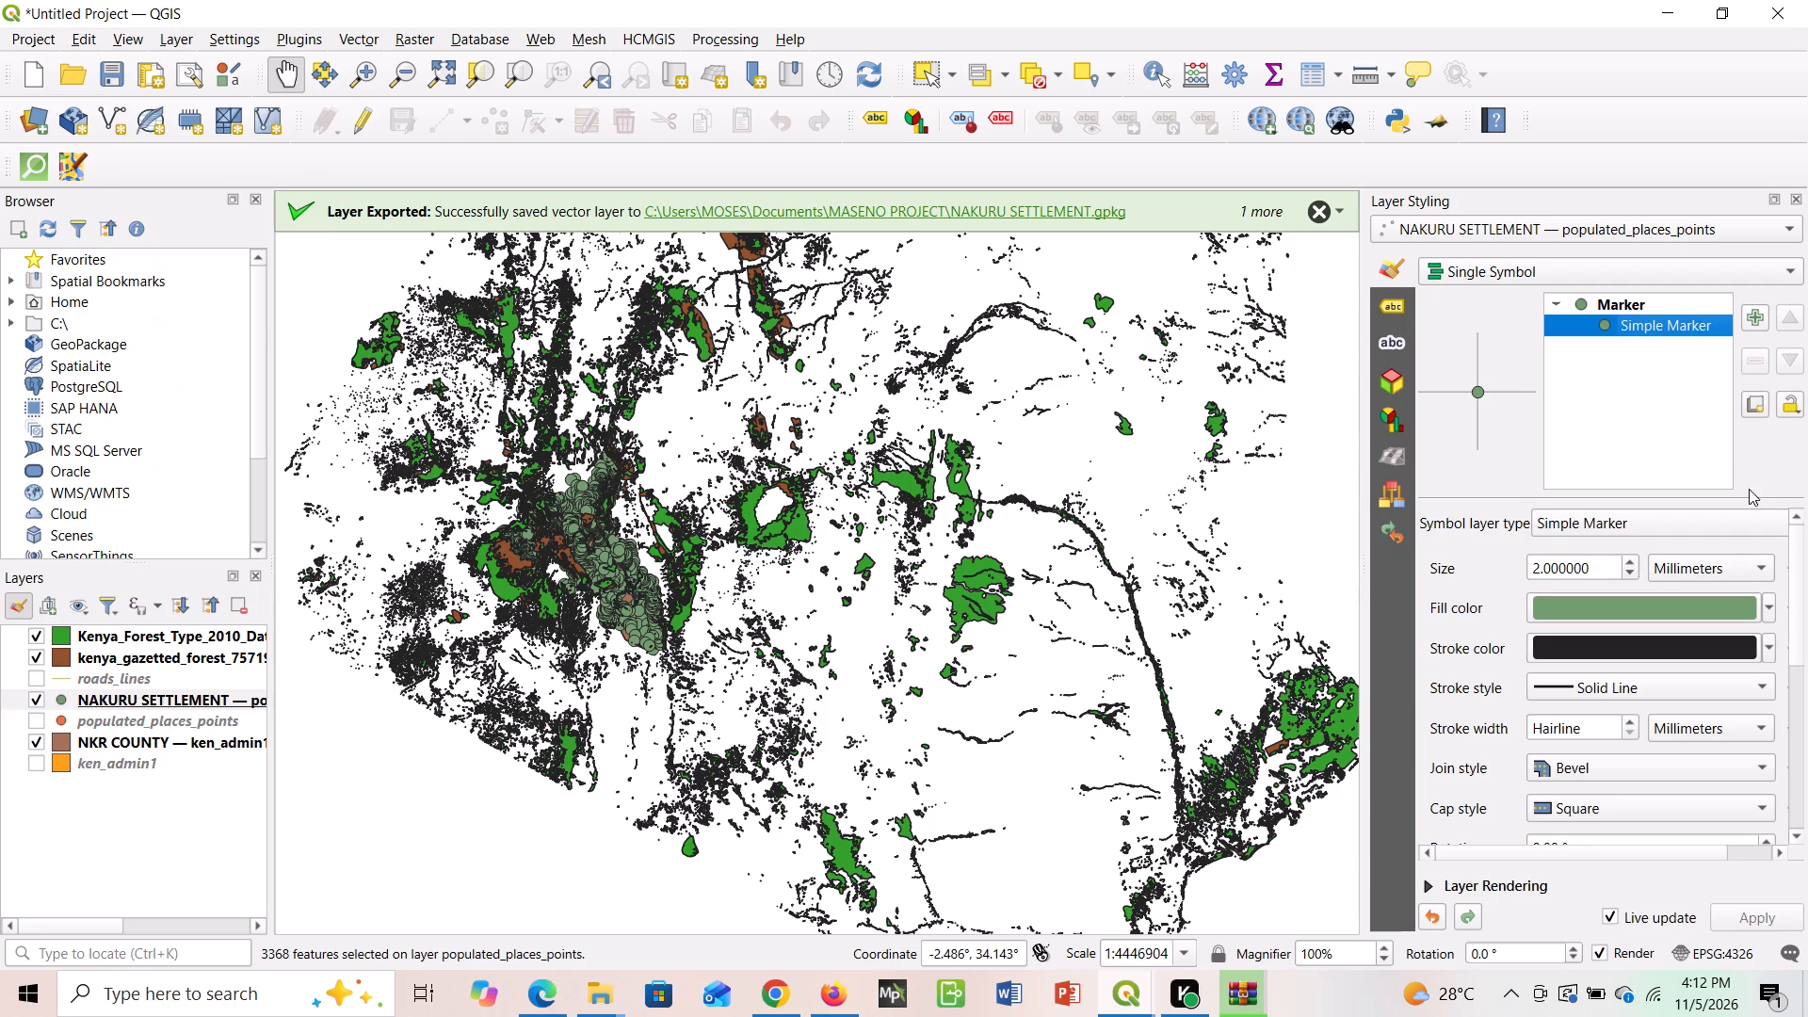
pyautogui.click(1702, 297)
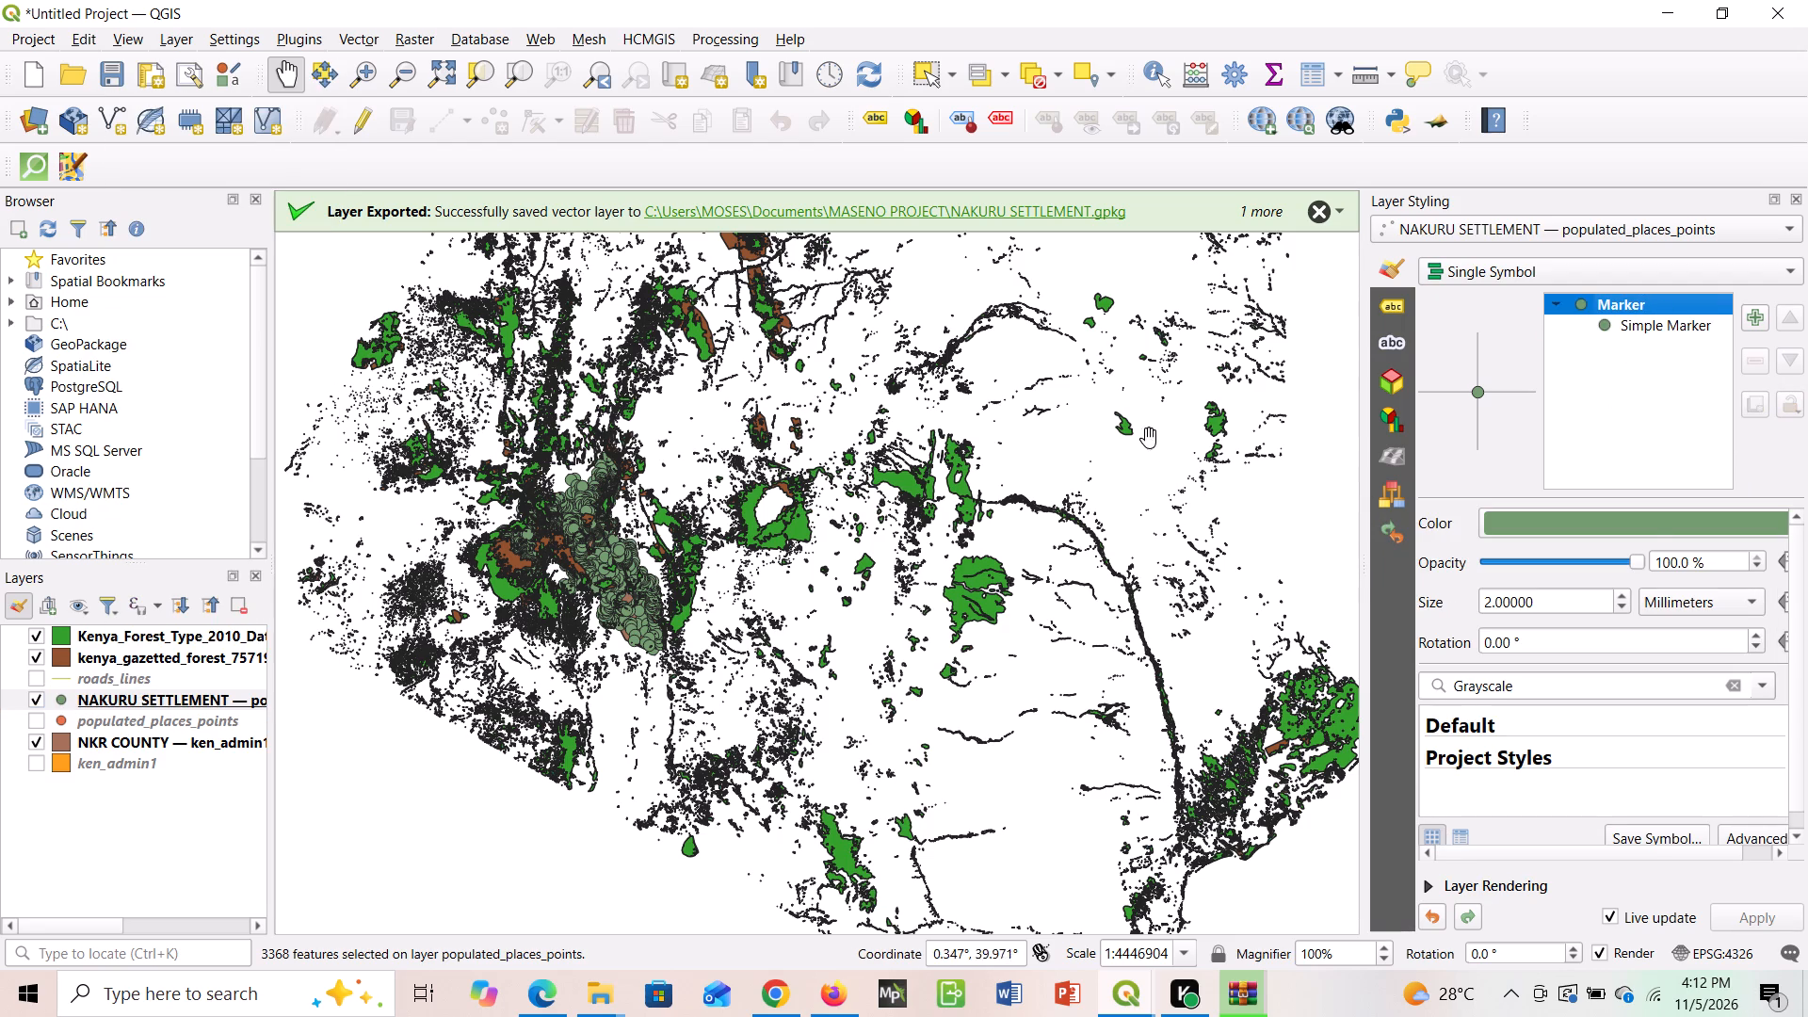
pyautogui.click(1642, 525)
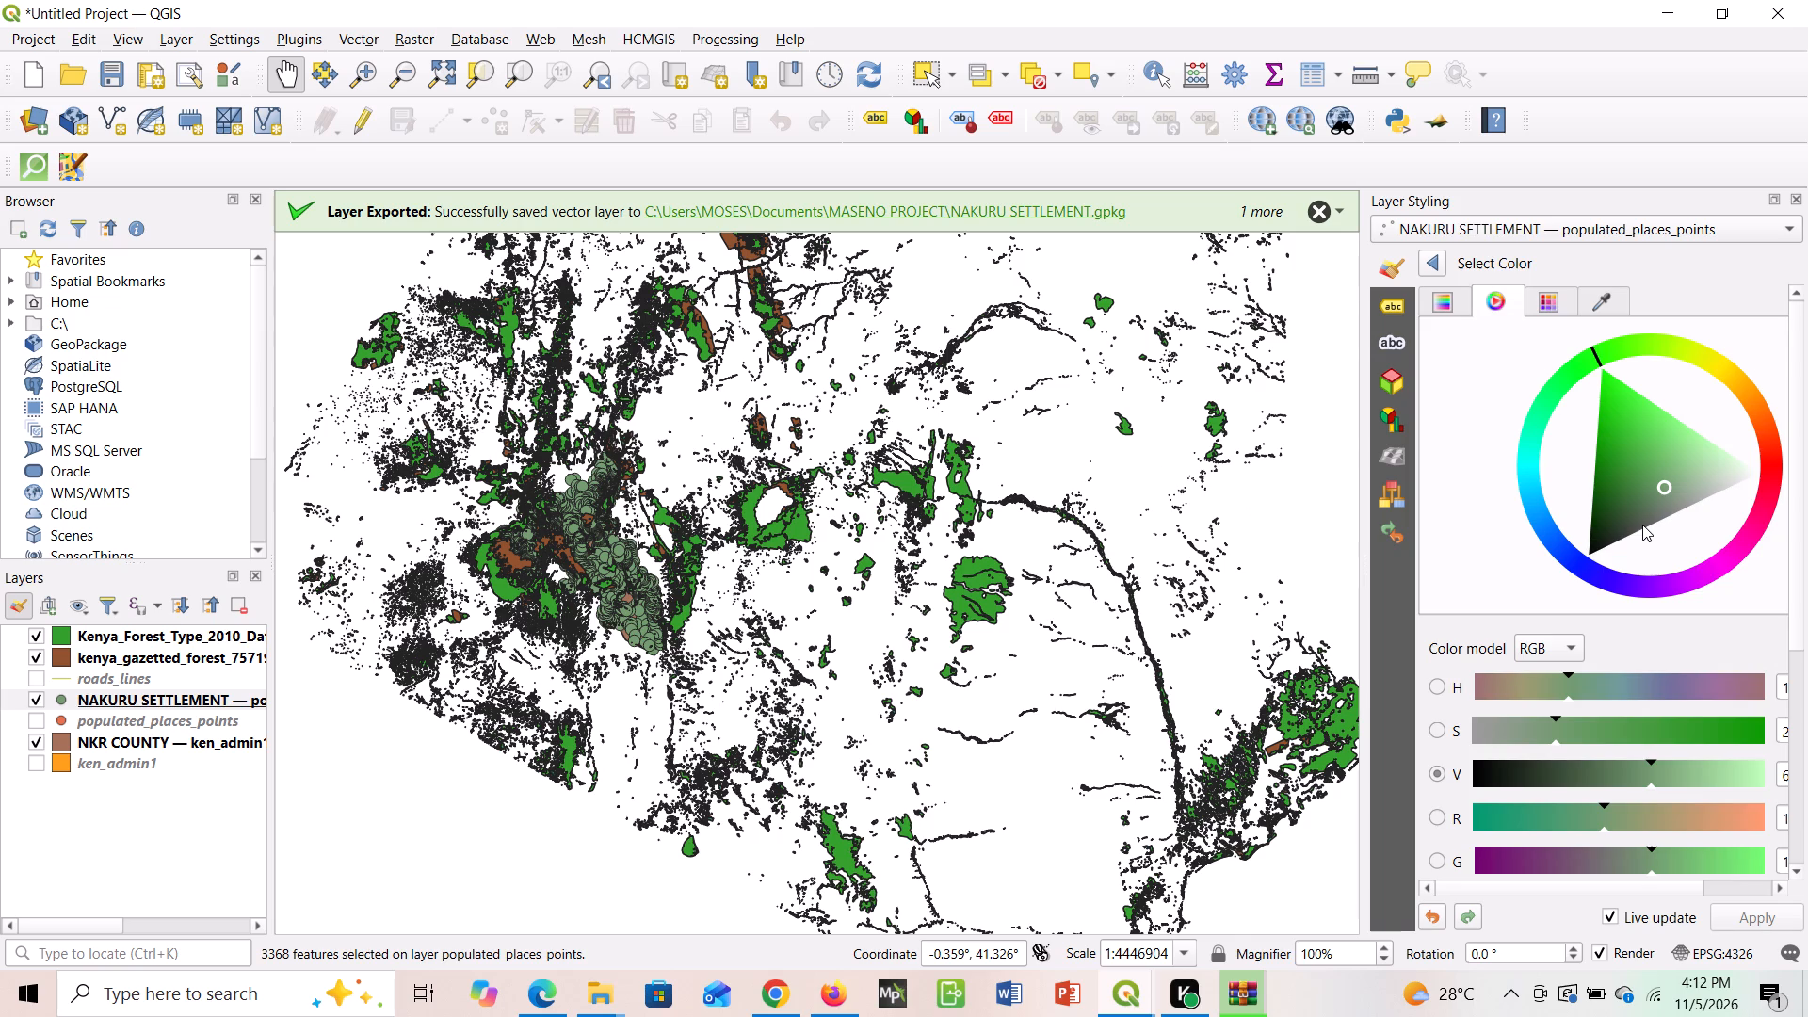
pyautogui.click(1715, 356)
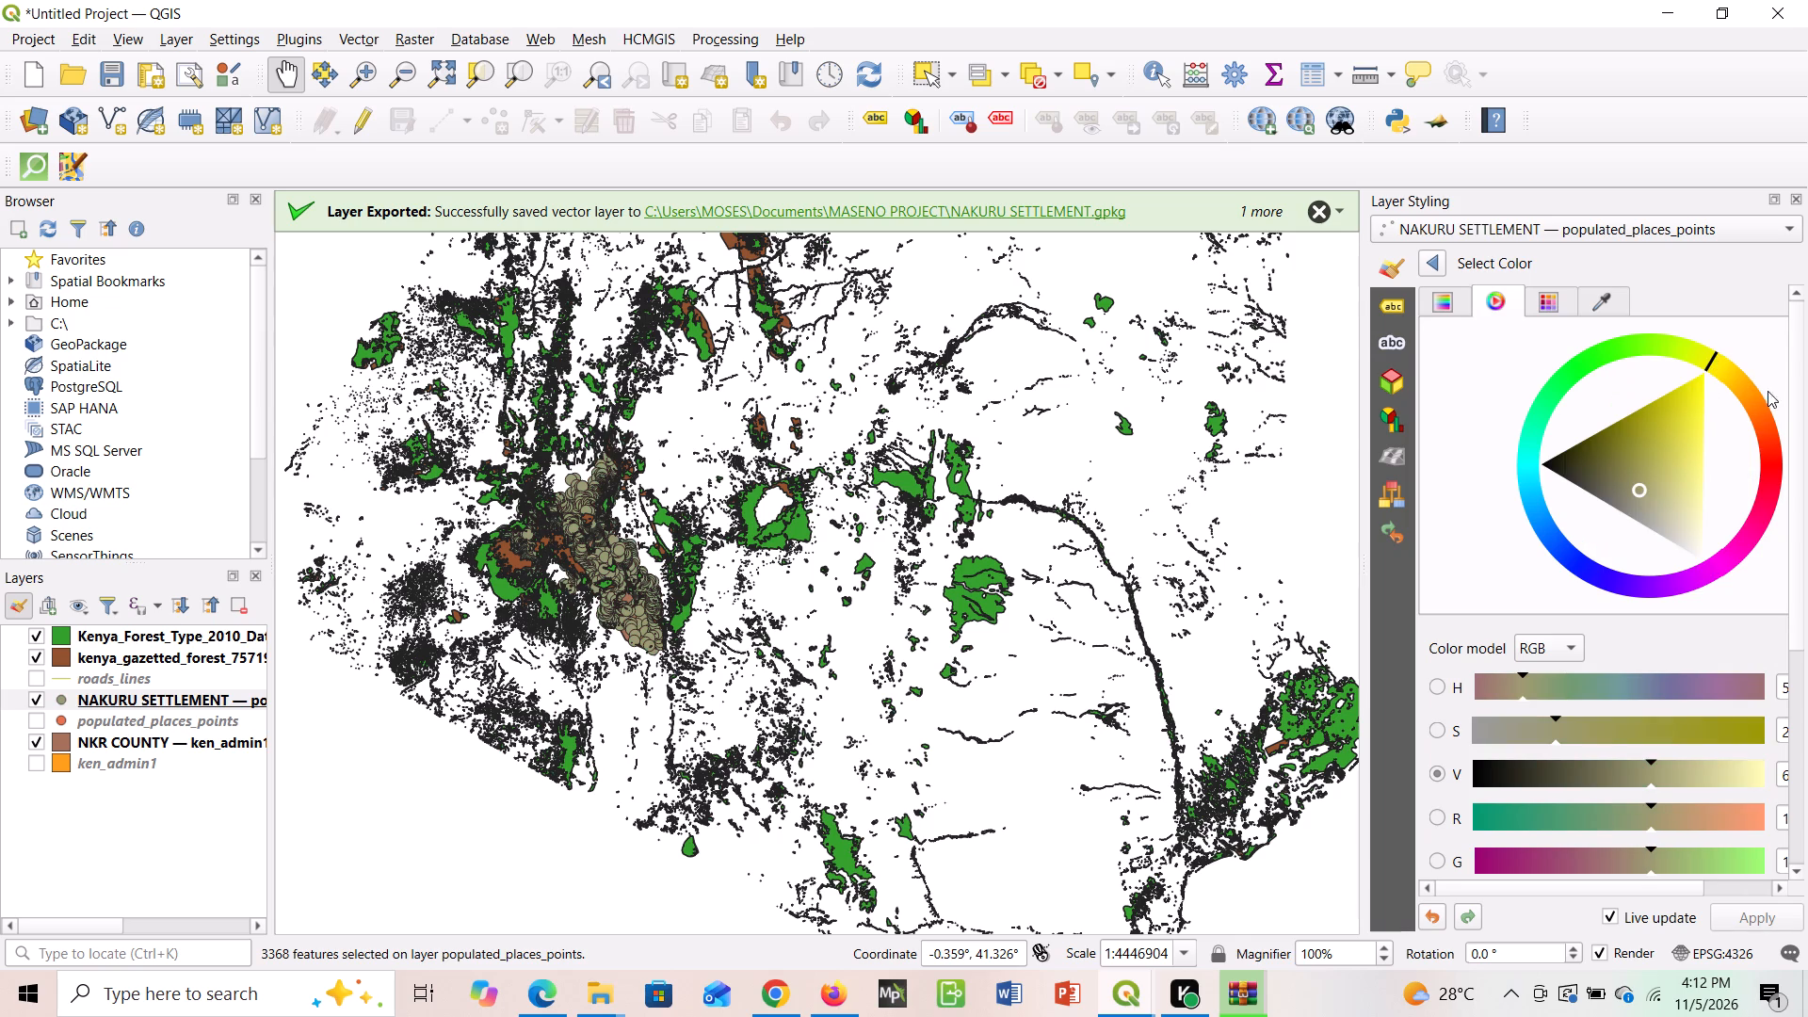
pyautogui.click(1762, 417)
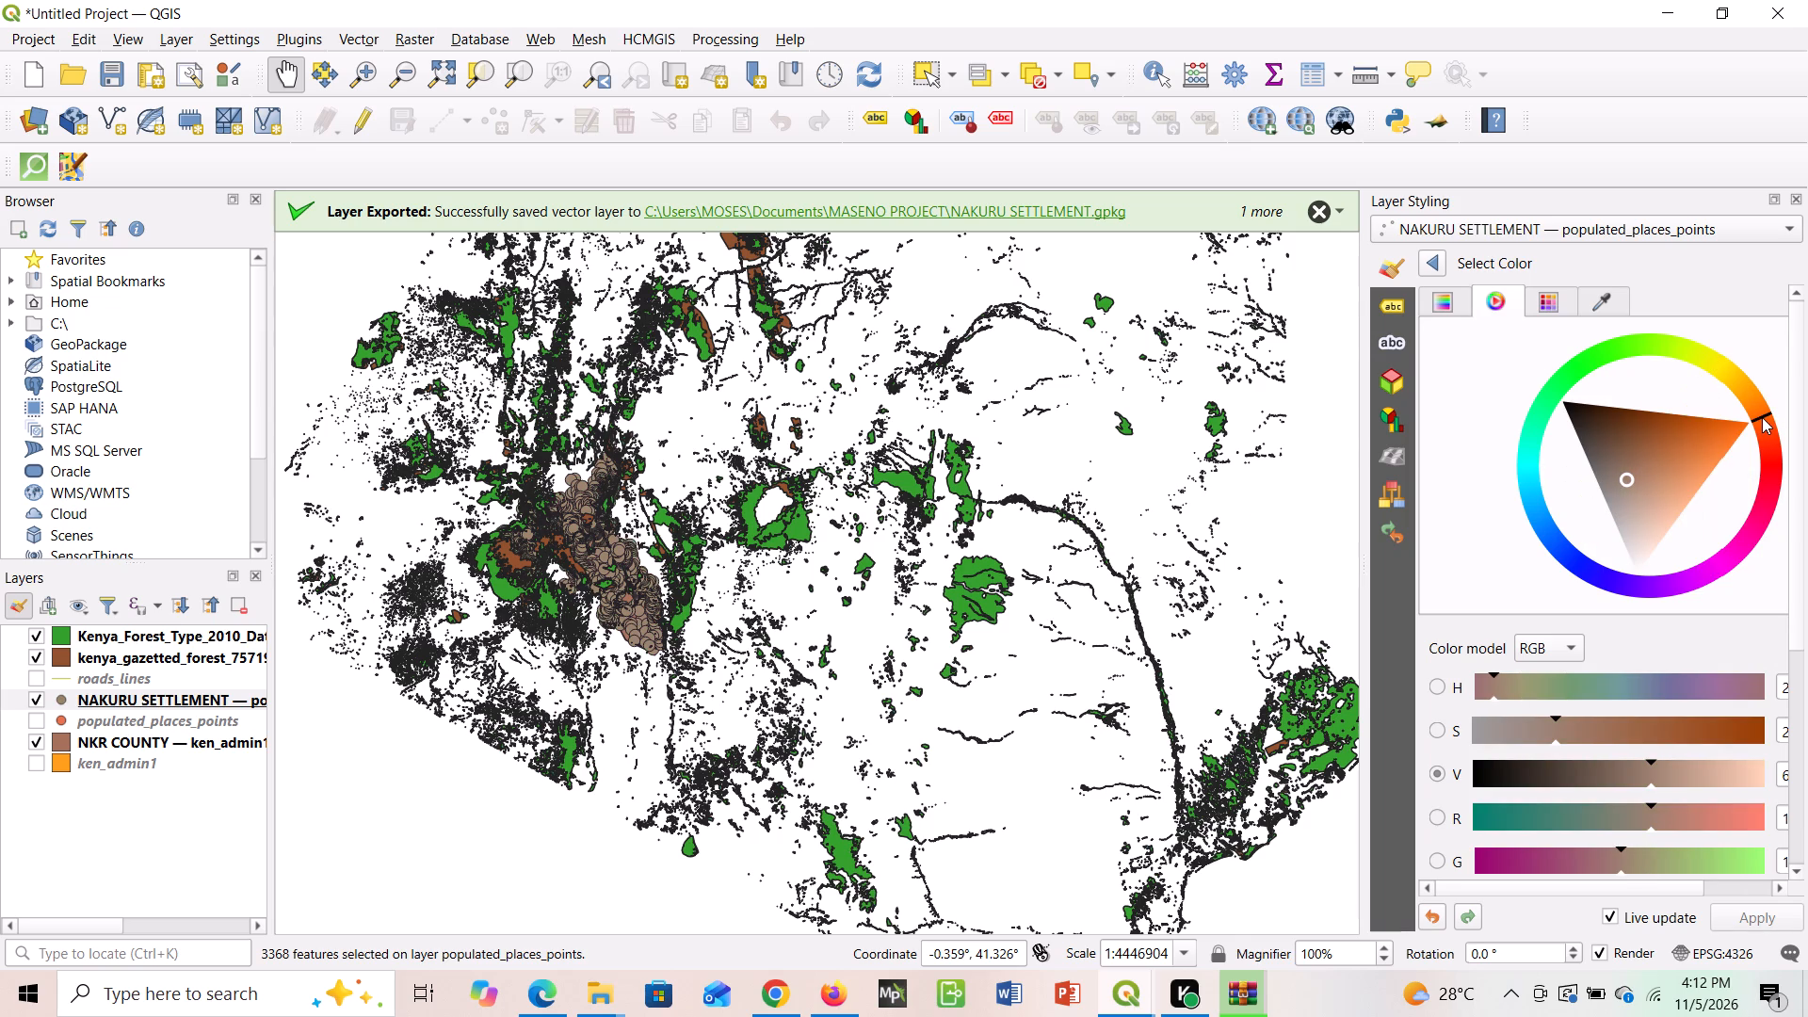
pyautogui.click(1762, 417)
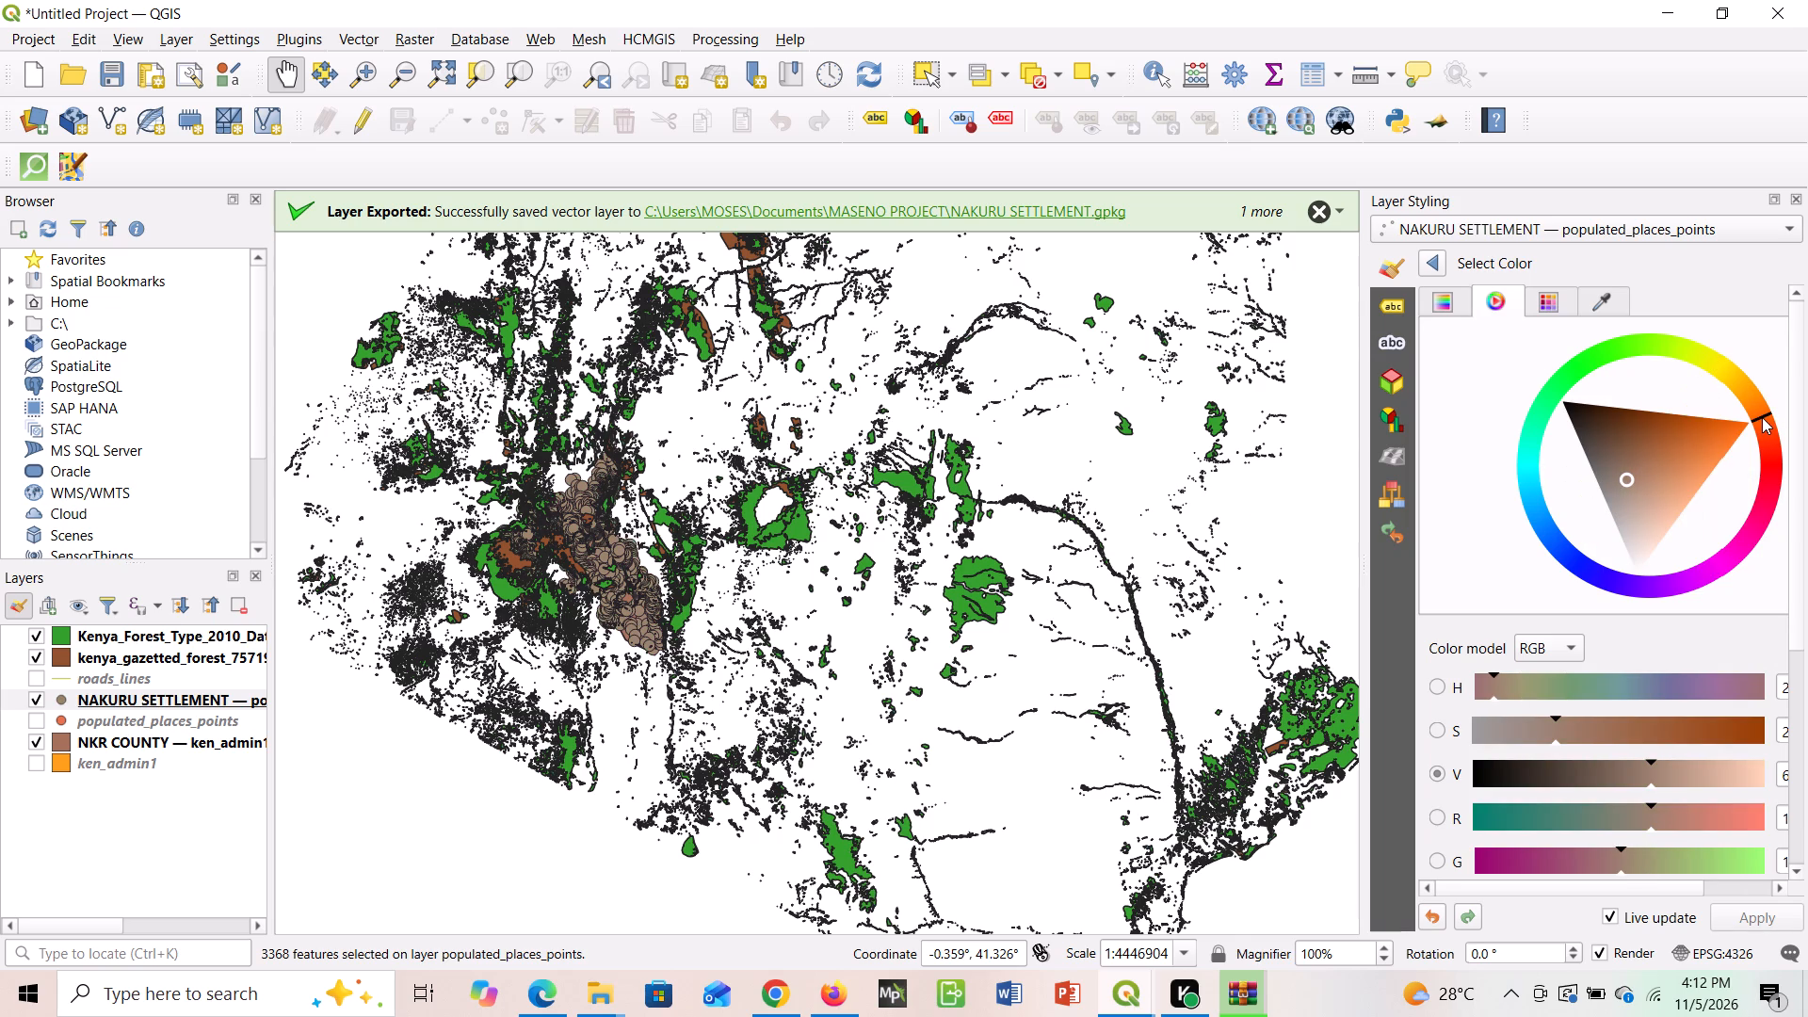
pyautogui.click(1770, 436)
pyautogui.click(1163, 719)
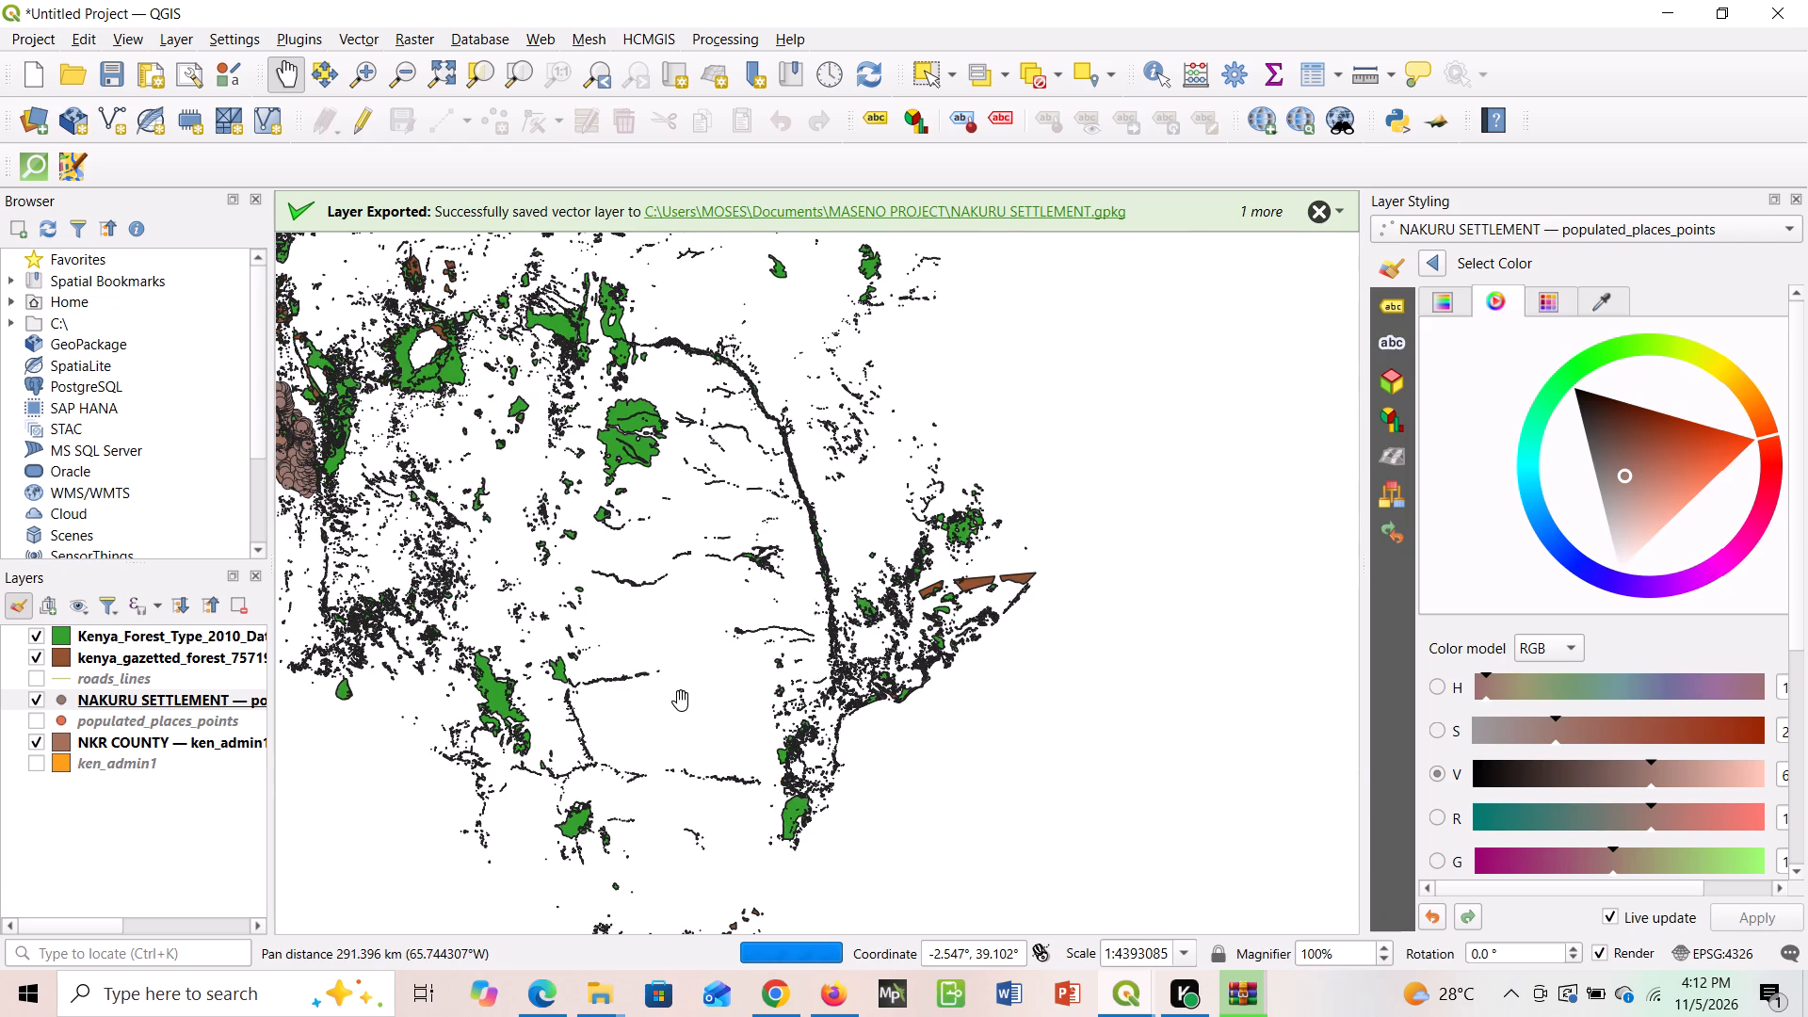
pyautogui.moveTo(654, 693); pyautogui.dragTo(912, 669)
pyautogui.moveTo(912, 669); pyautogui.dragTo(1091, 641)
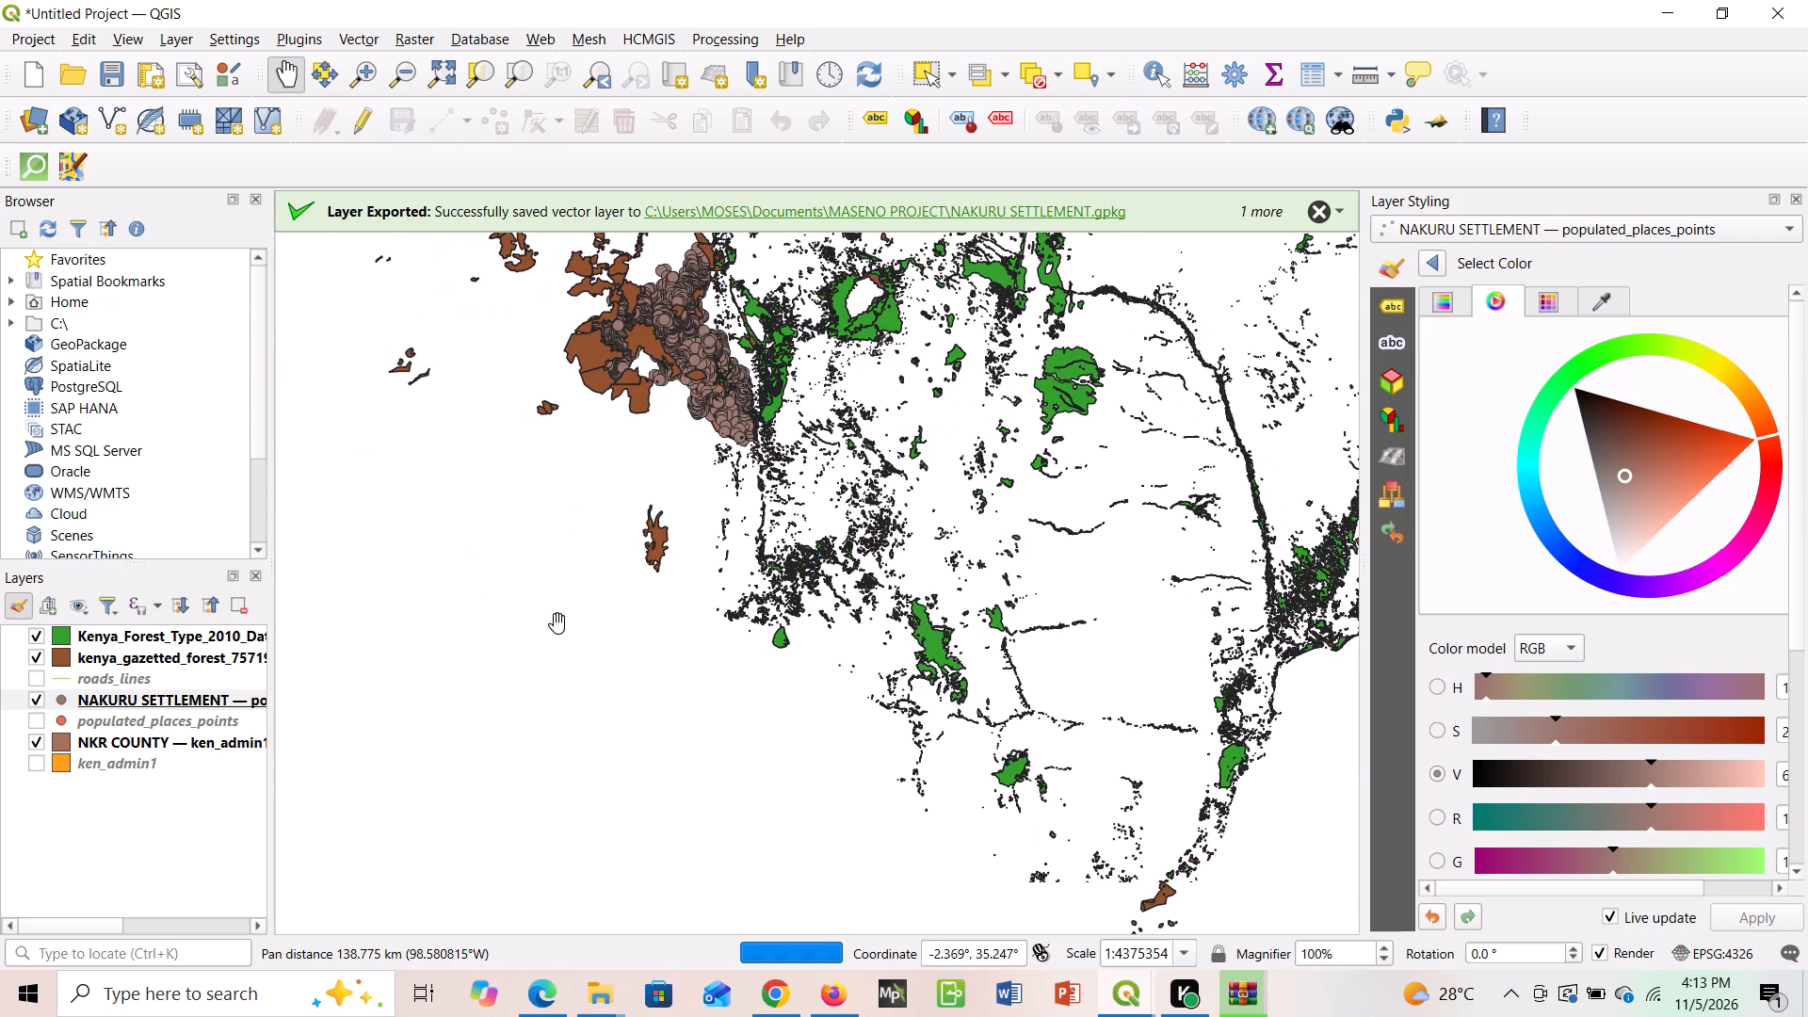
# Set the NAKURU SETTLEMENT layer's marker colour to the standard red in its symbology properties.
pyautogui.click(199, 704)
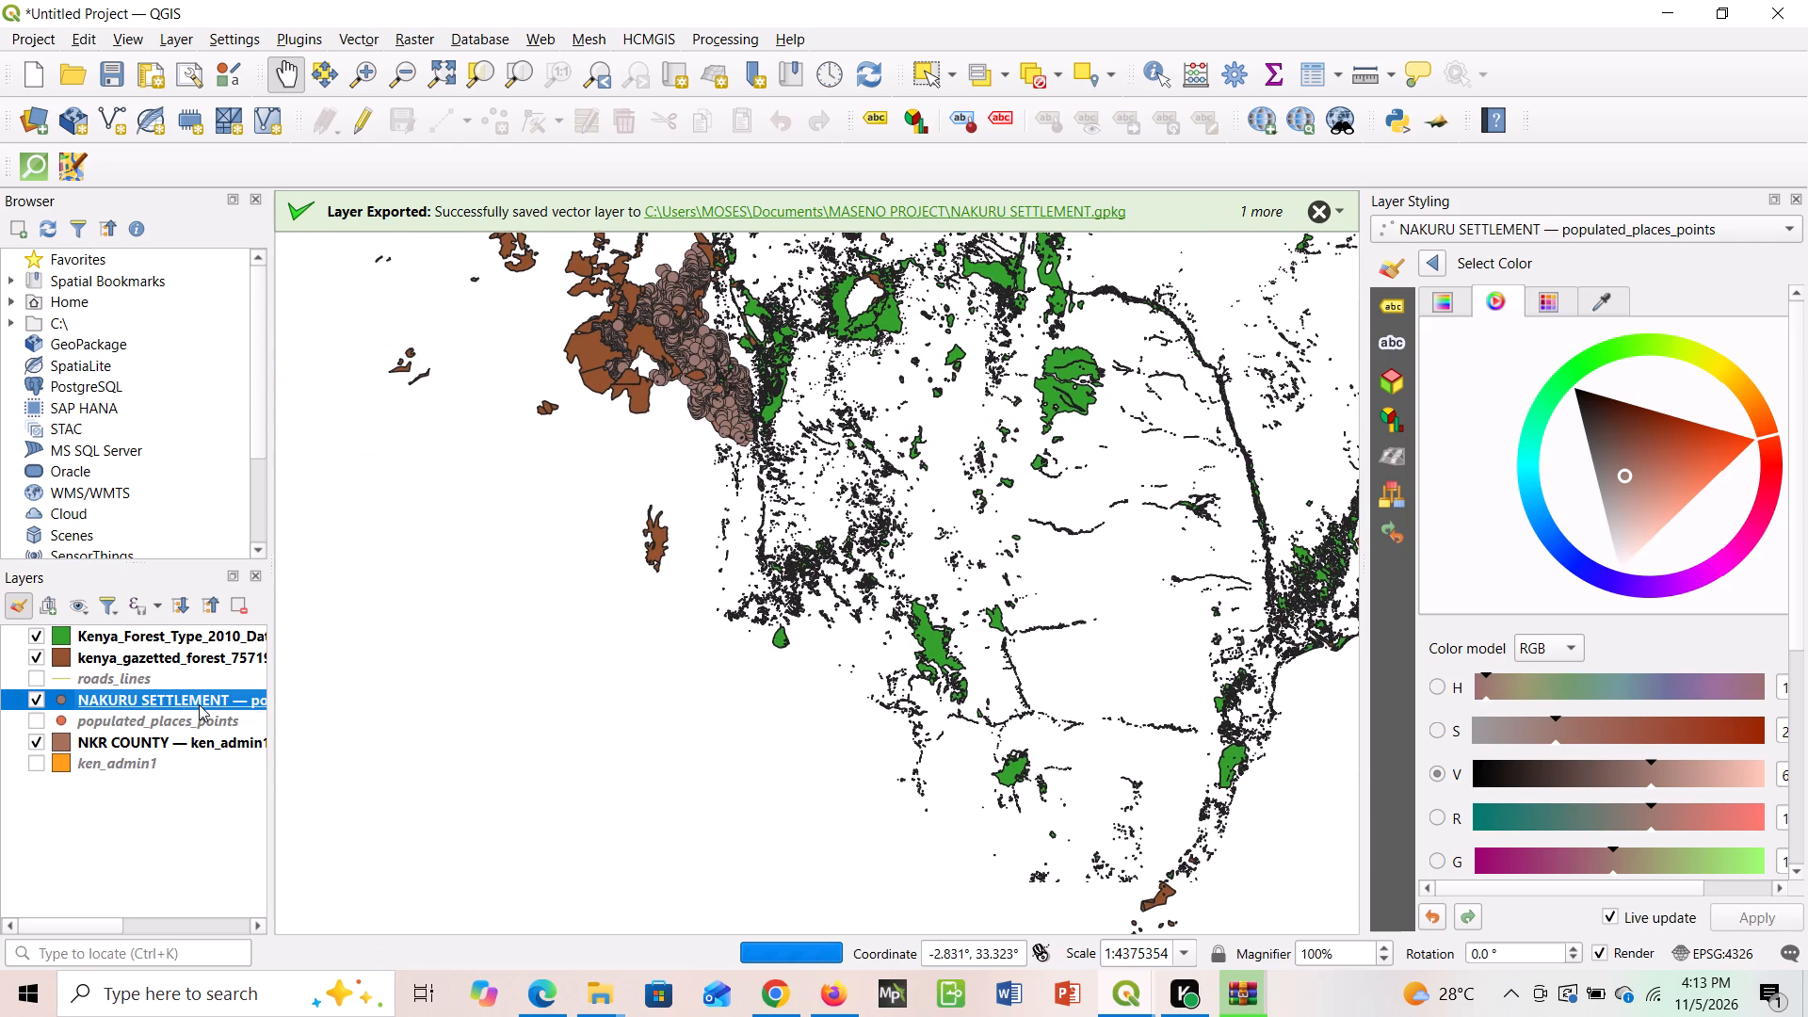
pyautogui.rightClick(199, 704)
pyautogui.click(298, 689)
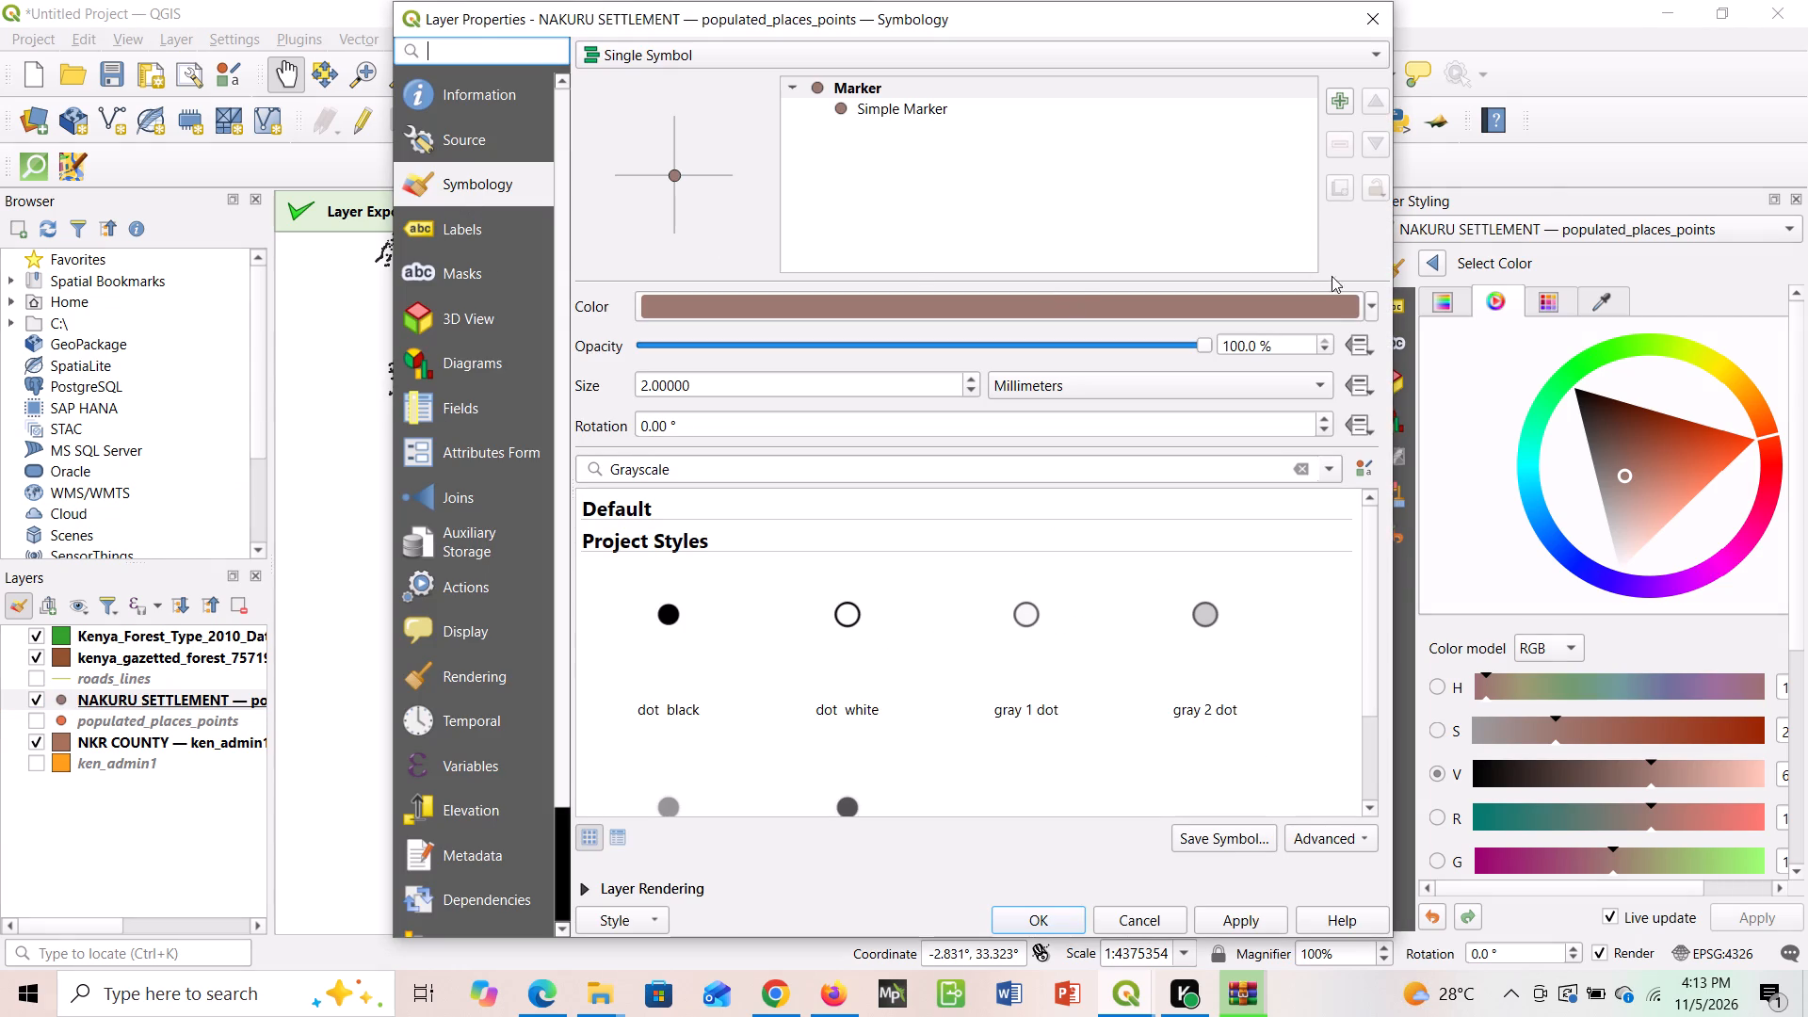
pyautogui.click(1374, 297)
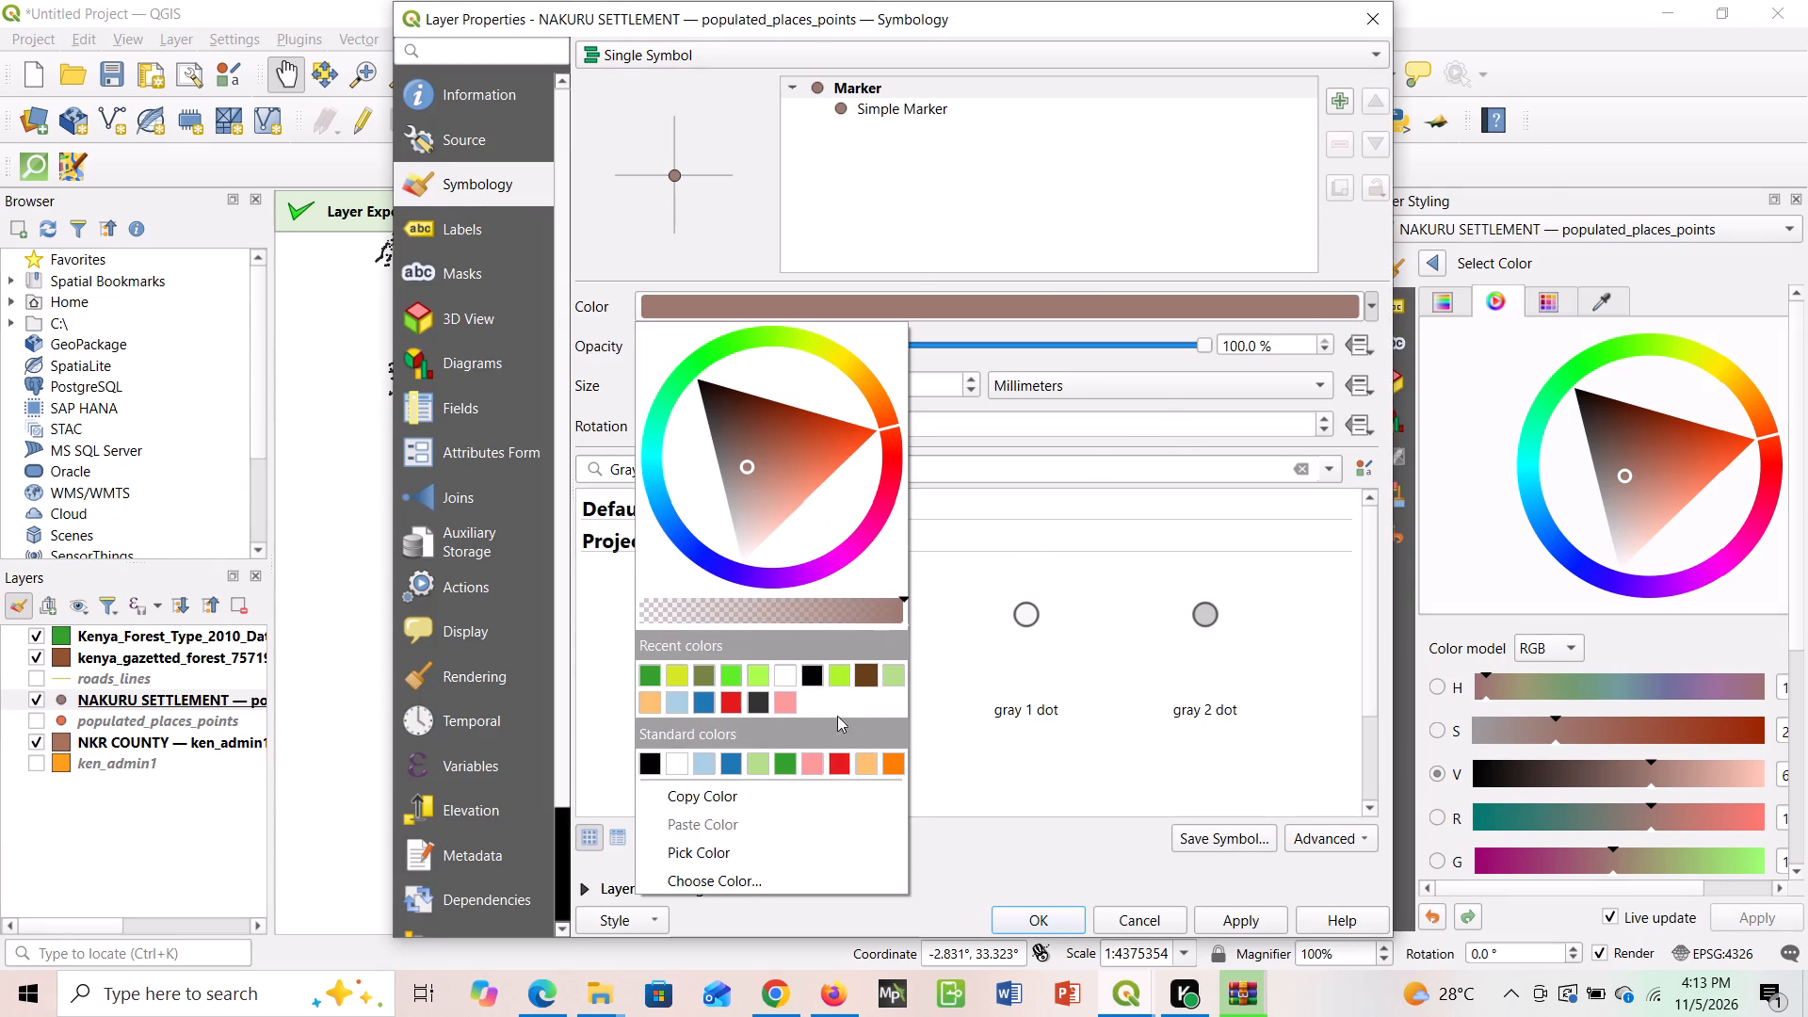
pyautogui.click(840, 766)
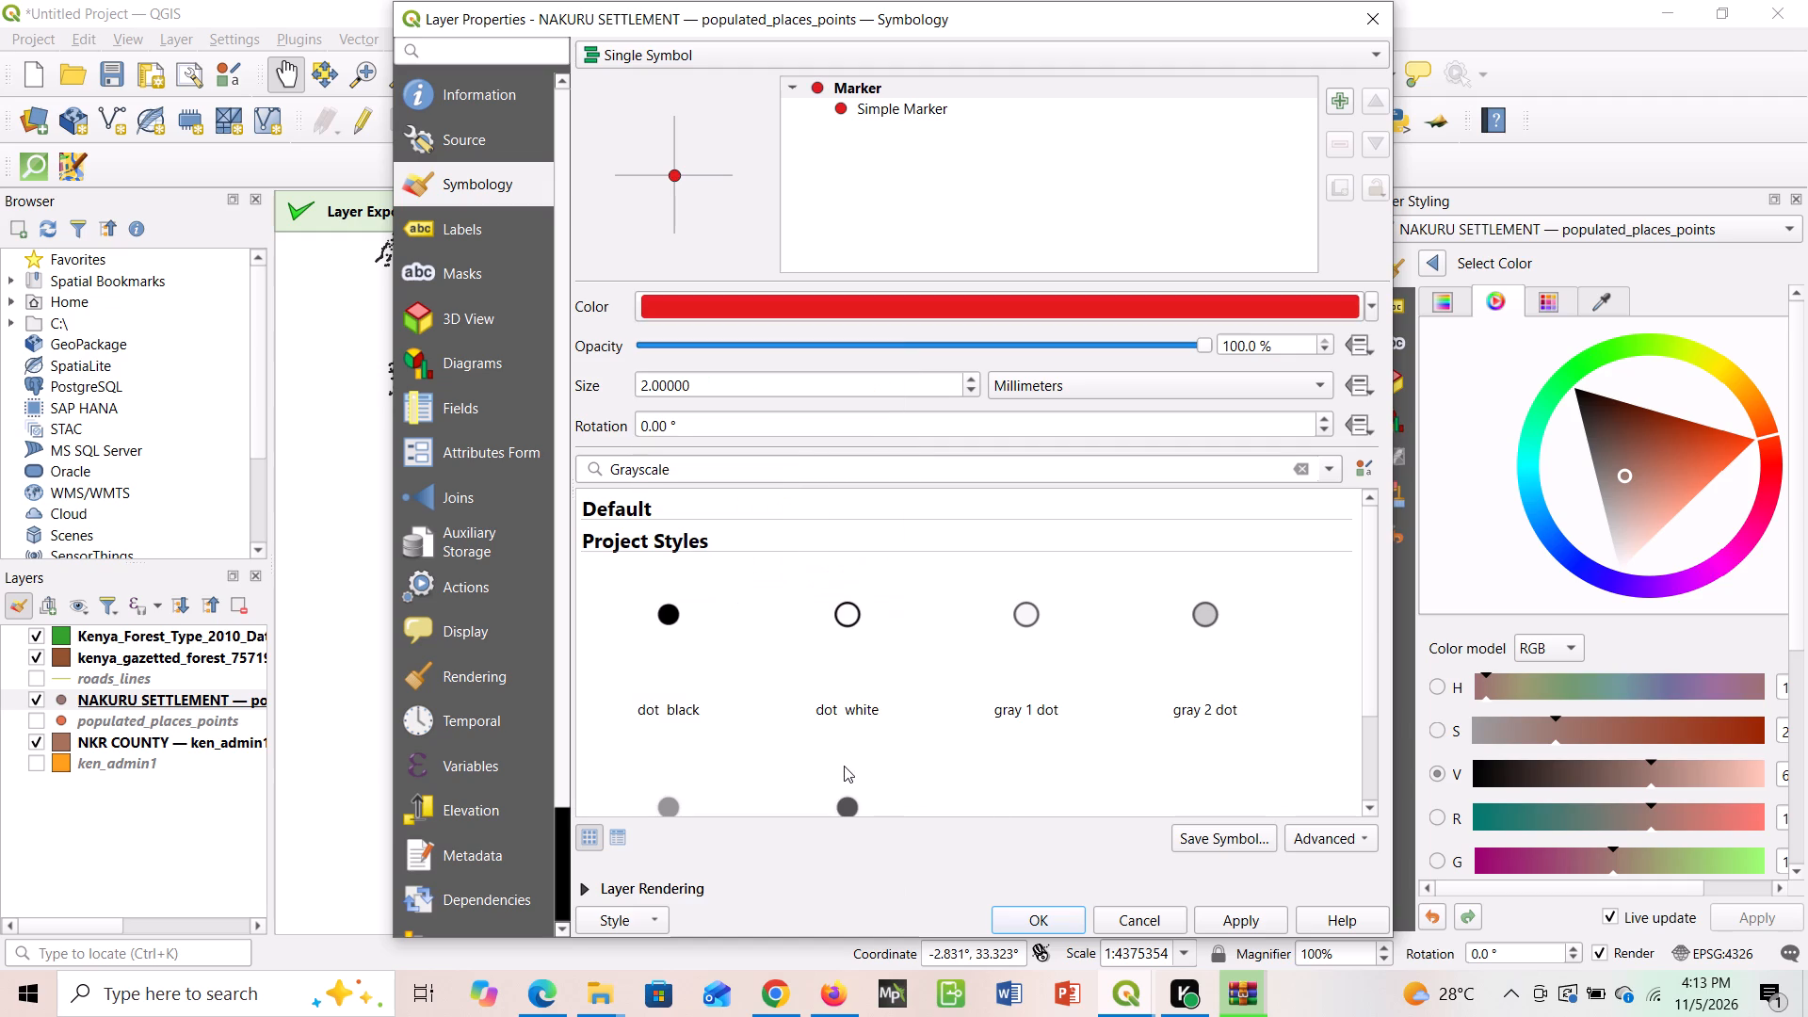
pyautogui.click(1236, 916)
pyautogui.click(1028, 914)
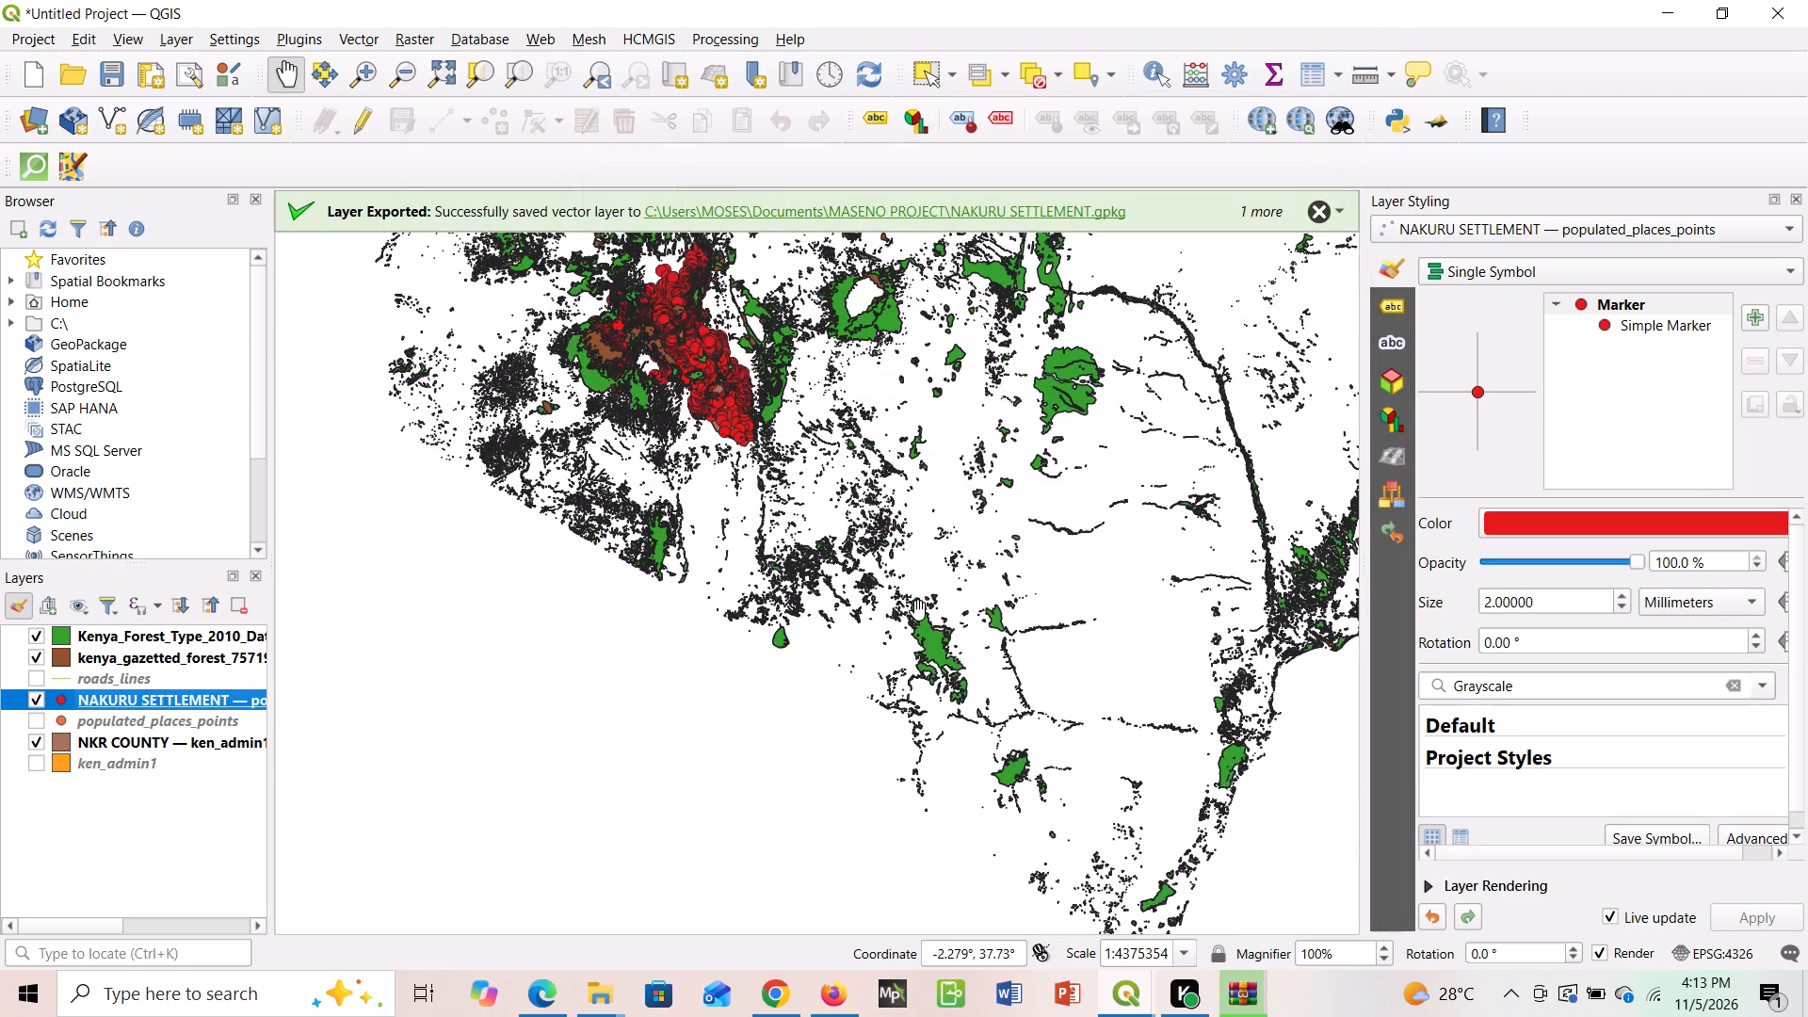
# Examine how the NAKURU SETTLEMENT points lie over the Nakuru county polygon and the surrounding forest areas.
pyautogui.keyDown('ctrl'); pyautogui.click(918, 610); pyautogui.keyUp('ctrl')
pyautogui.keyDown('ctrl'); pyautogui.scroll(-1, 918, 610); pyautogui.keyUp('ctrl')
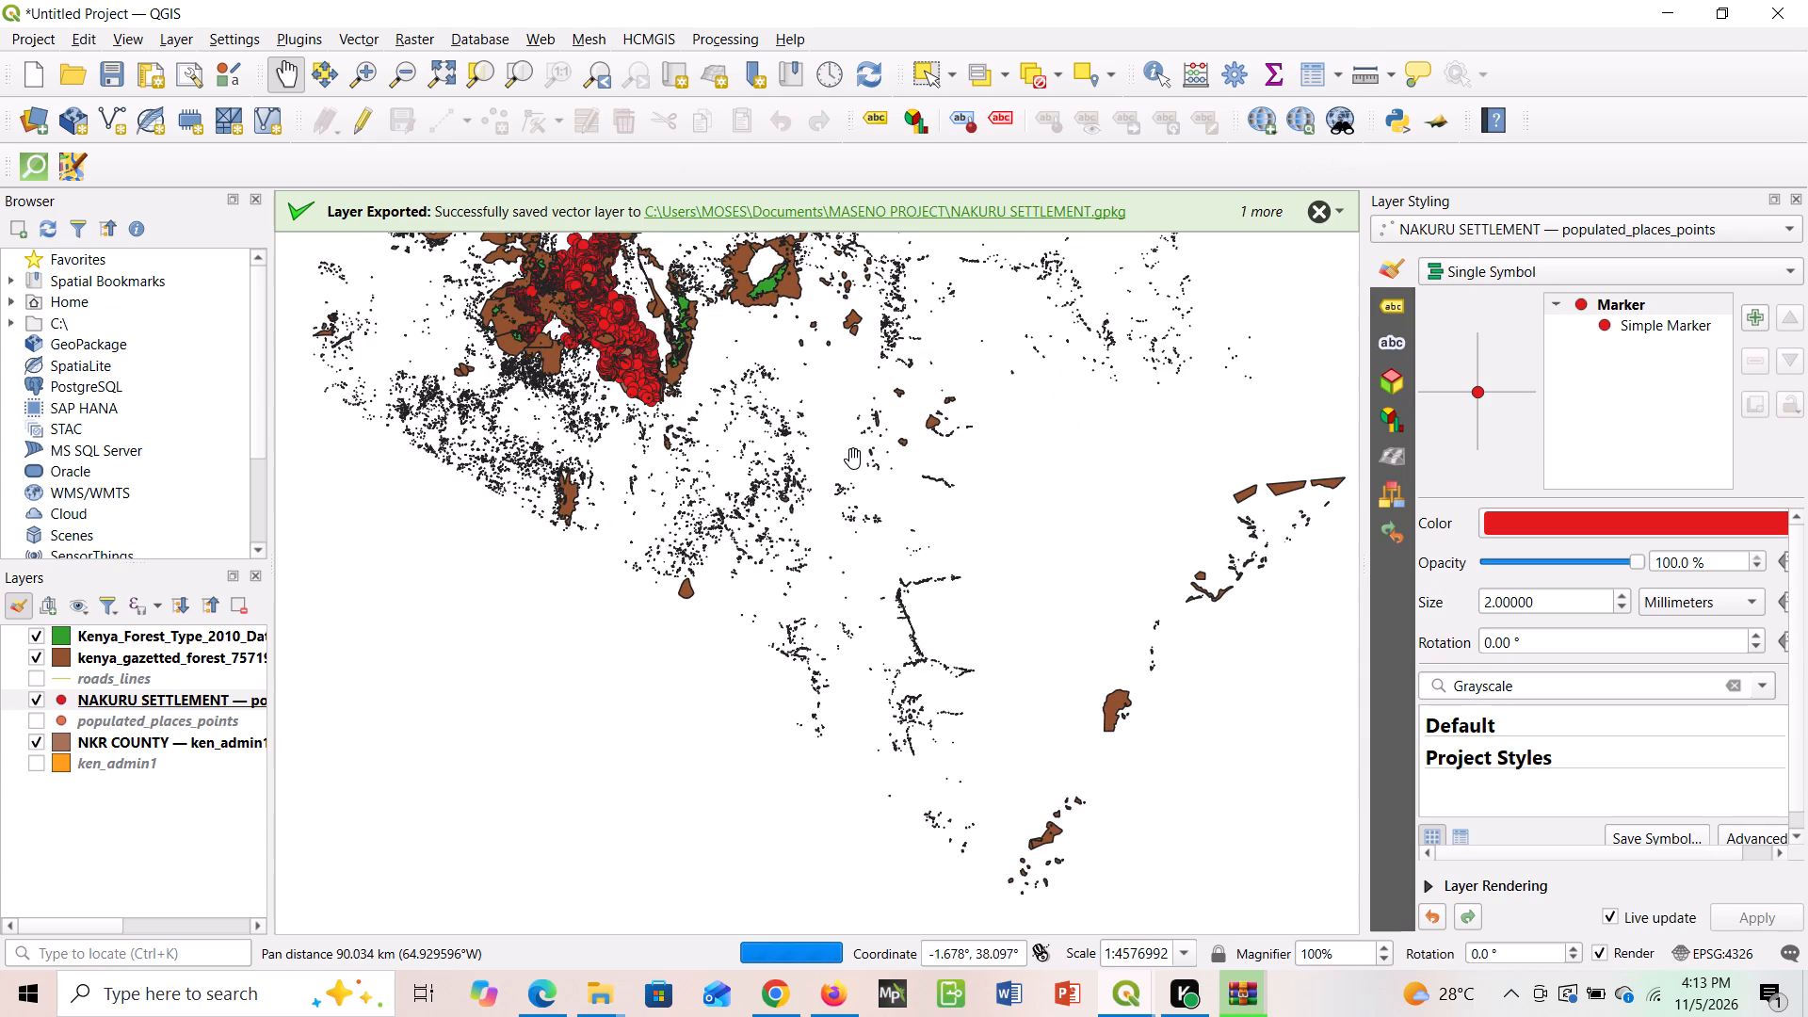
pyautogui.moveTo(598, 328); pyautogui.dragTo(692, 569)
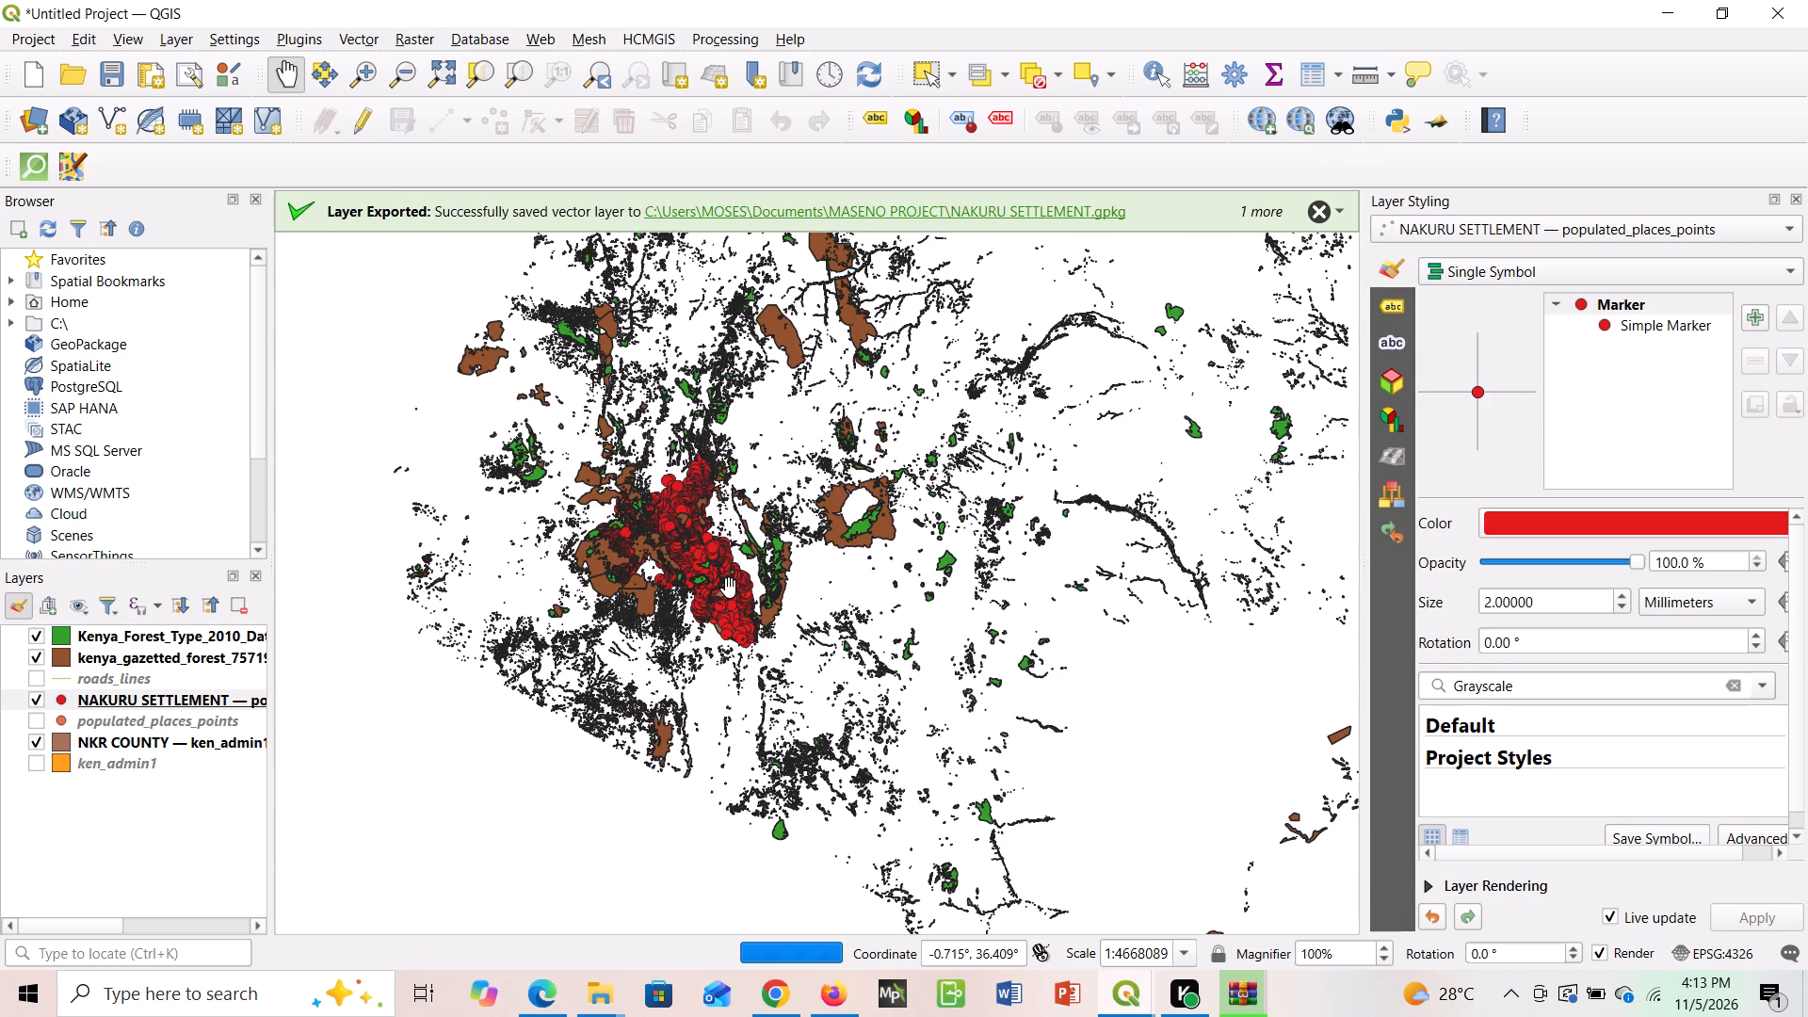
pyautogui.keyDown('ctrl'); pyautogui.scroll(10, 729, 588); pyautogui.keyUp('ctrl')
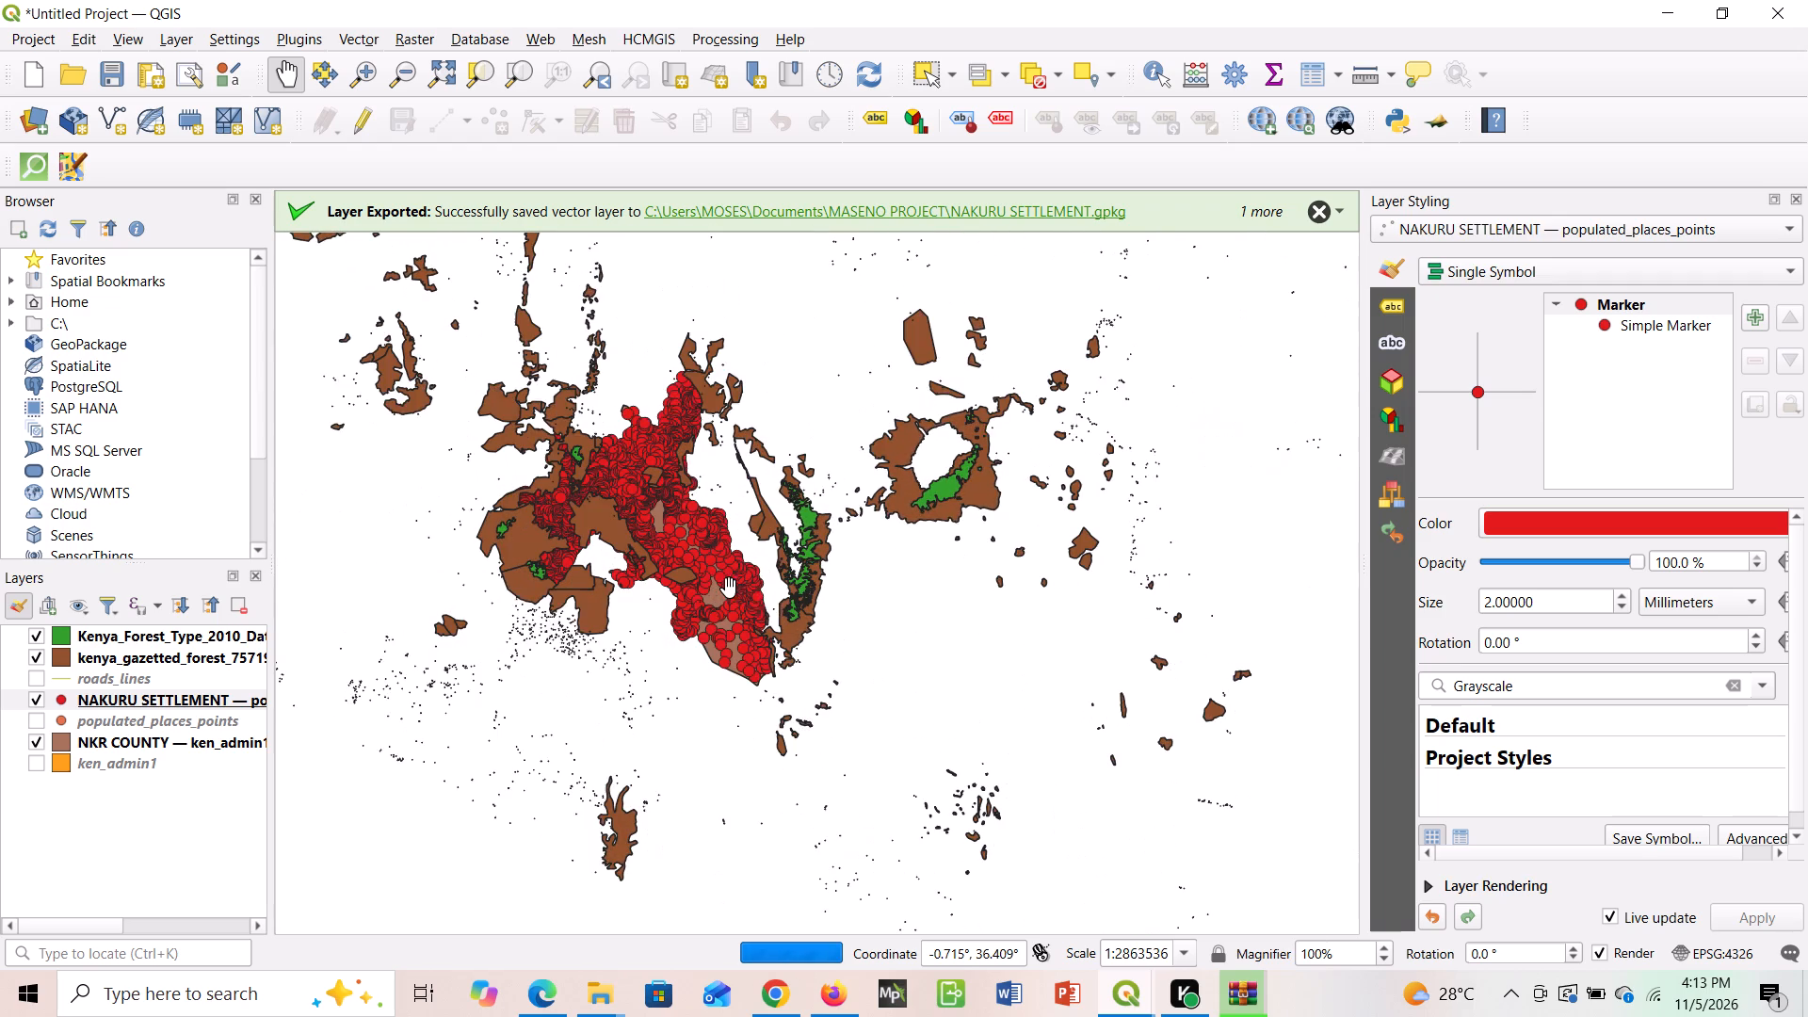
pyautogui.keyDown('ctrl'); pyautogui.scroll(10, 783, 729); pyautogui.keyUp('ctrl')
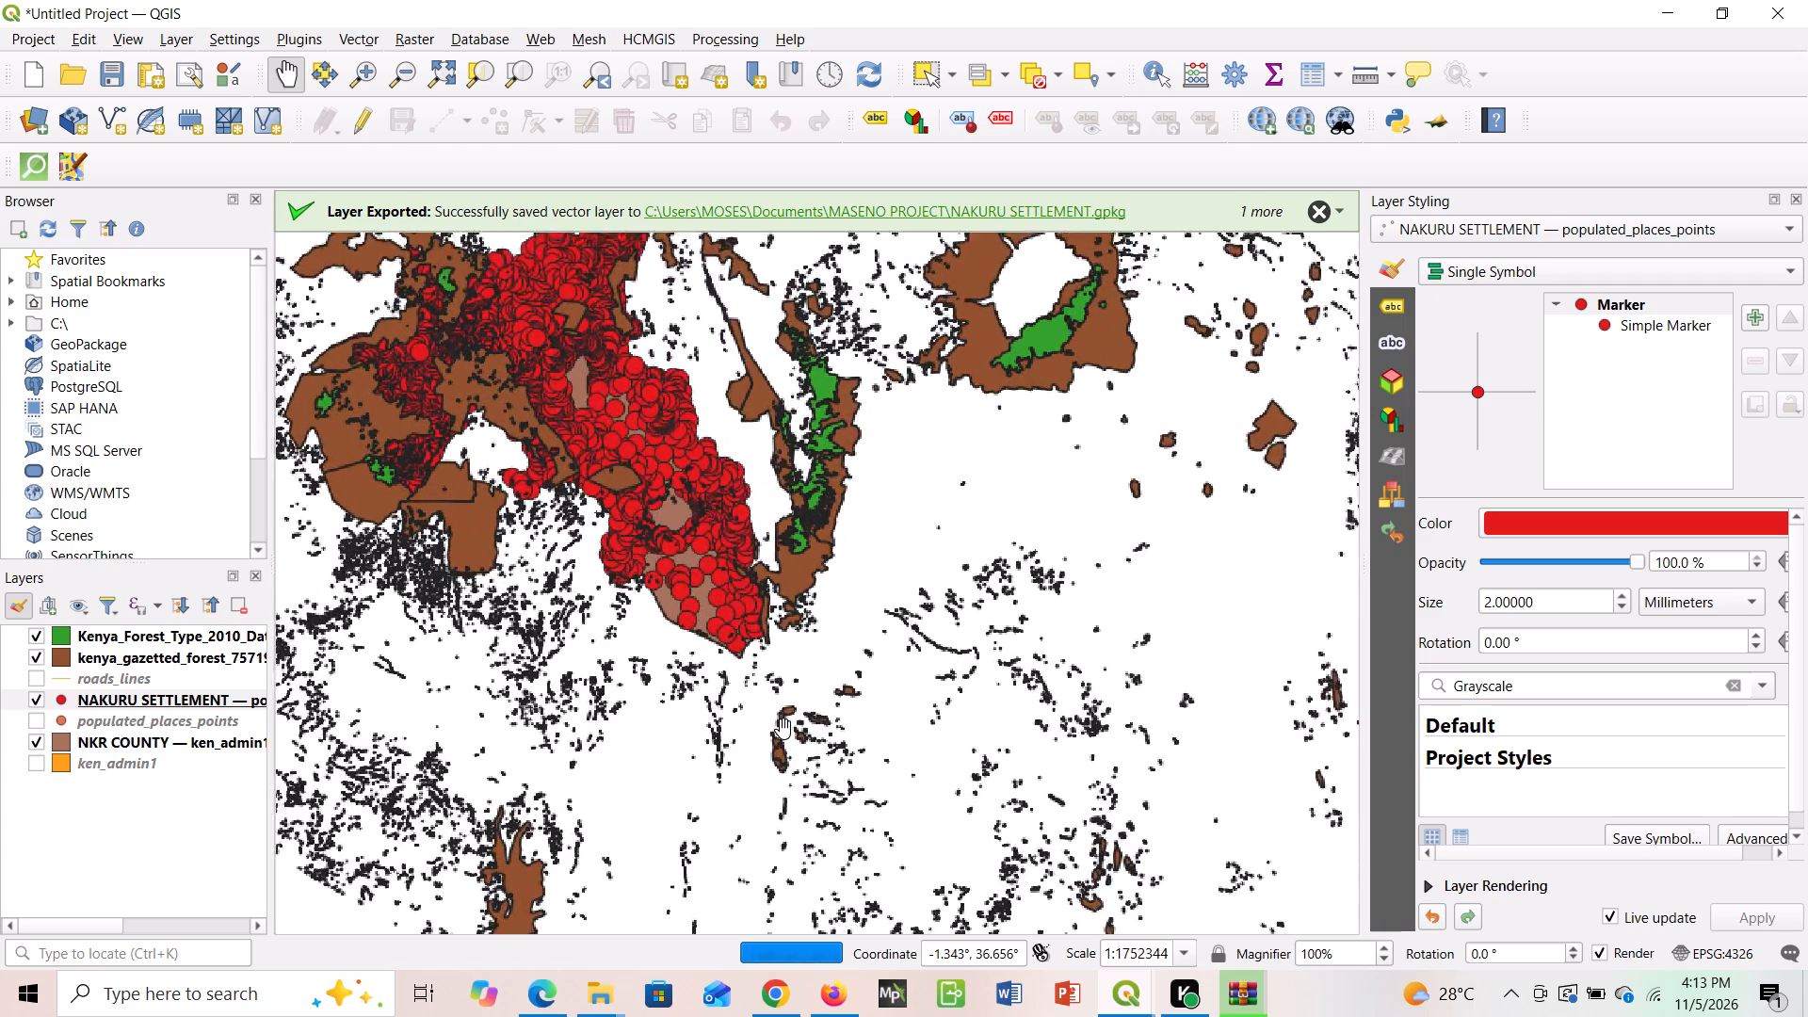
pyautogui.keyDown('ctrl'); pyautogui.scroll(5, 783, 729); pyautogui.keyUp('ctrl')
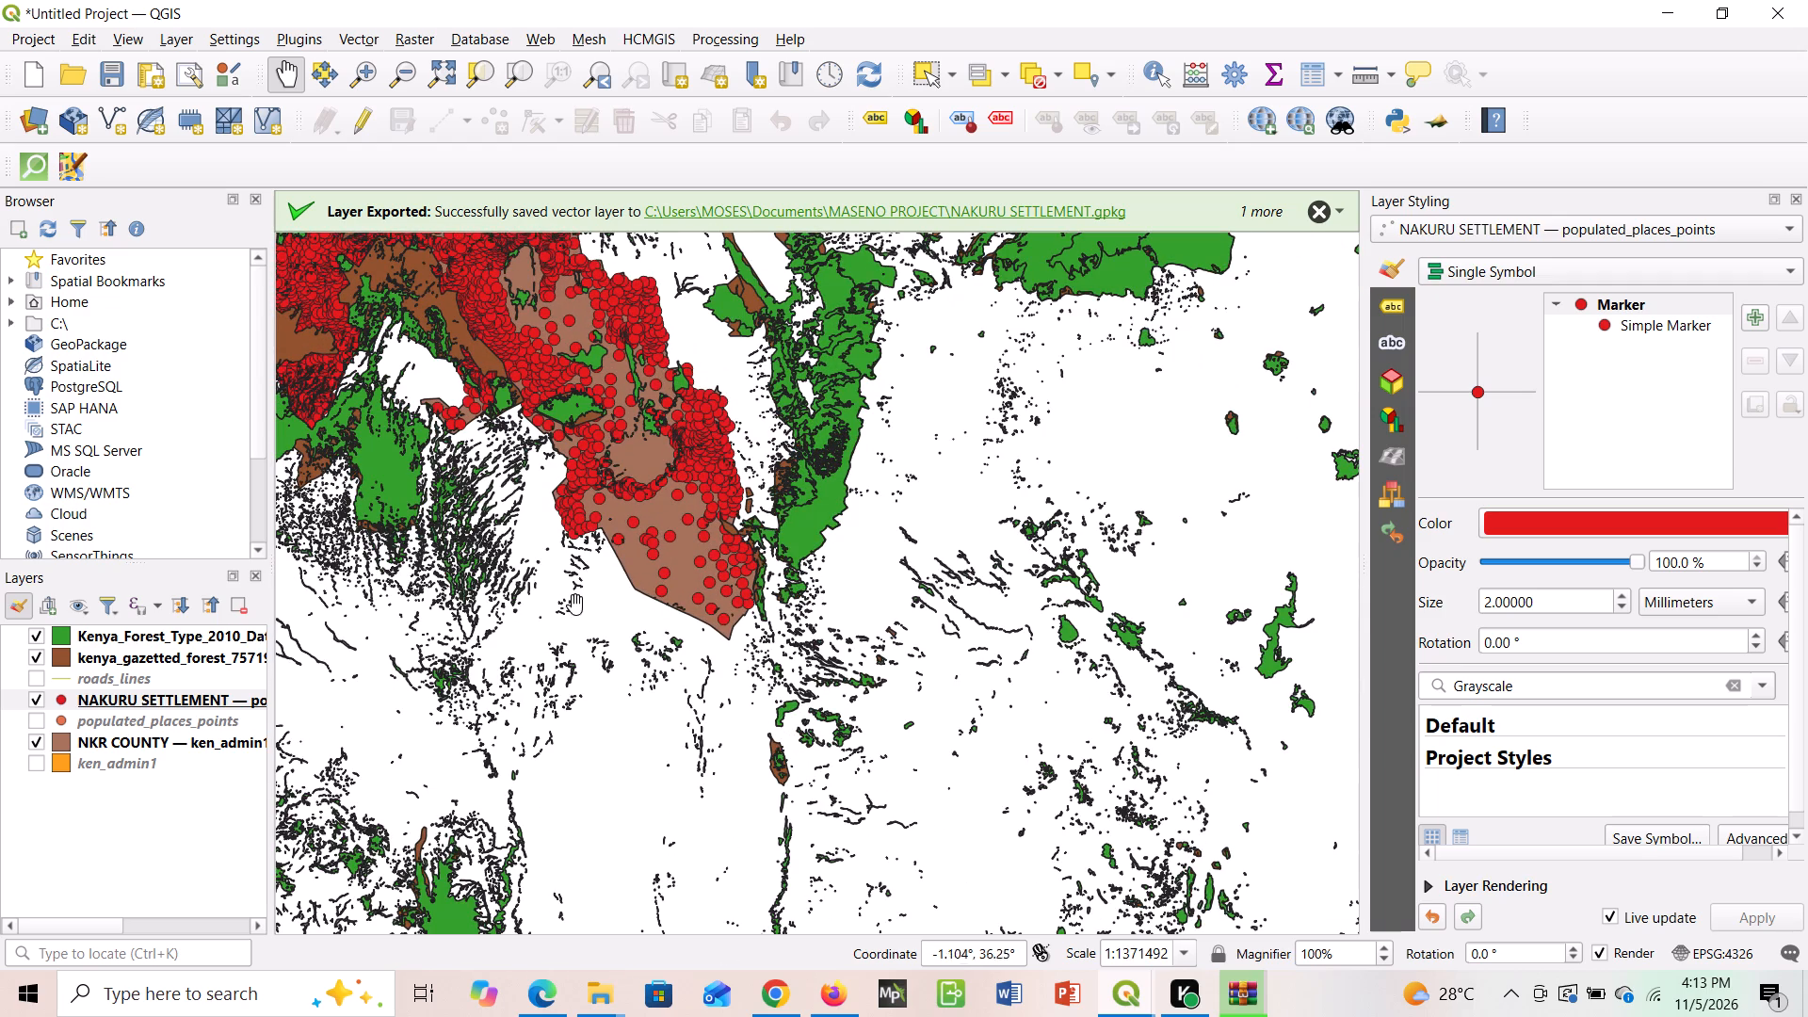
pyautogui.moveTo(566, 509); pyautogui.dragTo(875, 553)
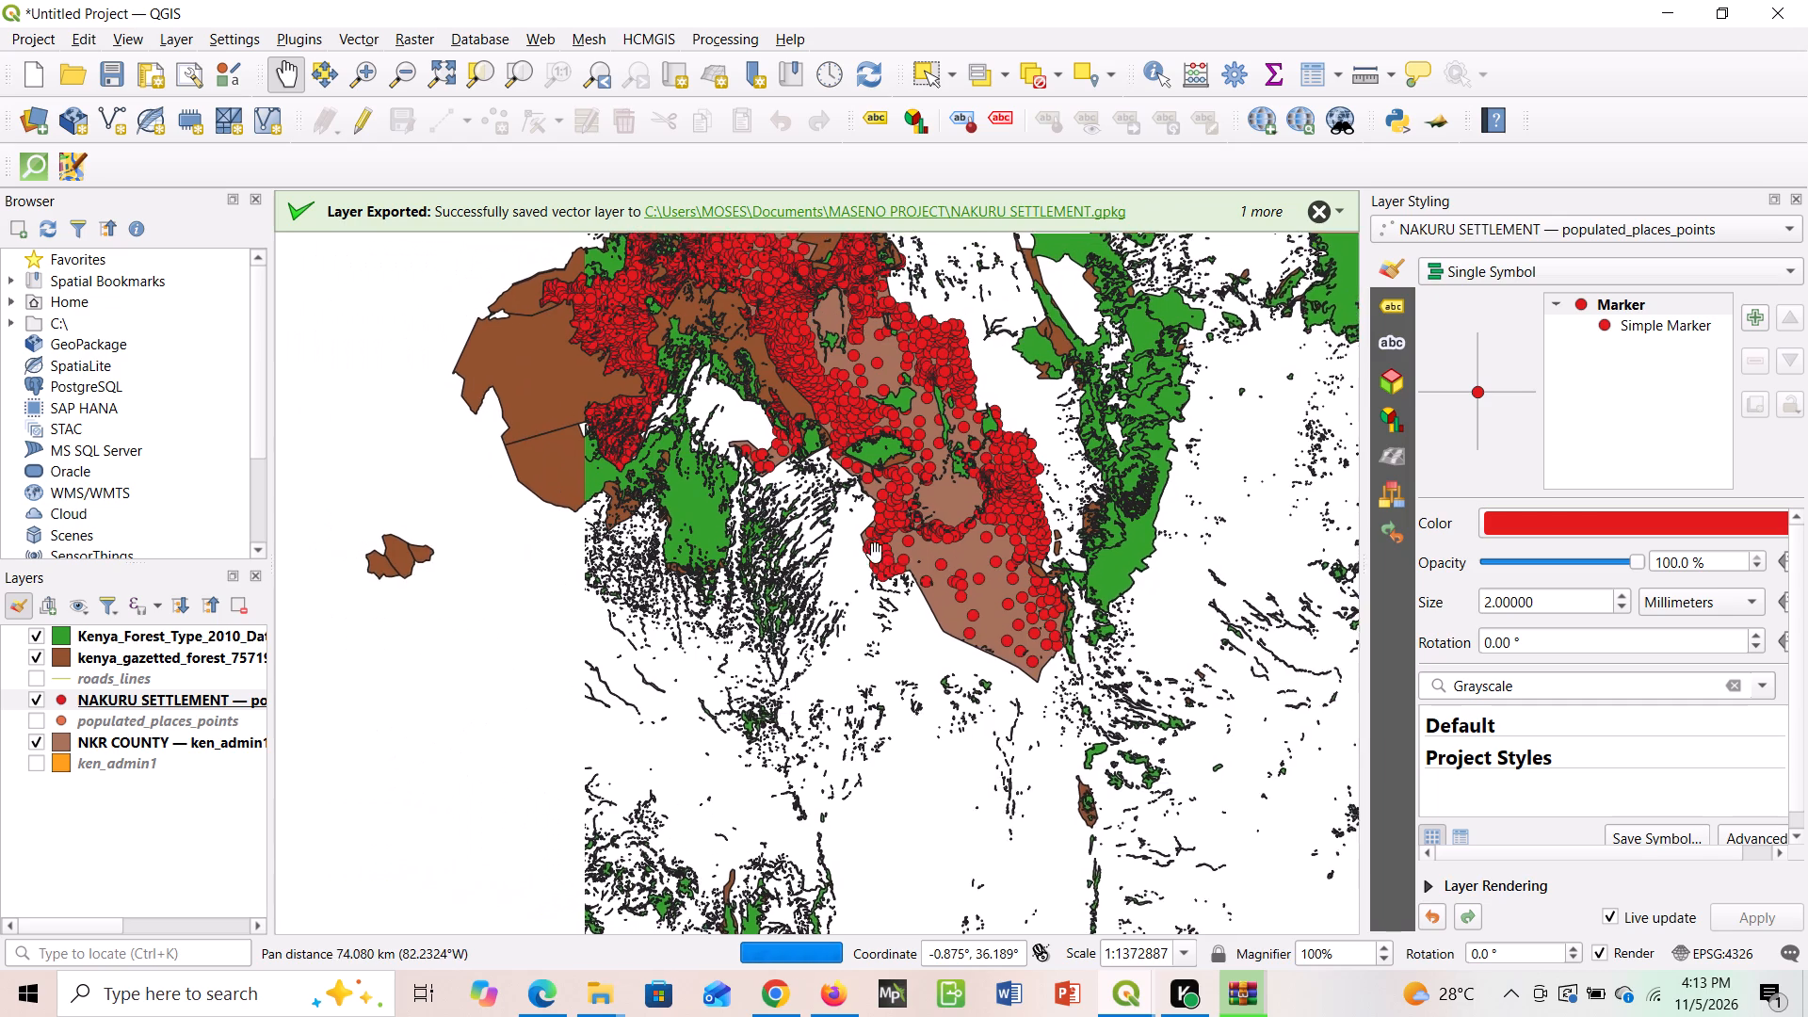
pyautogui.moveTo(875, 553); pyautogui.dragTo(1034, 622)
pyautogui.moveTo(987, 565); pyautogui.dragTo(957, 683)
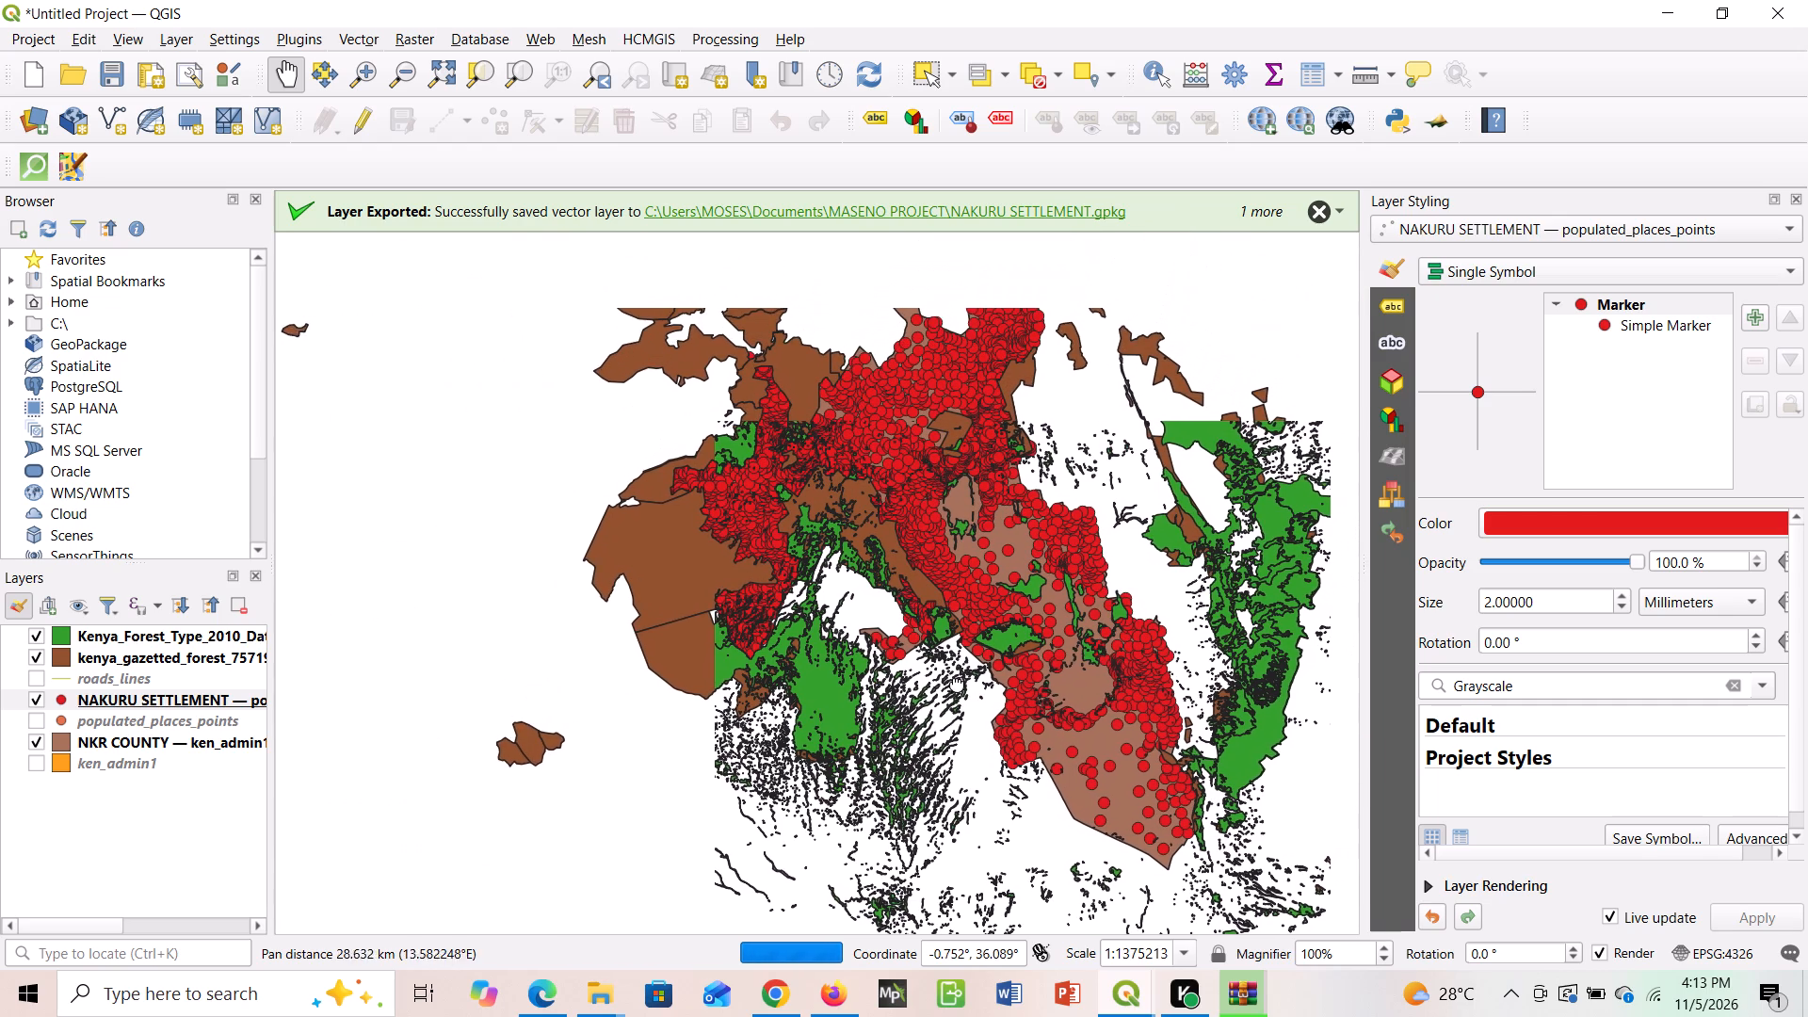
pyautogui.moveTo(957, 683); pyautogui.dragTo(908, 629)
pyautogui.keyDown('ctrl'); pyautogui.scroll(3, 908, 629); pyautogui.keyUp('ctrl')
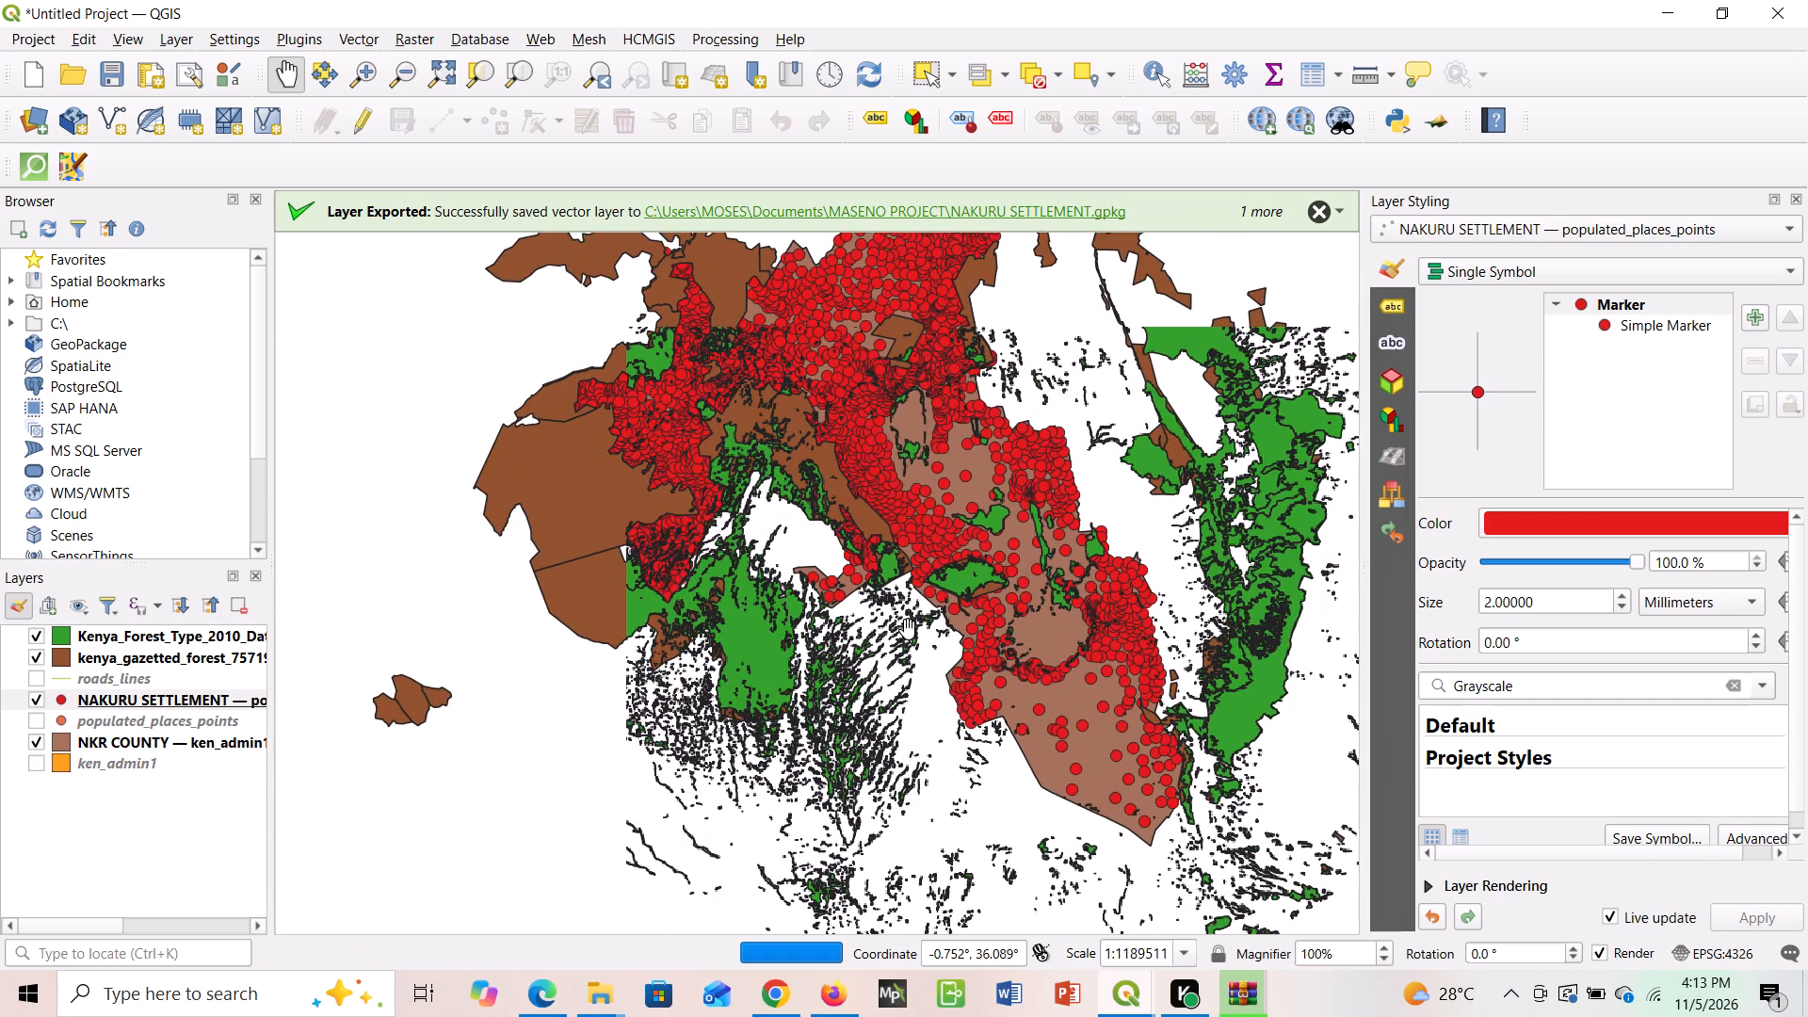
pyautogui.keyDown('ctrl'); pyautogui.scroll(1, 908, 629); pyautogui.keyUp('ctrl')
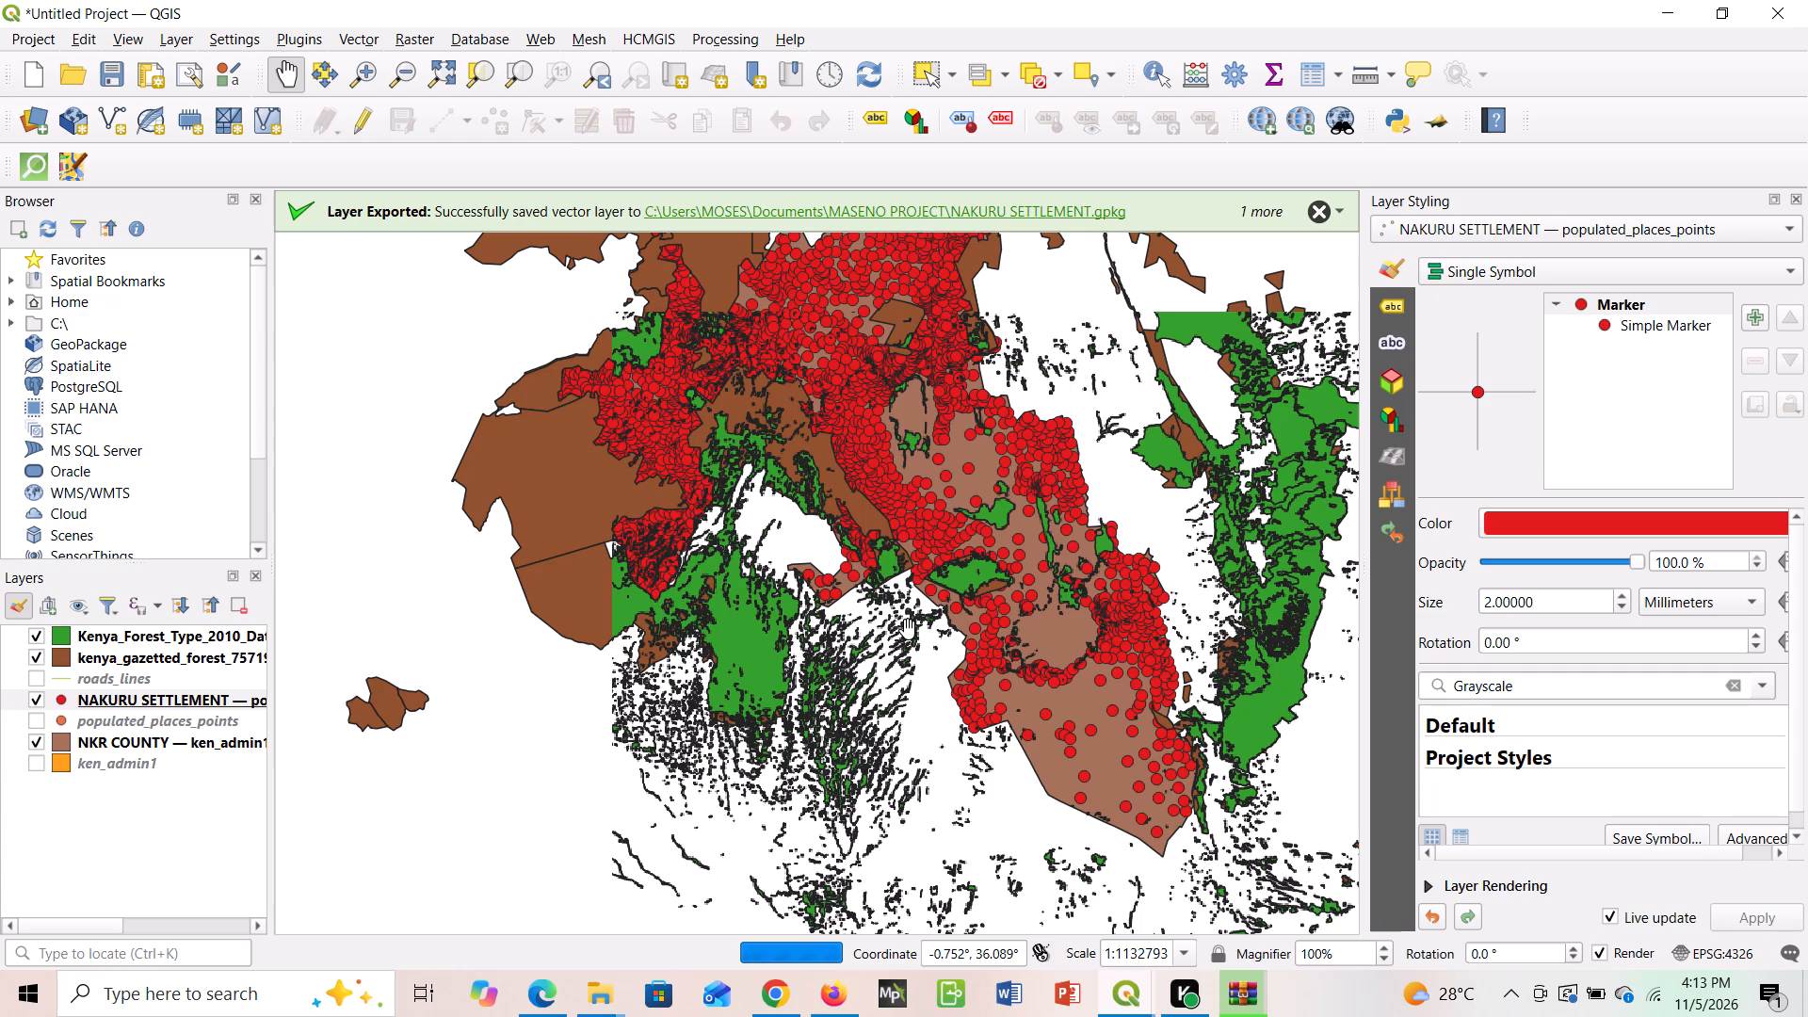
pyautogui.keyDown('ctrl'); pyautogui.scroll(-11, 908, 629); pyautogui.keyUp('ctrl')
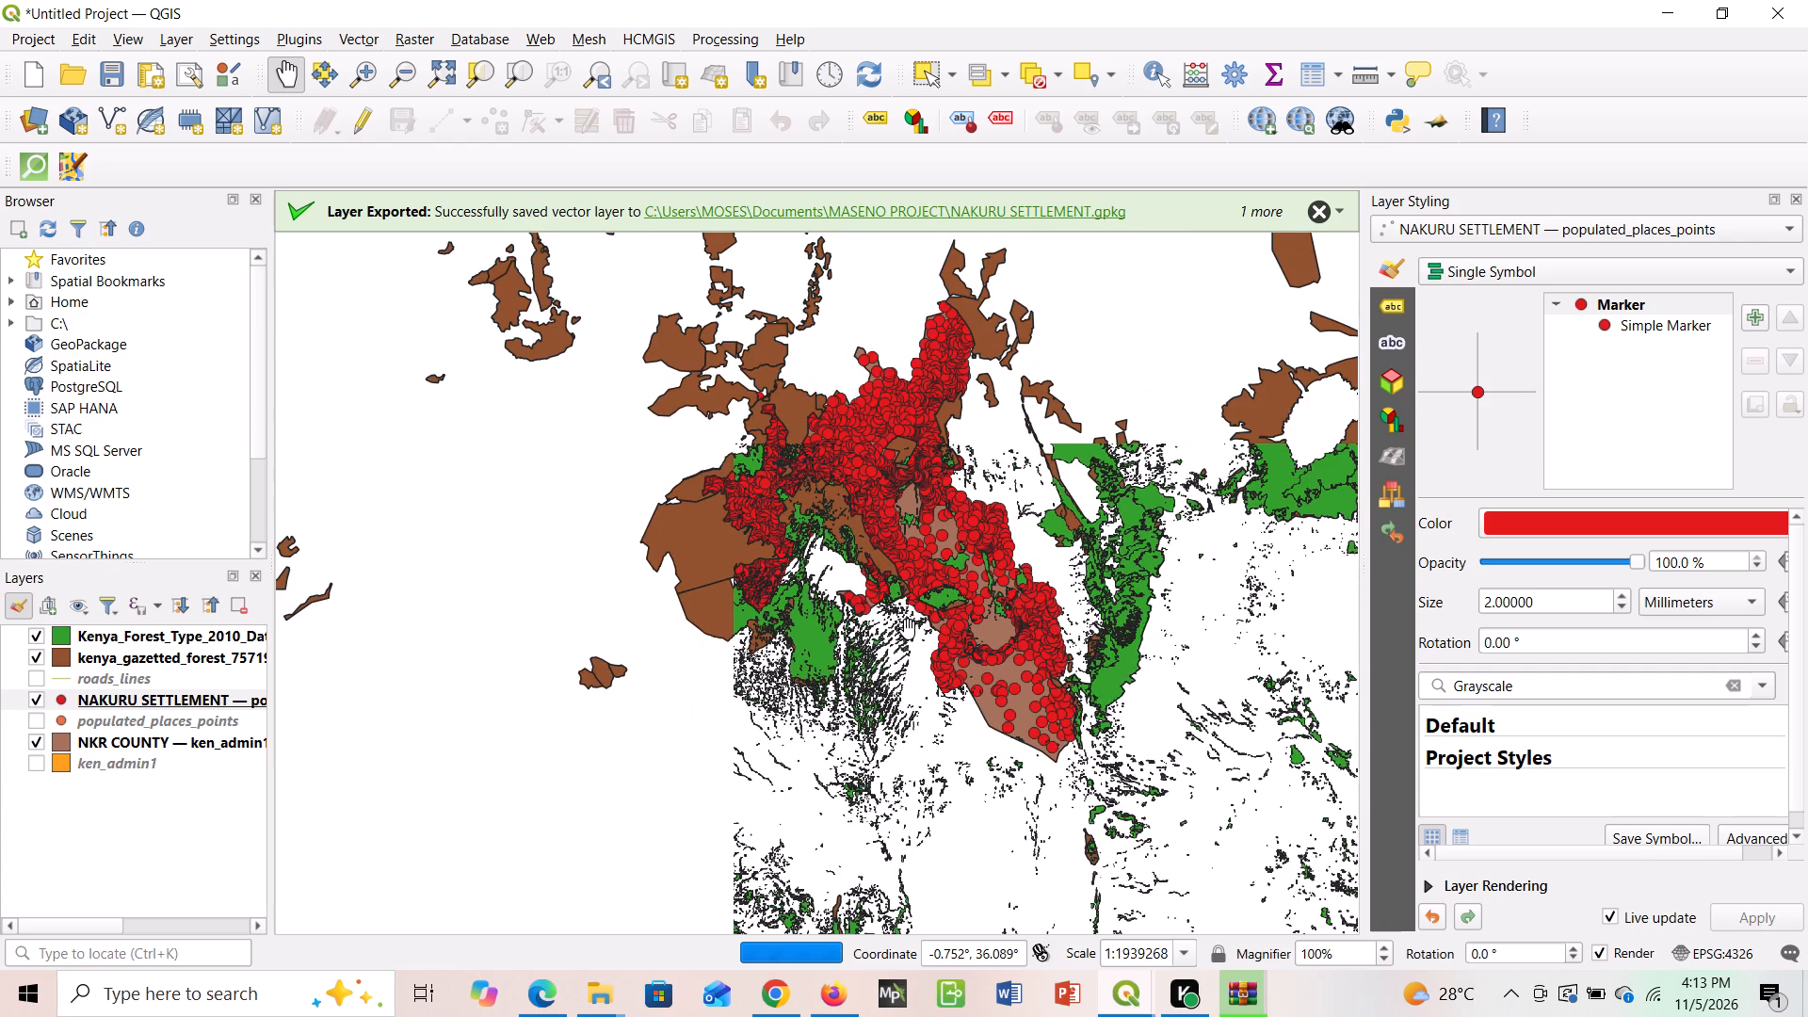
pyautogui.keyDown('ctrl'); pyautogui.scroll(-2, 908, 629); pyautogui.keyUp('ctrl')
pyautogui.keyDown('ctrl'); pyautogui.scroll(12, 908, 629); pyautogui.keyUp('ctrl')
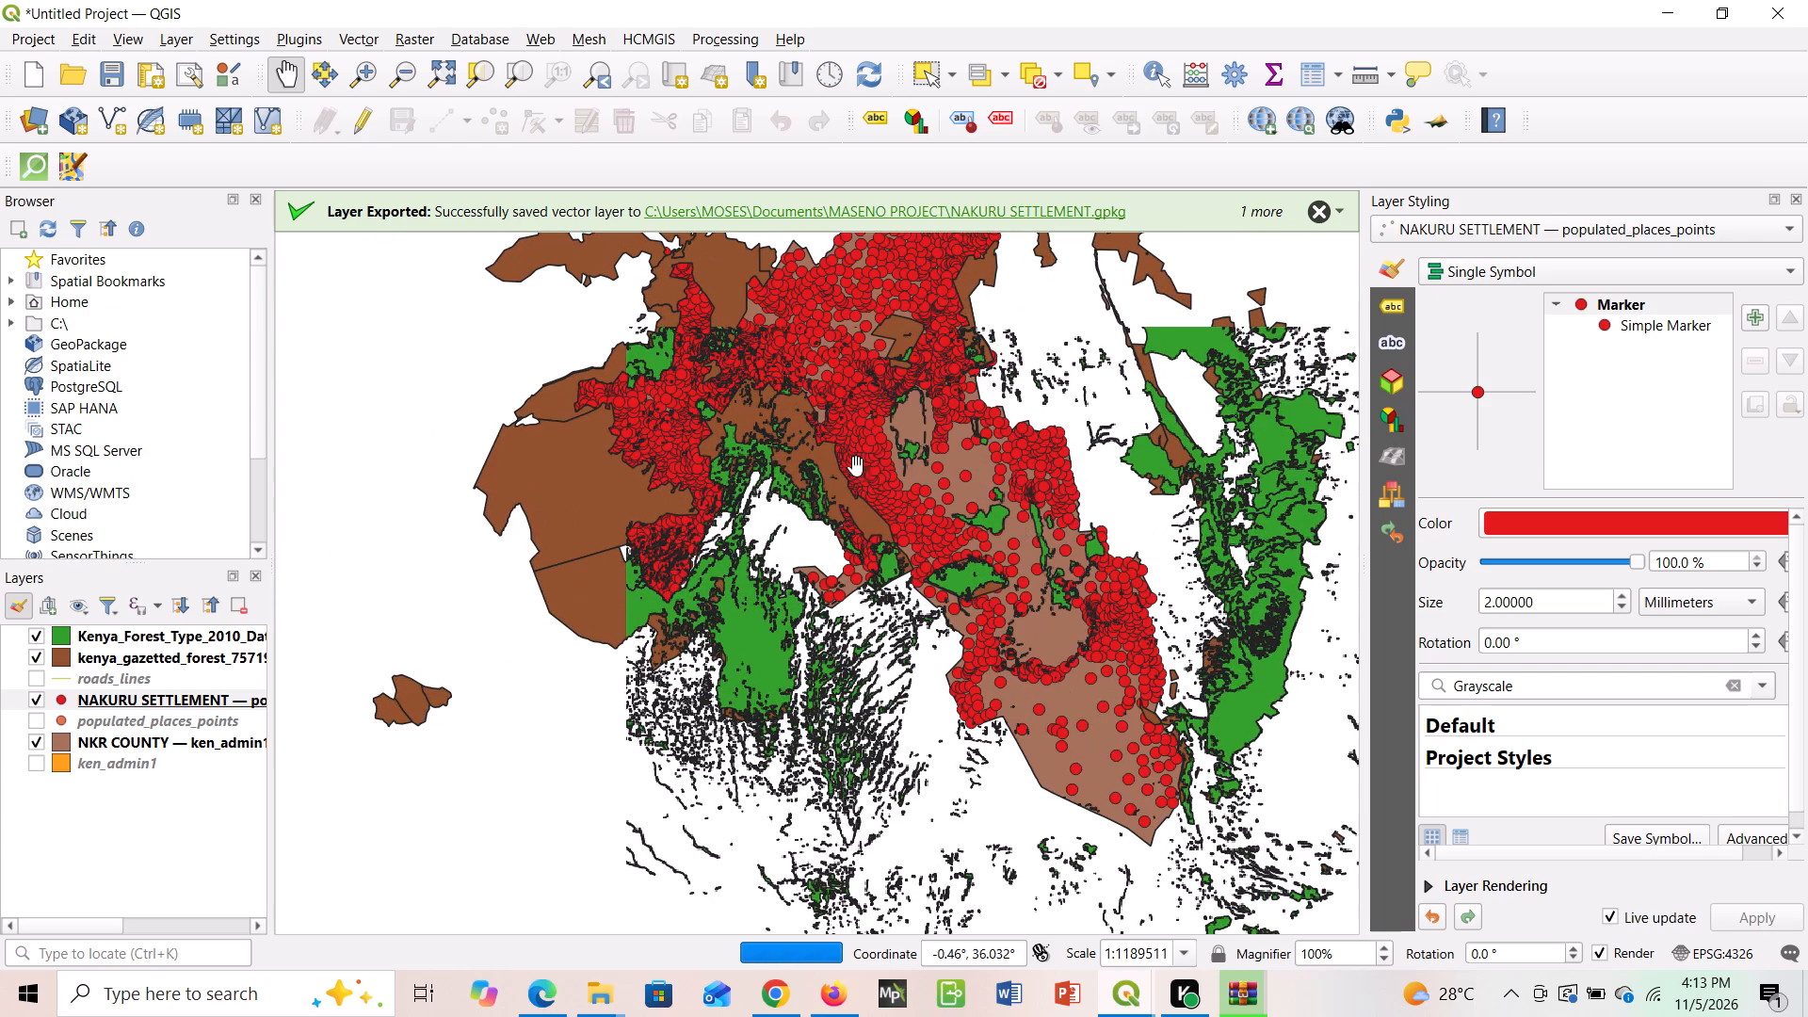
pyautogui.click(607, 521)
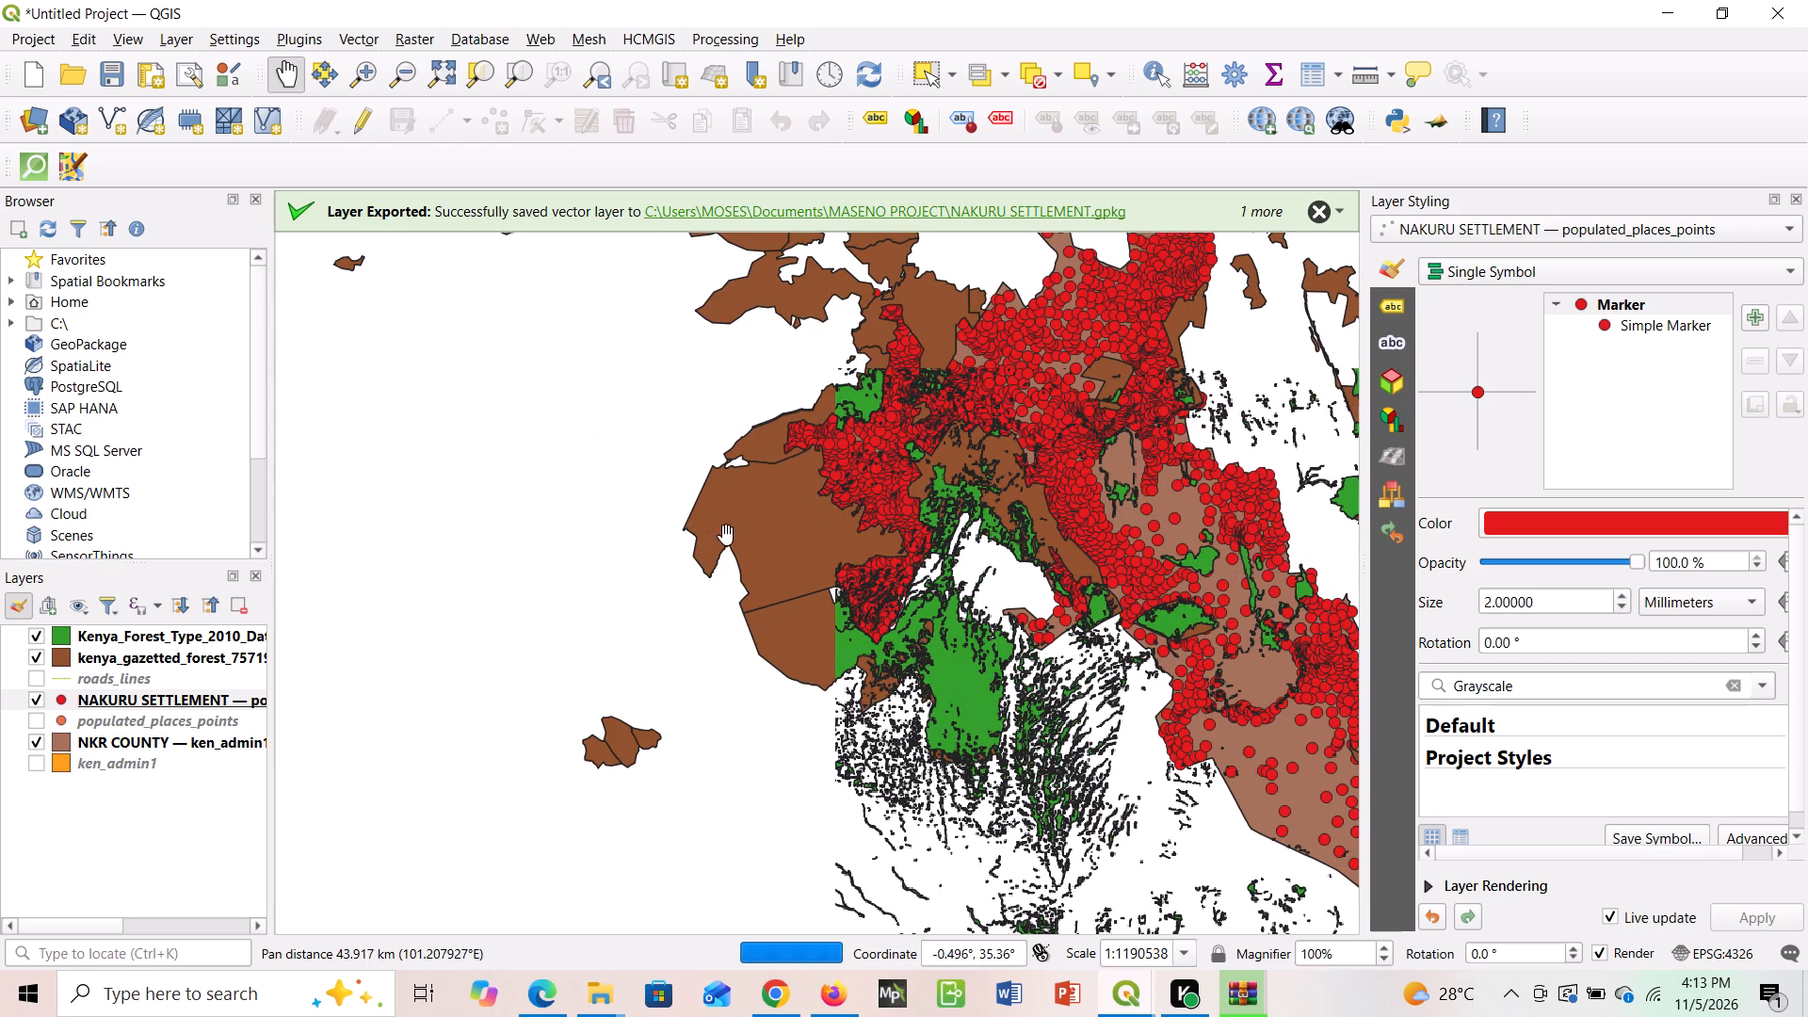
pyautogui.keyDown('ctrl'); pyautogui.scroll(4, 732, 540); pyautogui.keyUp('ctrl')
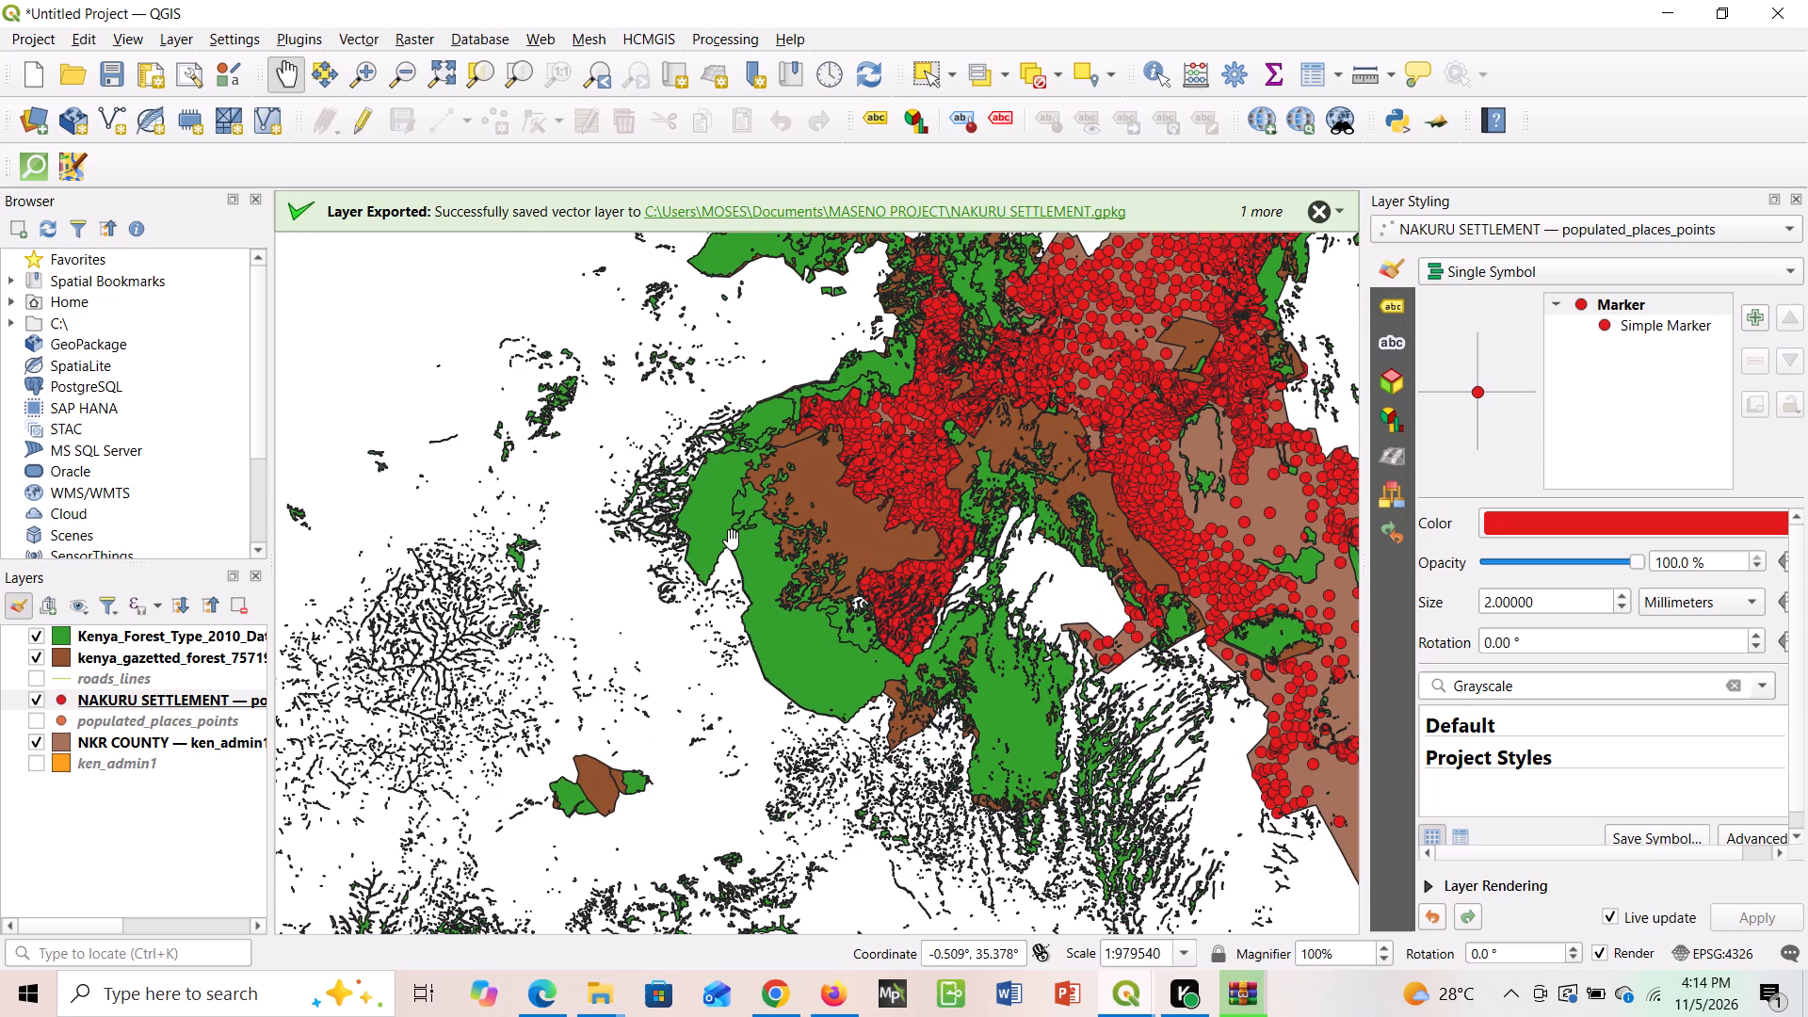
pyautogui.keyDown('ctrl'); pyautogui.scroll(1, 732, 540); pyautogui.keyUp('ctrl')
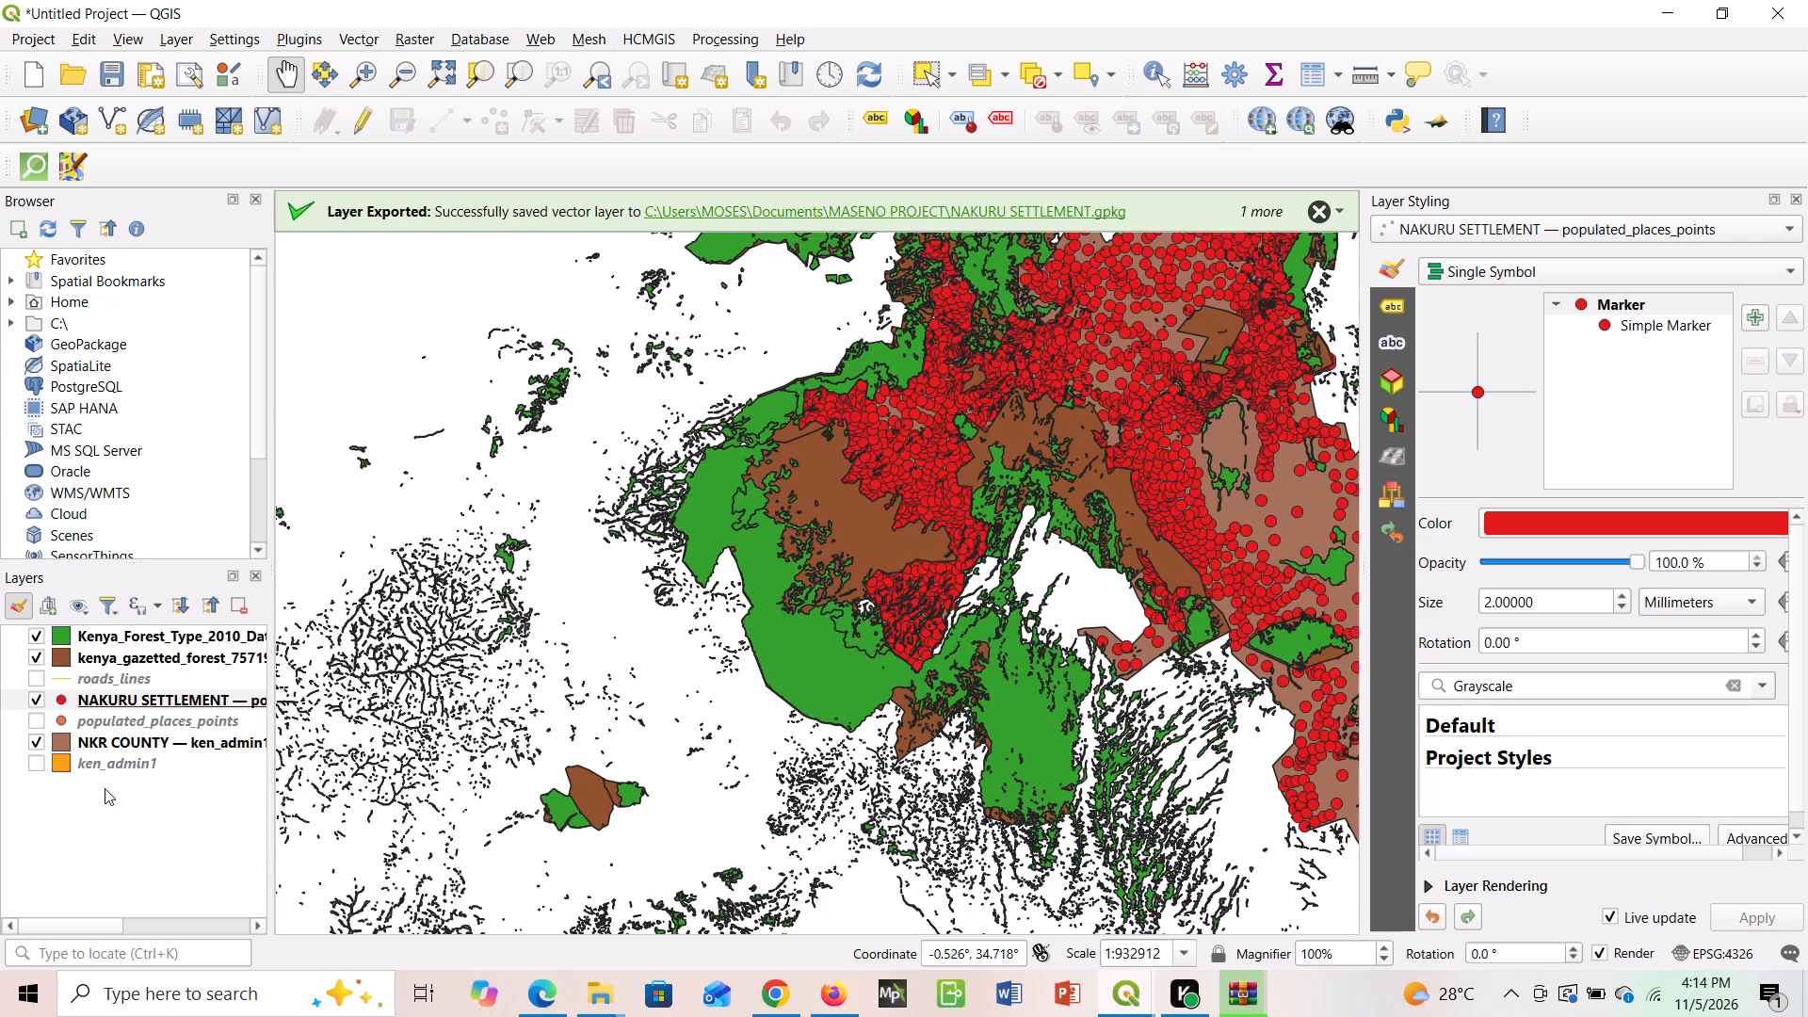
# Toggle the kenya_gazetted_forest layer off and on to compare the map with and without it, leaving it shown.
pyautogui.click(30, 656)
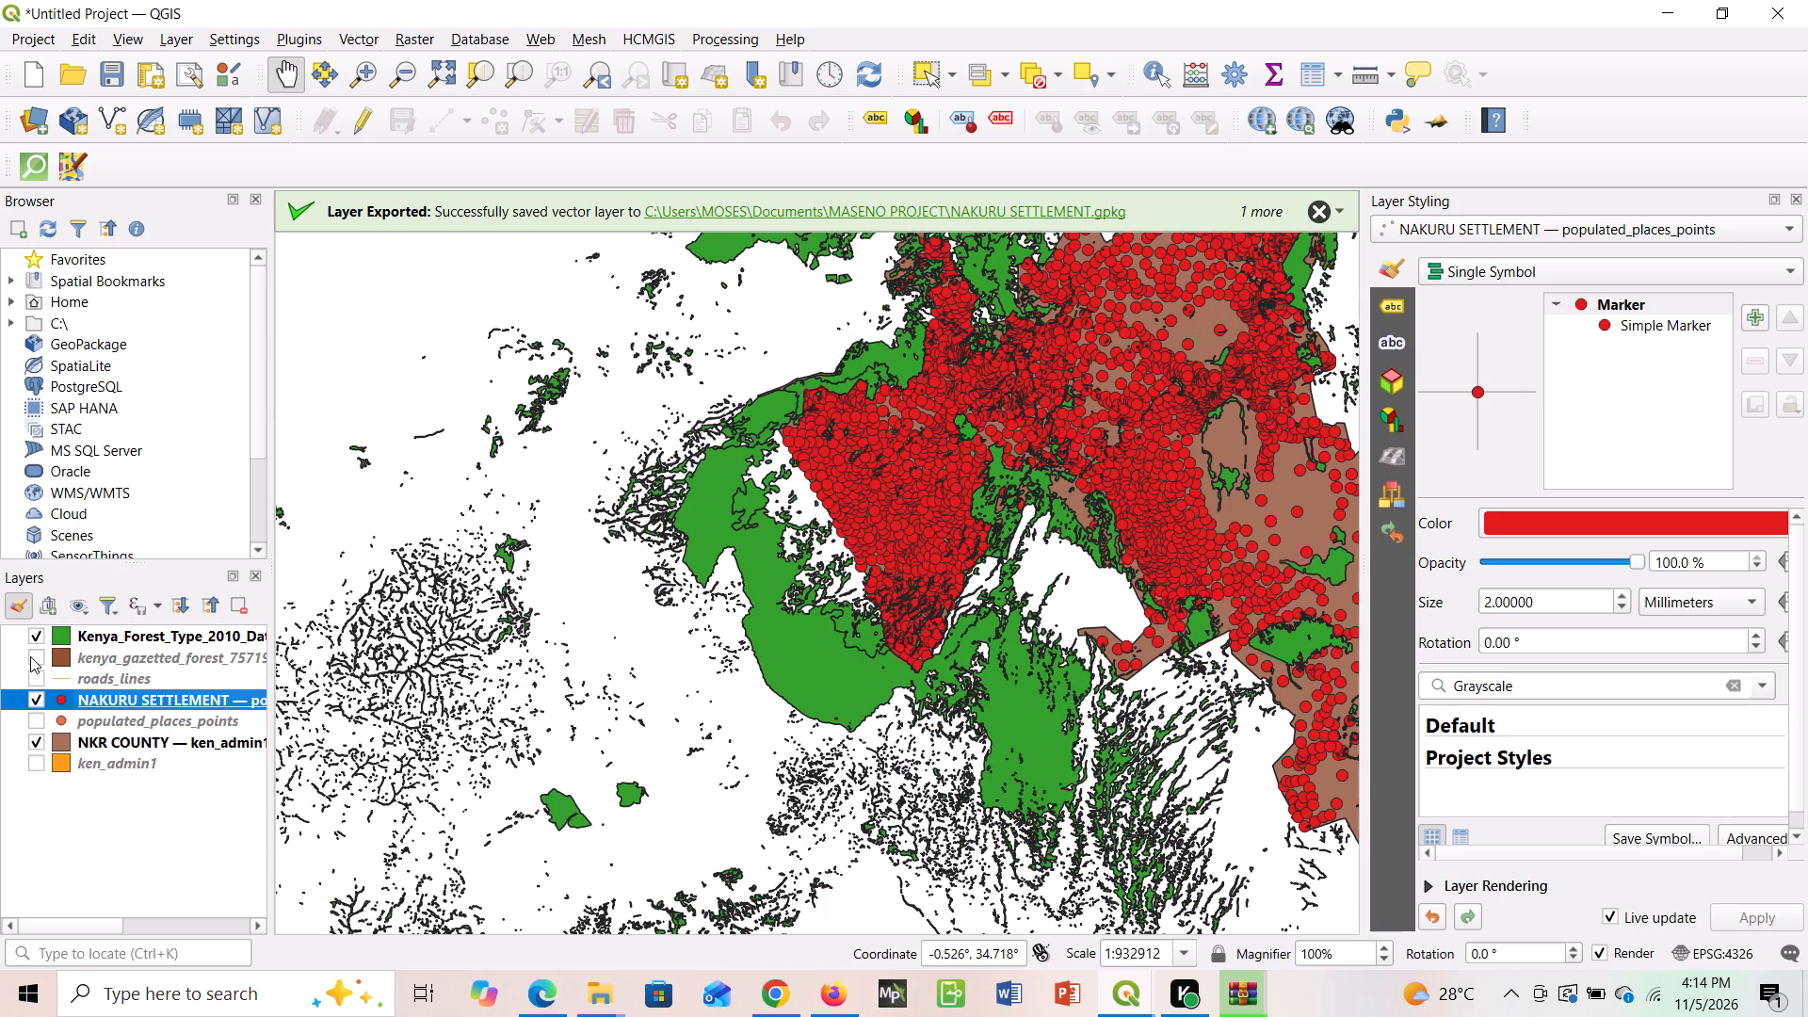
pyautogui.click(30, 656)
pyautogui.click(30, 656)
pyautogui.click(30, 656)
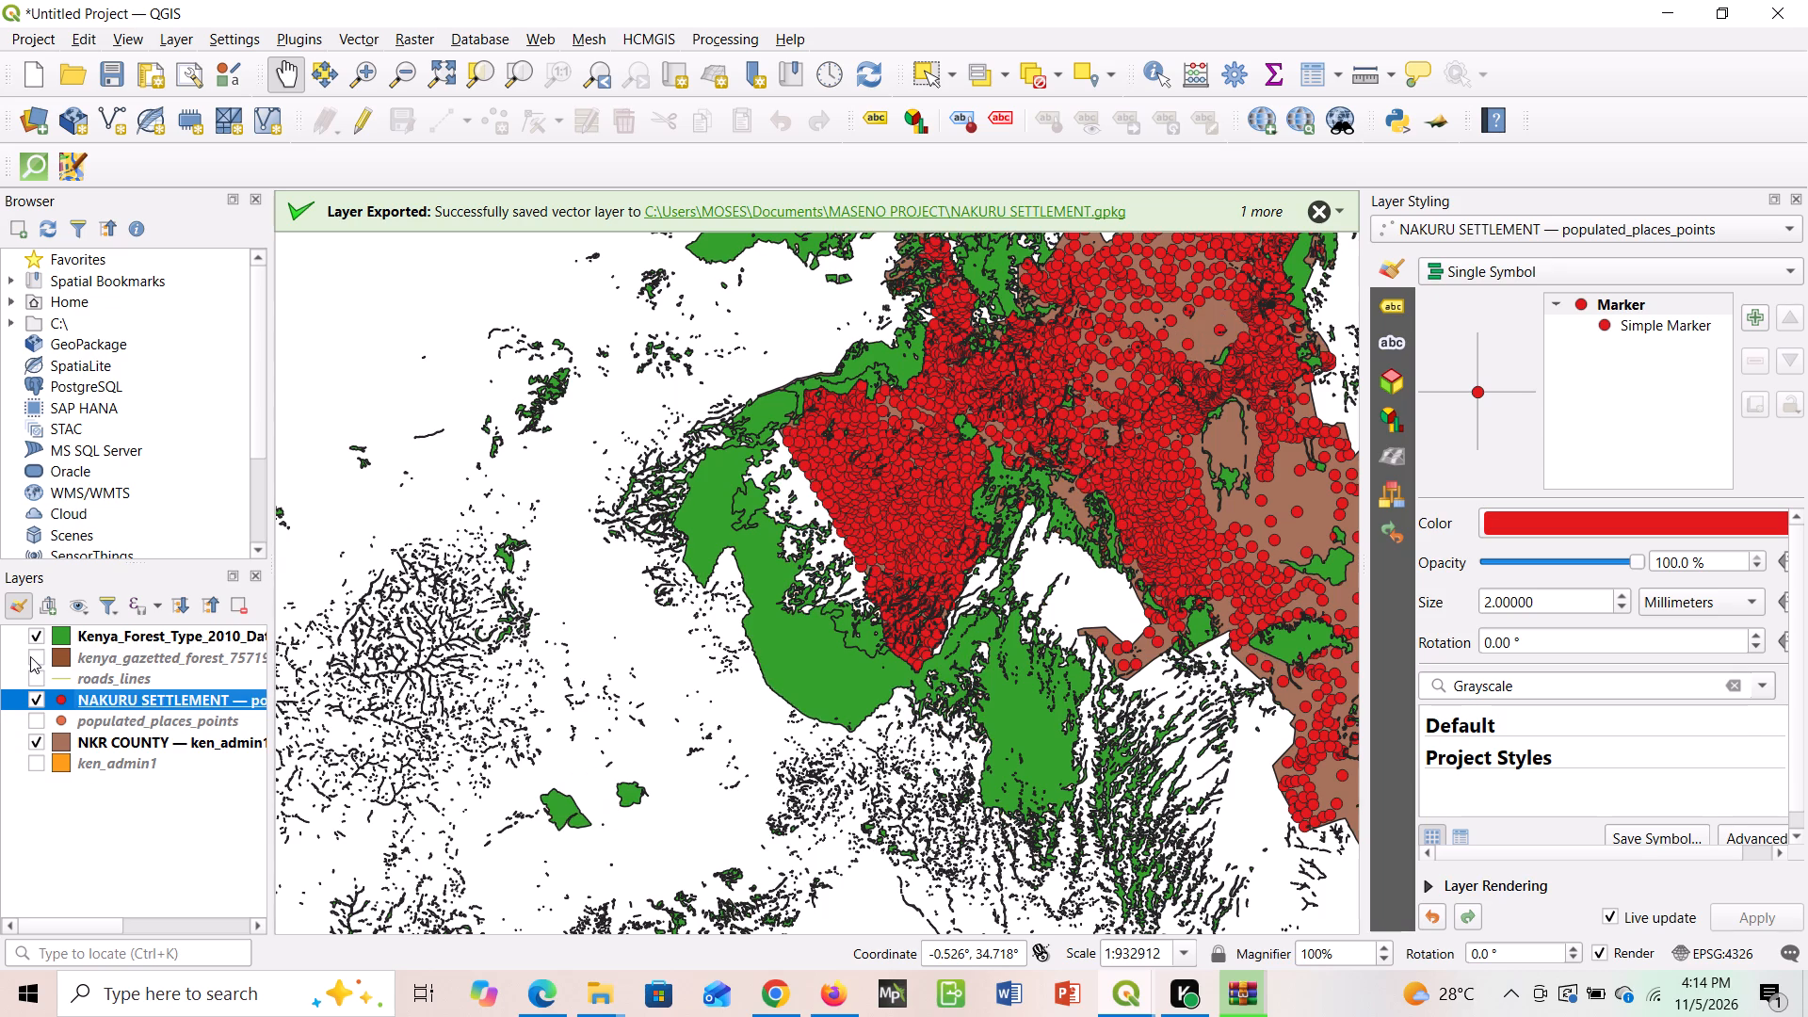
pyautogui.click(30, 656)
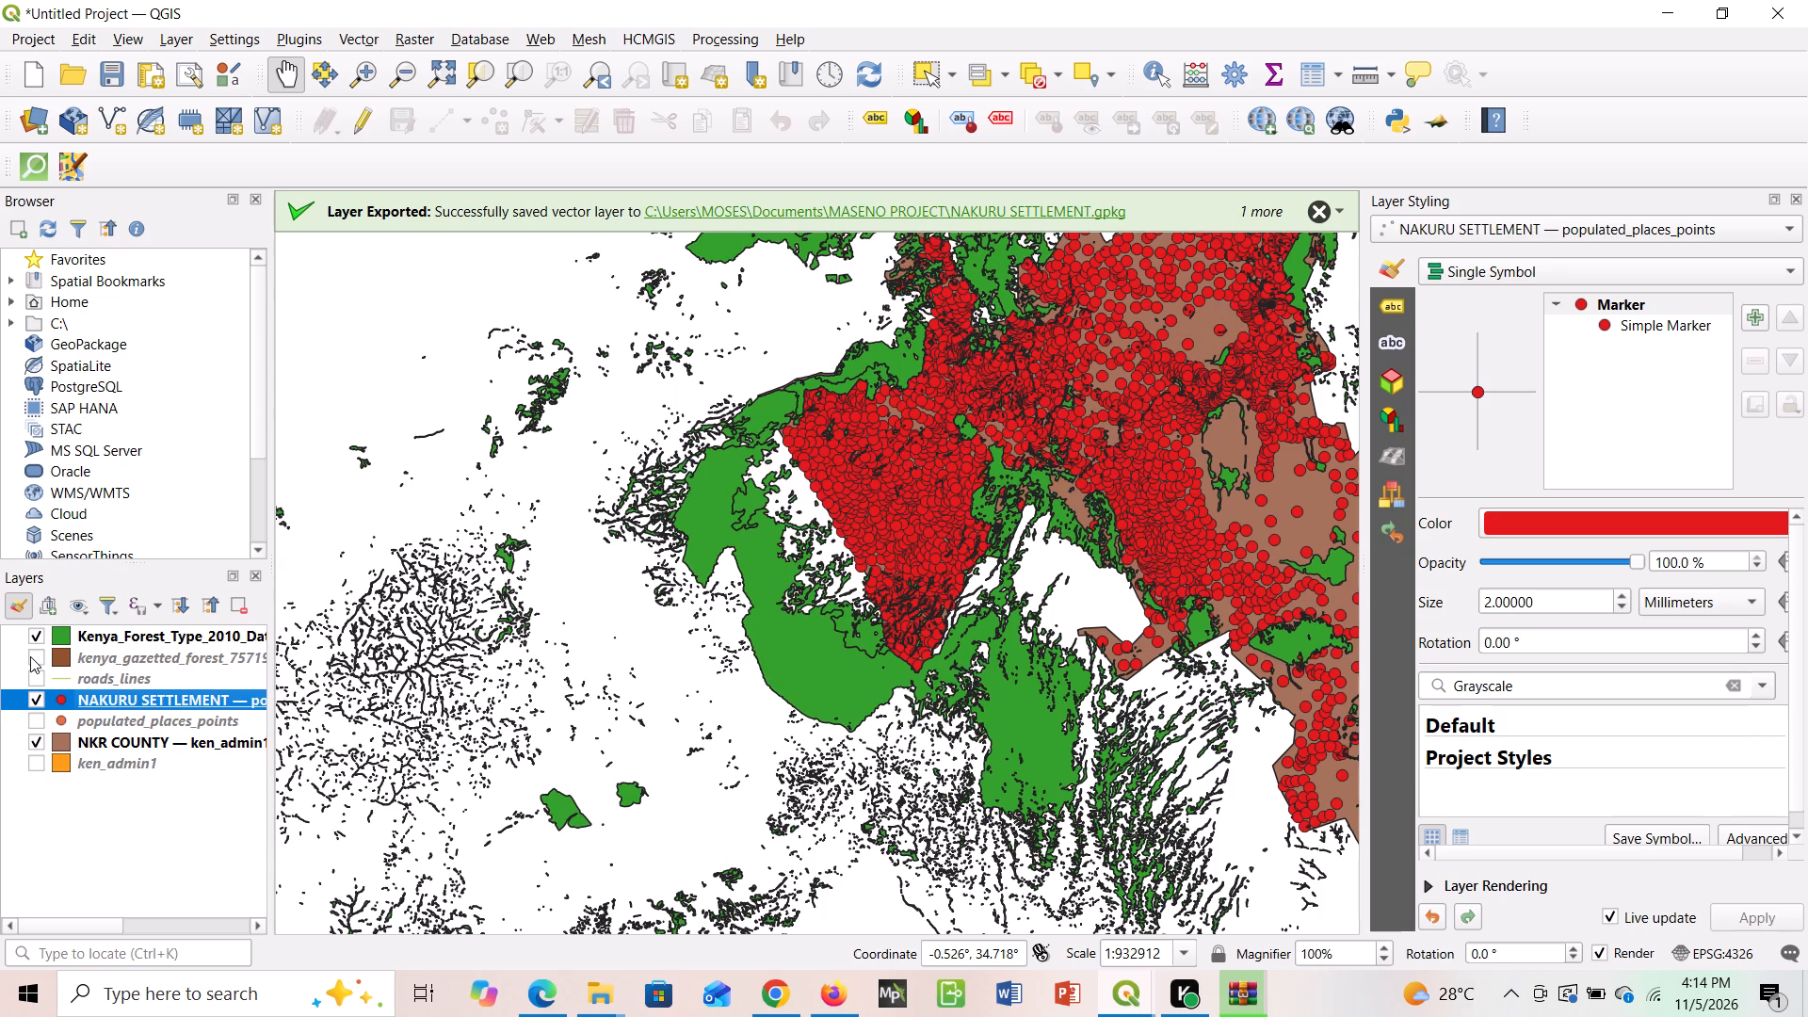
pyautogui.click(30, 656)
pyautogui.click(30, 656)
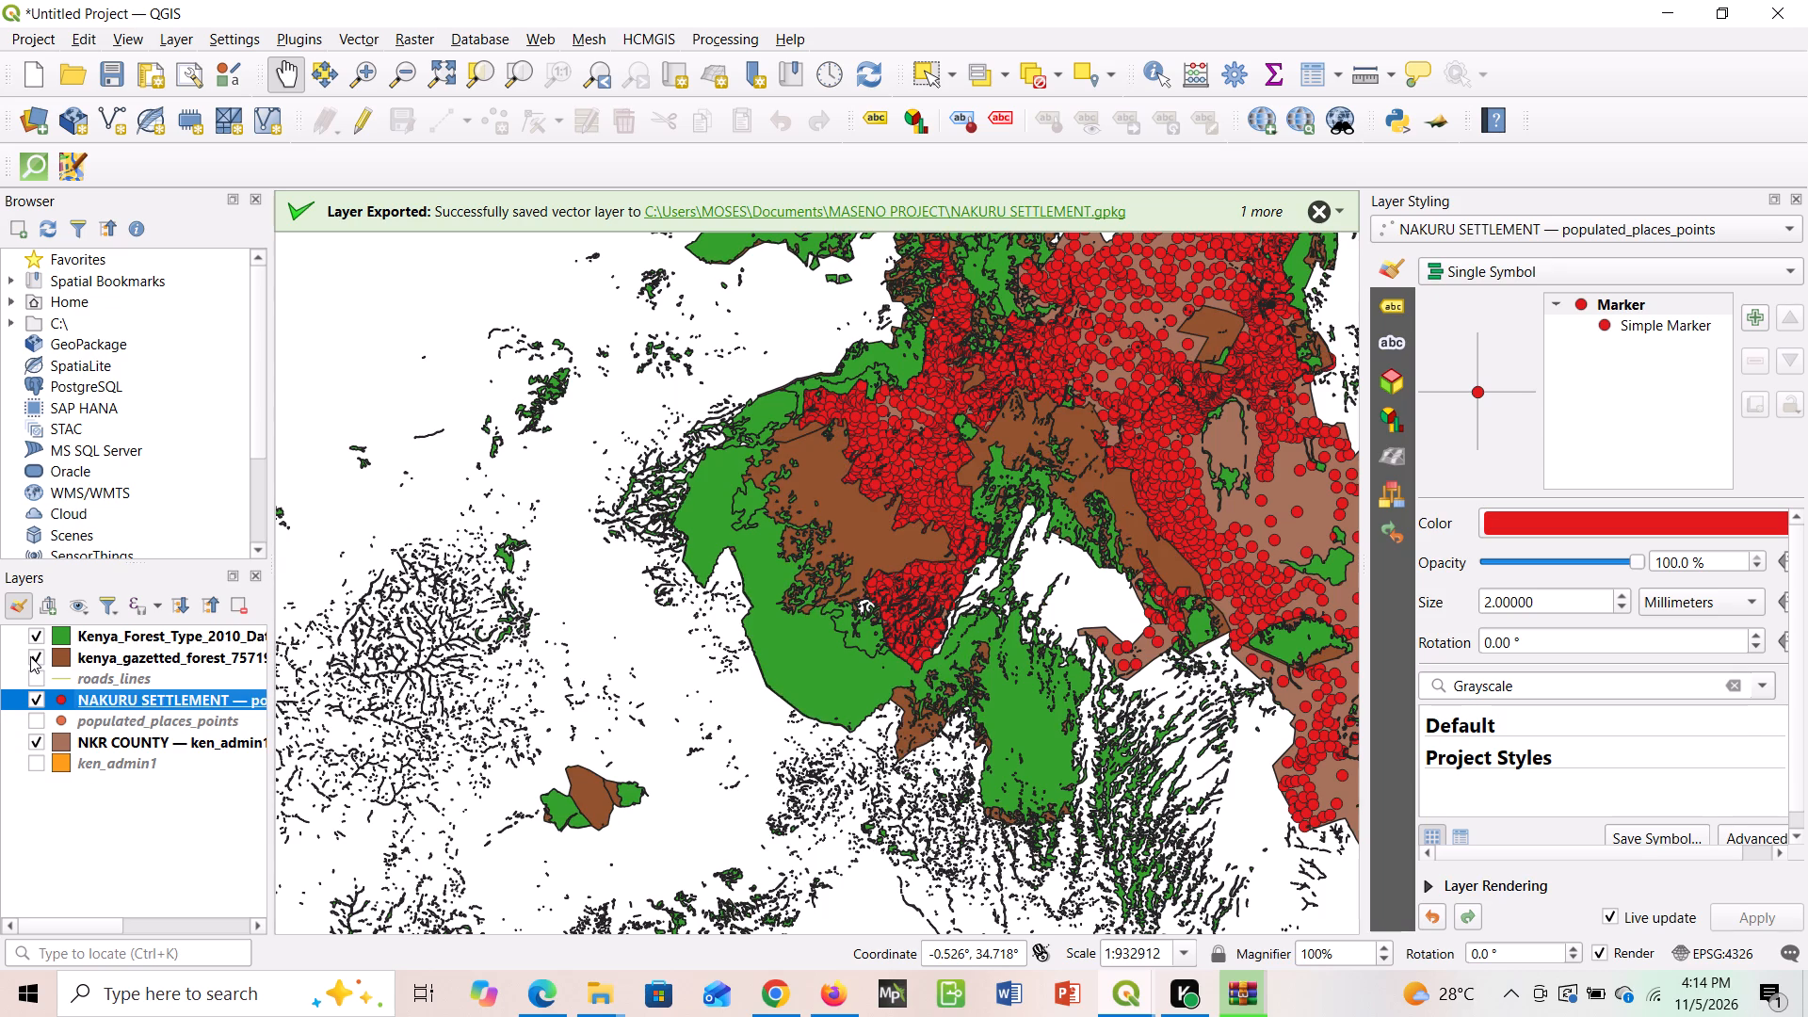
# Toggle the gazetted forest and Kenya_Forest_Type_2010 layers to compare their coverage, leaving the gazetted forest shown and the forest type hidden.
pyautogui.click(30, 656)
pyautogui.click(30, 656)
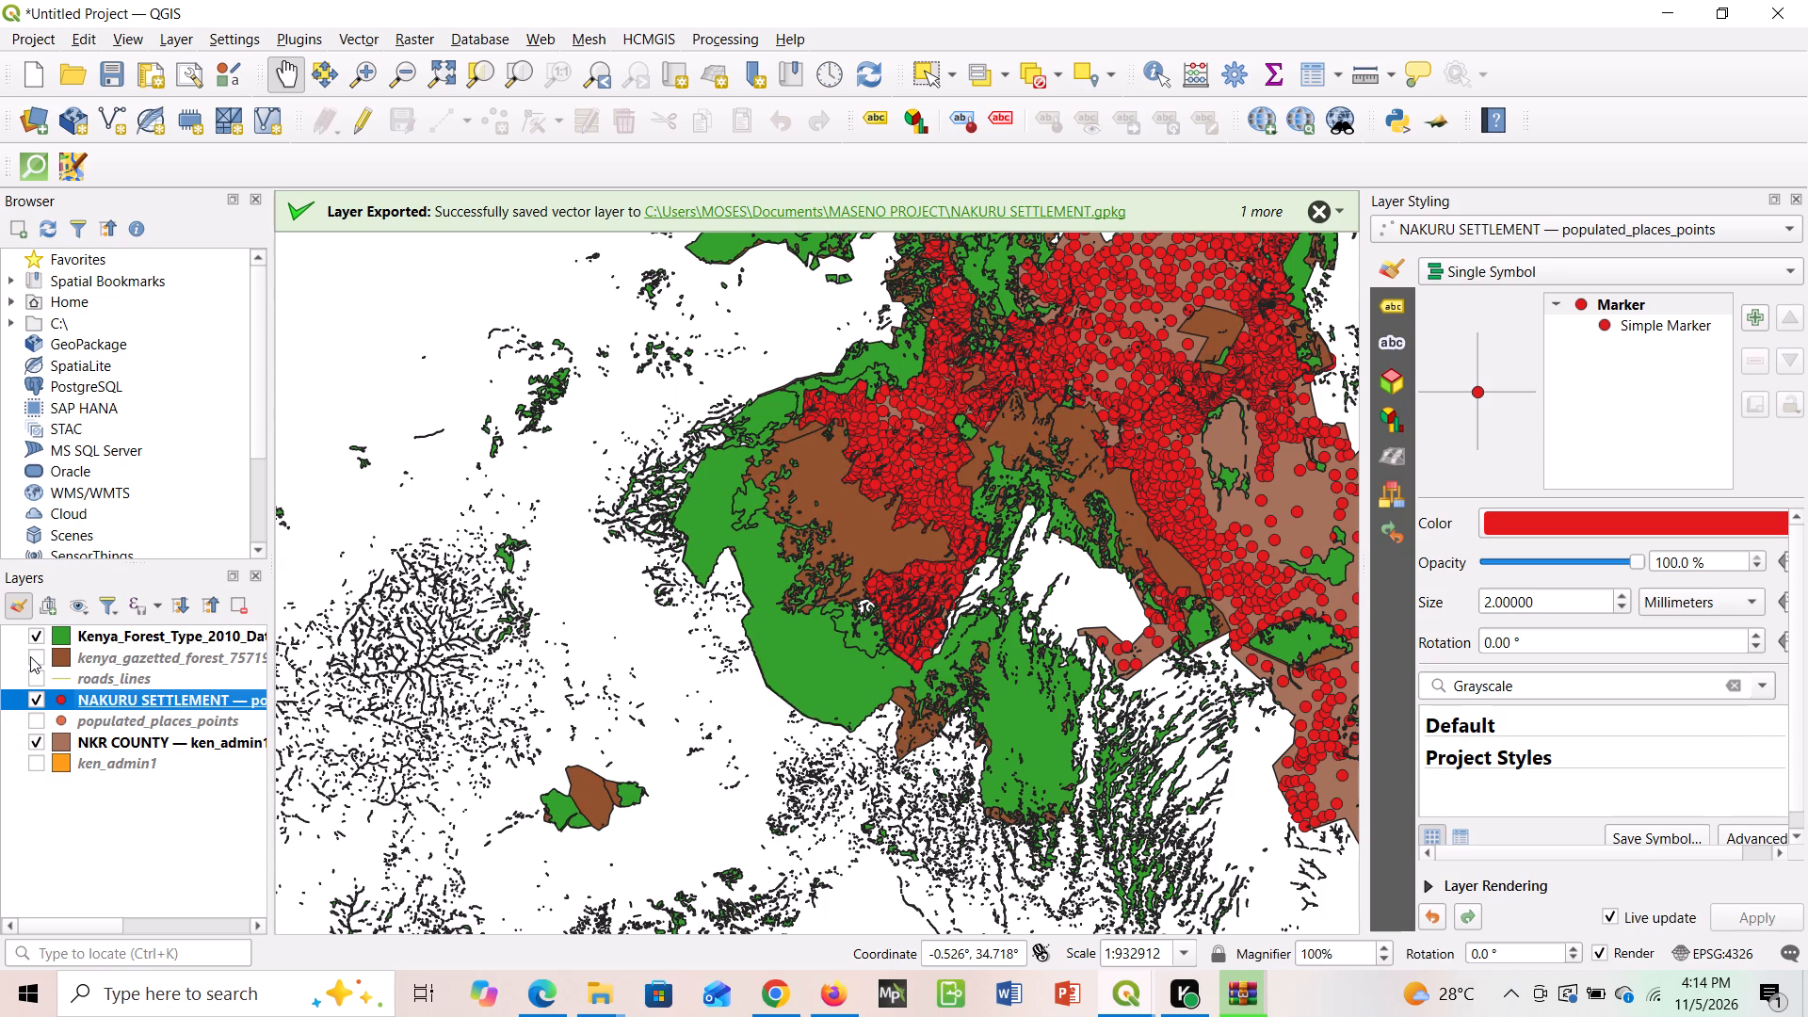
pyautogui.click(30, 656)
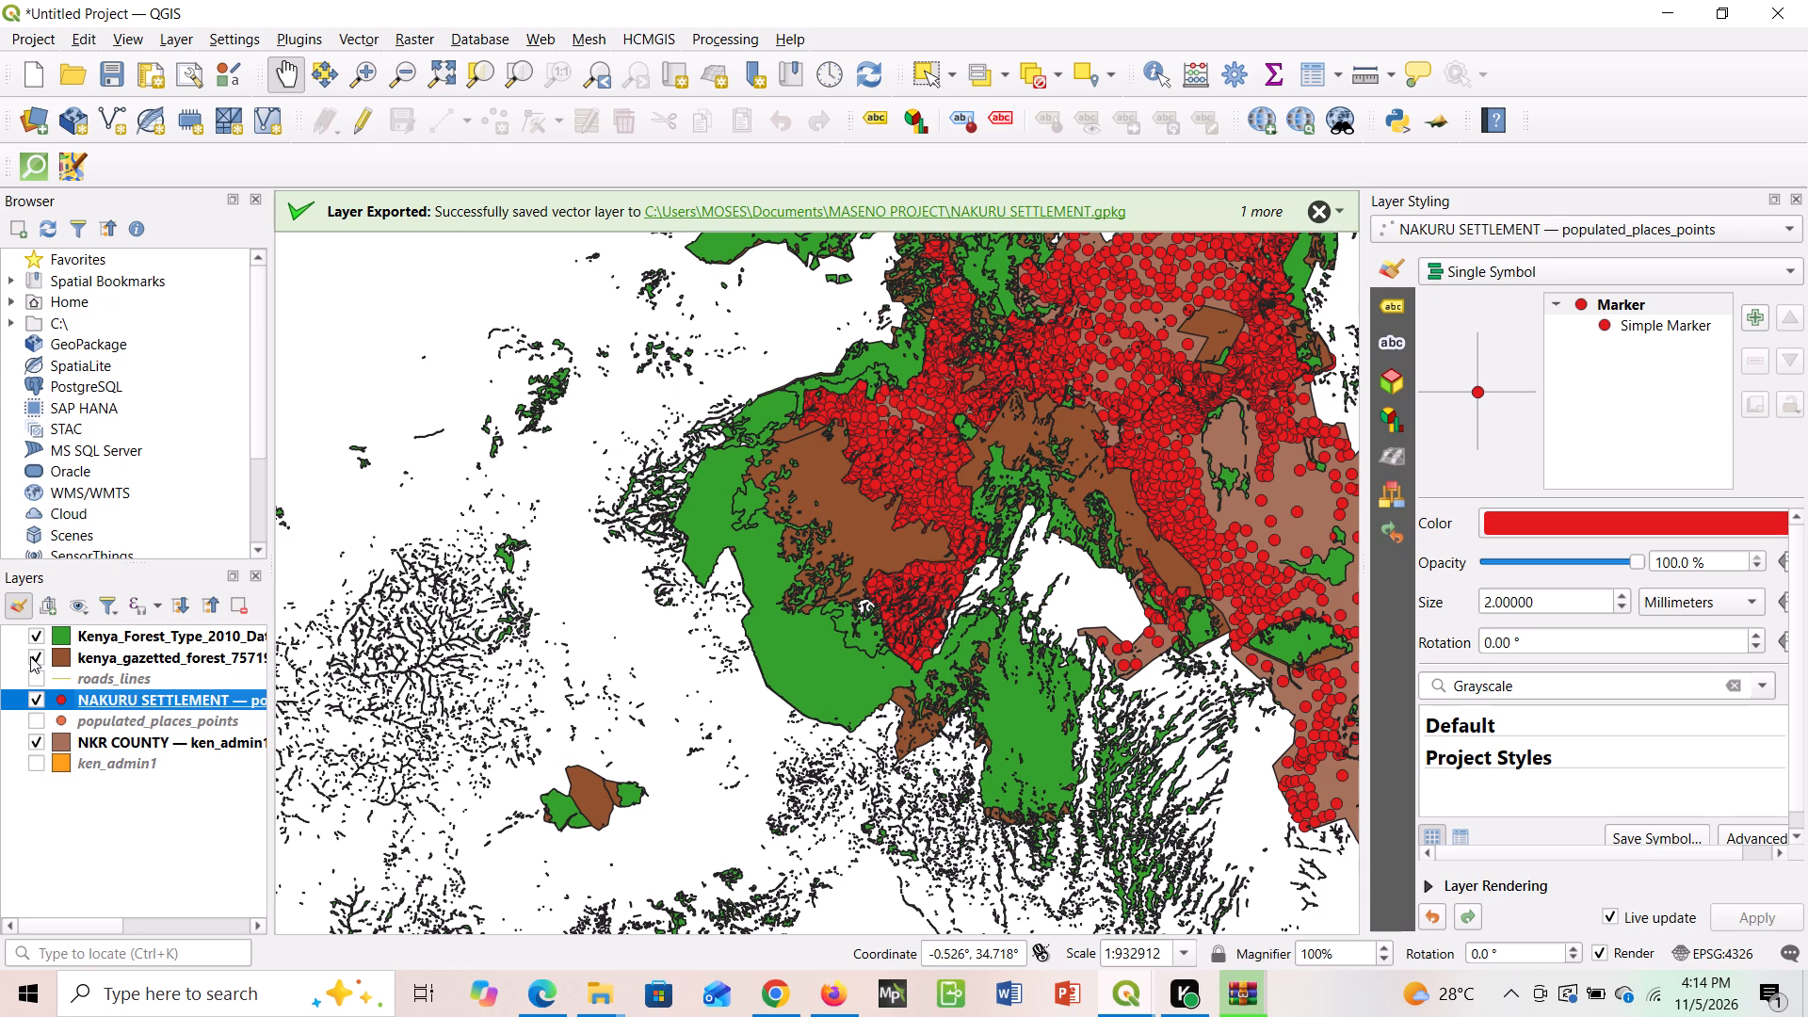
pyautogui.click(34, 636)
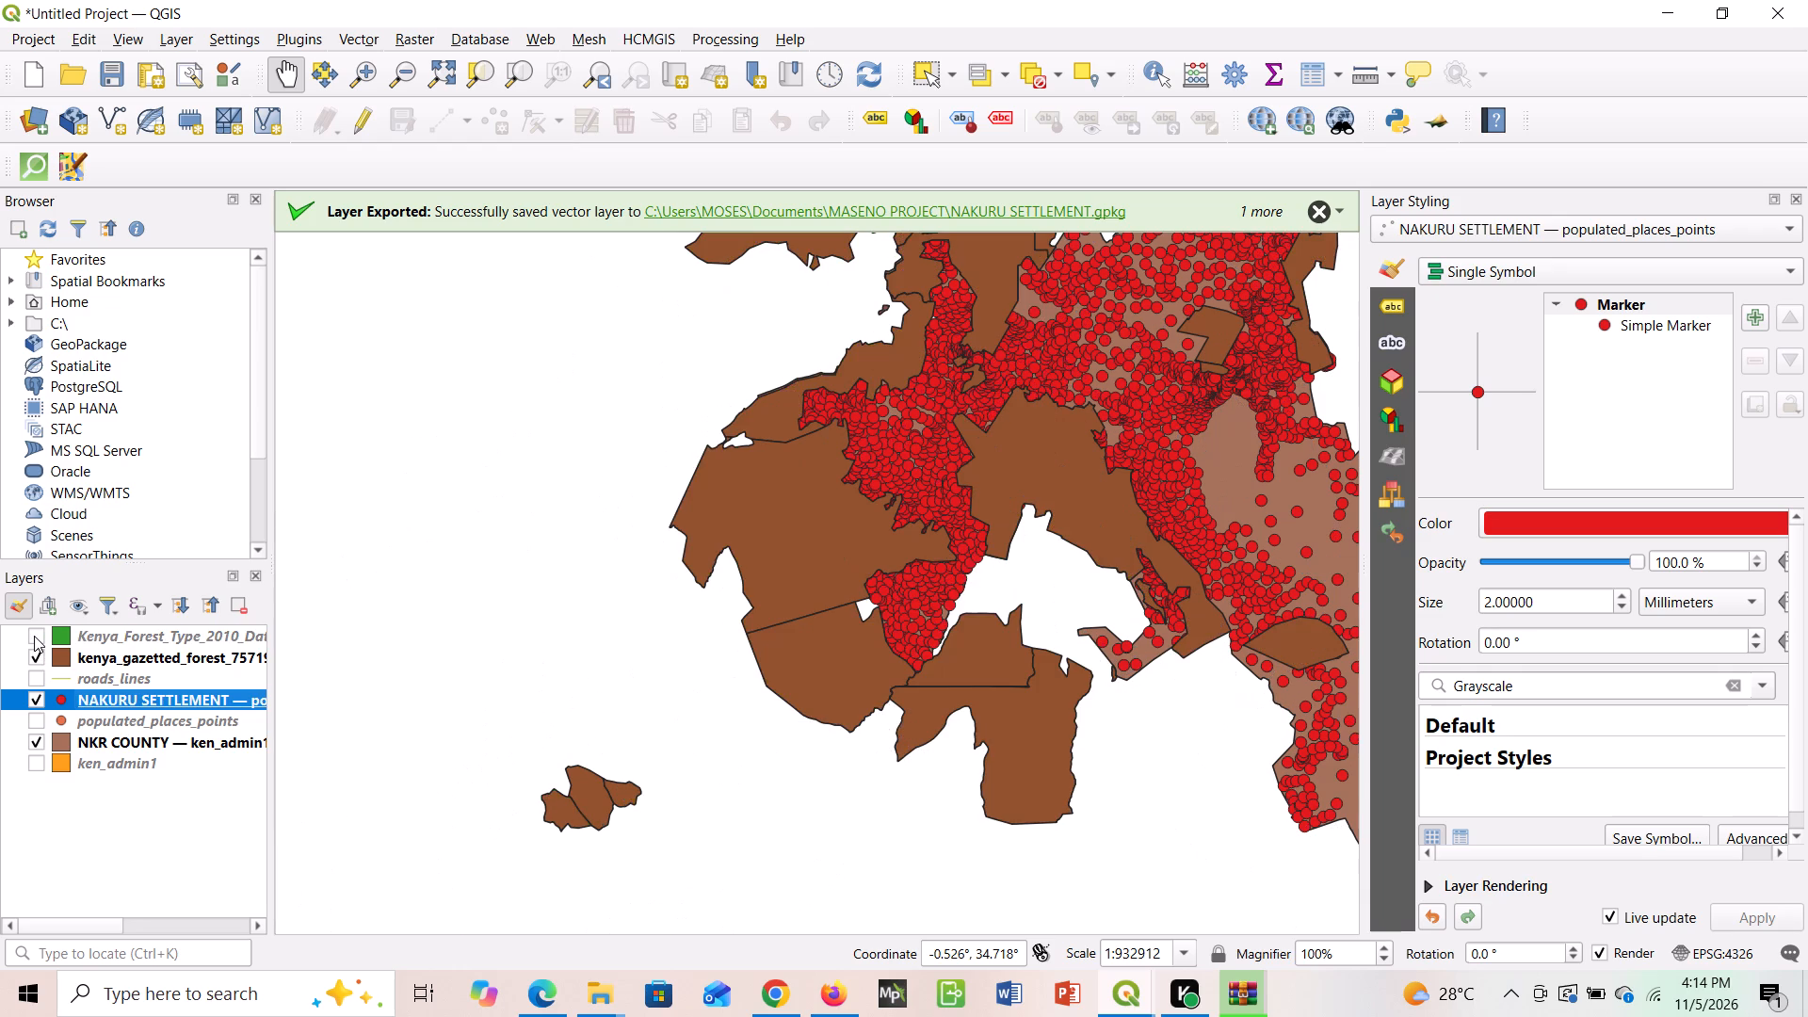
pyautogui.click(34, 636)
pyautogui.click(34, 636)
pyautogui.click(34, 636)
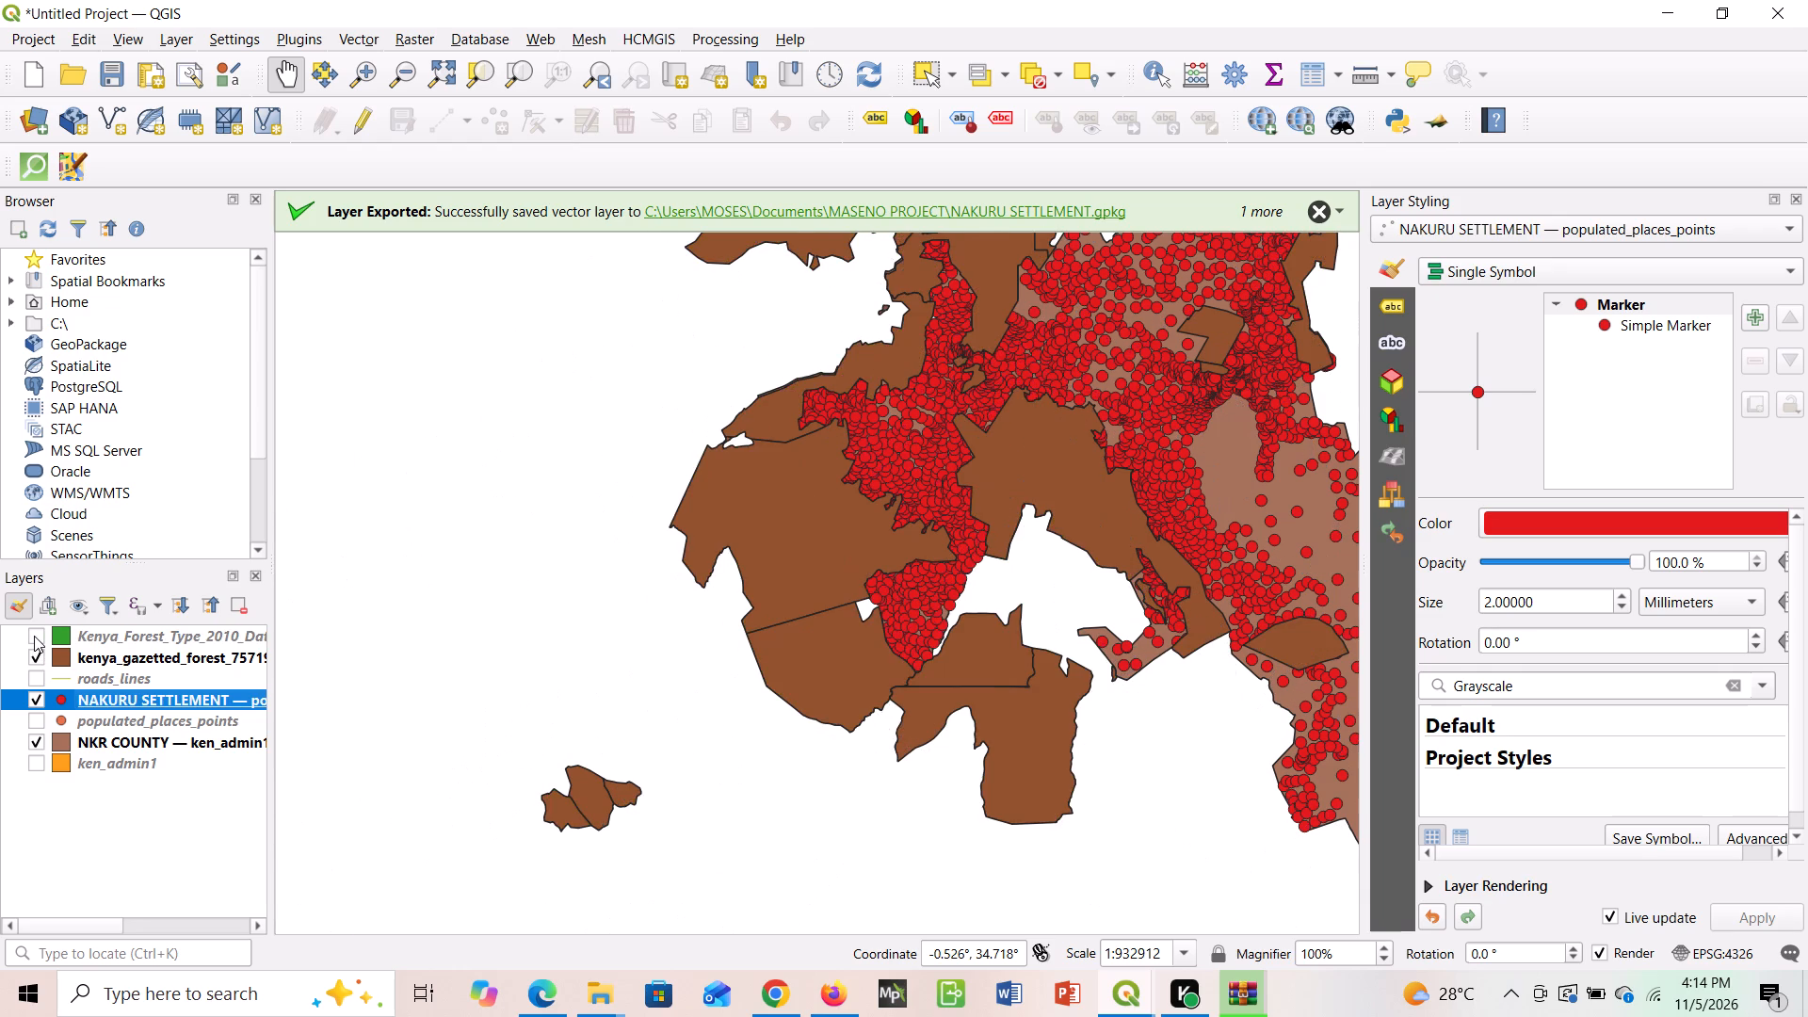
pyautogui.click(34, 636)
pyautogui.click(34, 636)
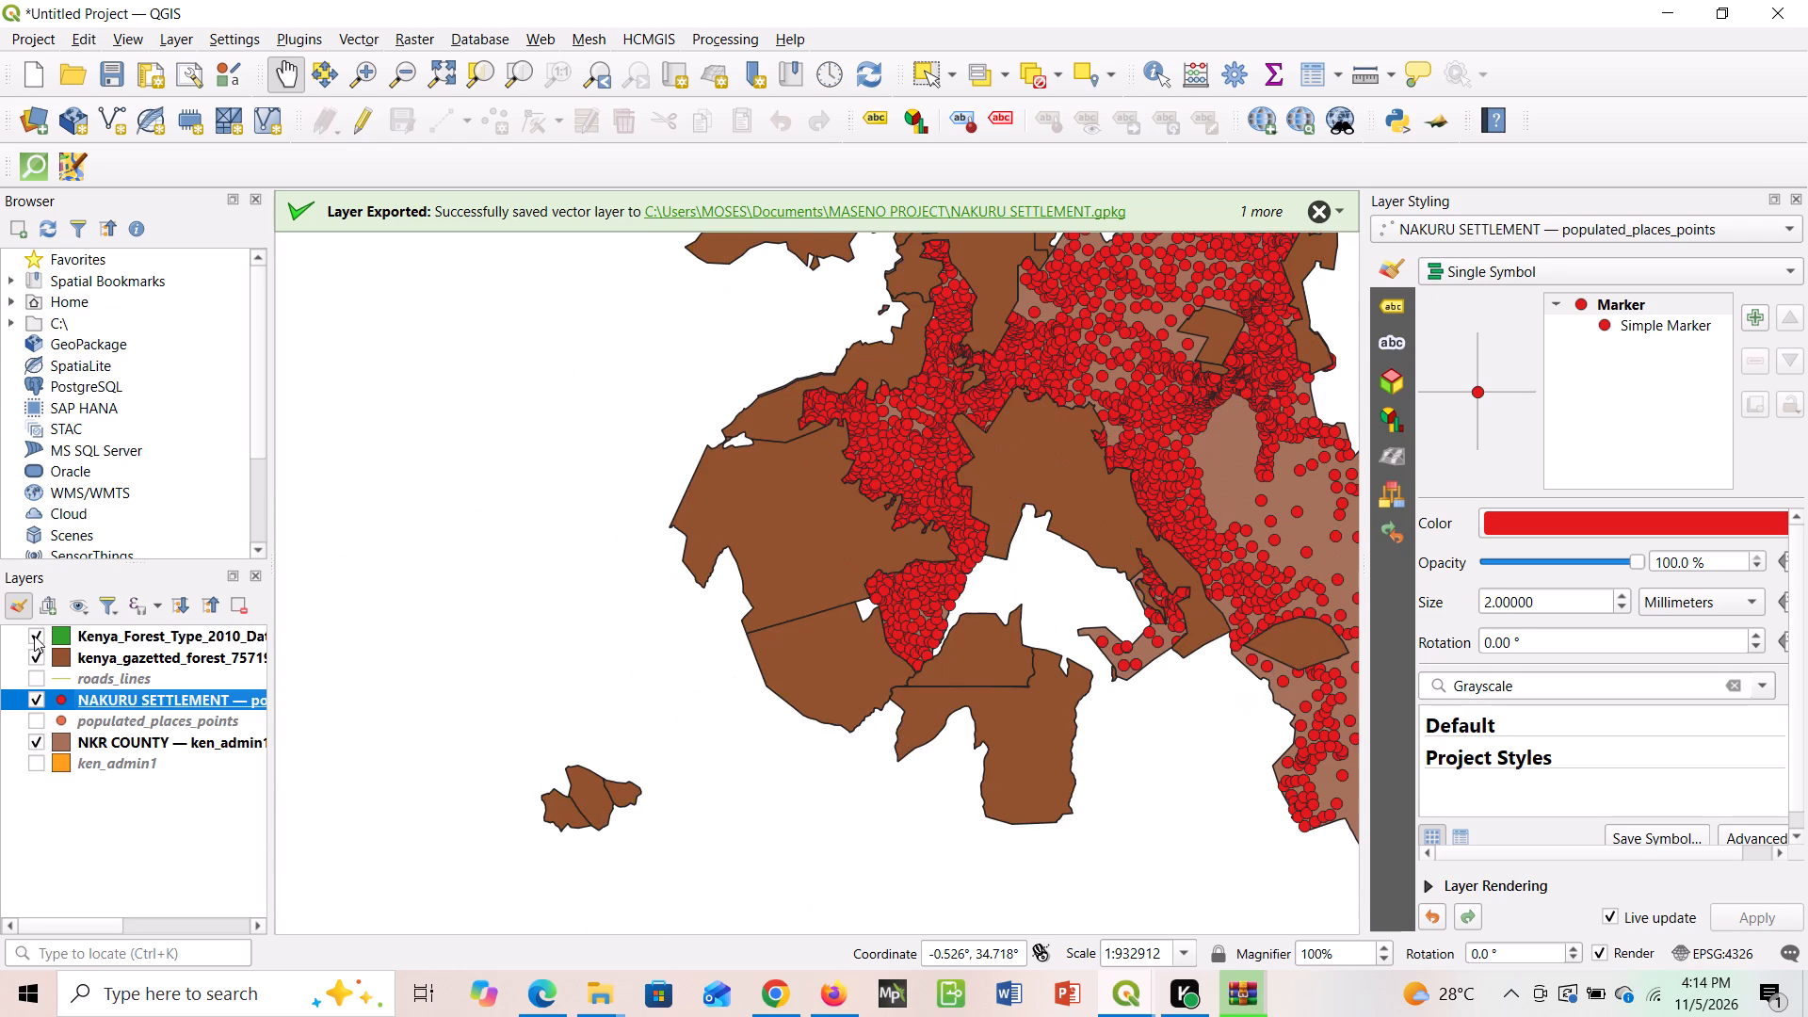
pyautogui.click(34, 636)
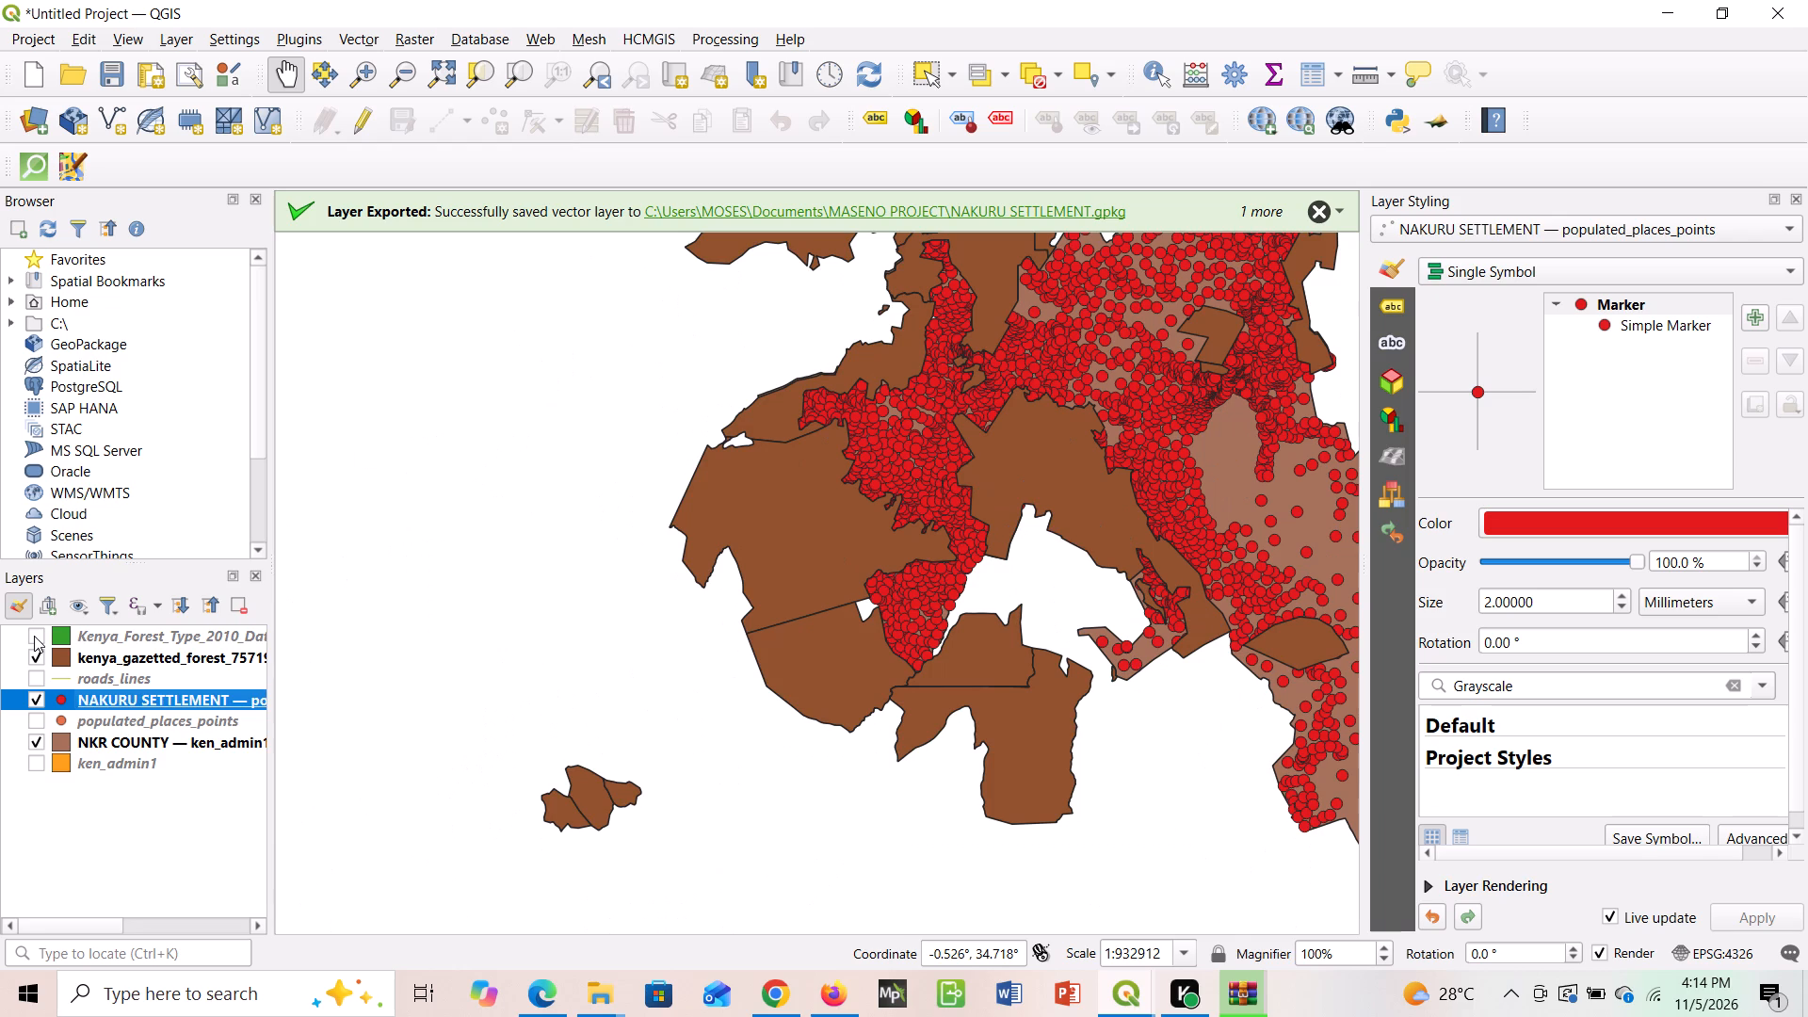
pyautogui.click(33, 651)
pyautogui.click(33, 651)
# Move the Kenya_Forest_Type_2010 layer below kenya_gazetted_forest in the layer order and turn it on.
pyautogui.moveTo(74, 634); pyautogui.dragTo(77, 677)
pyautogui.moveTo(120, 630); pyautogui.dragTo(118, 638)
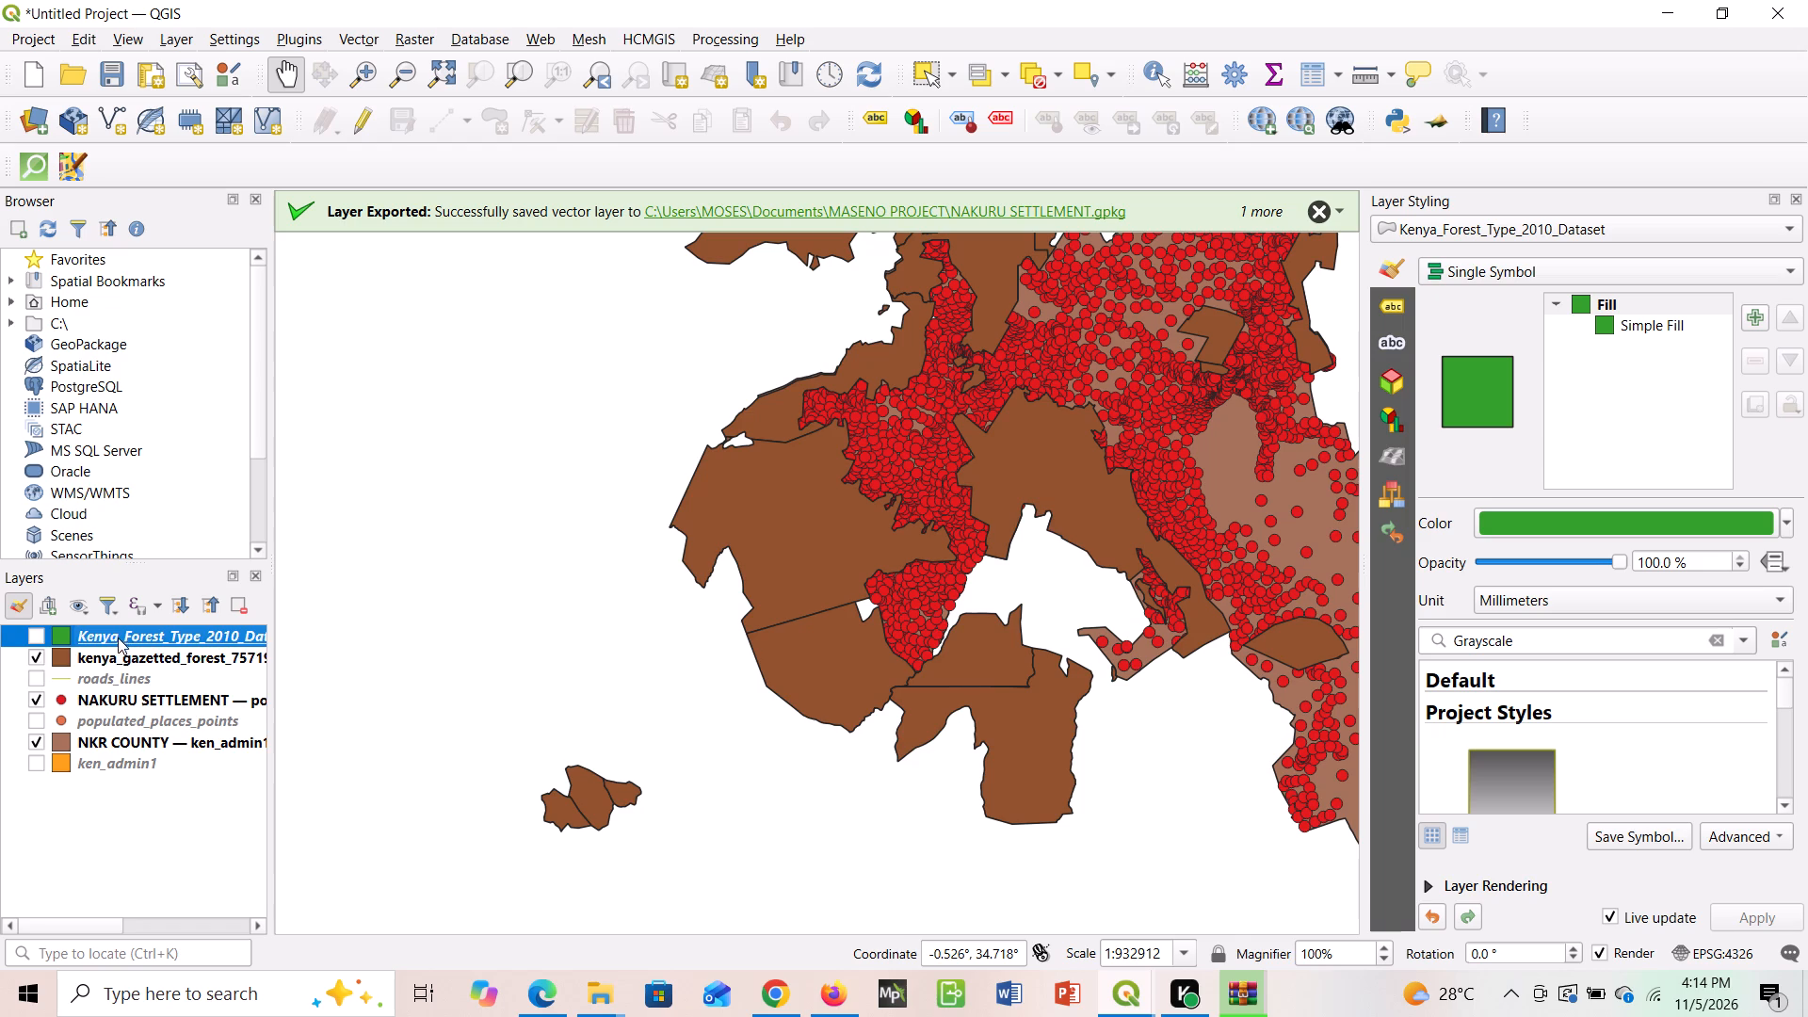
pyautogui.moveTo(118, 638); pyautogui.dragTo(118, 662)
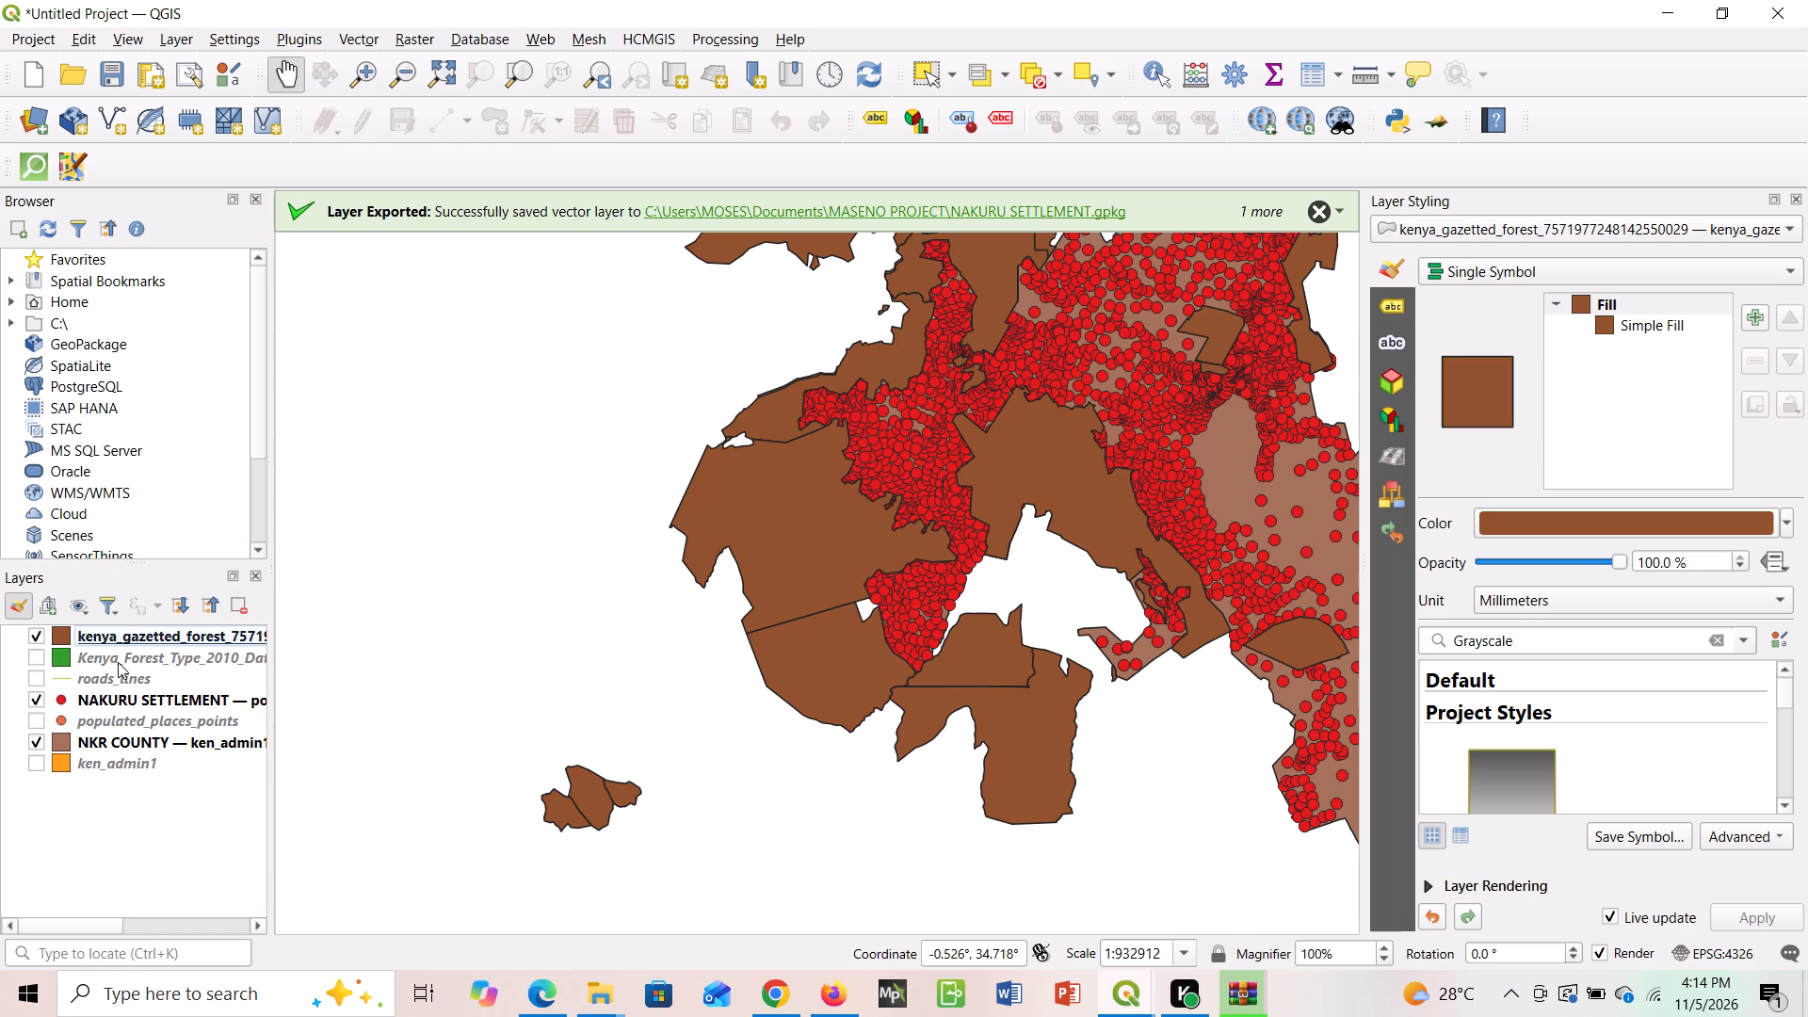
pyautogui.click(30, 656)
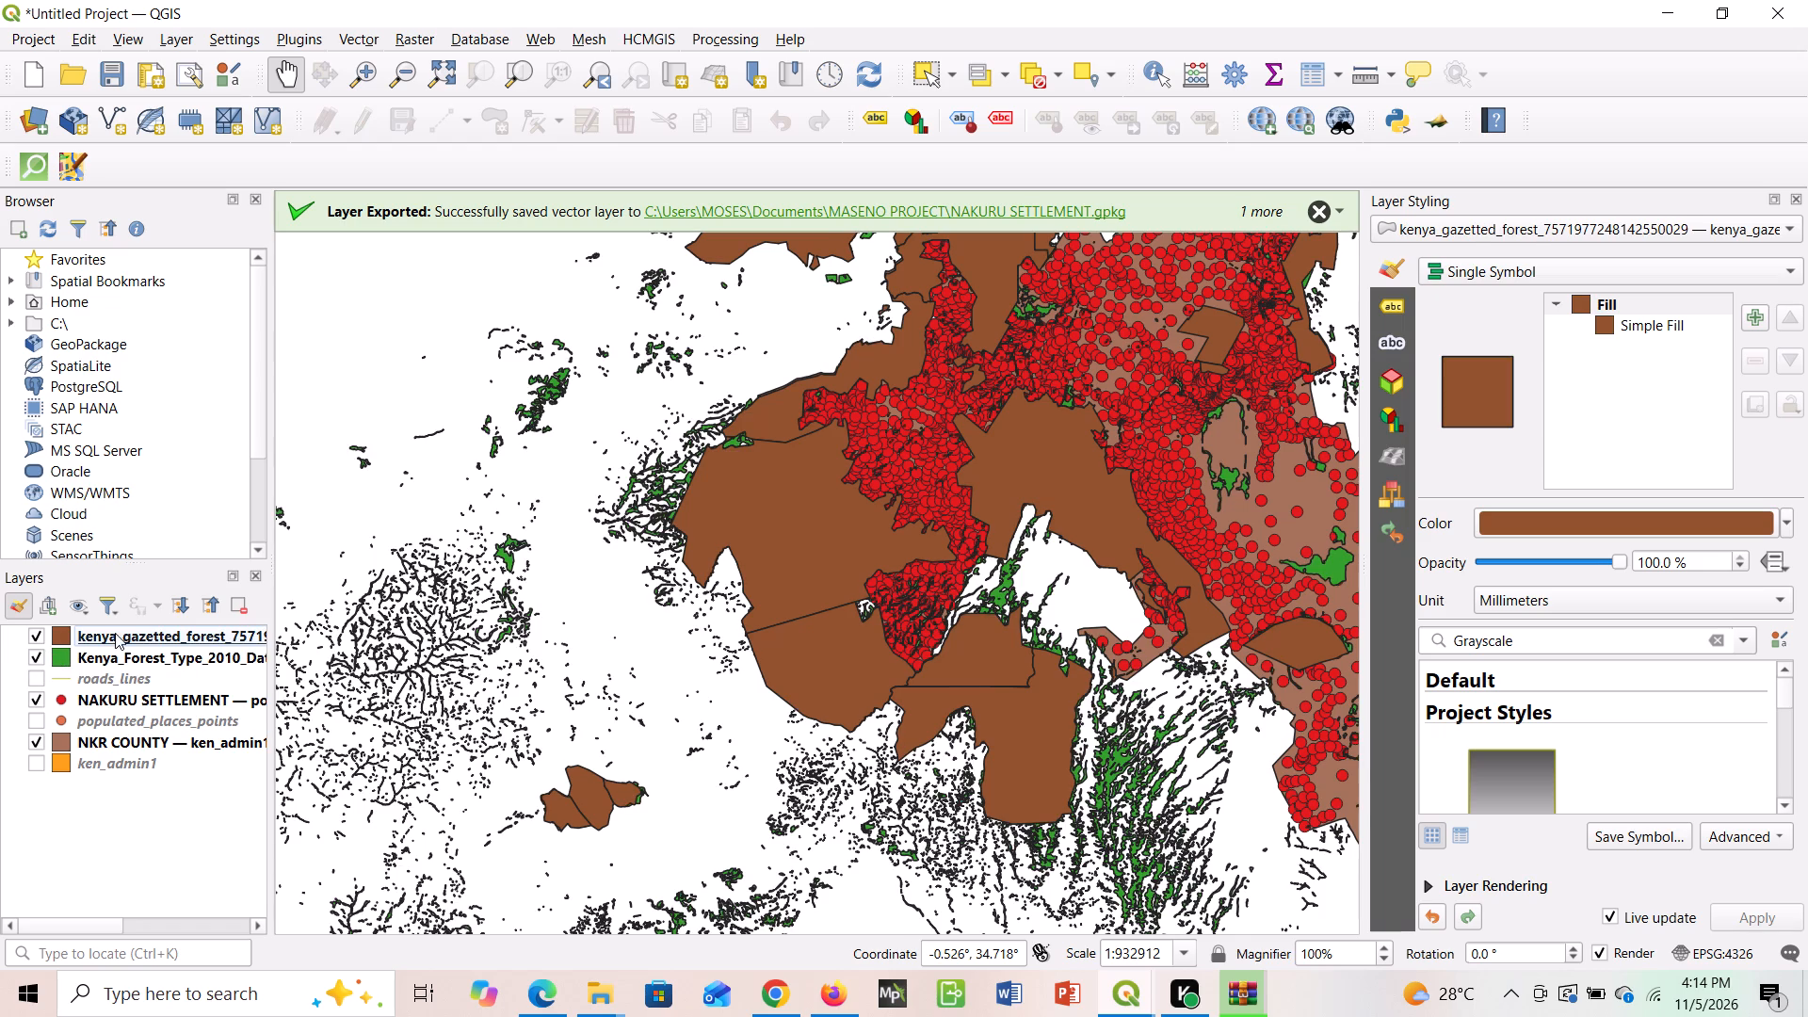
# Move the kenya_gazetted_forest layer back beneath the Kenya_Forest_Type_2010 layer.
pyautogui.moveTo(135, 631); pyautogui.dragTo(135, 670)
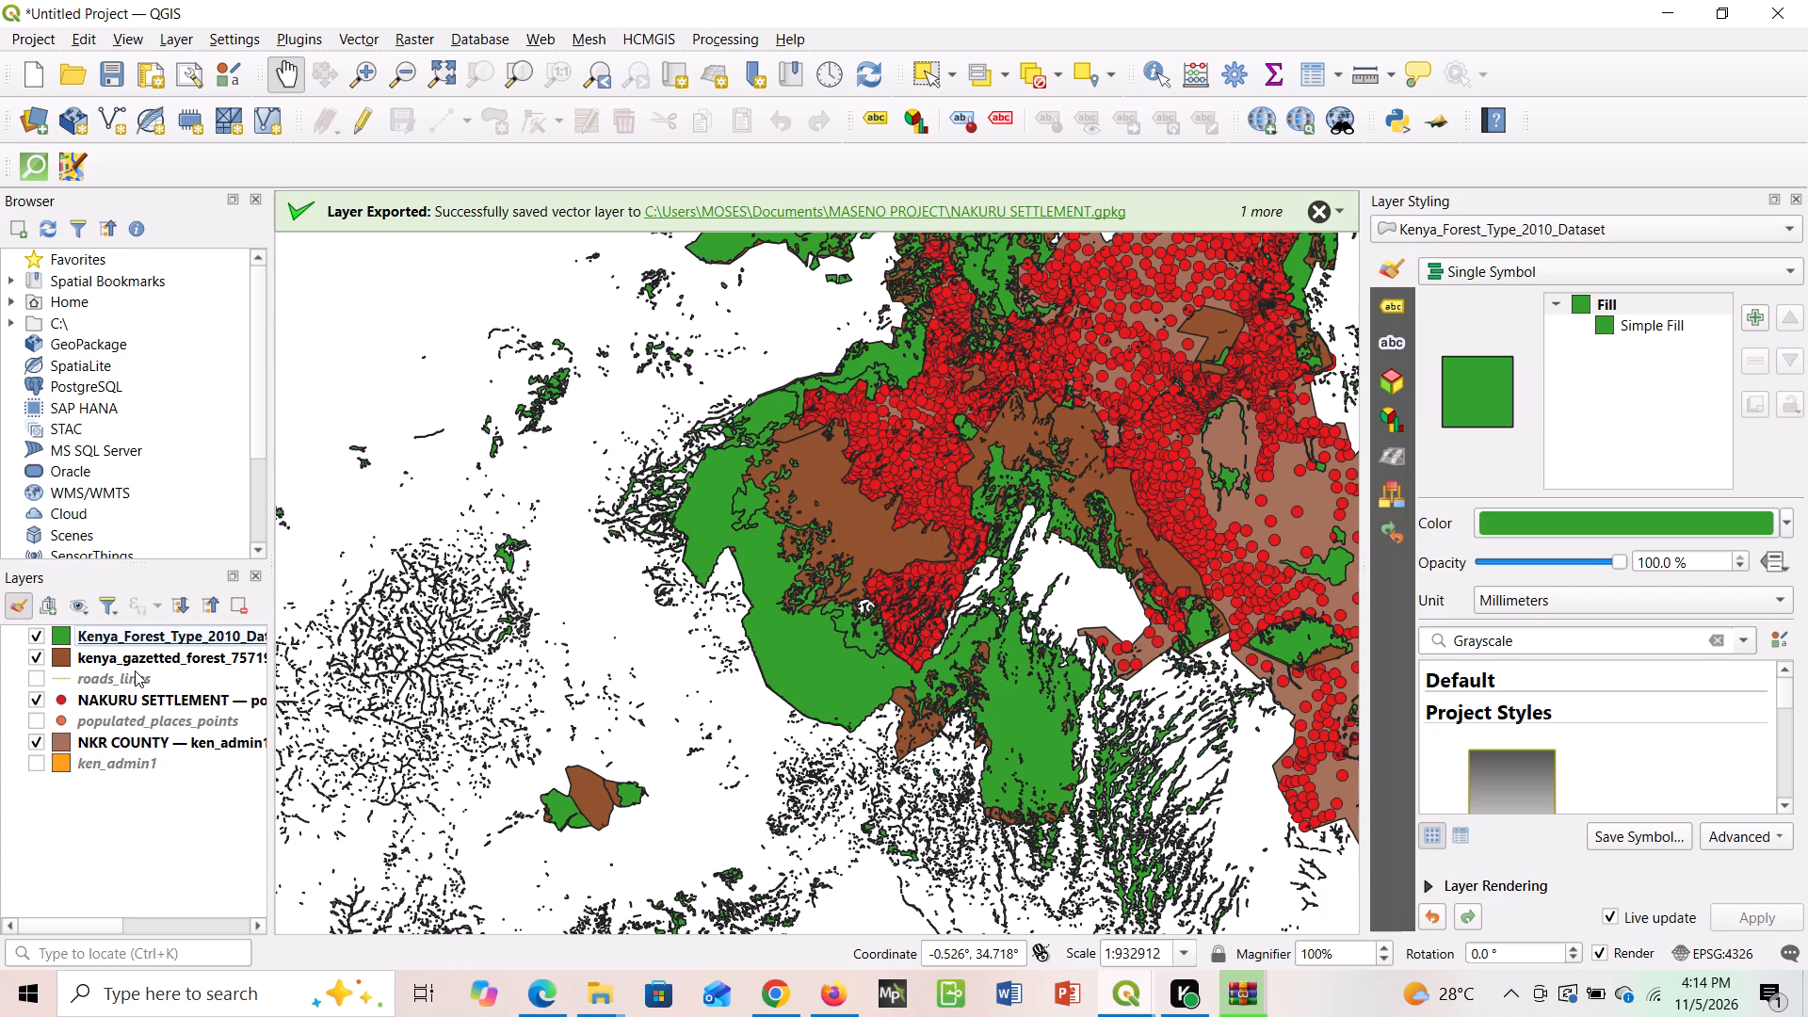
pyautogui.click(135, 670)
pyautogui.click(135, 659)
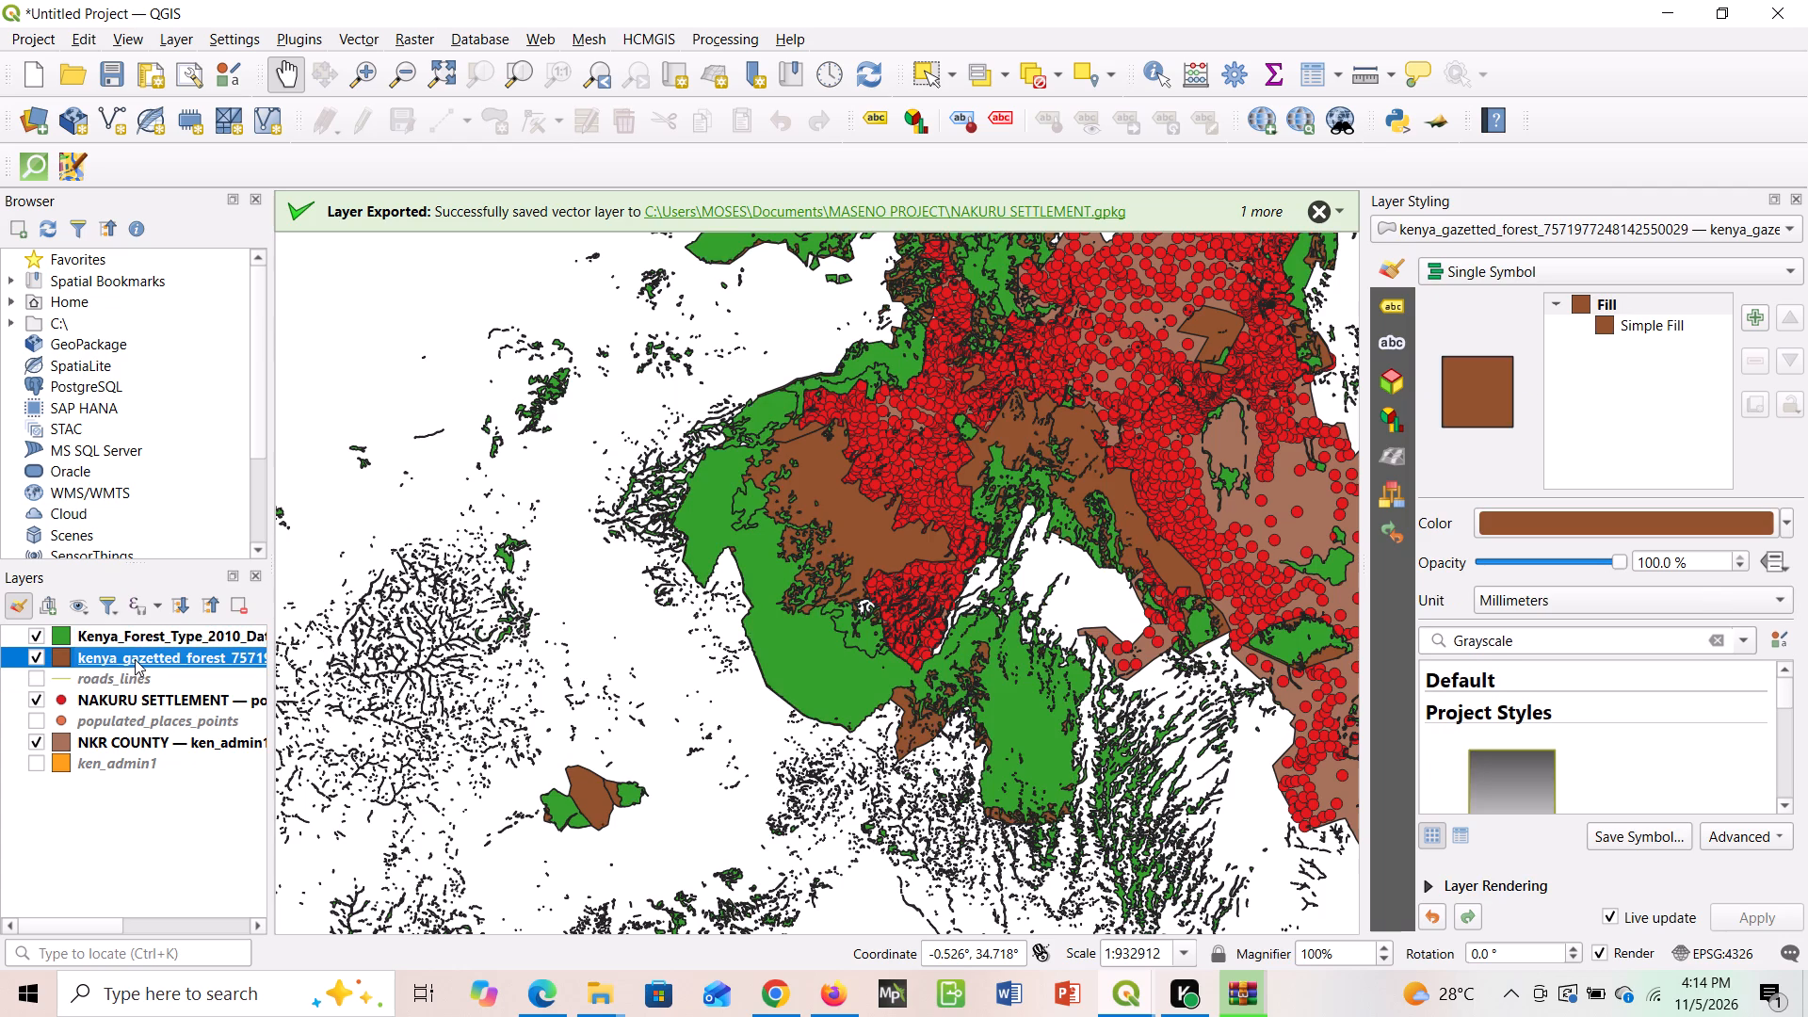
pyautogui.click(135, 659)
# Compare the Nakuru map with and without both forest layers, leaving only the gazetted forest layer of the two shown.
pyautogui.click(32, 654)
pyautogui.click(32, 654)
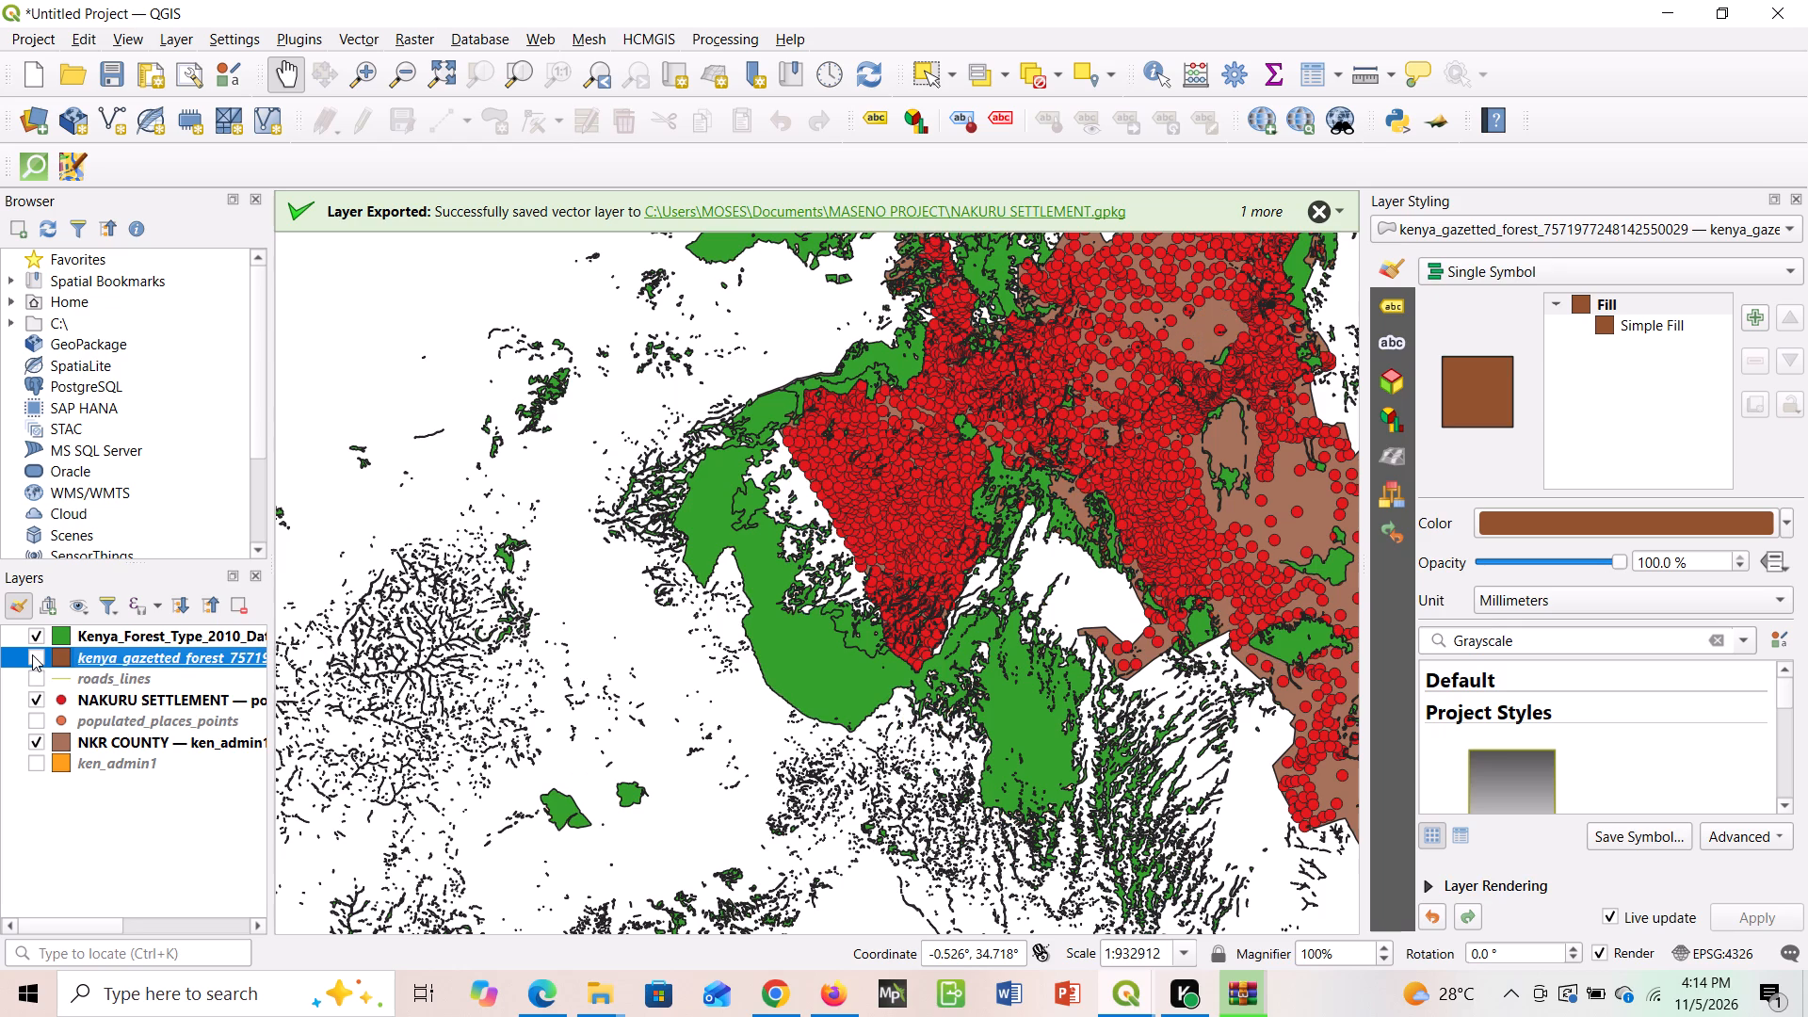
pyautogui.click(32, 654)
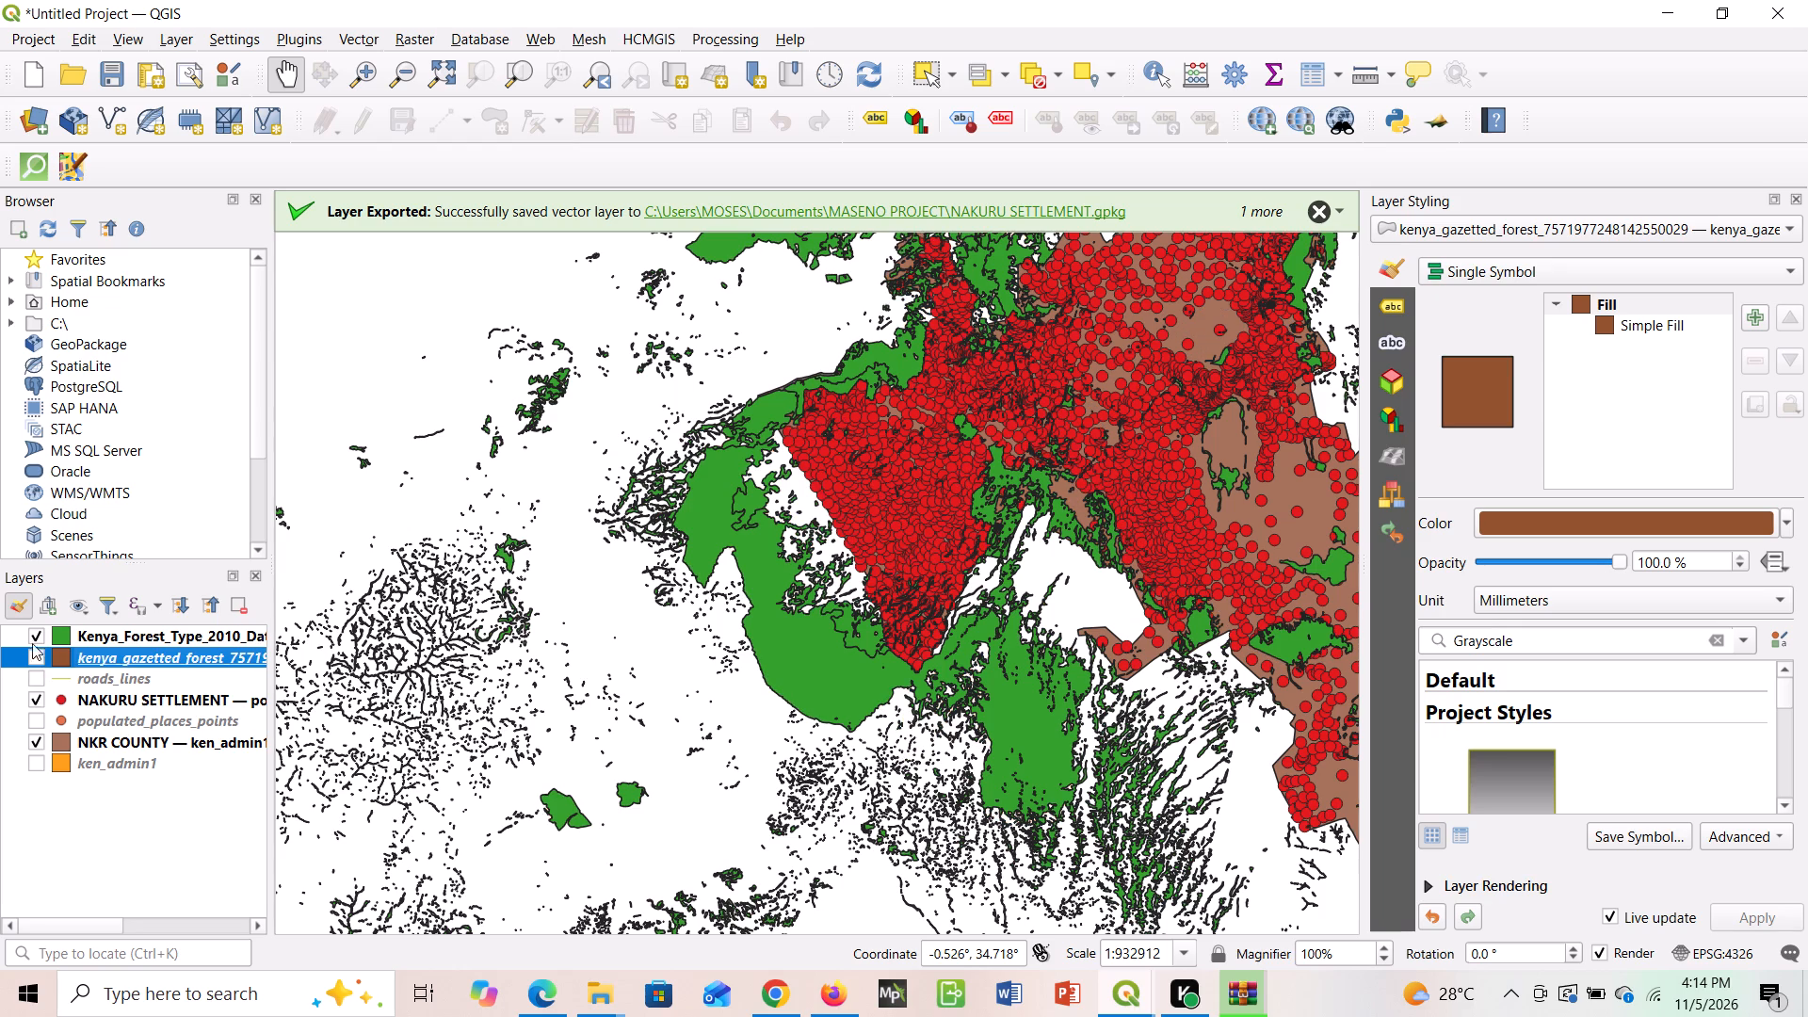
pyautogui.click(34, 634)
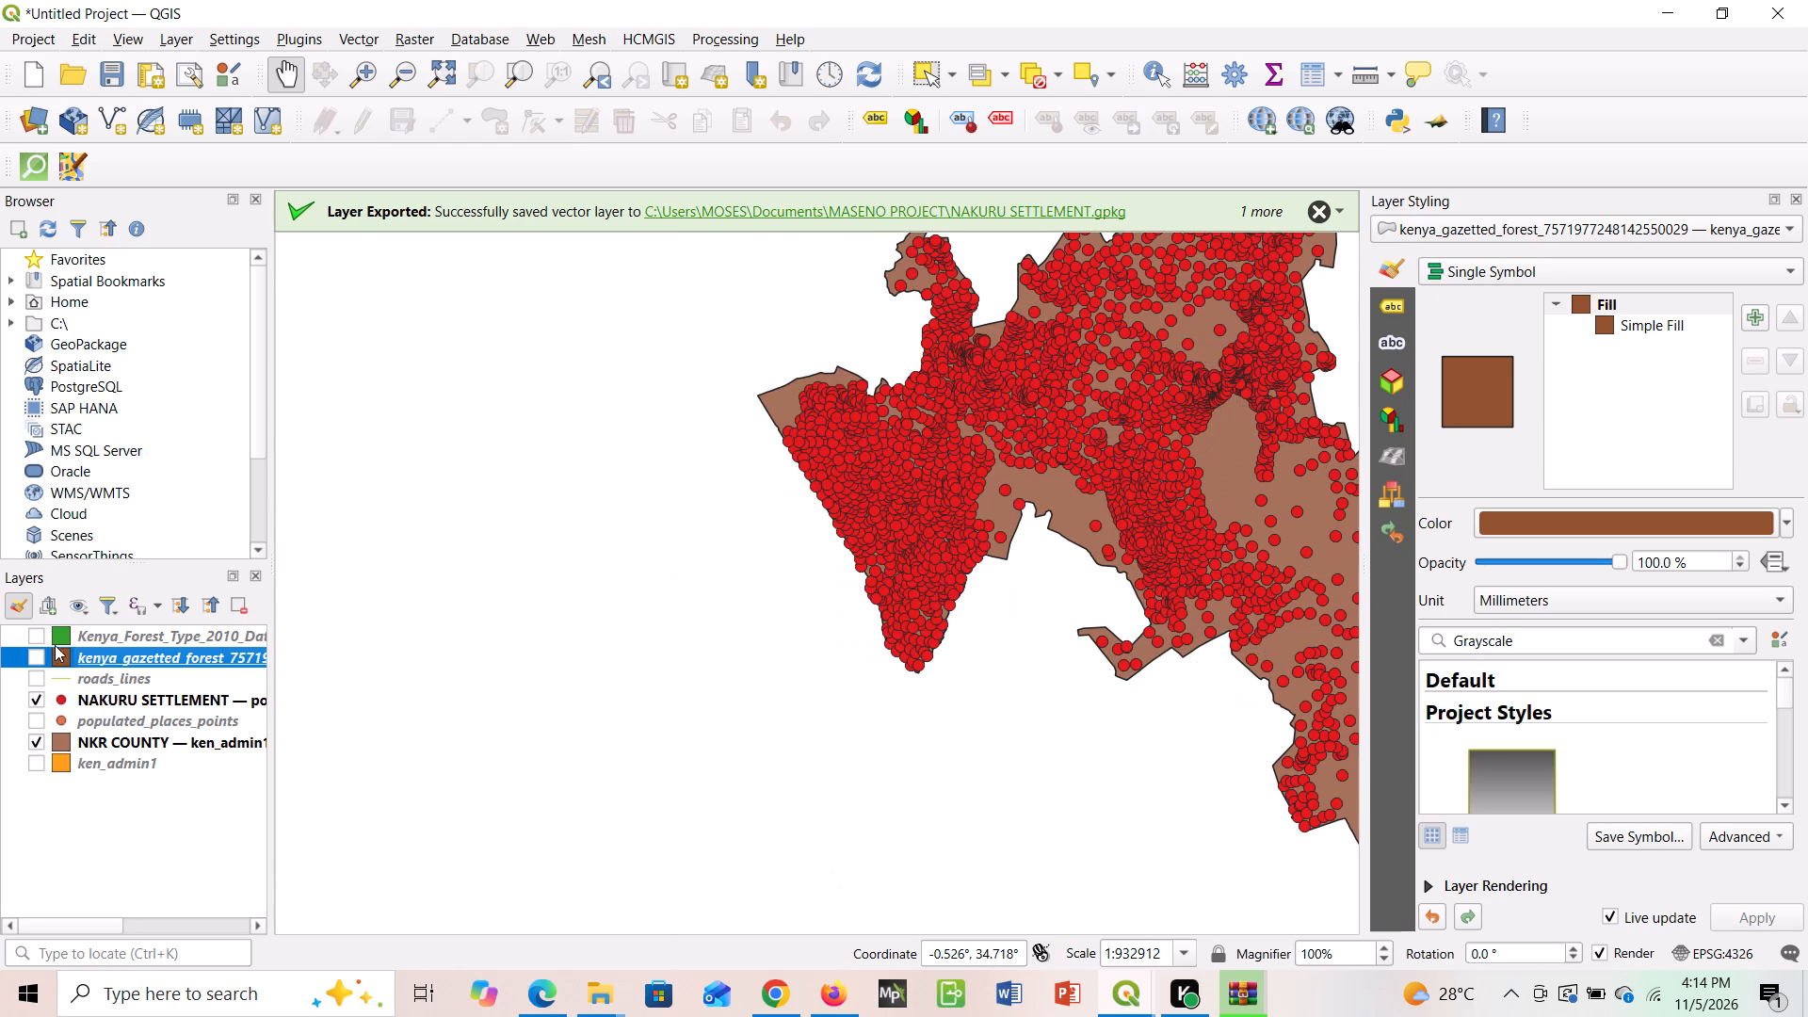
pyautogui.click(28, 658)
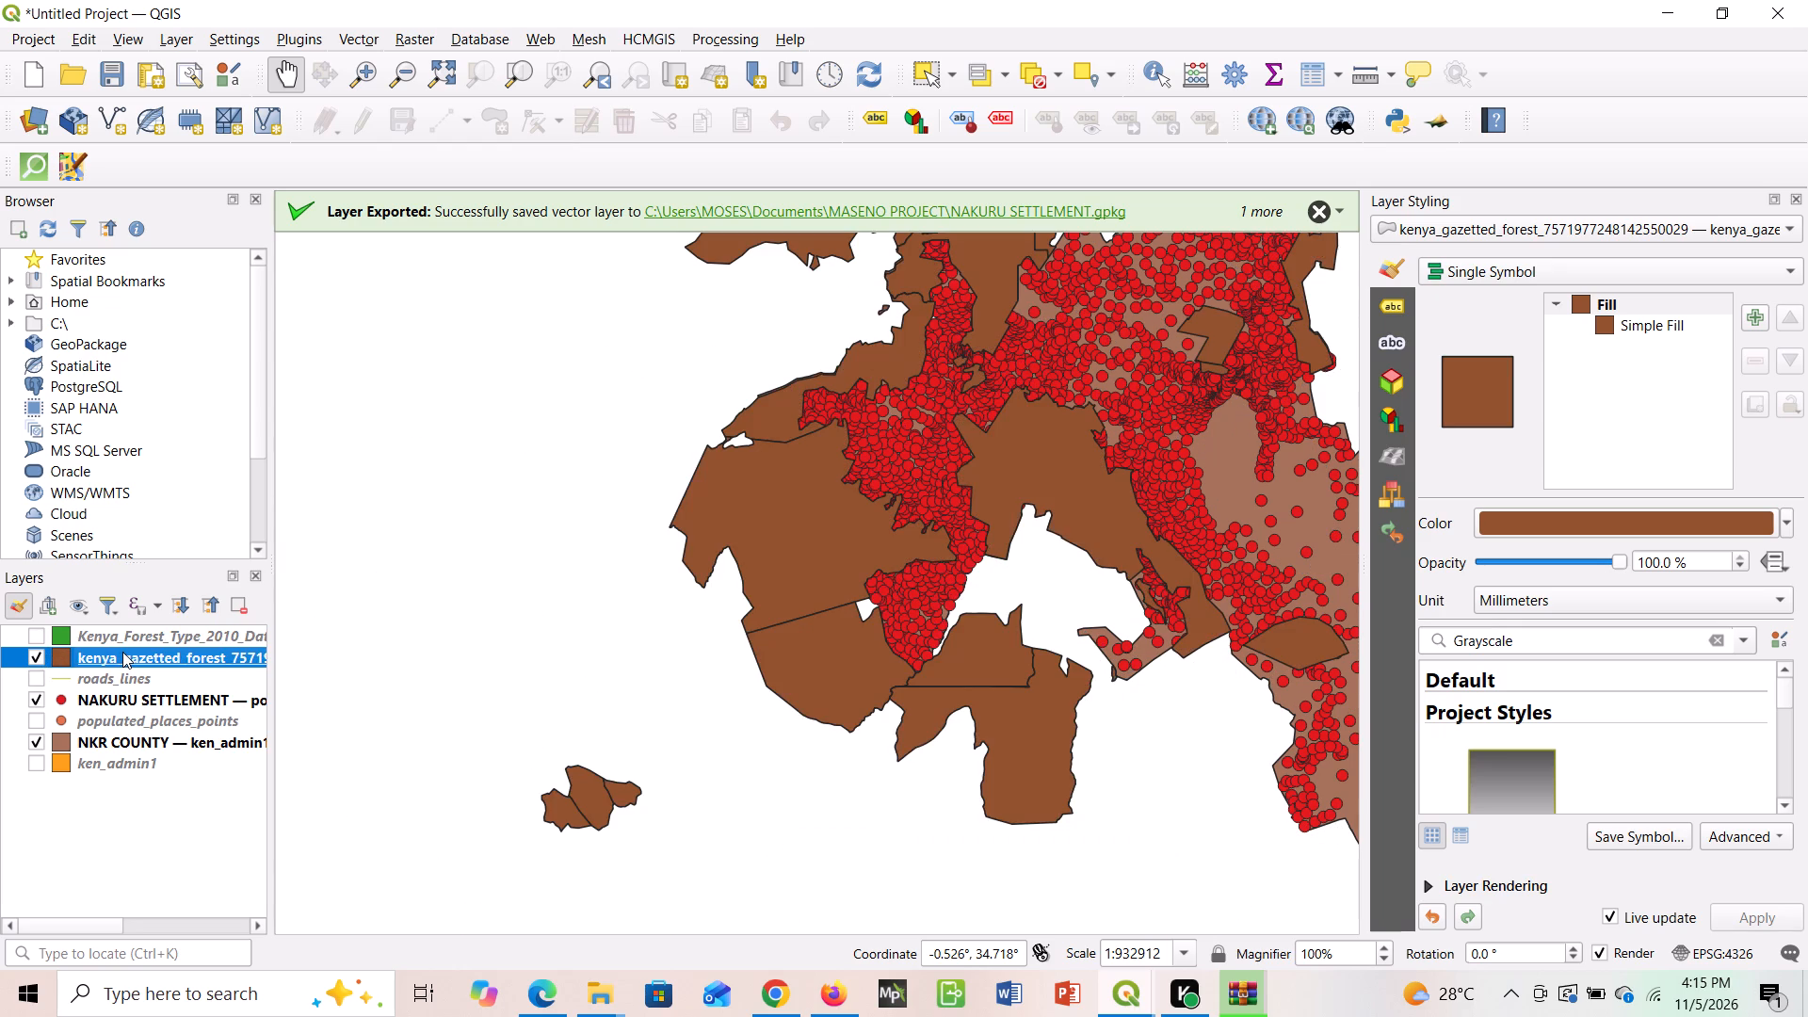
# Set the kenya_gazetted_forest layer's fill to the recently used light yellow-green in its symbology properties and apply it.
pyautogui.rightClick(122, 652)
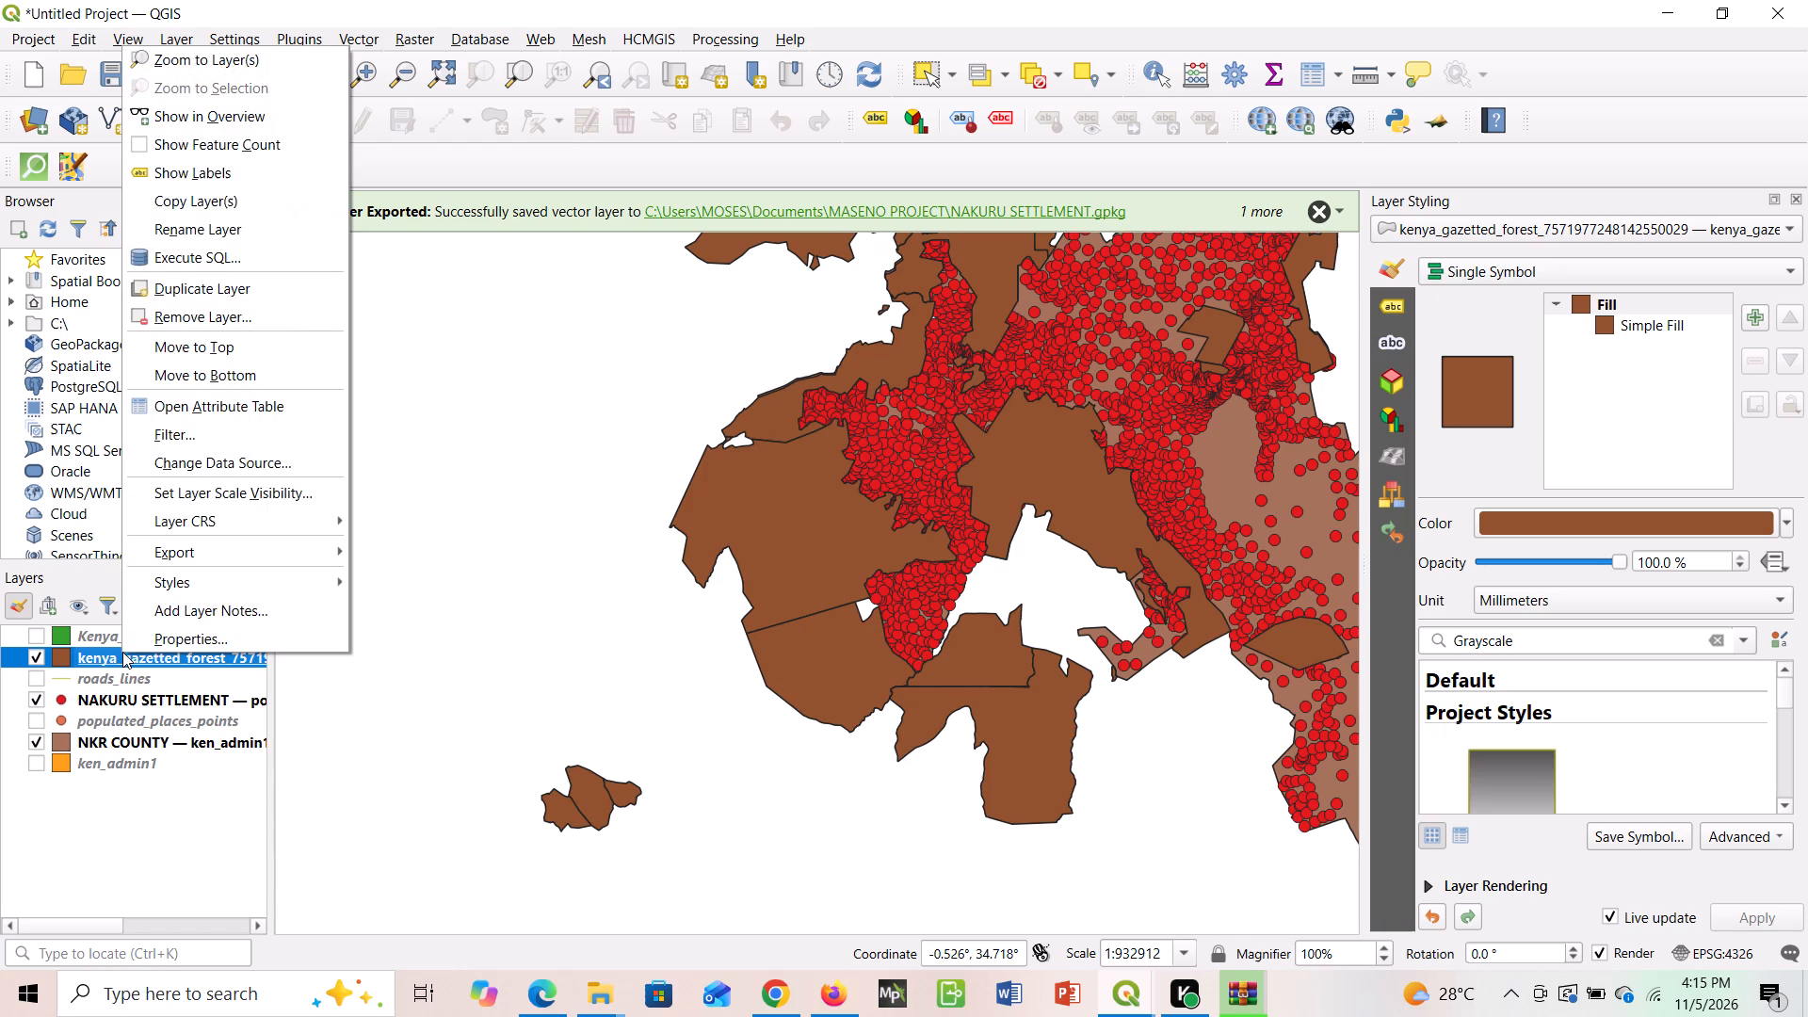
pyautogui.click(33, 658)
pyautogui.click(33, 658)
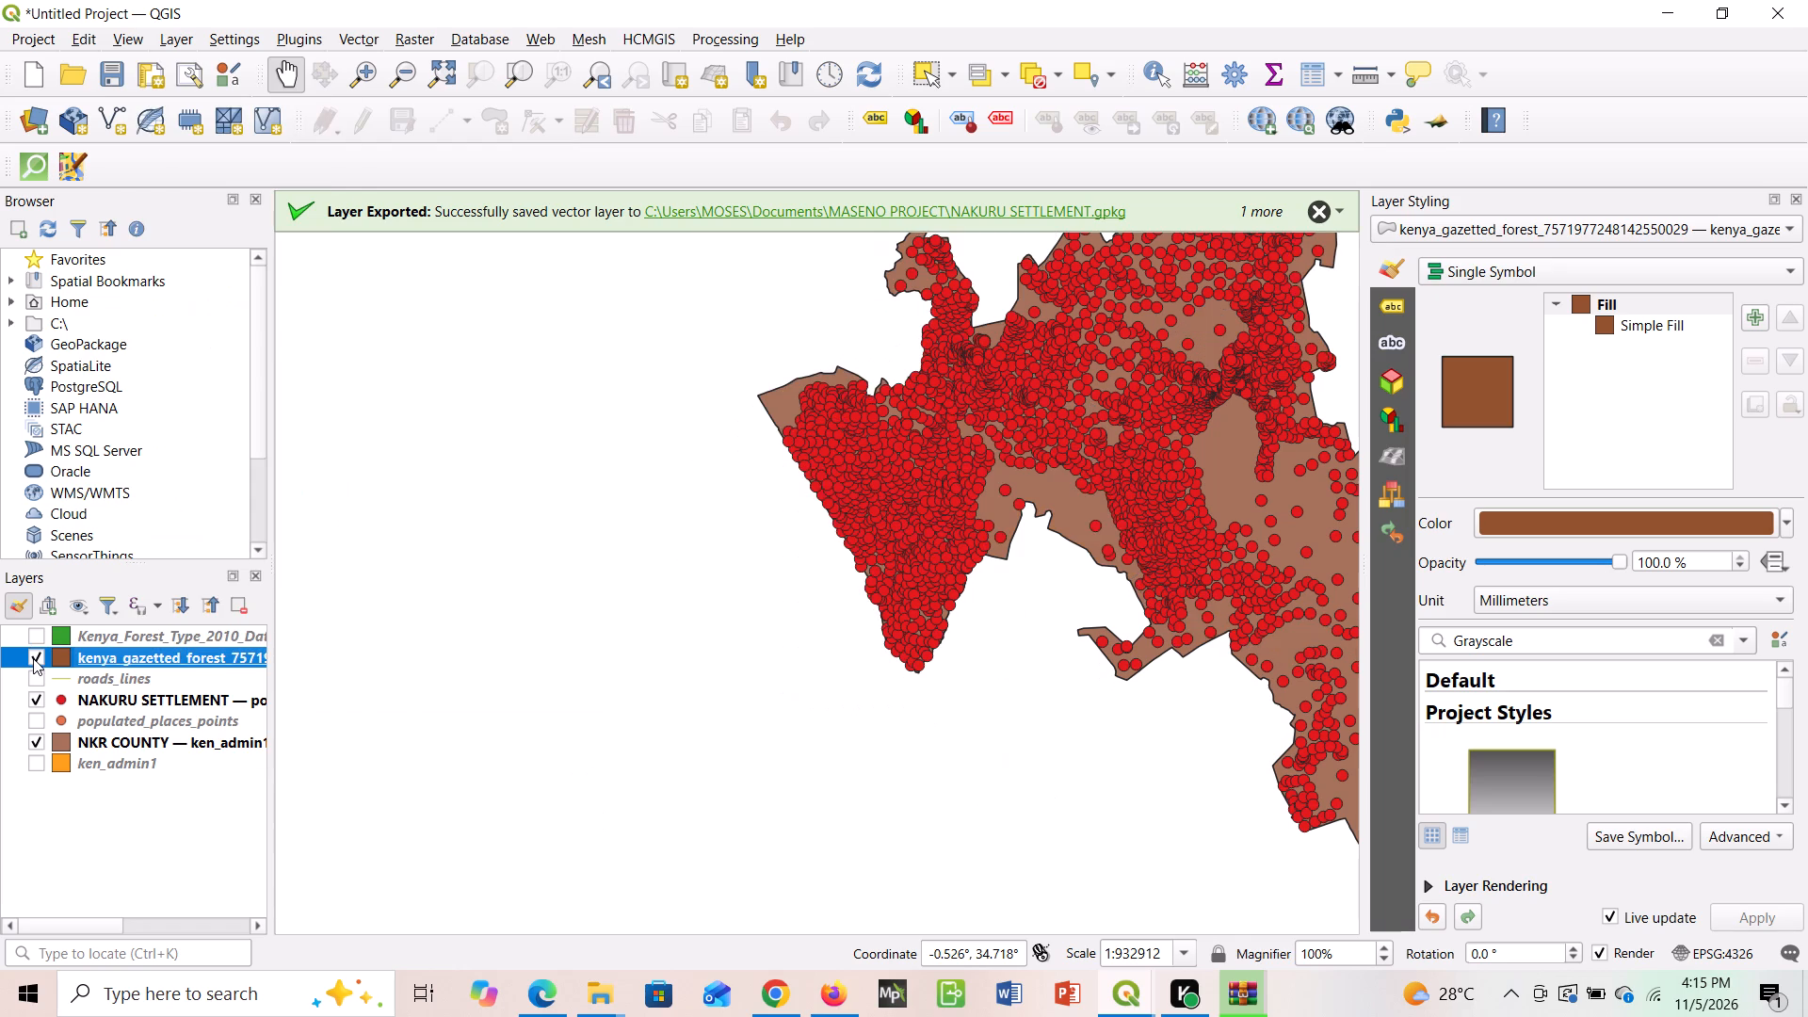
pyautogui.rightClick(105, 651)
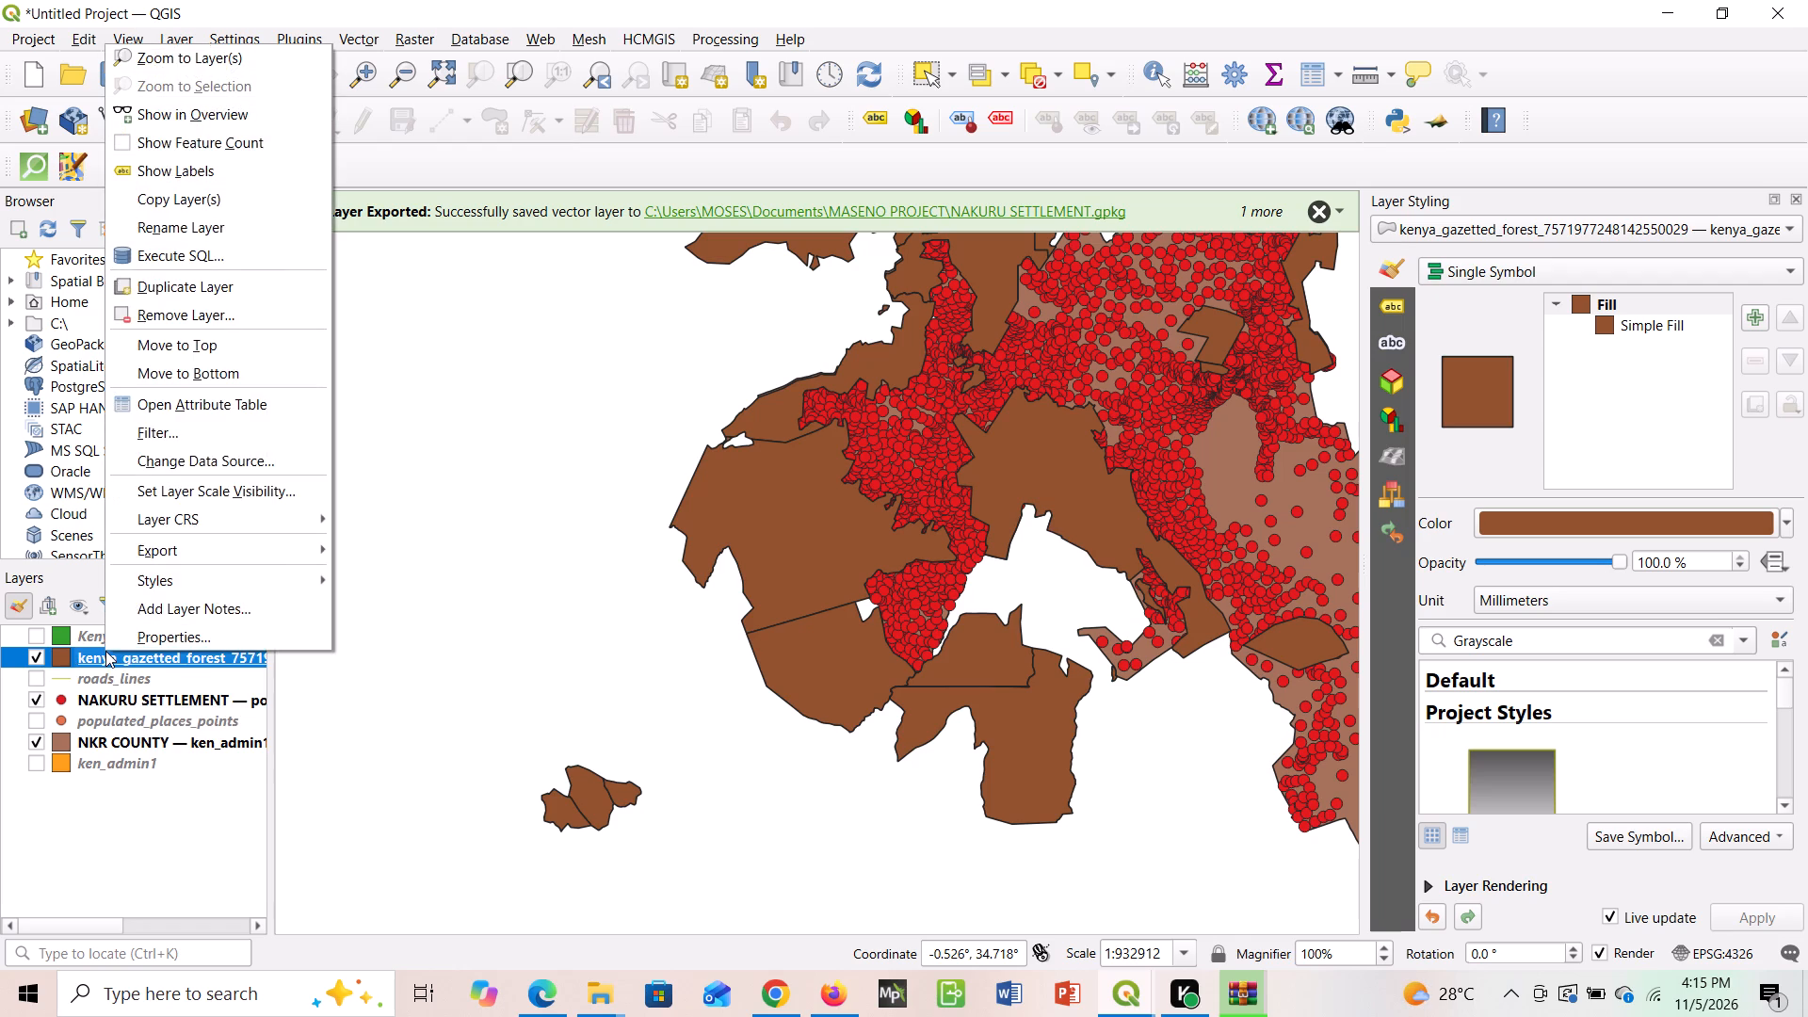
pyautogui.click(156, 639)
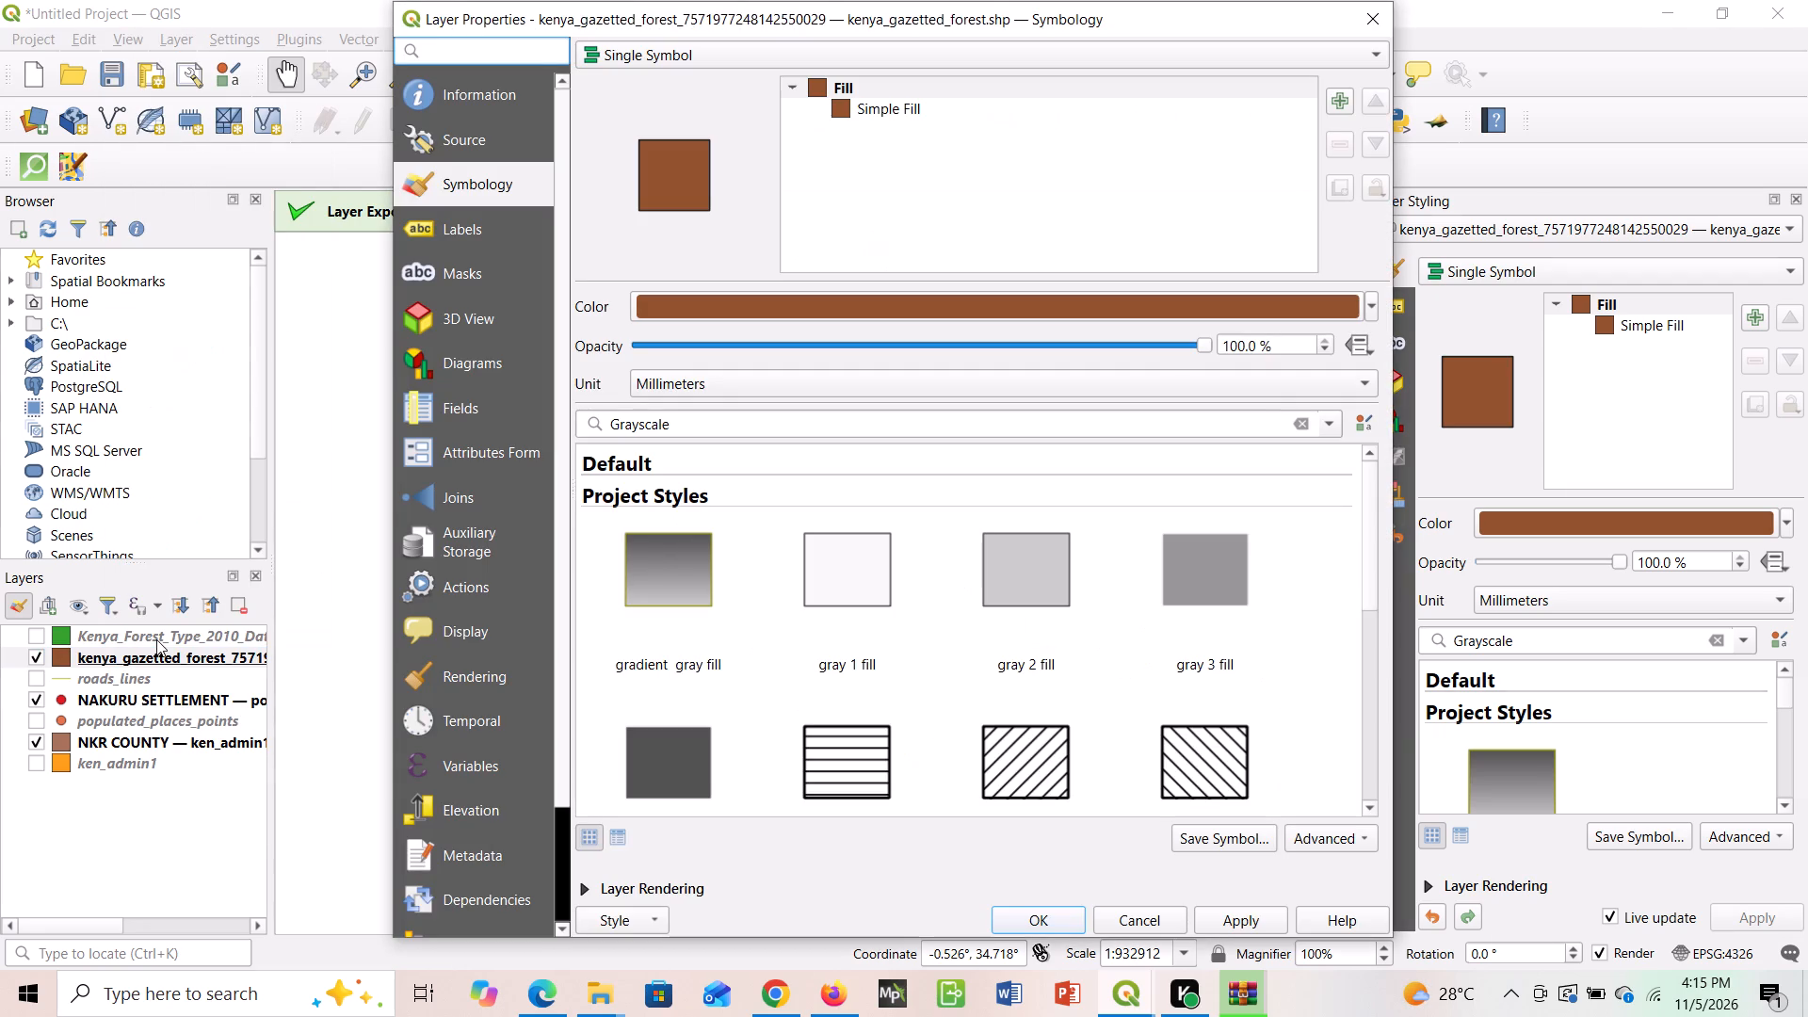
pyautogui.click(1369, 300)
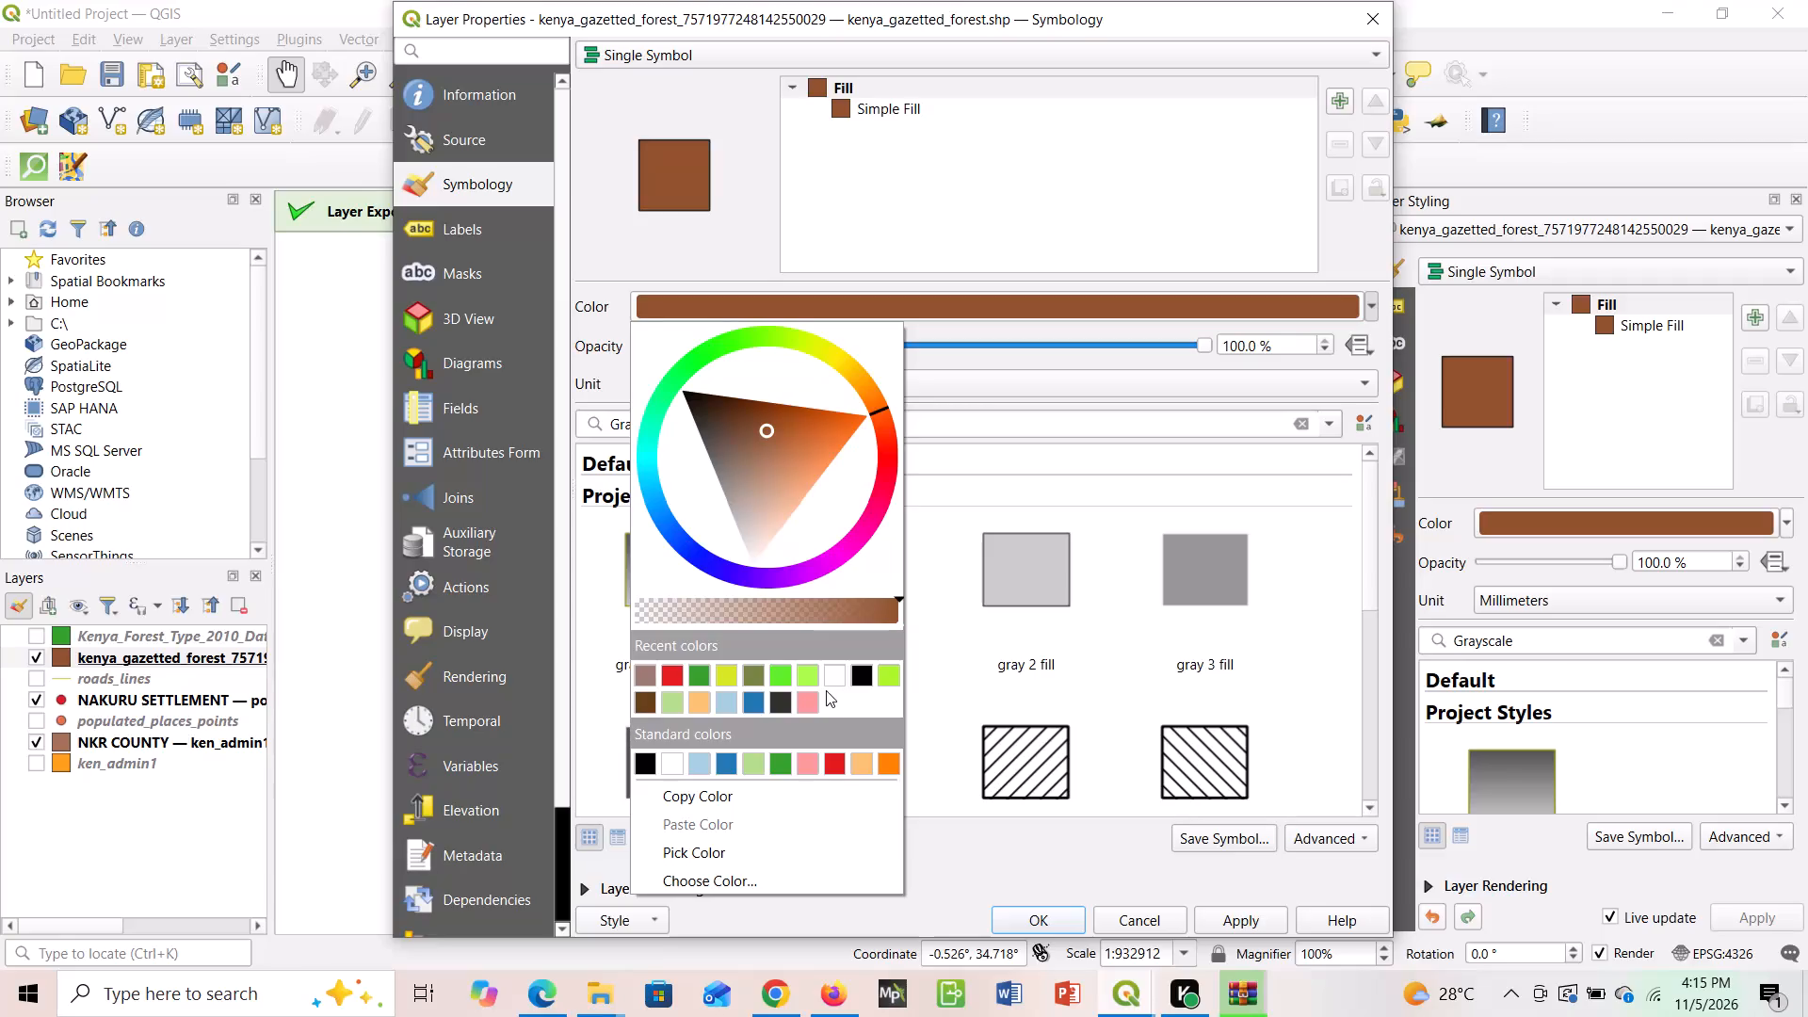
pyautogui.click(801, 673)
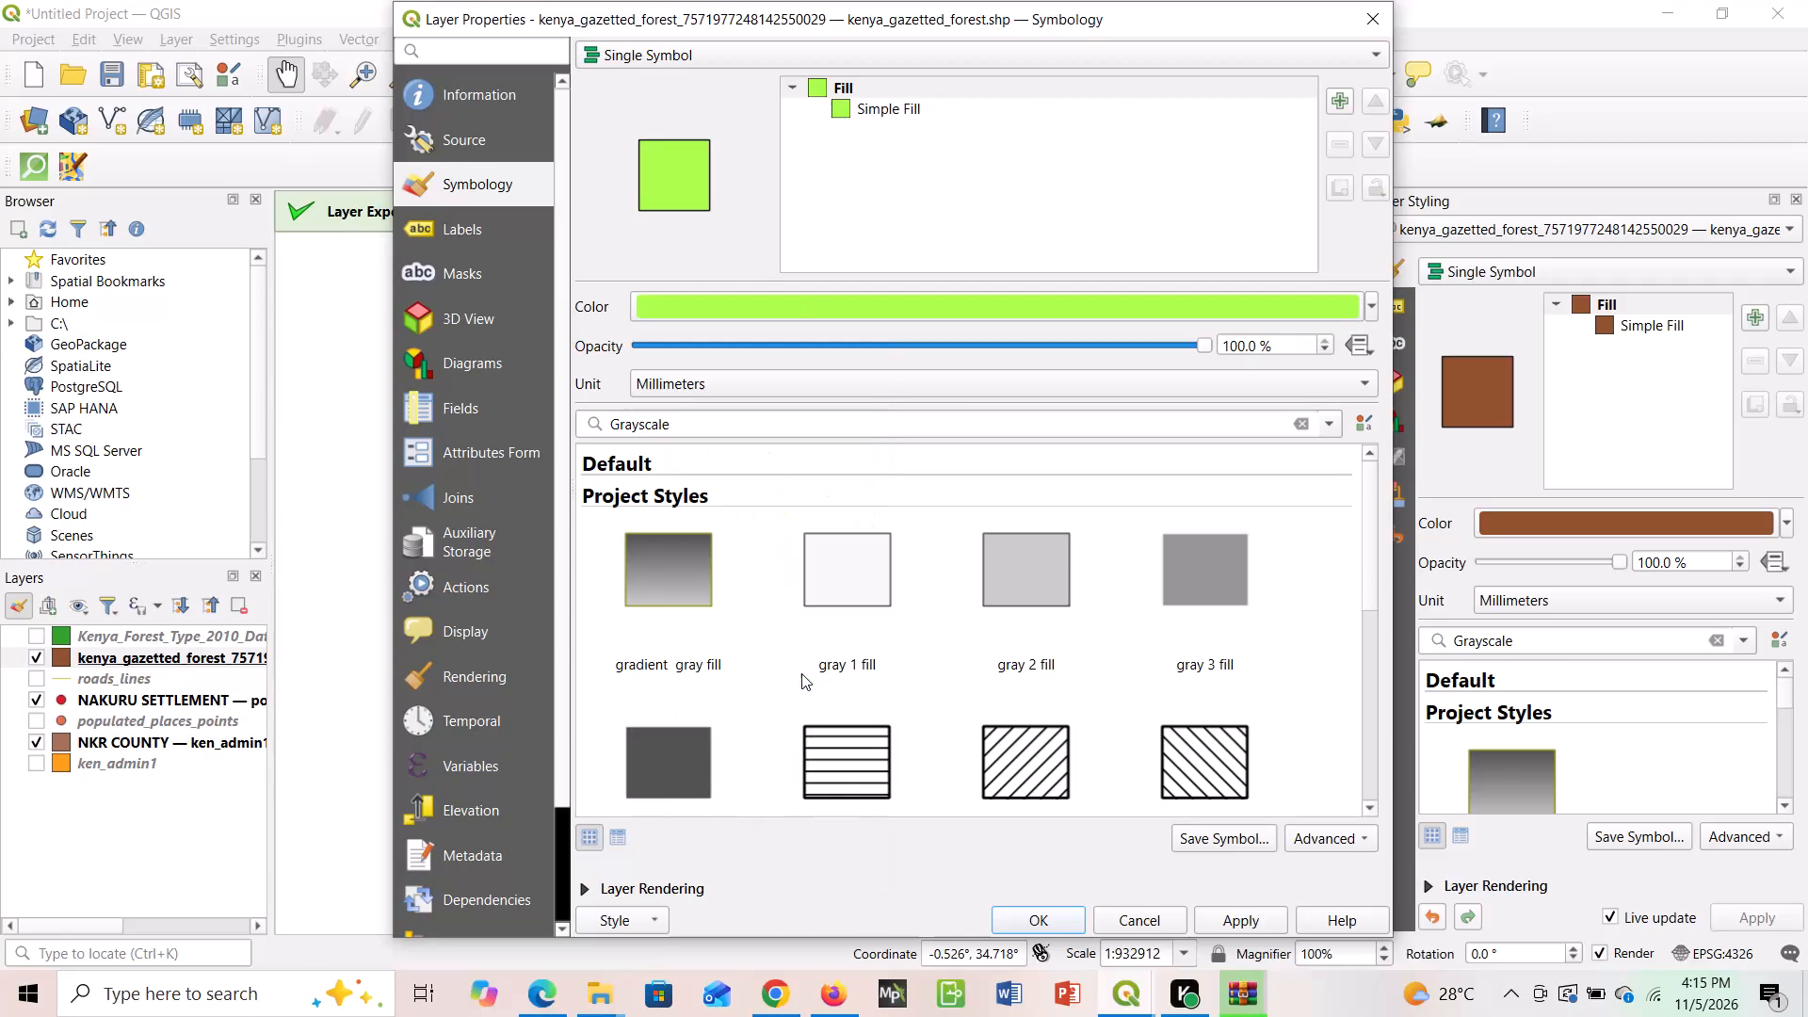
pyautogui.click(1260, 914)
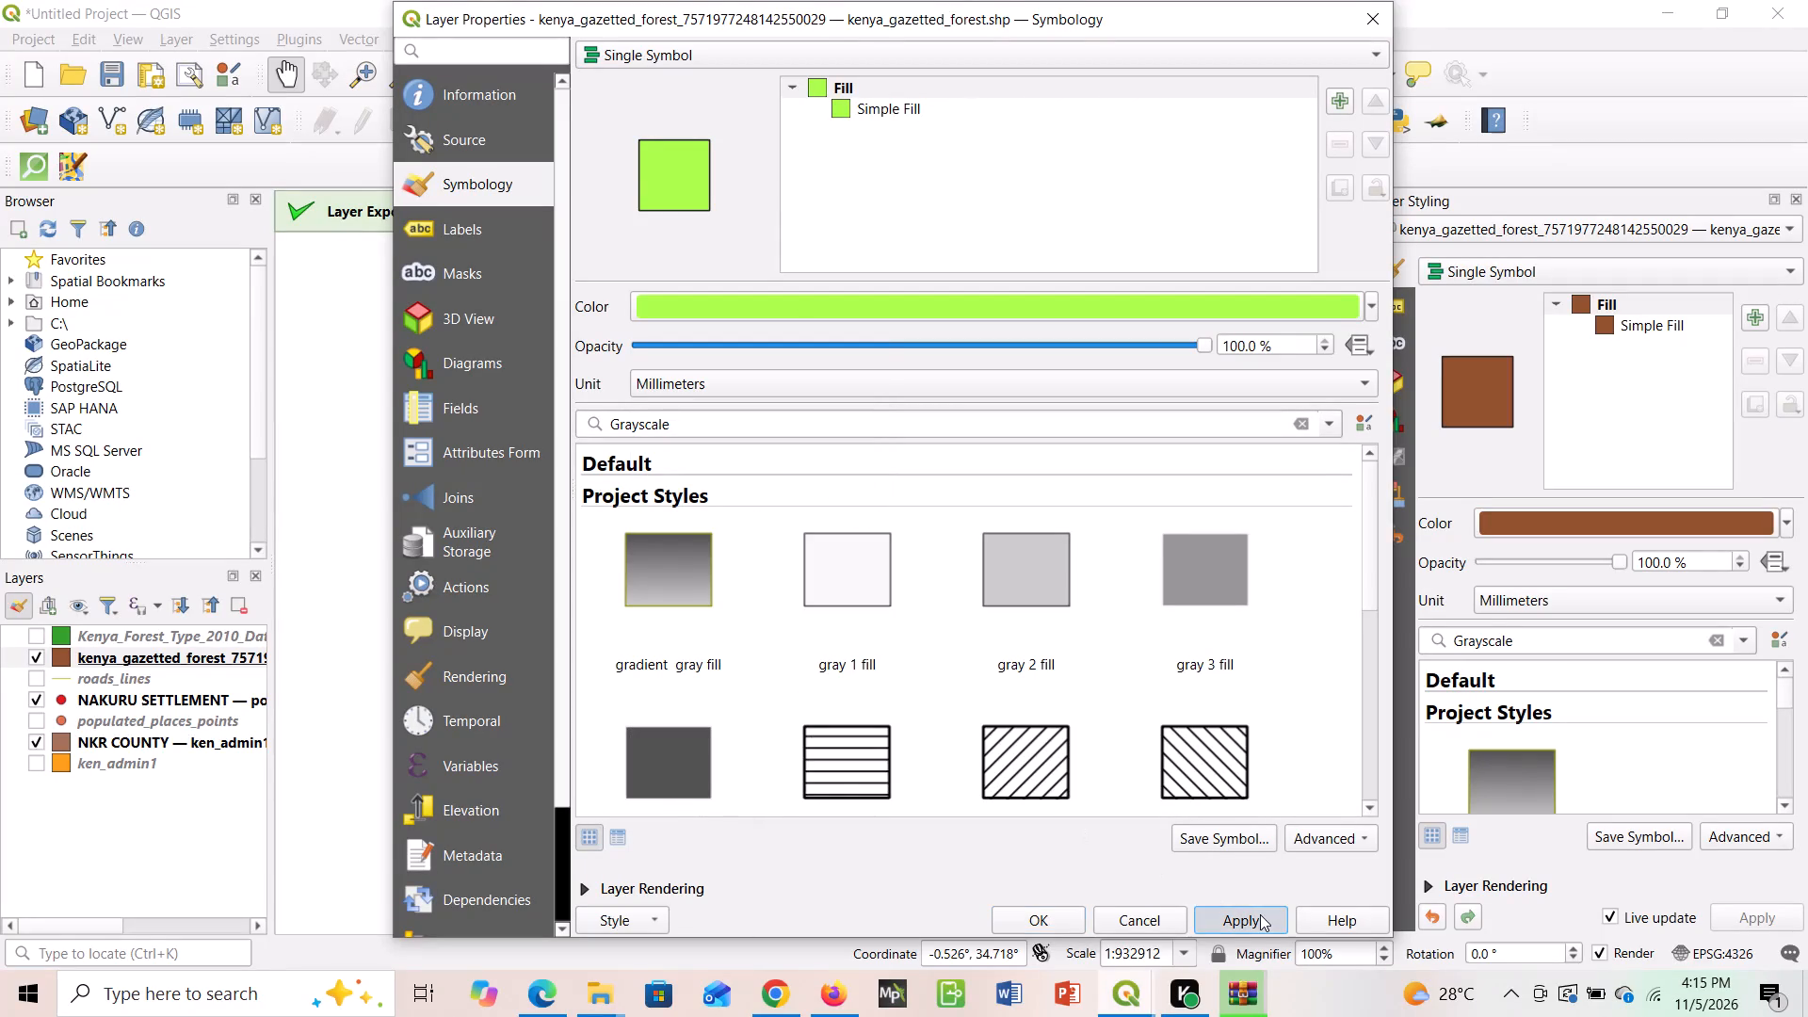
pyautogui.click(1041, 928)
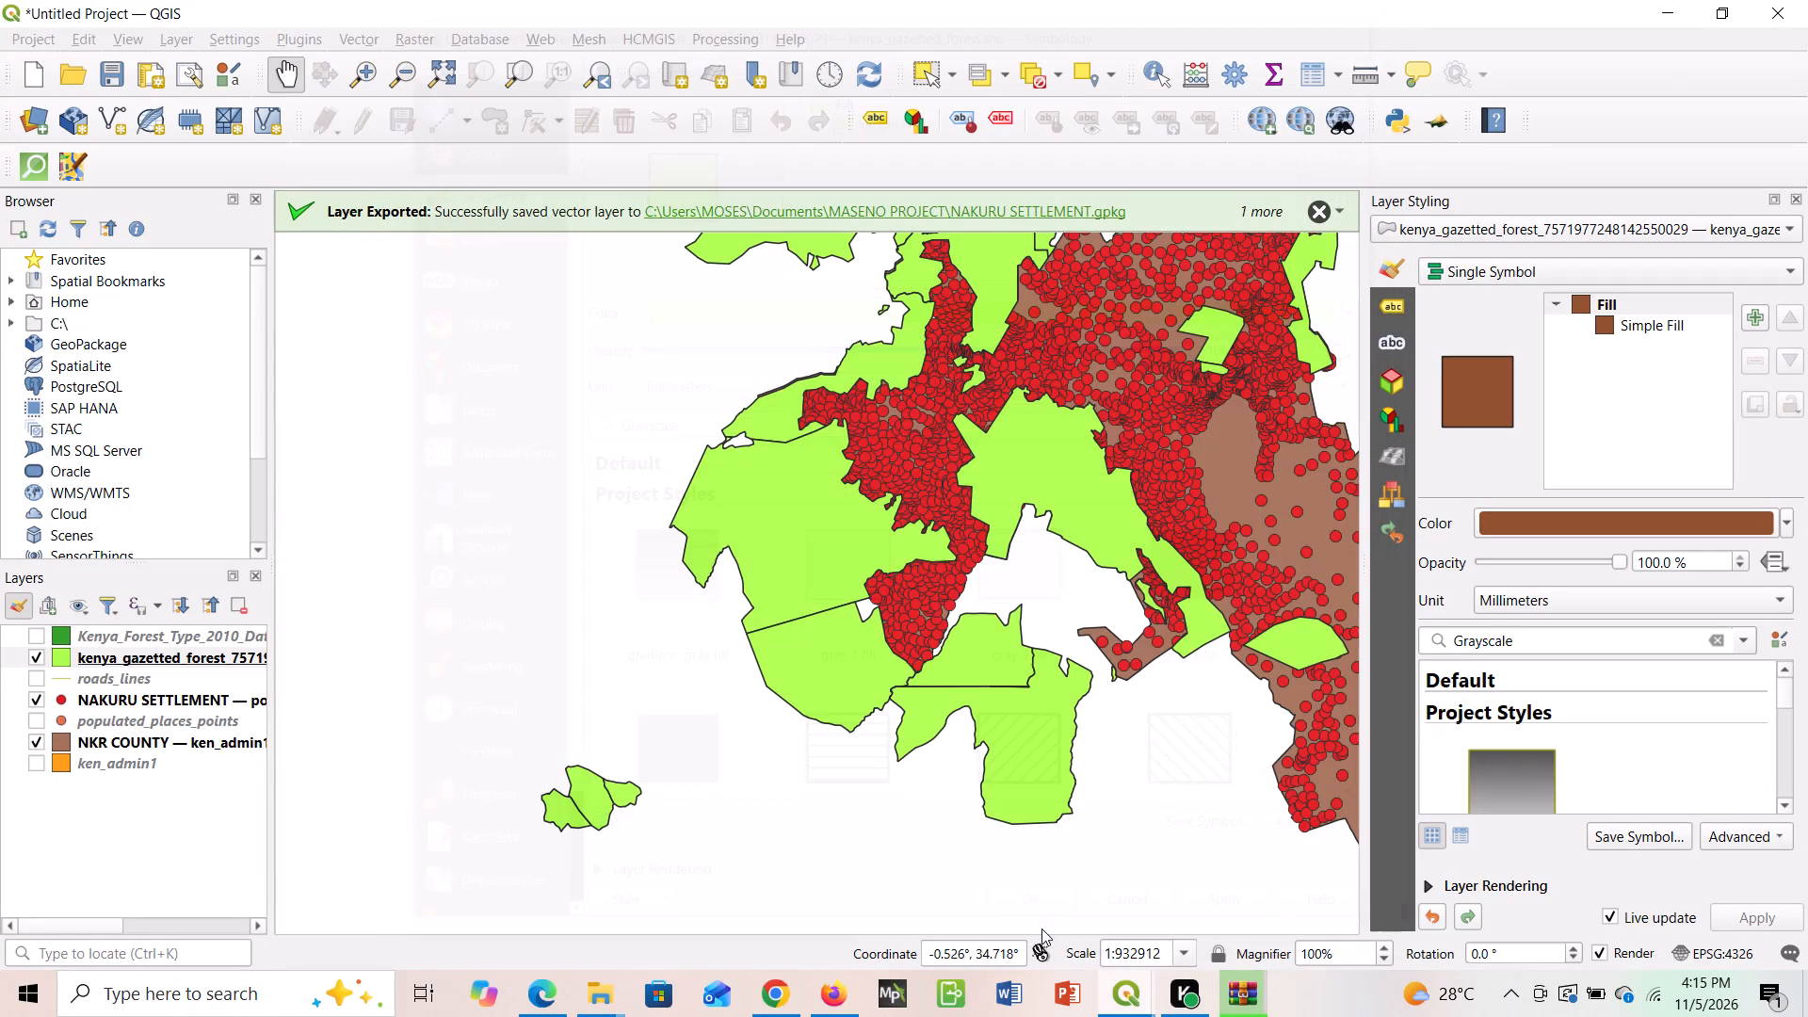
# Toggle the forest type and gazetted forest layers in turn to compare their coverage, leaving both shown.
pyautogui.click(37, 631)
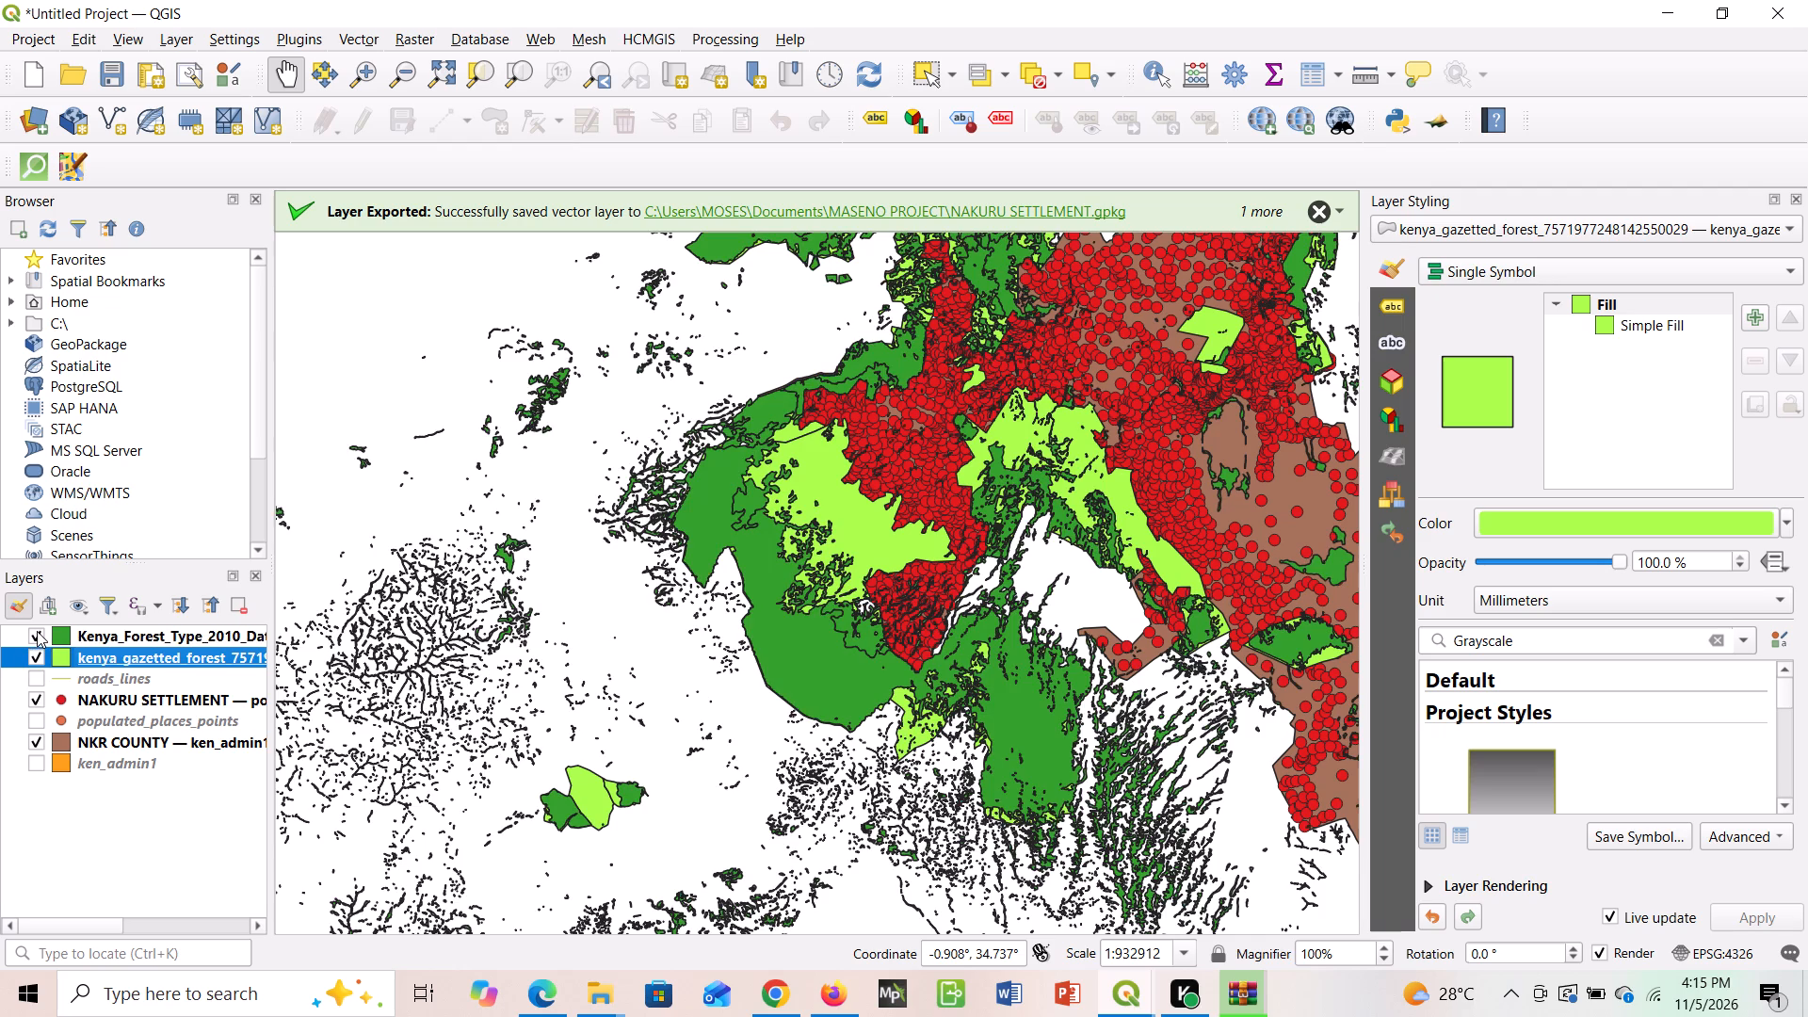
pyautogui.click(37, 631)
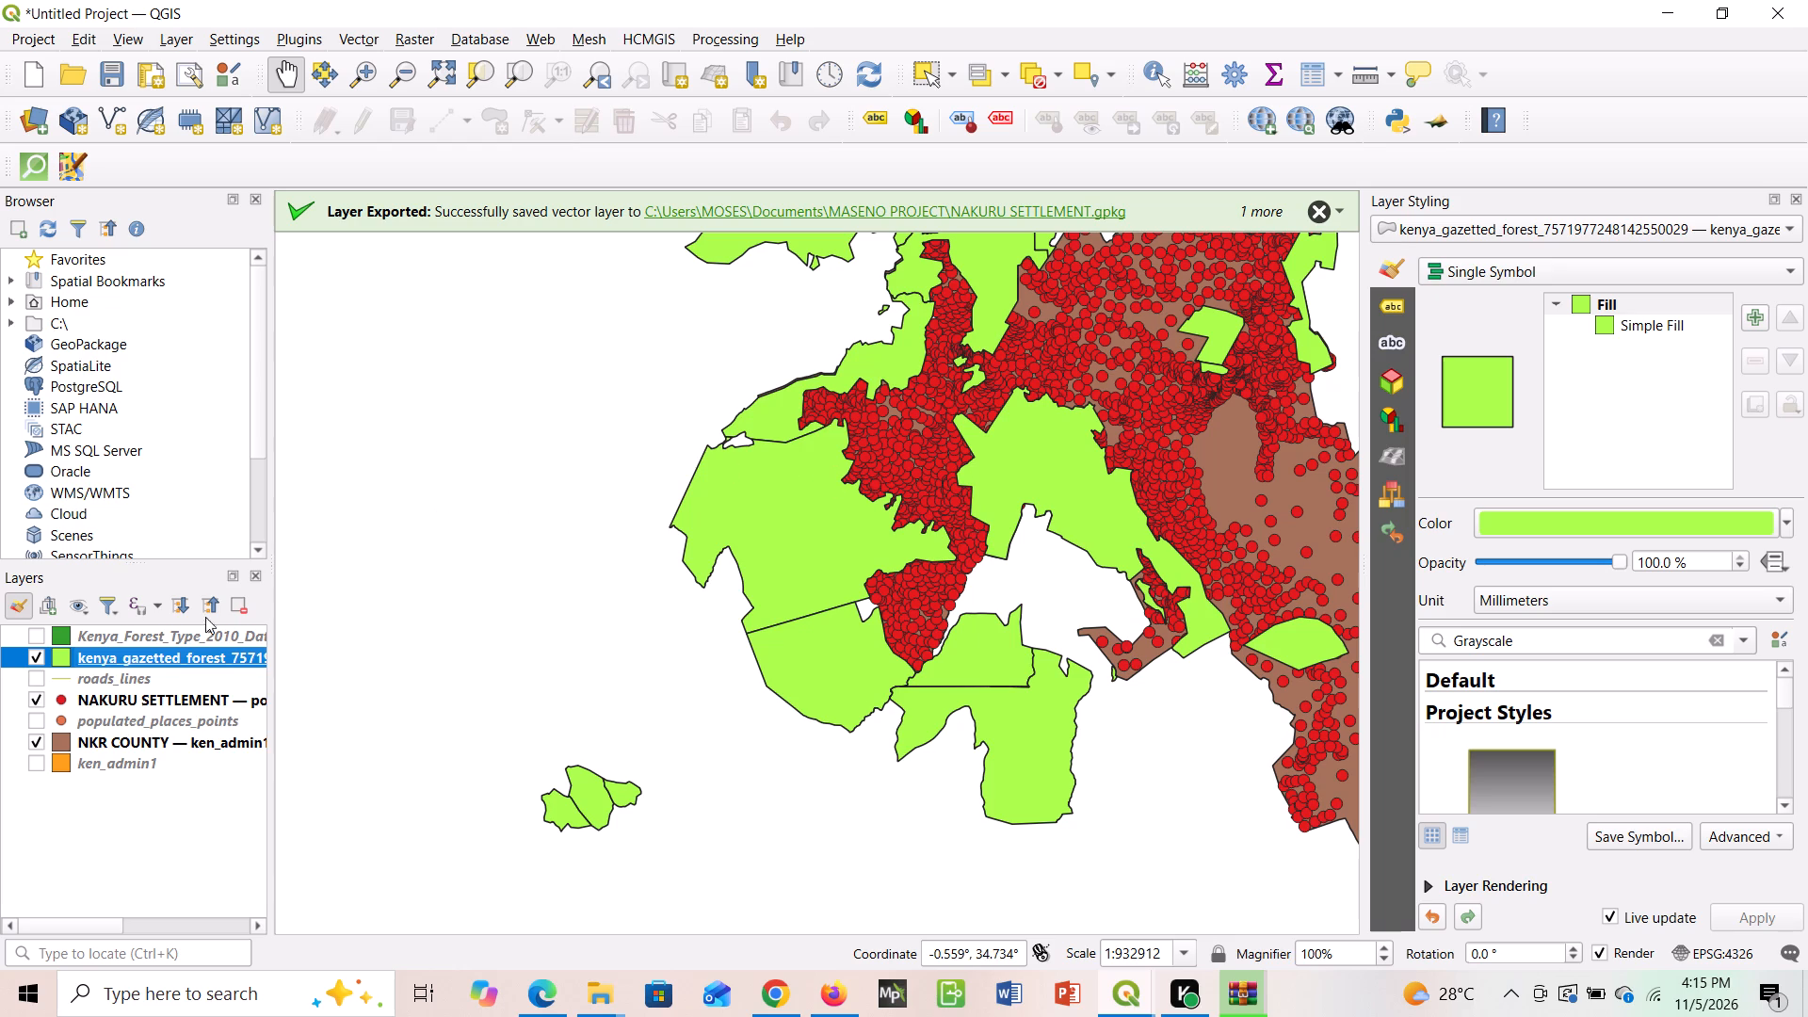
pyautogui.click(32, 632)
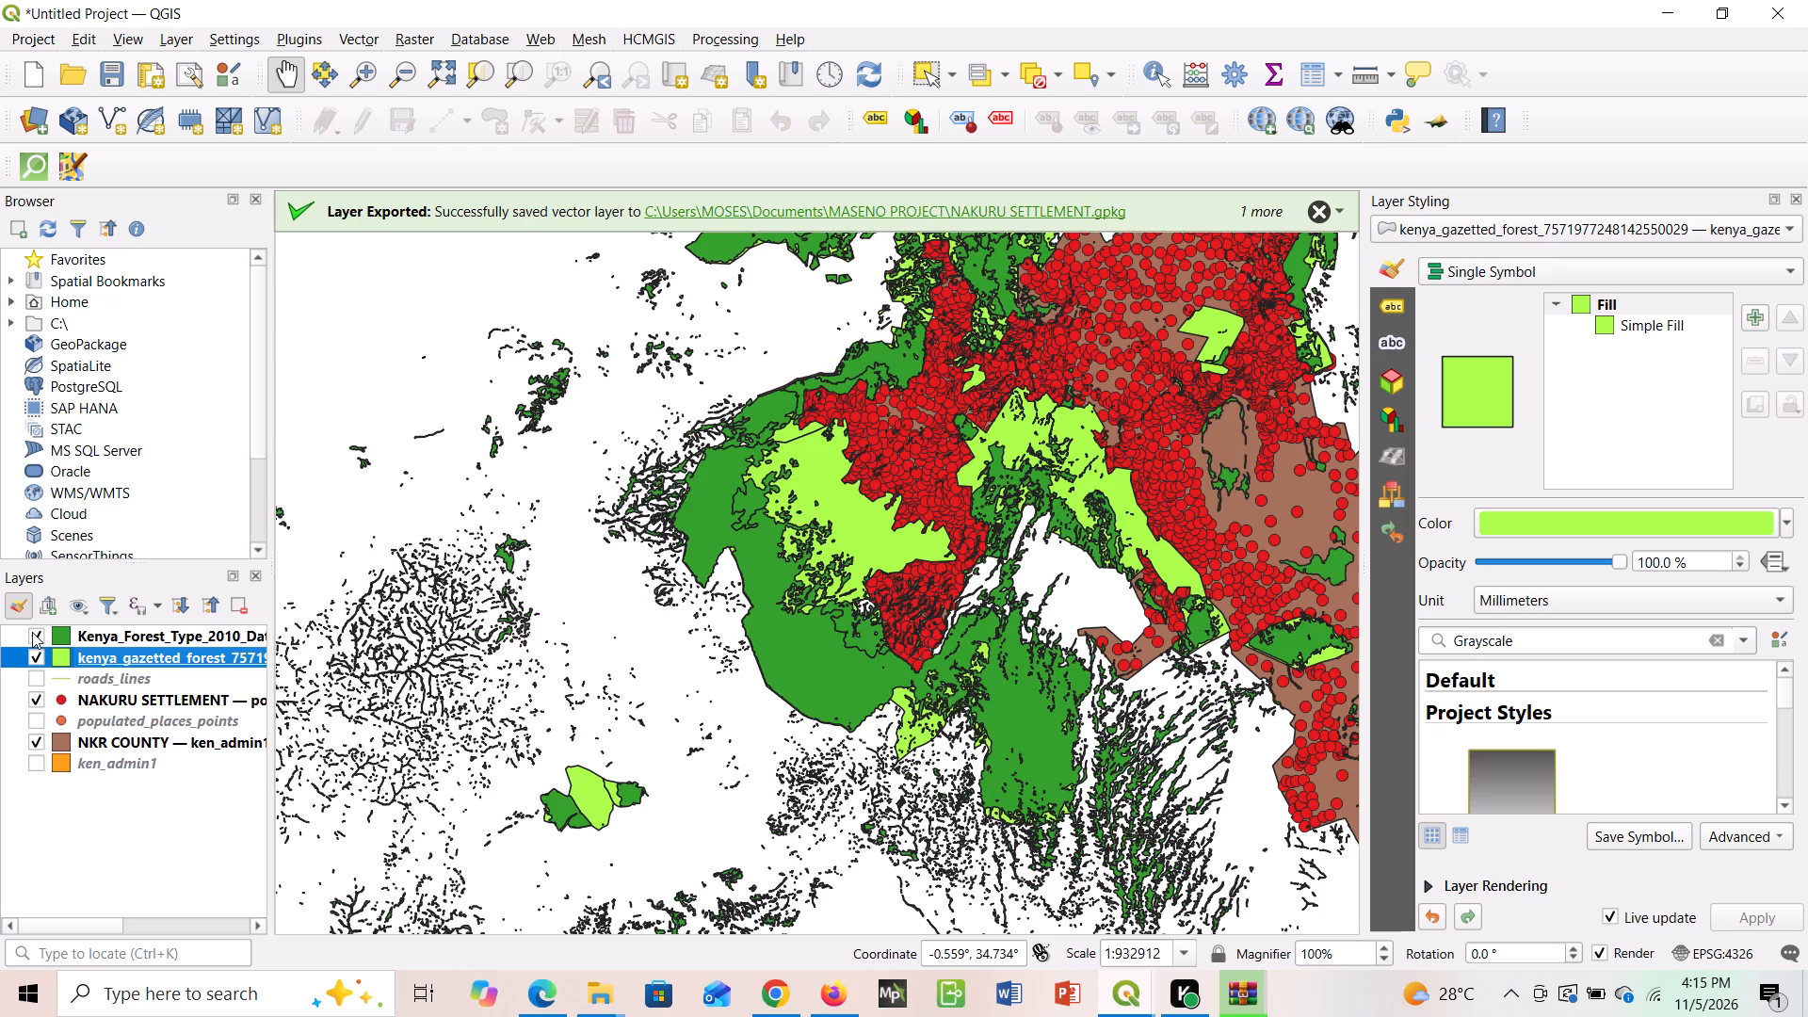
pyautogui.click(32, 659)
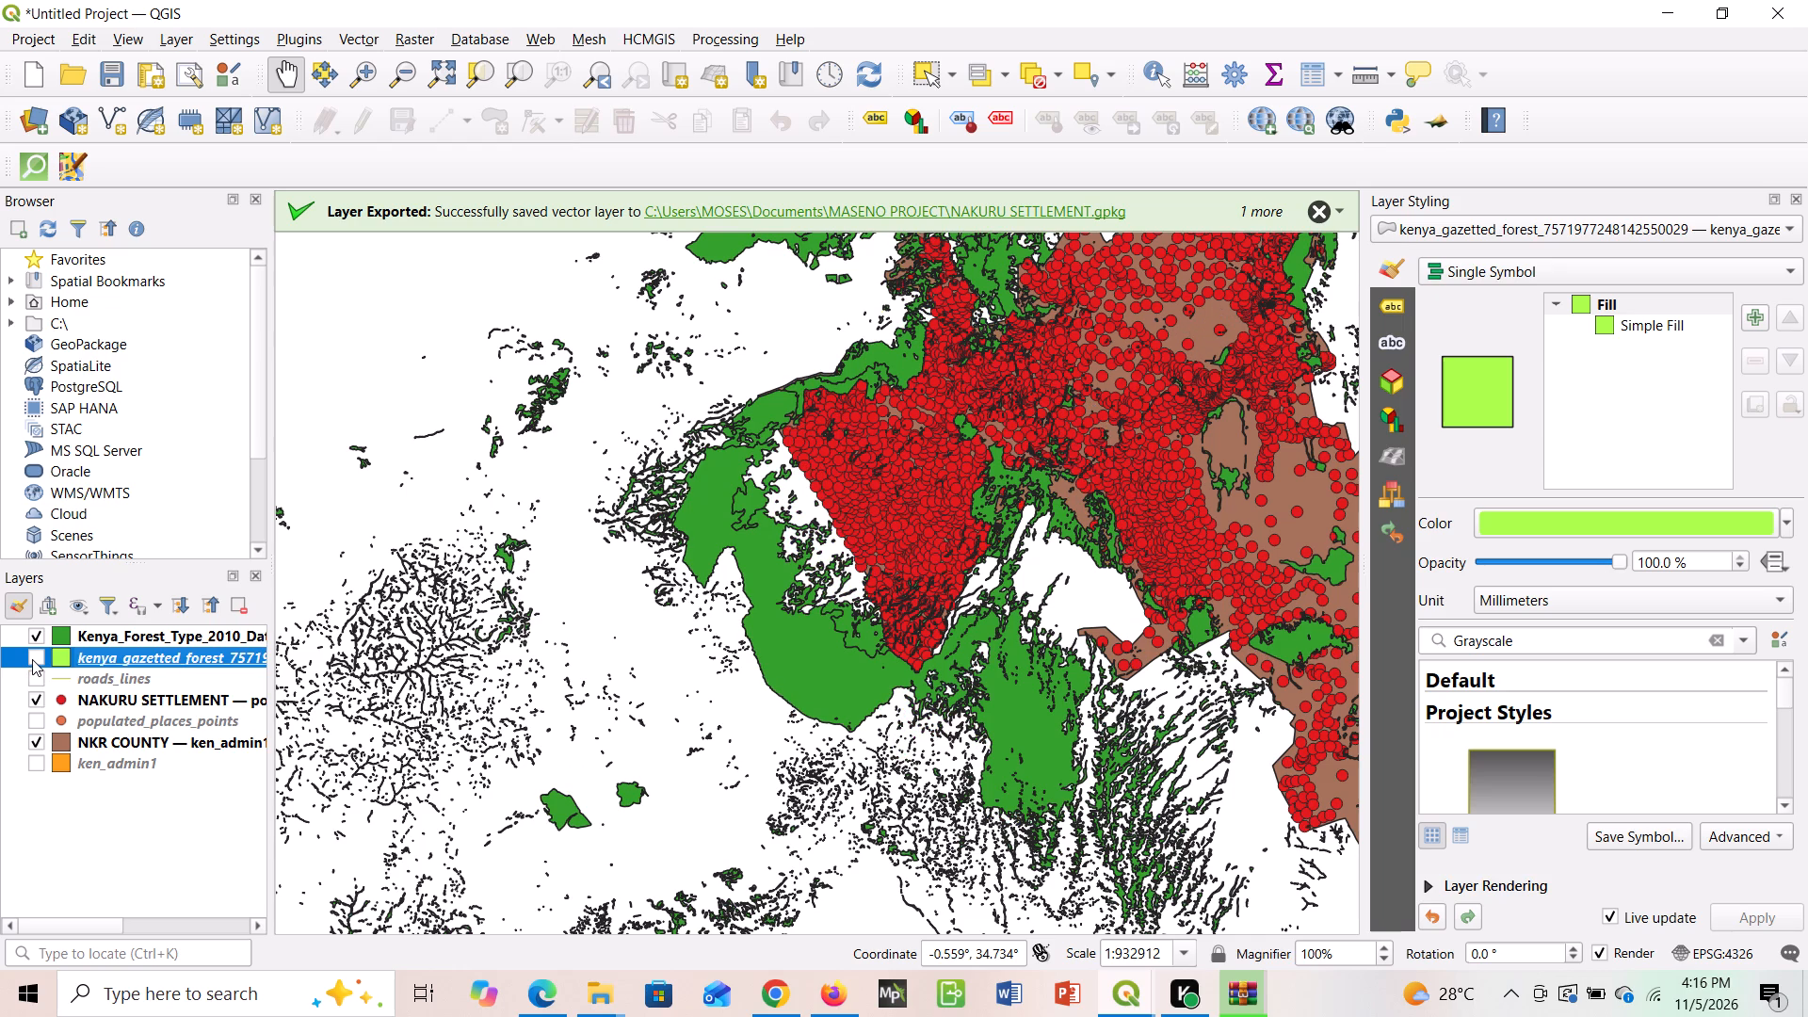
pyautogui.click(32, 659)
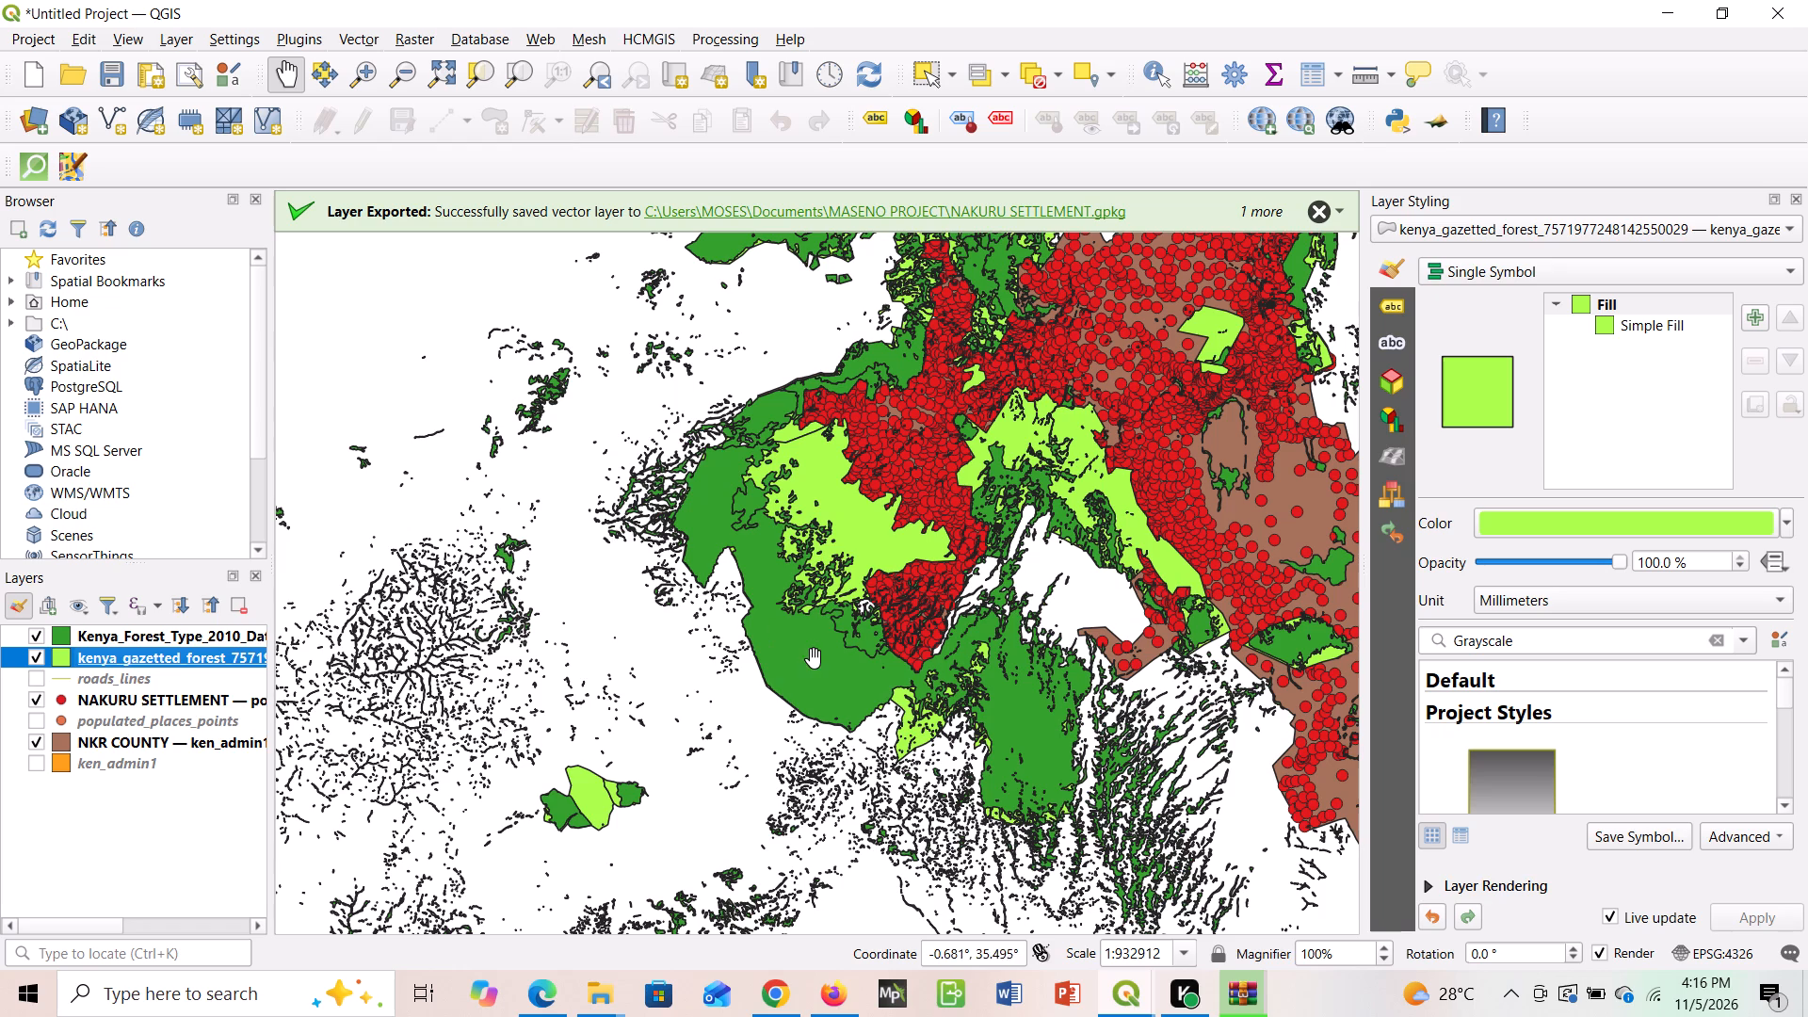
# Examine how both forest layers overlap the Nakuru county polygon and its settlement points across the northern and eastern areas.
pyautogui.click(942, 643)
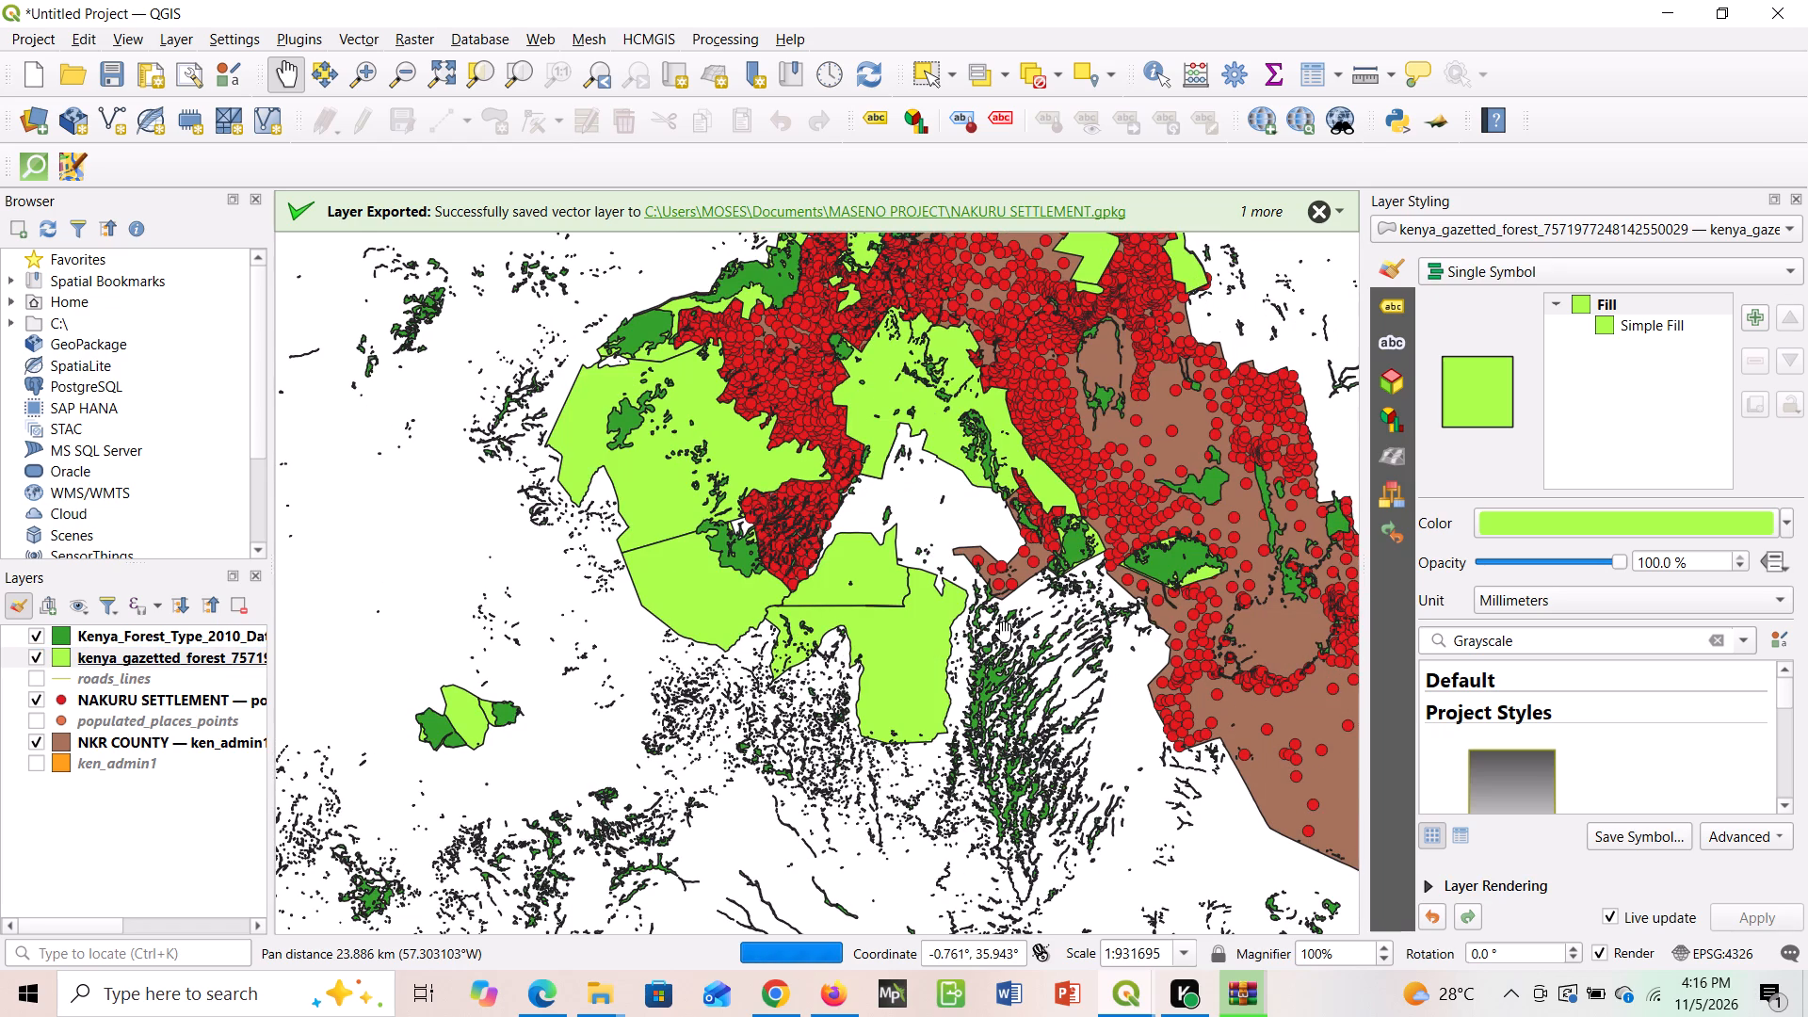
pyautogui.moveTo(1005, 632); pyautogui.dragTo(997, 652)
pyautogui.click(997, 652)
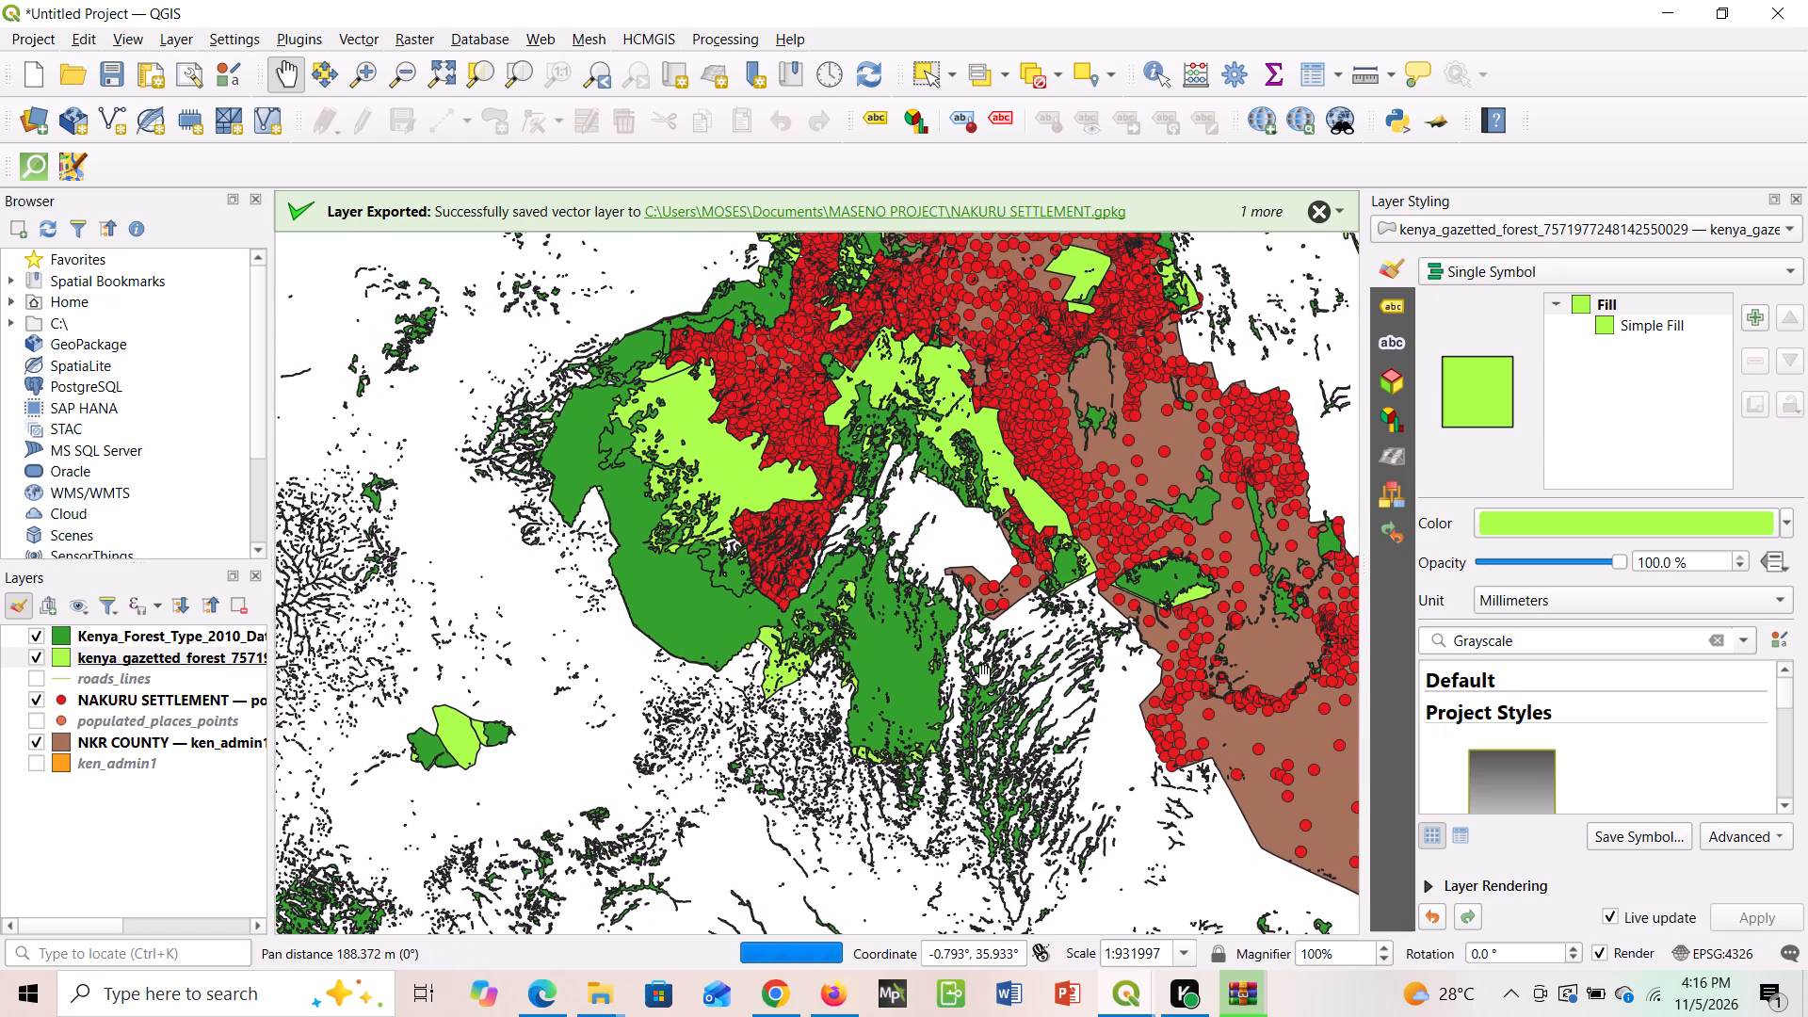
pyautogui.moveTo(1001, 670); pyautogui.dragTo(972, 754)
pyautogui.moveTo(972, 754); pyautogui.dragTo(927, 828)
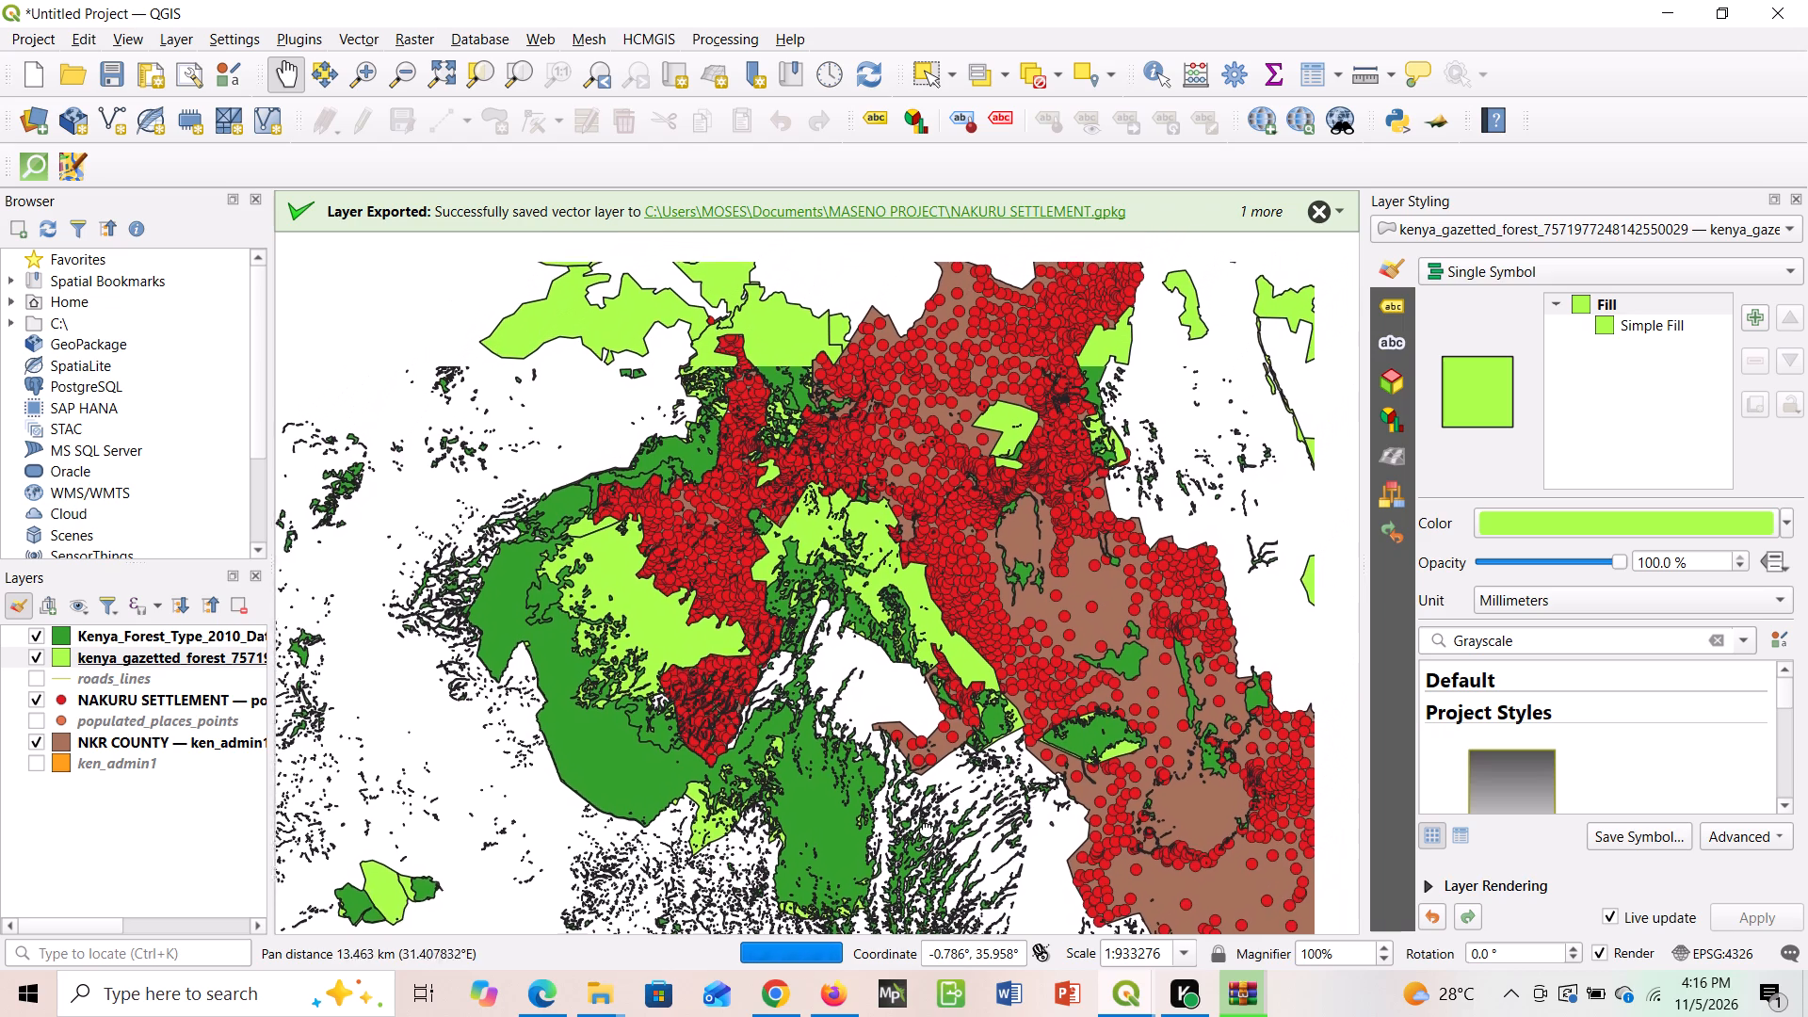
pyautogui.moveTo(927, 828); pyautogui.dragTo(919, 851)
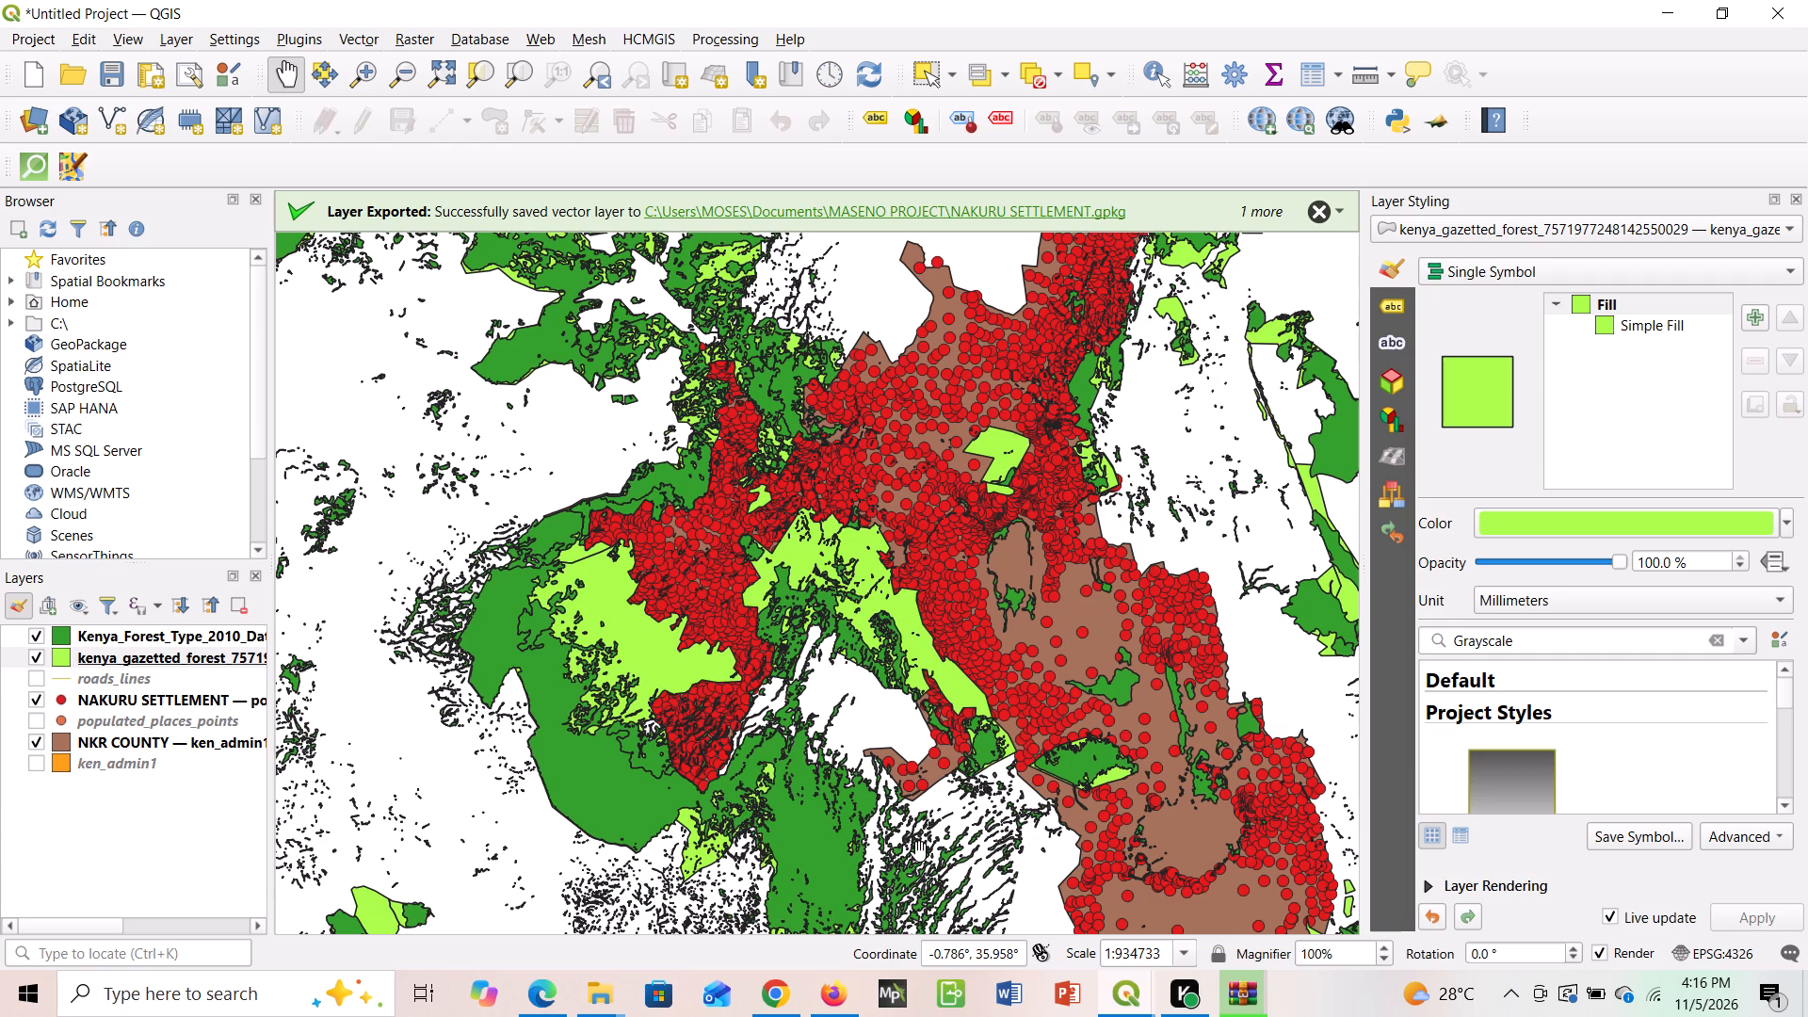
pyautogui.hscroll(-1, 609, 879)
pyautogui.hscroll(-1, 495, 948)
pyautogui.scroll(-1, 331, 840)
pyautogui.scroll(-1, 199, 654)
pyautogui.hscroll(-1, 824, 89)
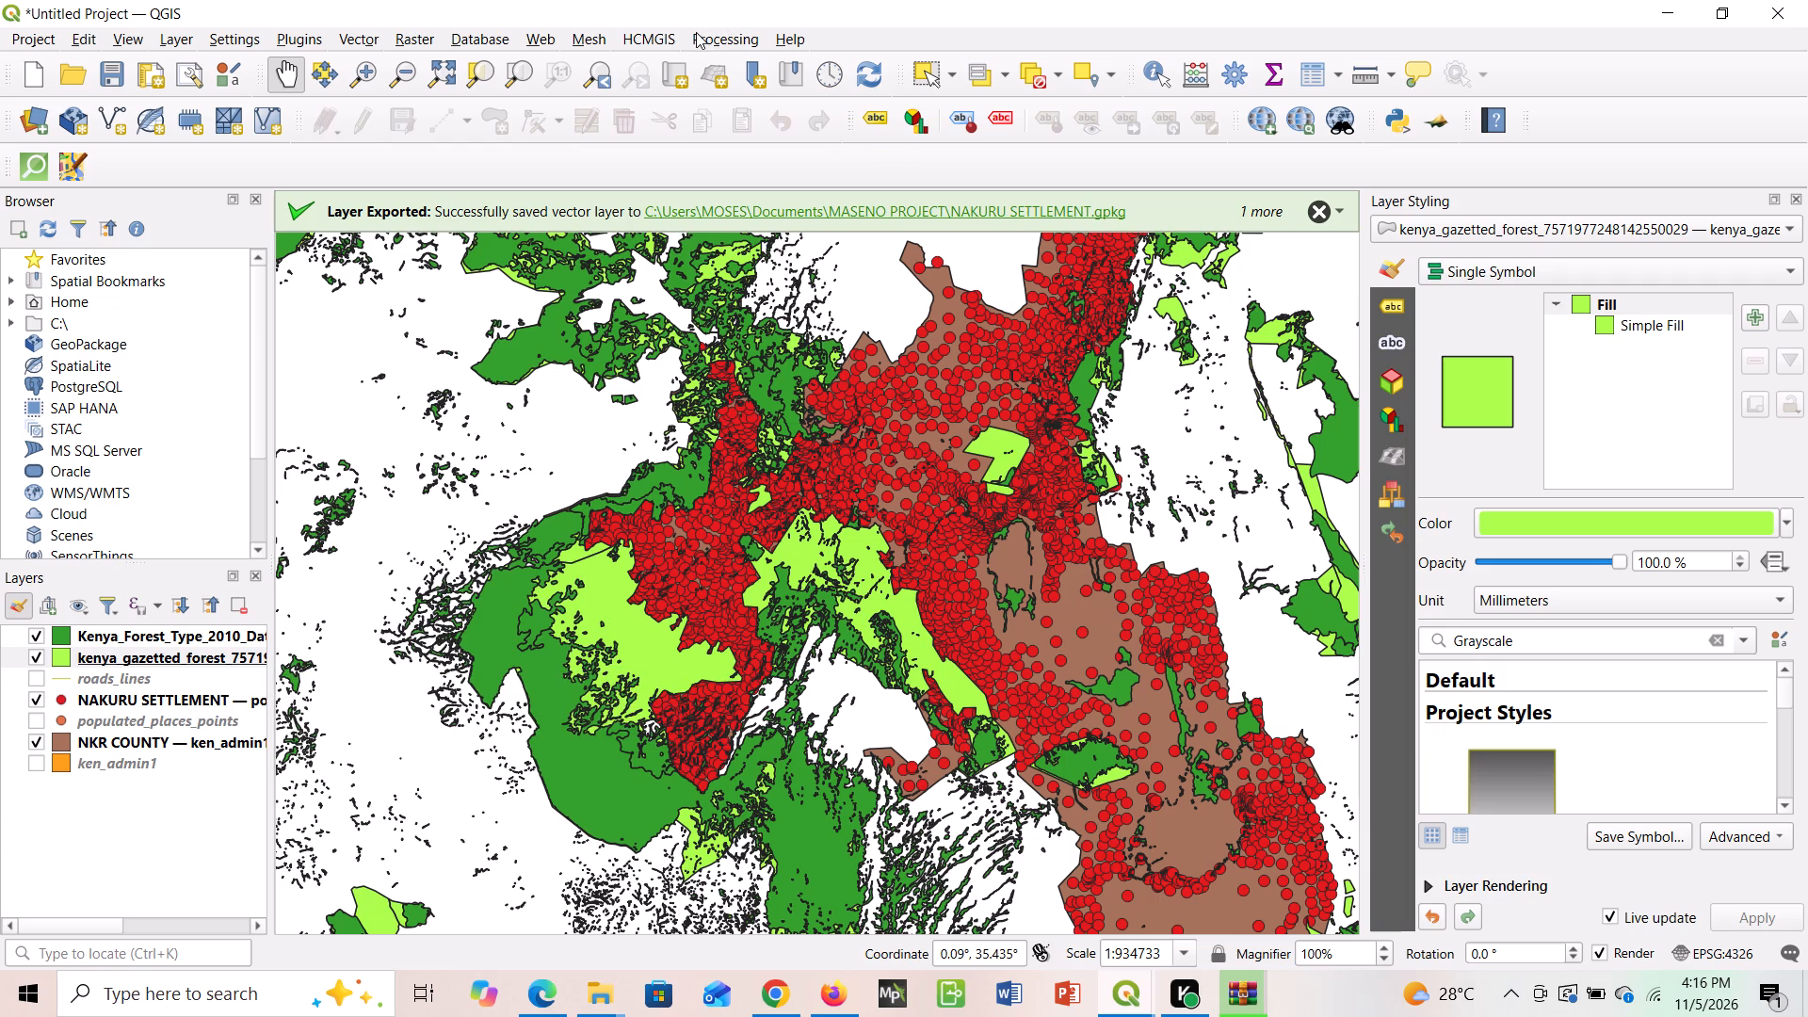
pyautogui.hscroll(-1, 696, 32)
# Add the OSM Standard basemap from the OpenStreetMap group of QuickMapServices beneath the Nakuru and forest layers.
pyautogui.click(727, 36)
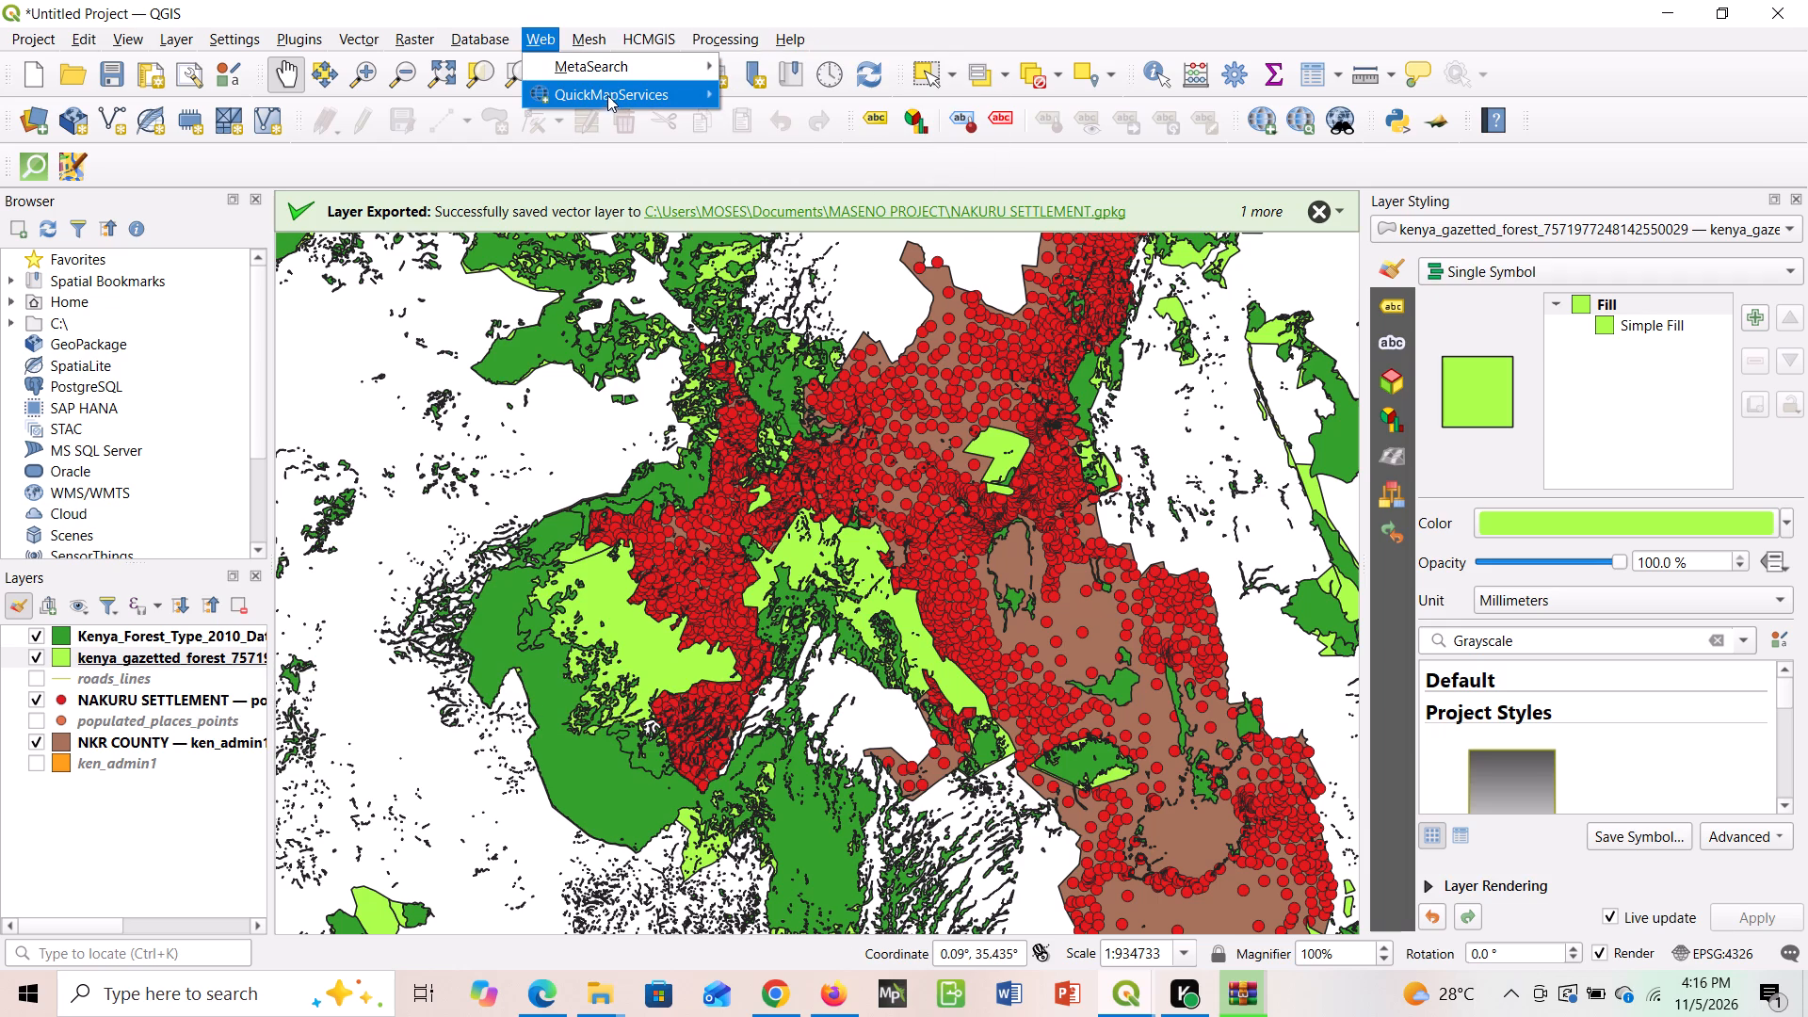
pyautogui.hscroll(1, 813, 72)
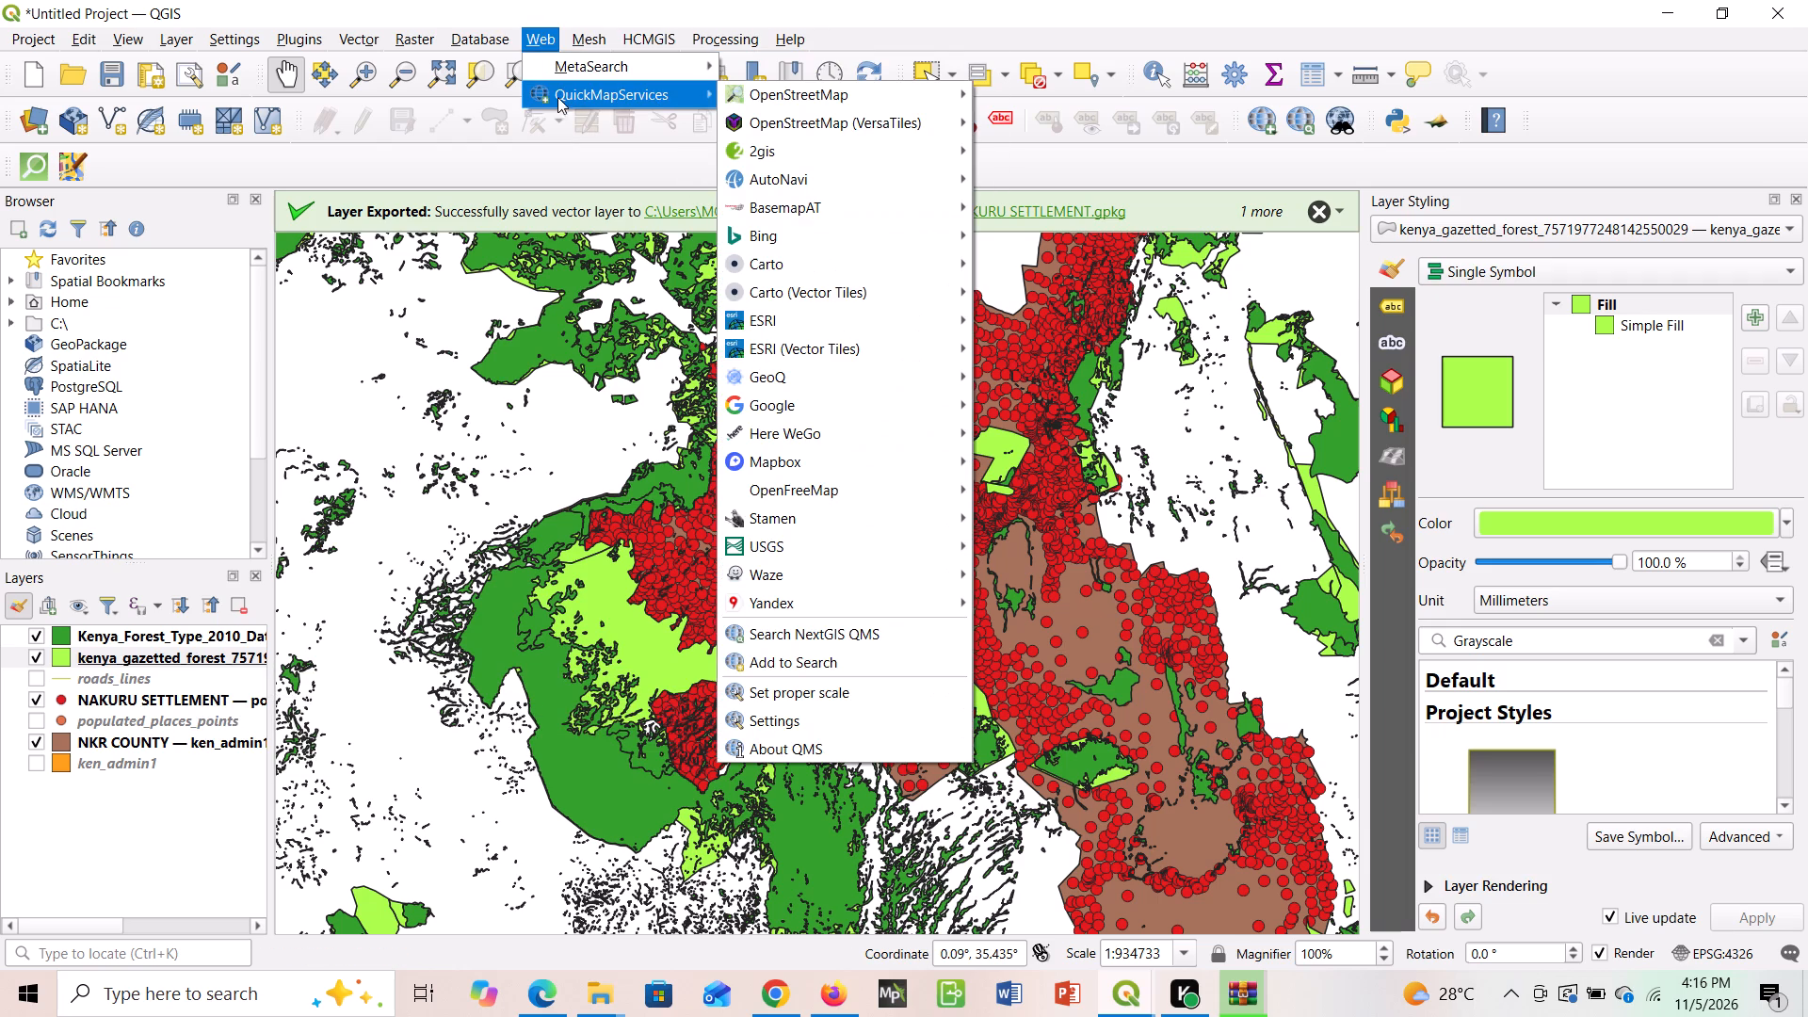
pyautogui.hscroll(1, 557, 97)
pyautogui.hscroll(1, 787, 67)
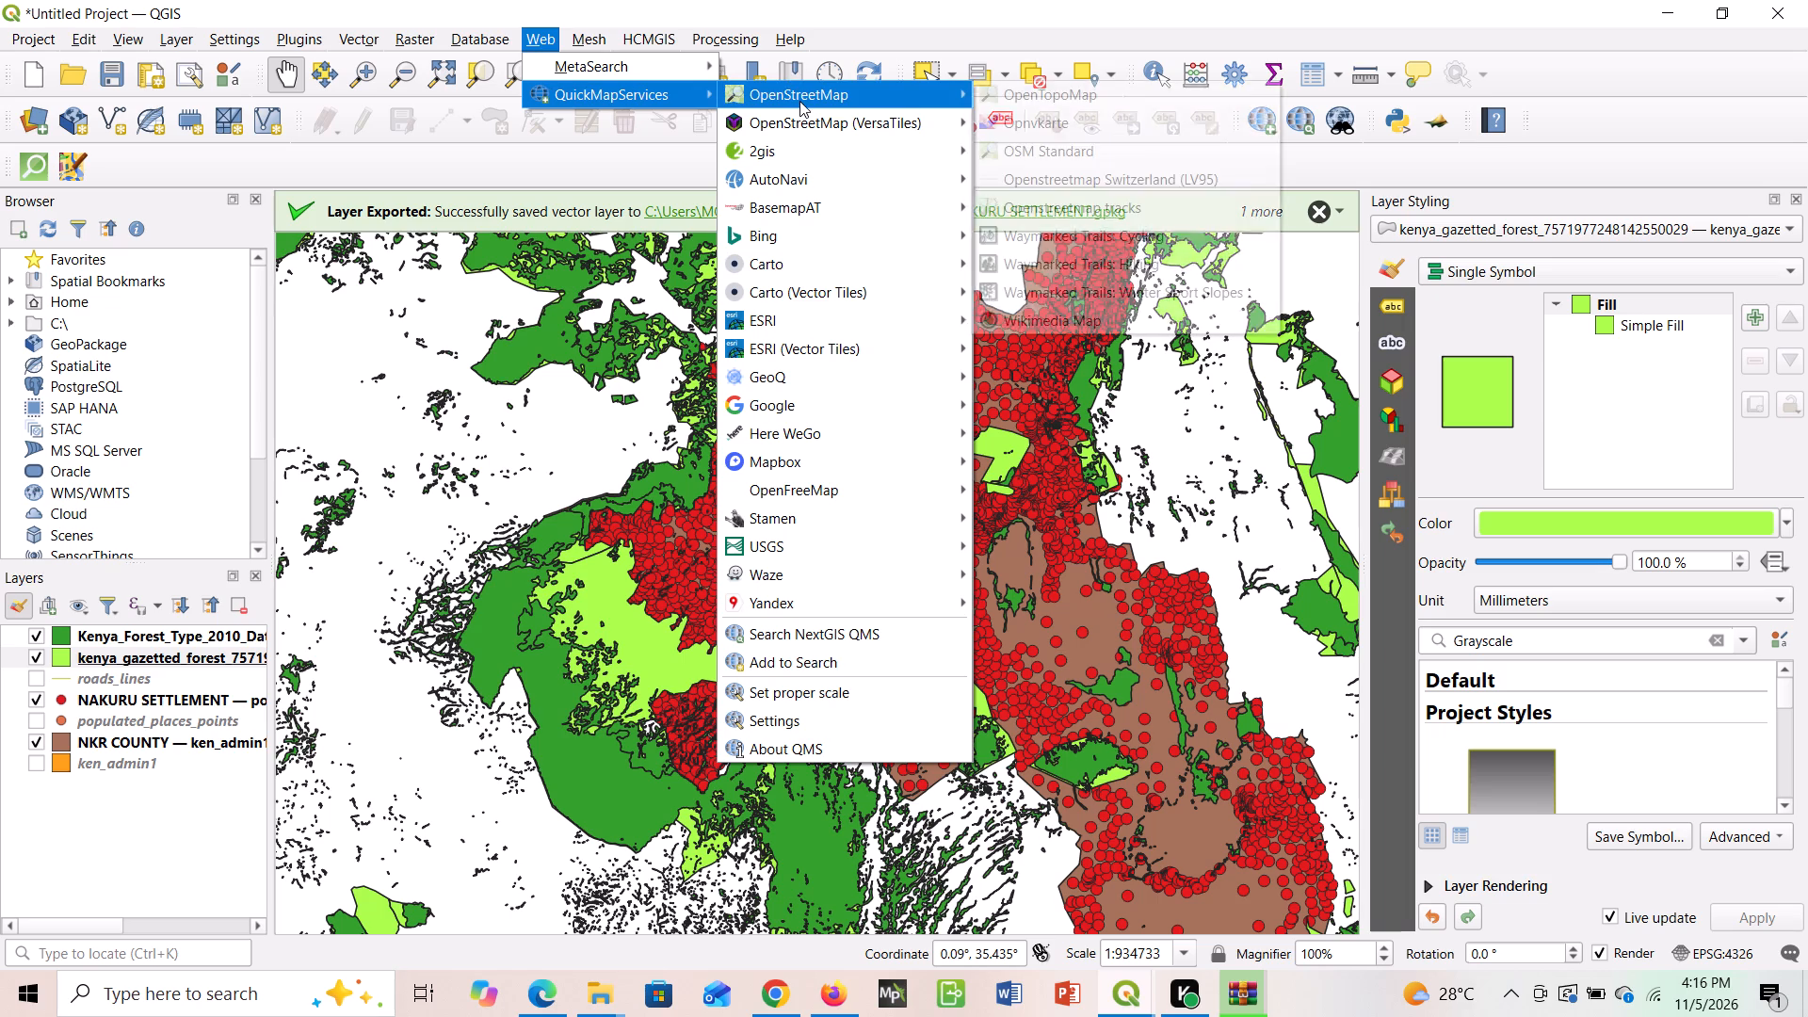
pyautogui.hscroll(3, 799, 101)
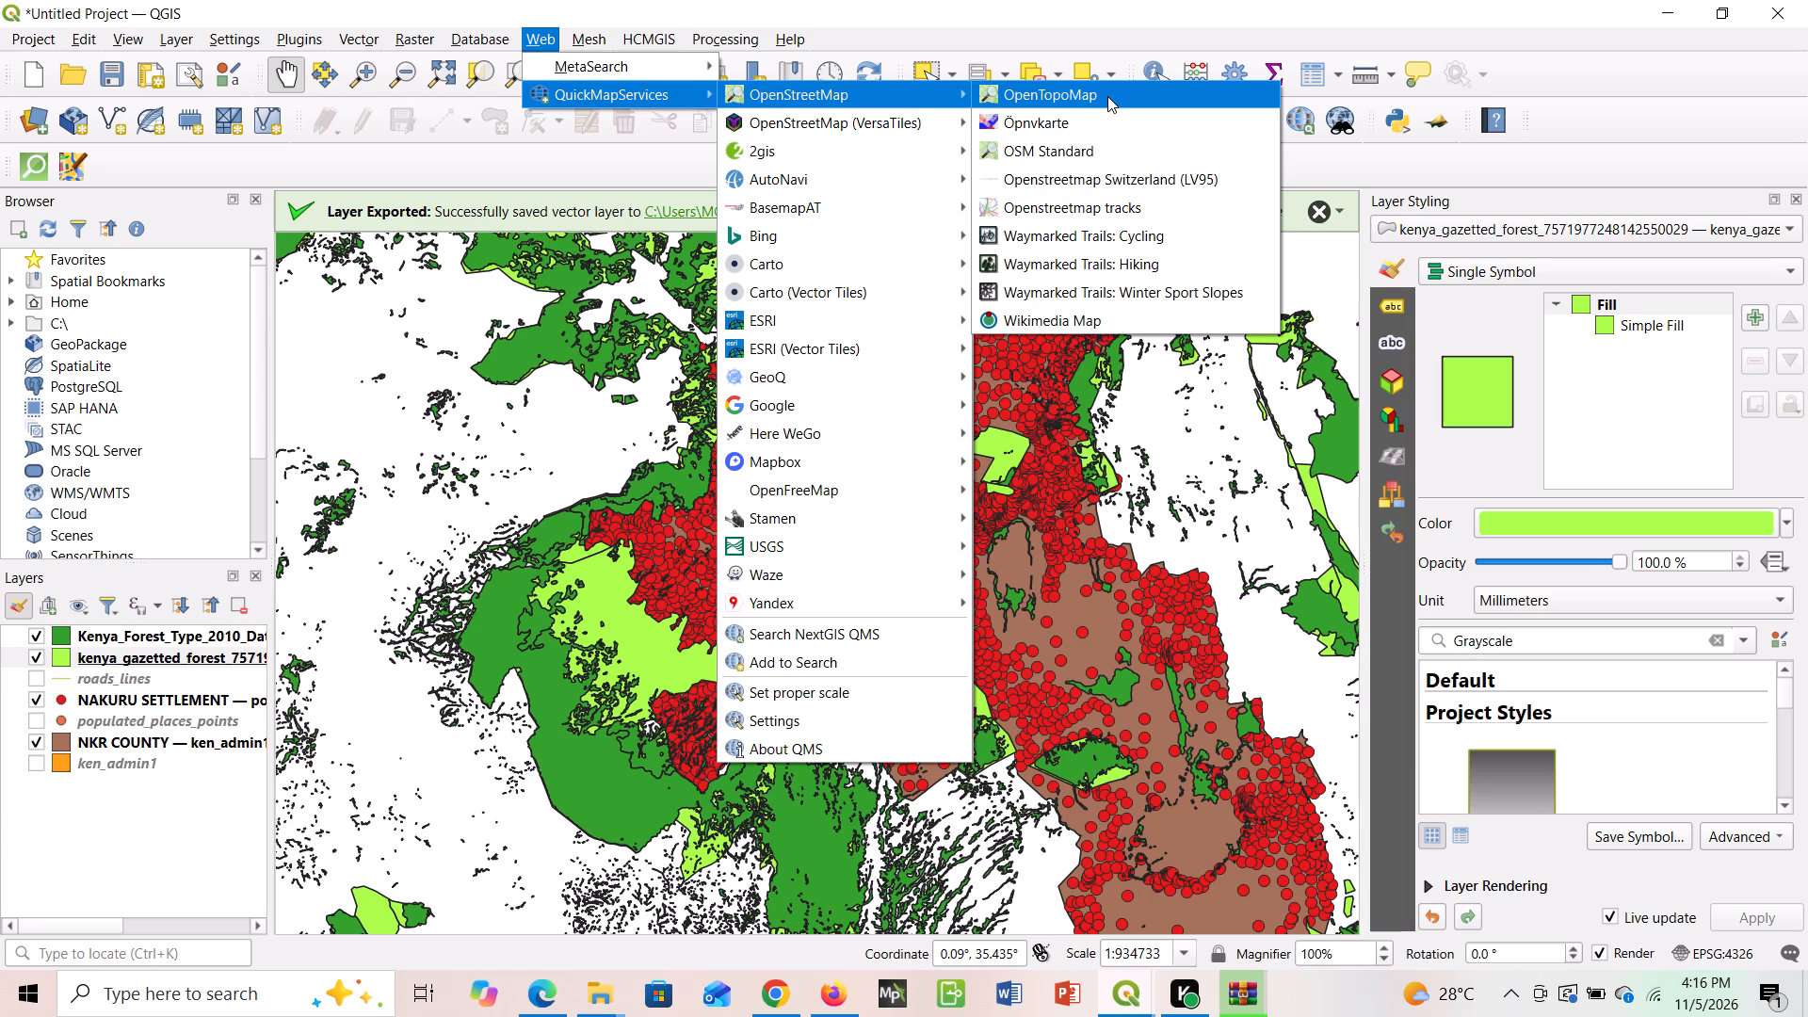
pyautogui.hscroll(4, 1107, 96)
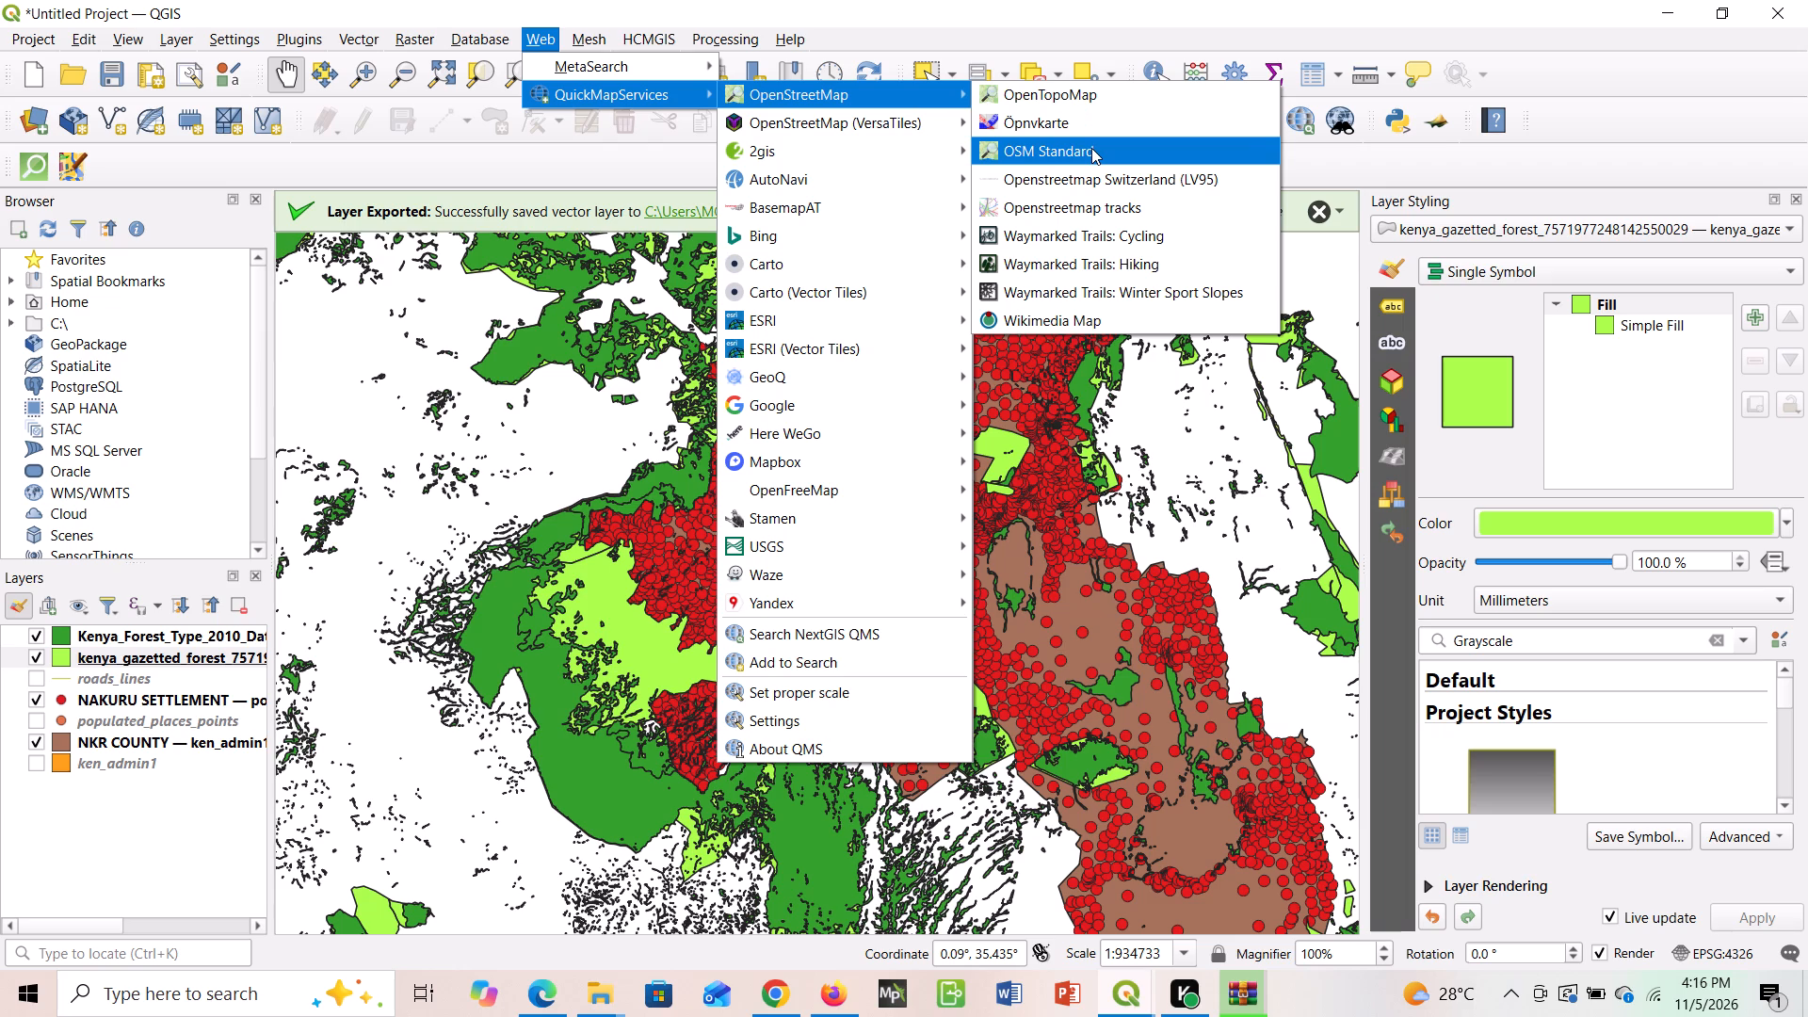
pyautogui.click(1091, 148)
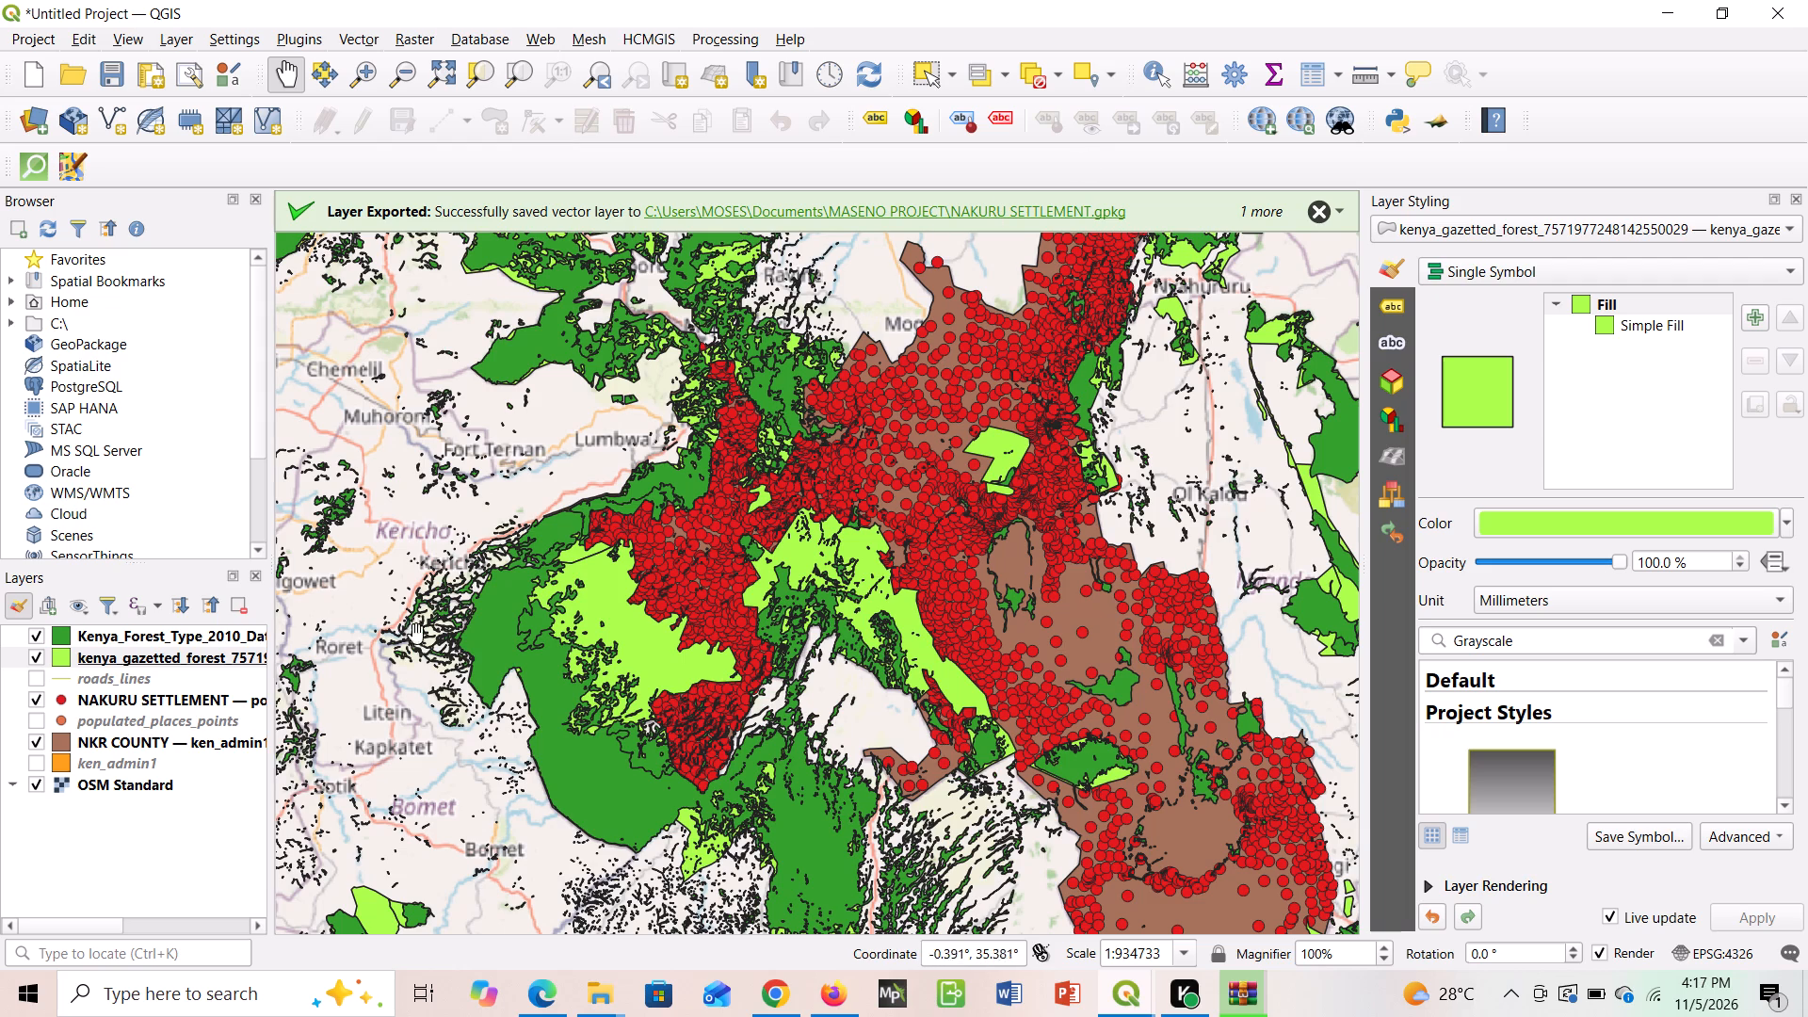
pyautogui.hscroll(-1, 870, 633)
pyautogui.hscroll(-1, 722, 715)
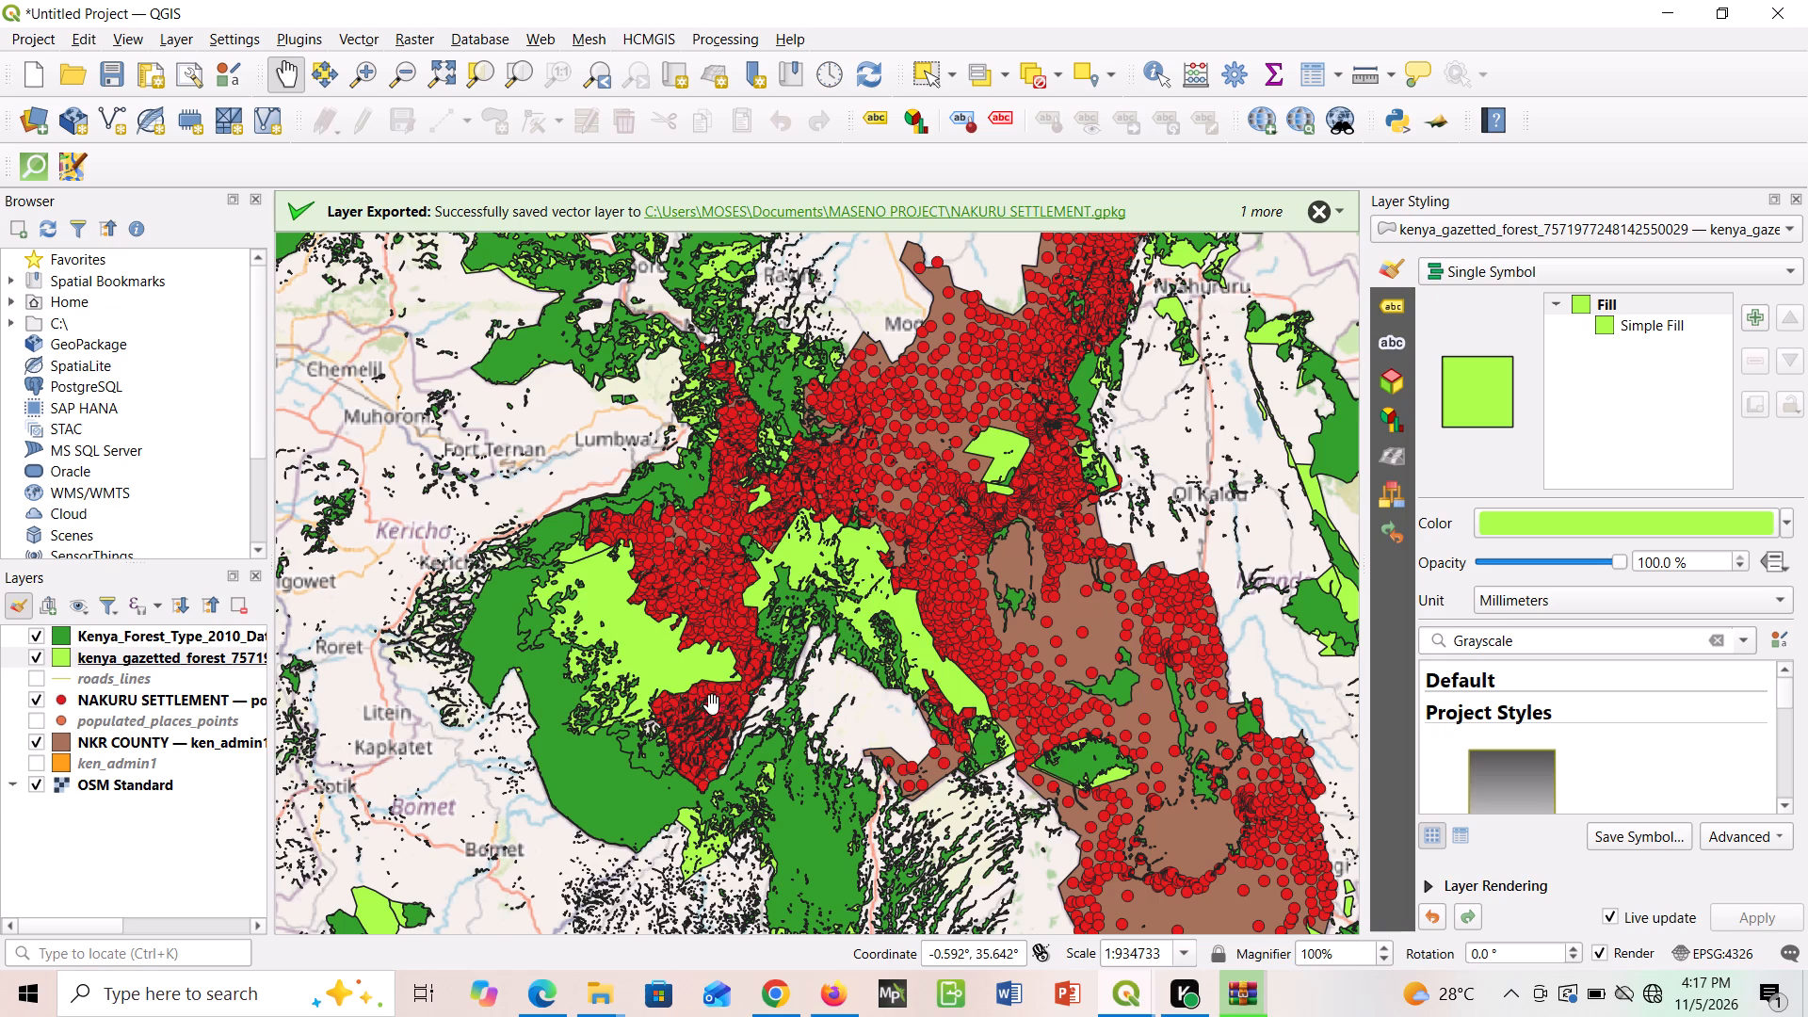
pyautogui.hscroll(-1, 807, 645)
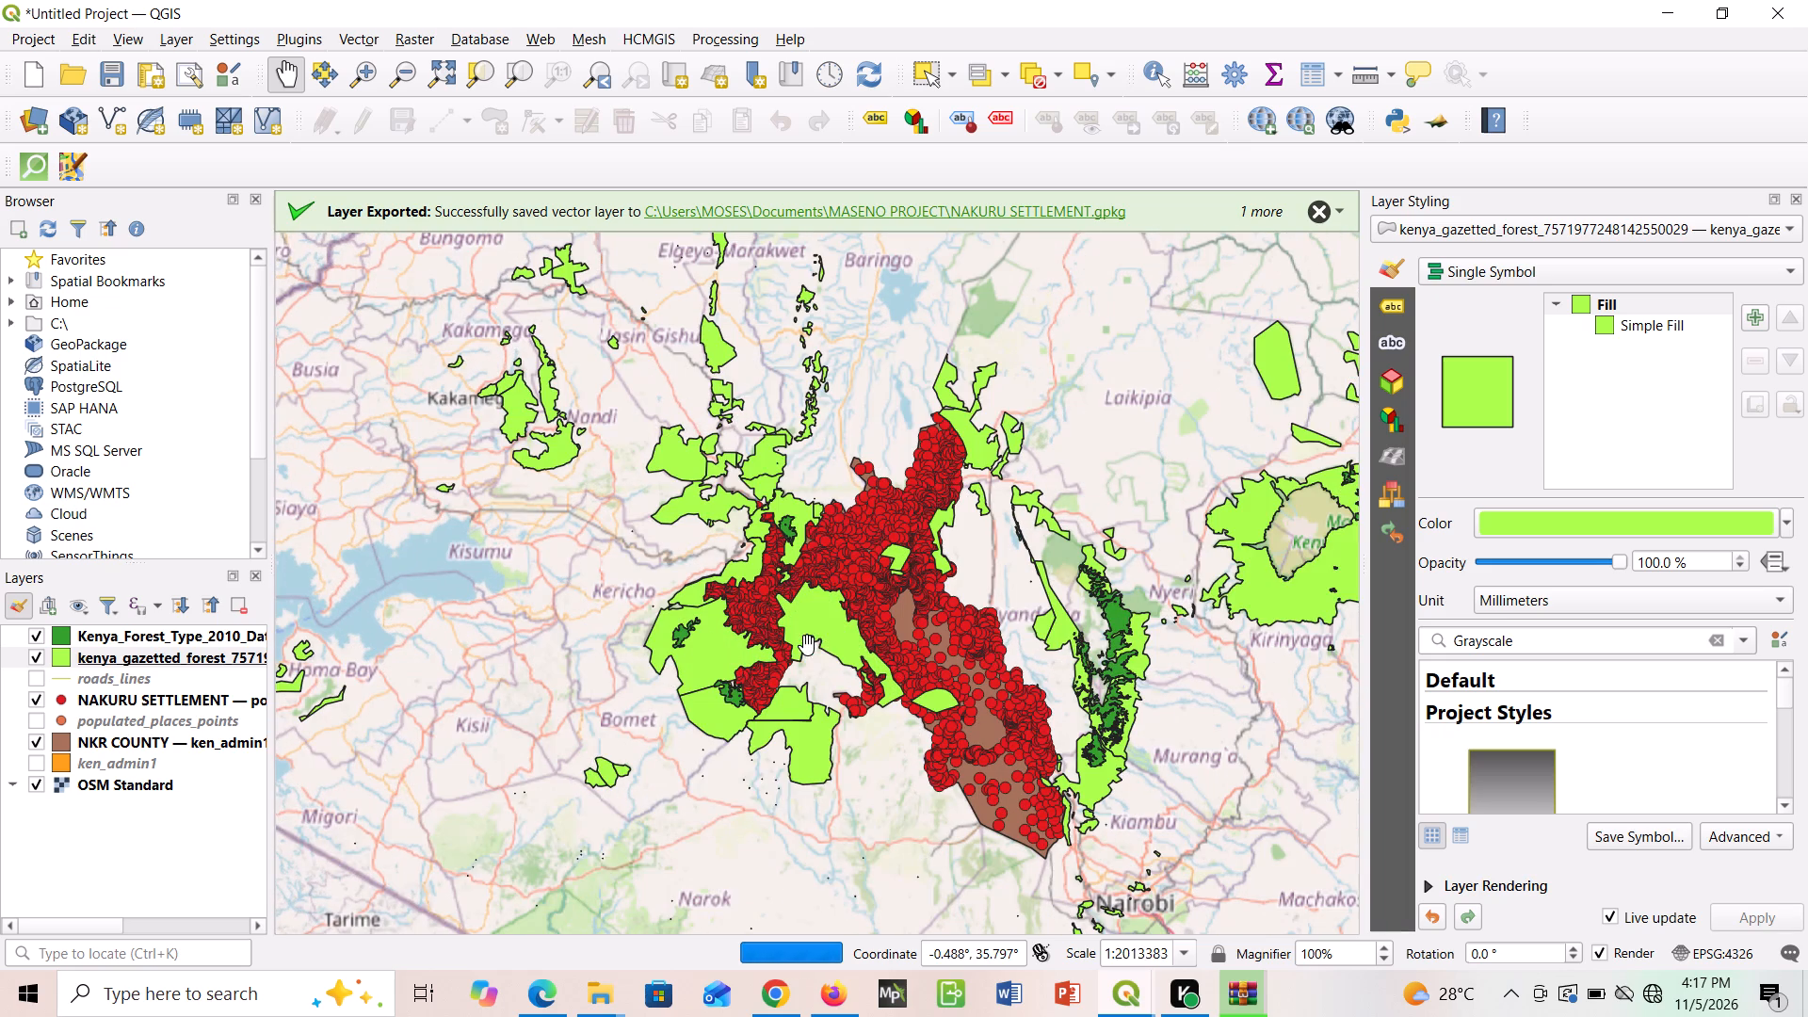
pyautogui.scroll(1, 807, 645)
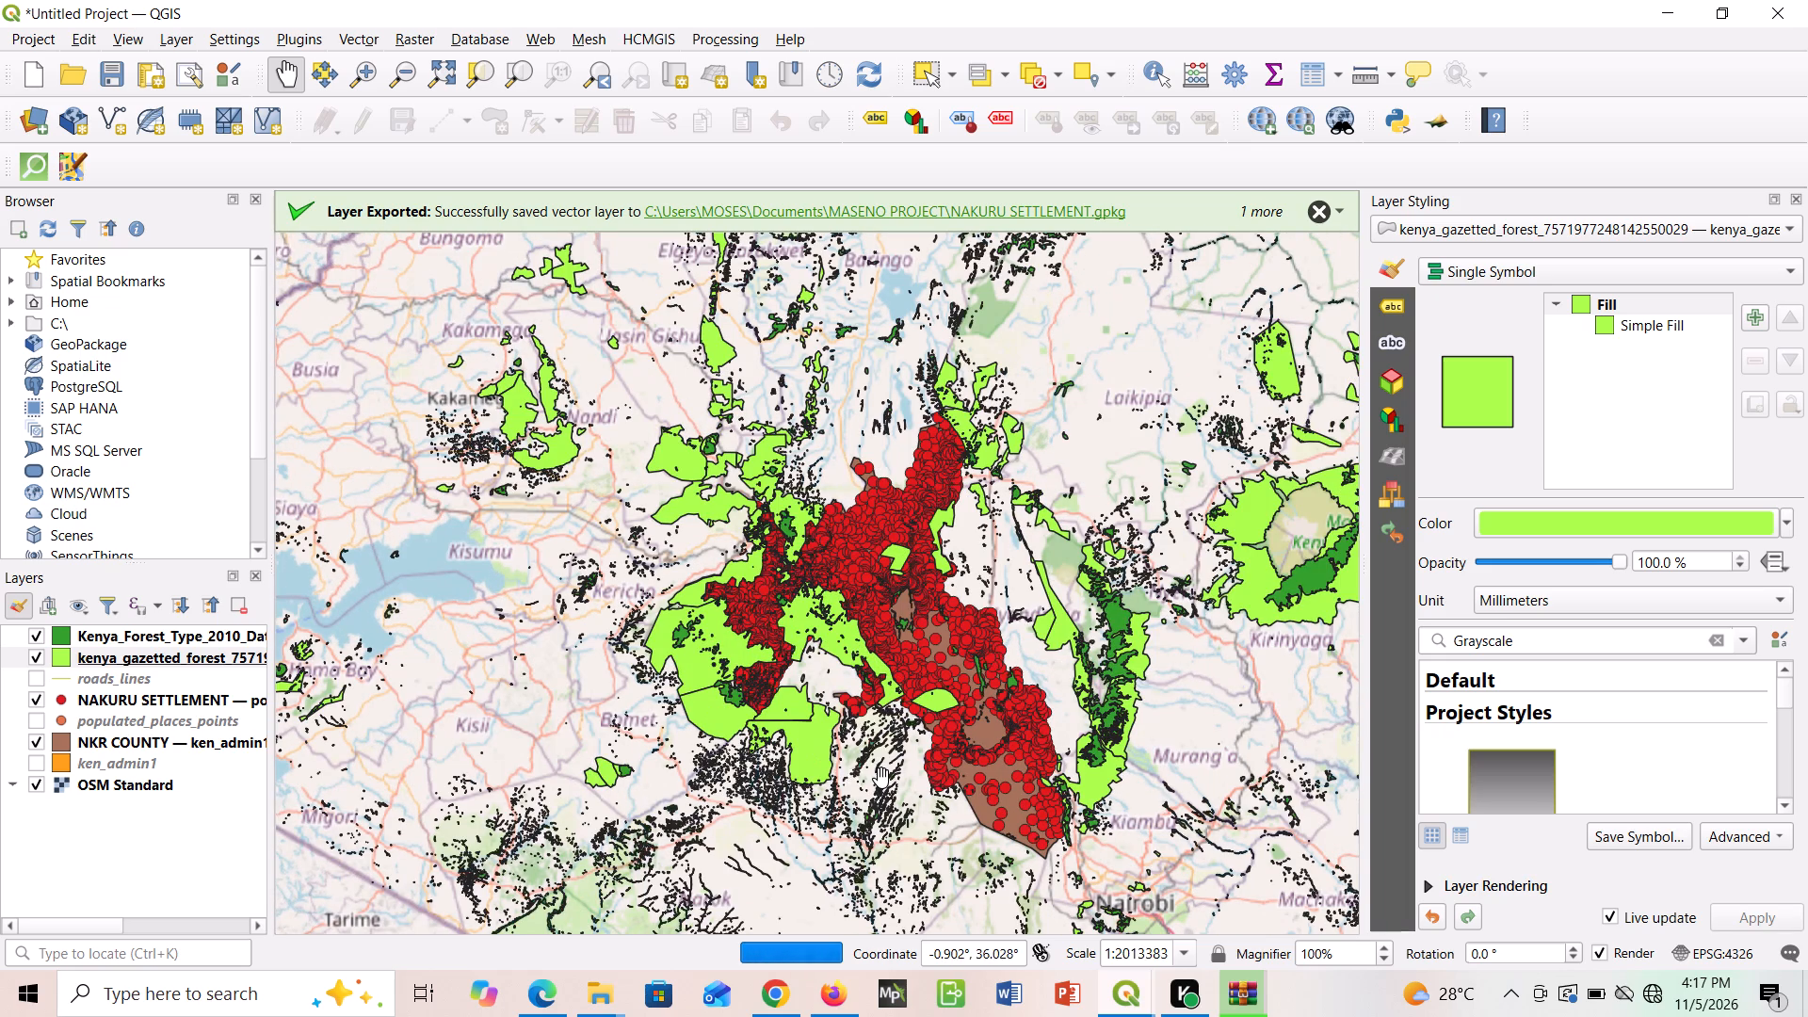
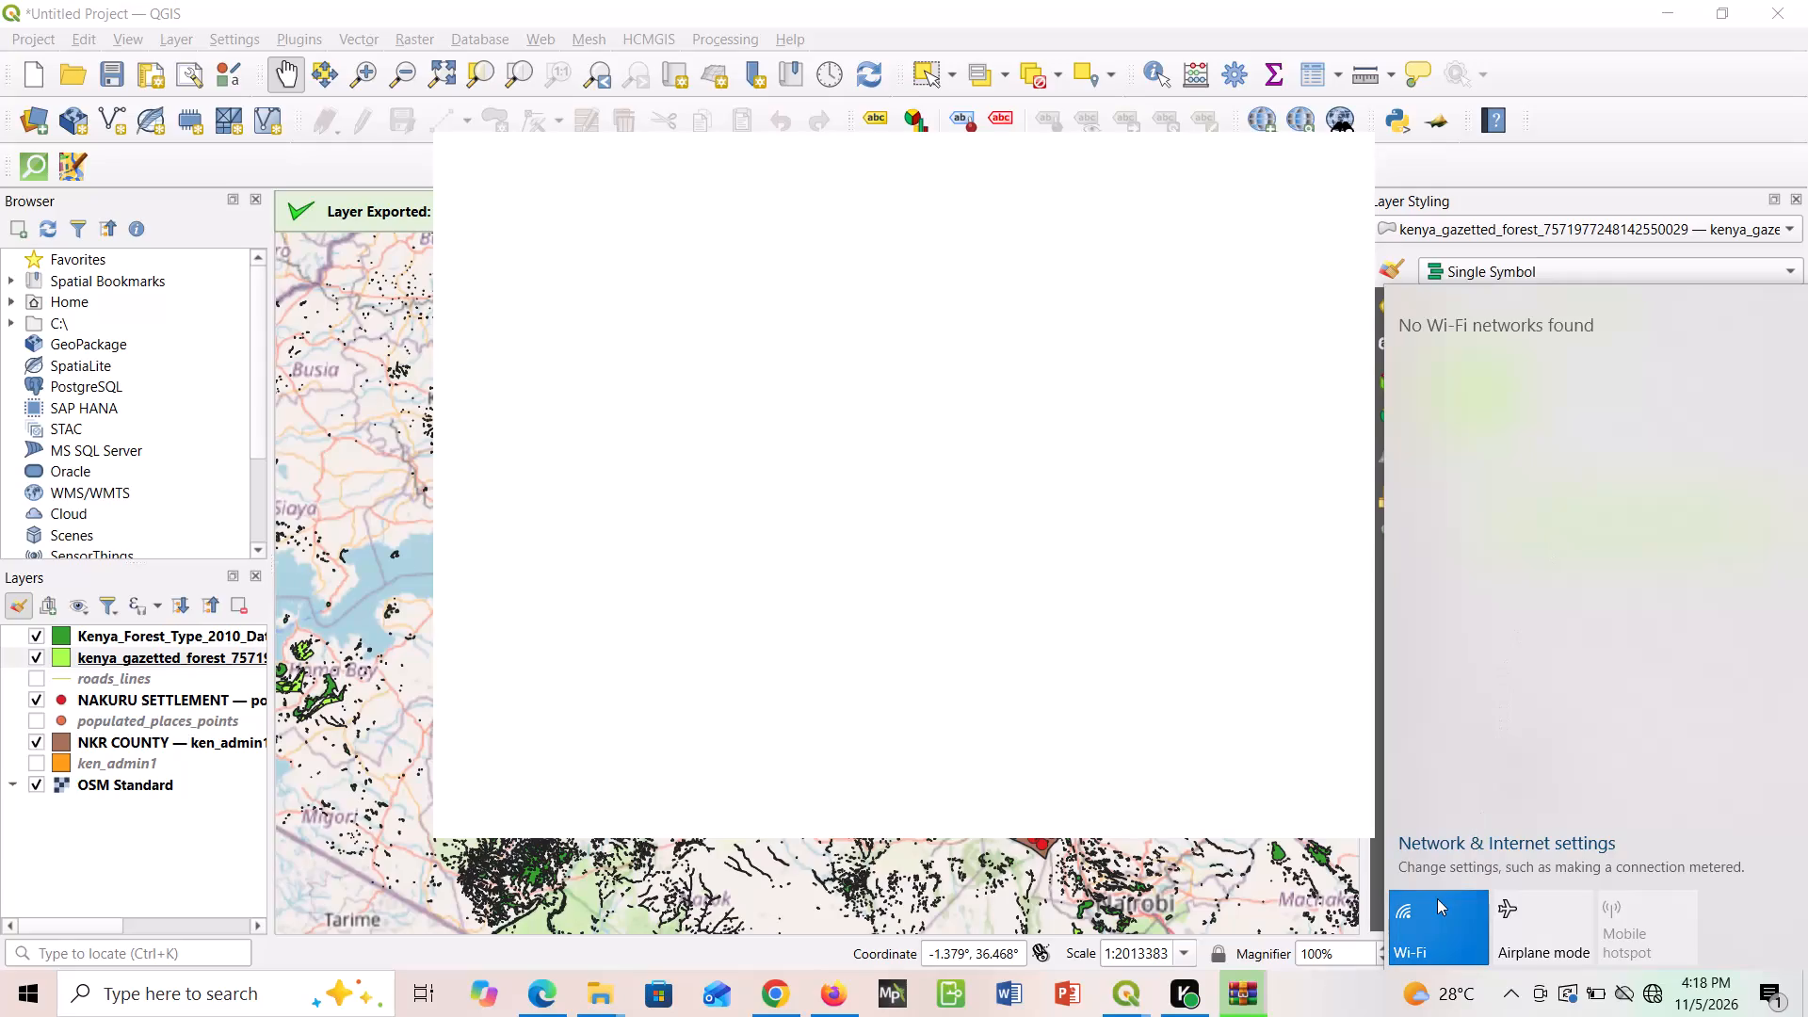
# Turn the computer's Wi-Fi off and back on, and connect to the open AMAZONS network without enabling automatic connection.
pyautogui.click(1437, 907)
pyautogui.click(1437, 907)
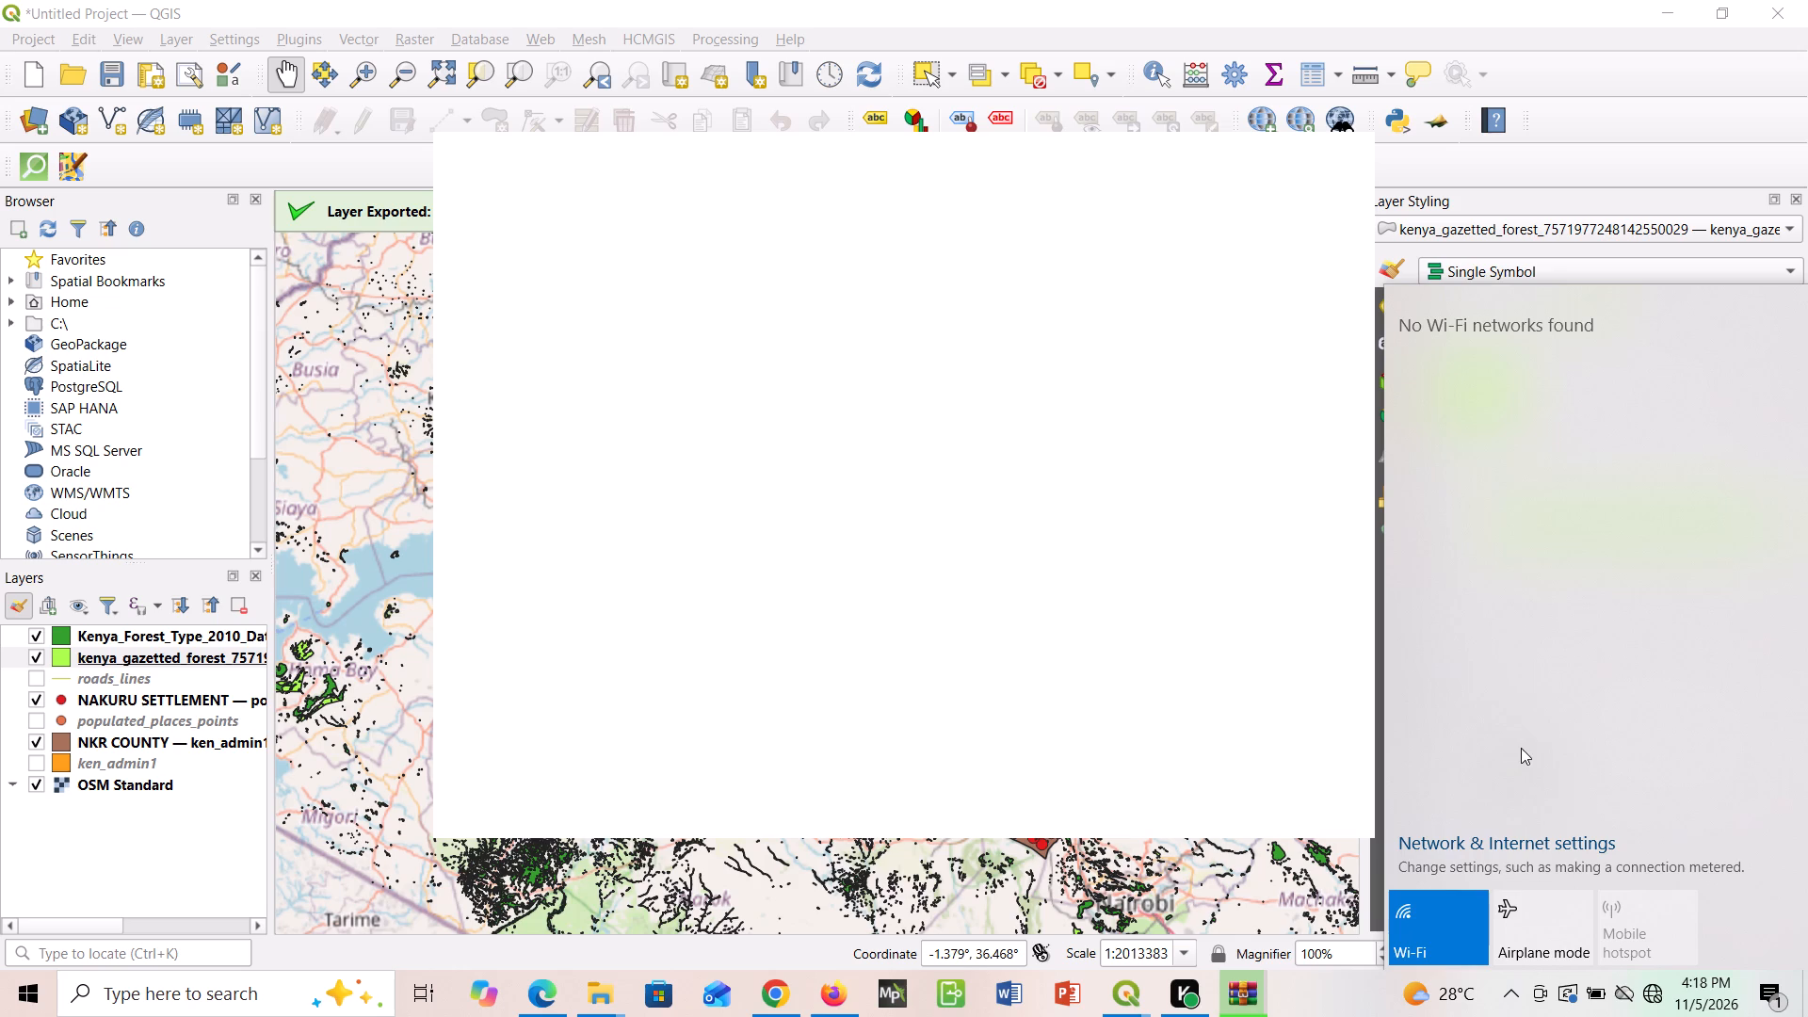
pyautogui.click(1444, 912)
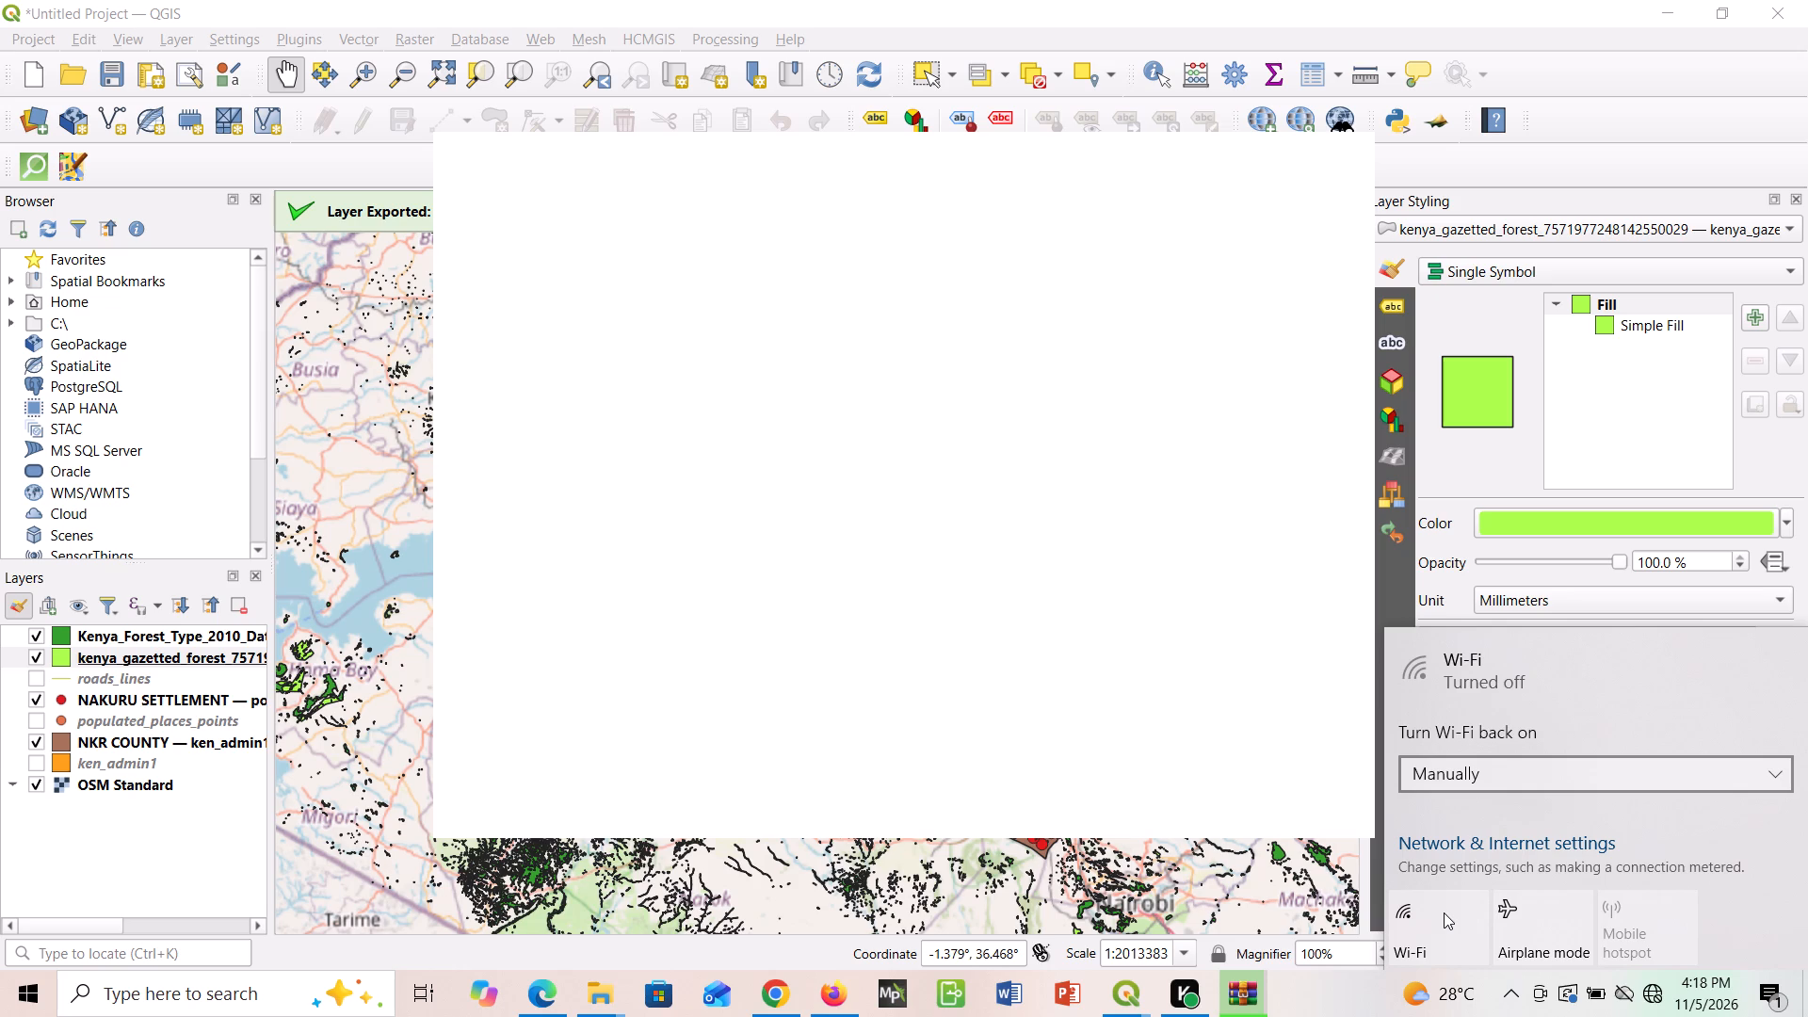
pyautogui.click(1427, 931)
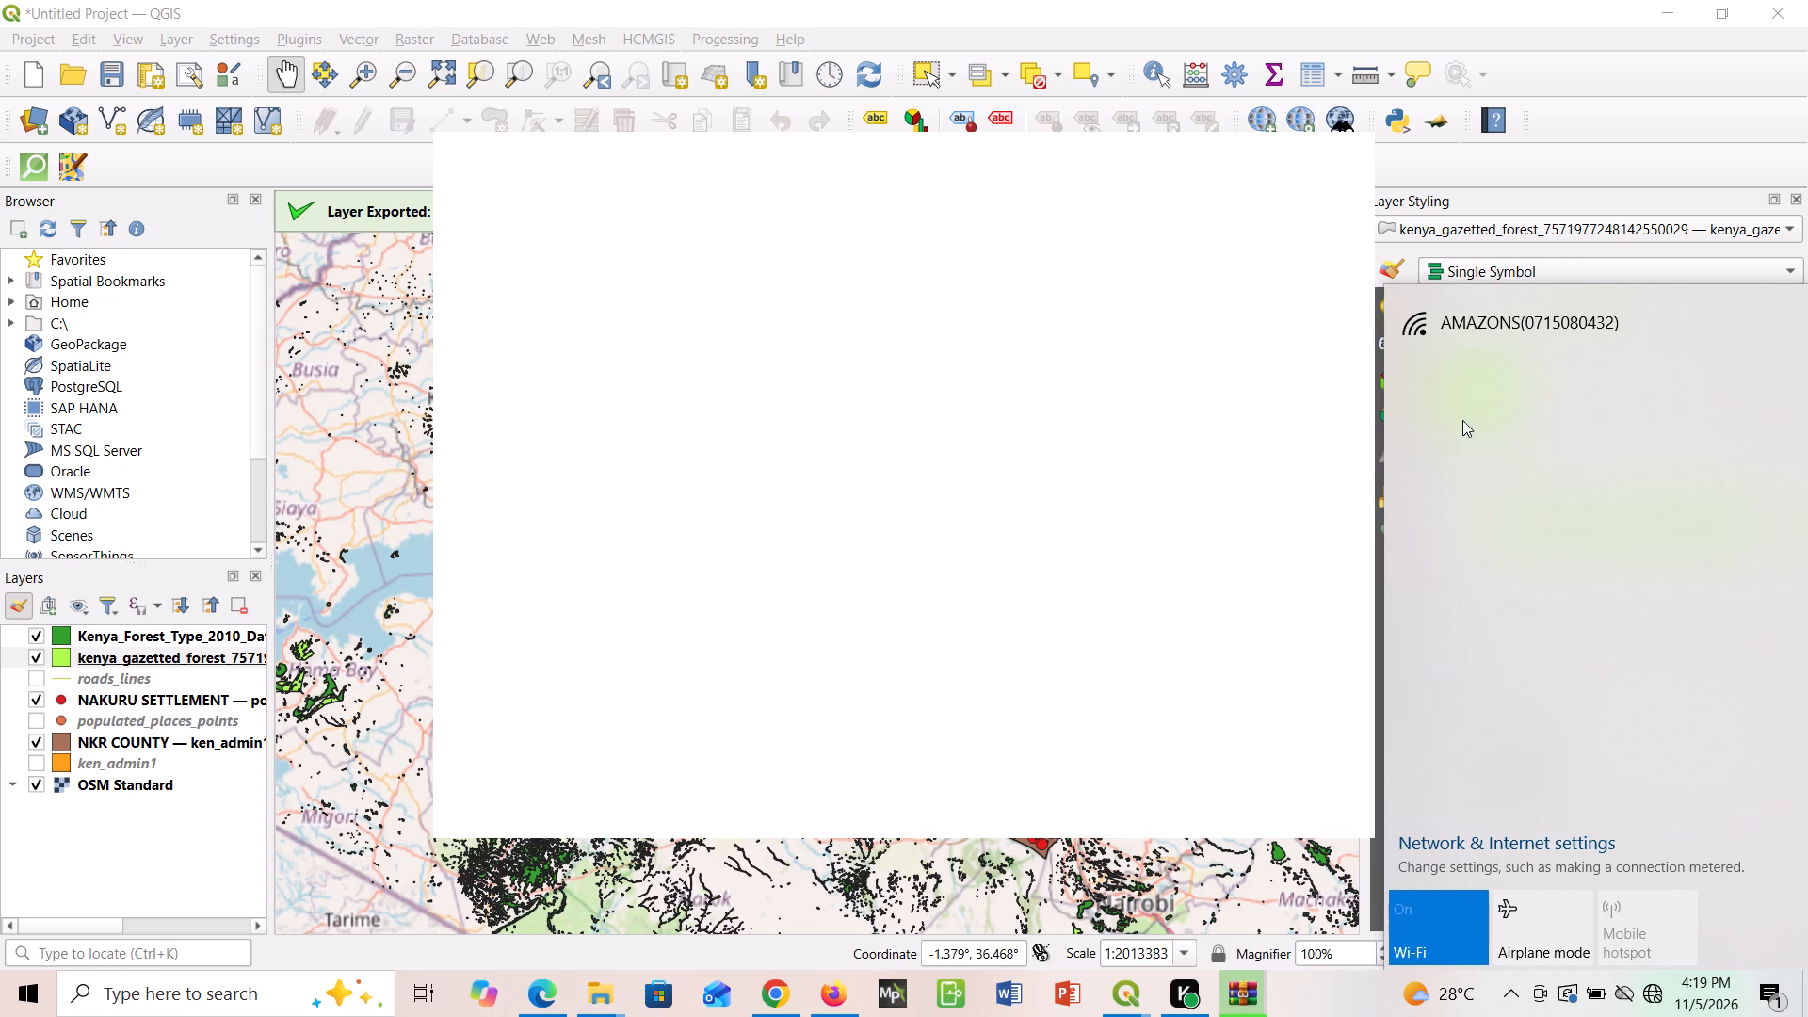
pyautogui.click(1461, 330)
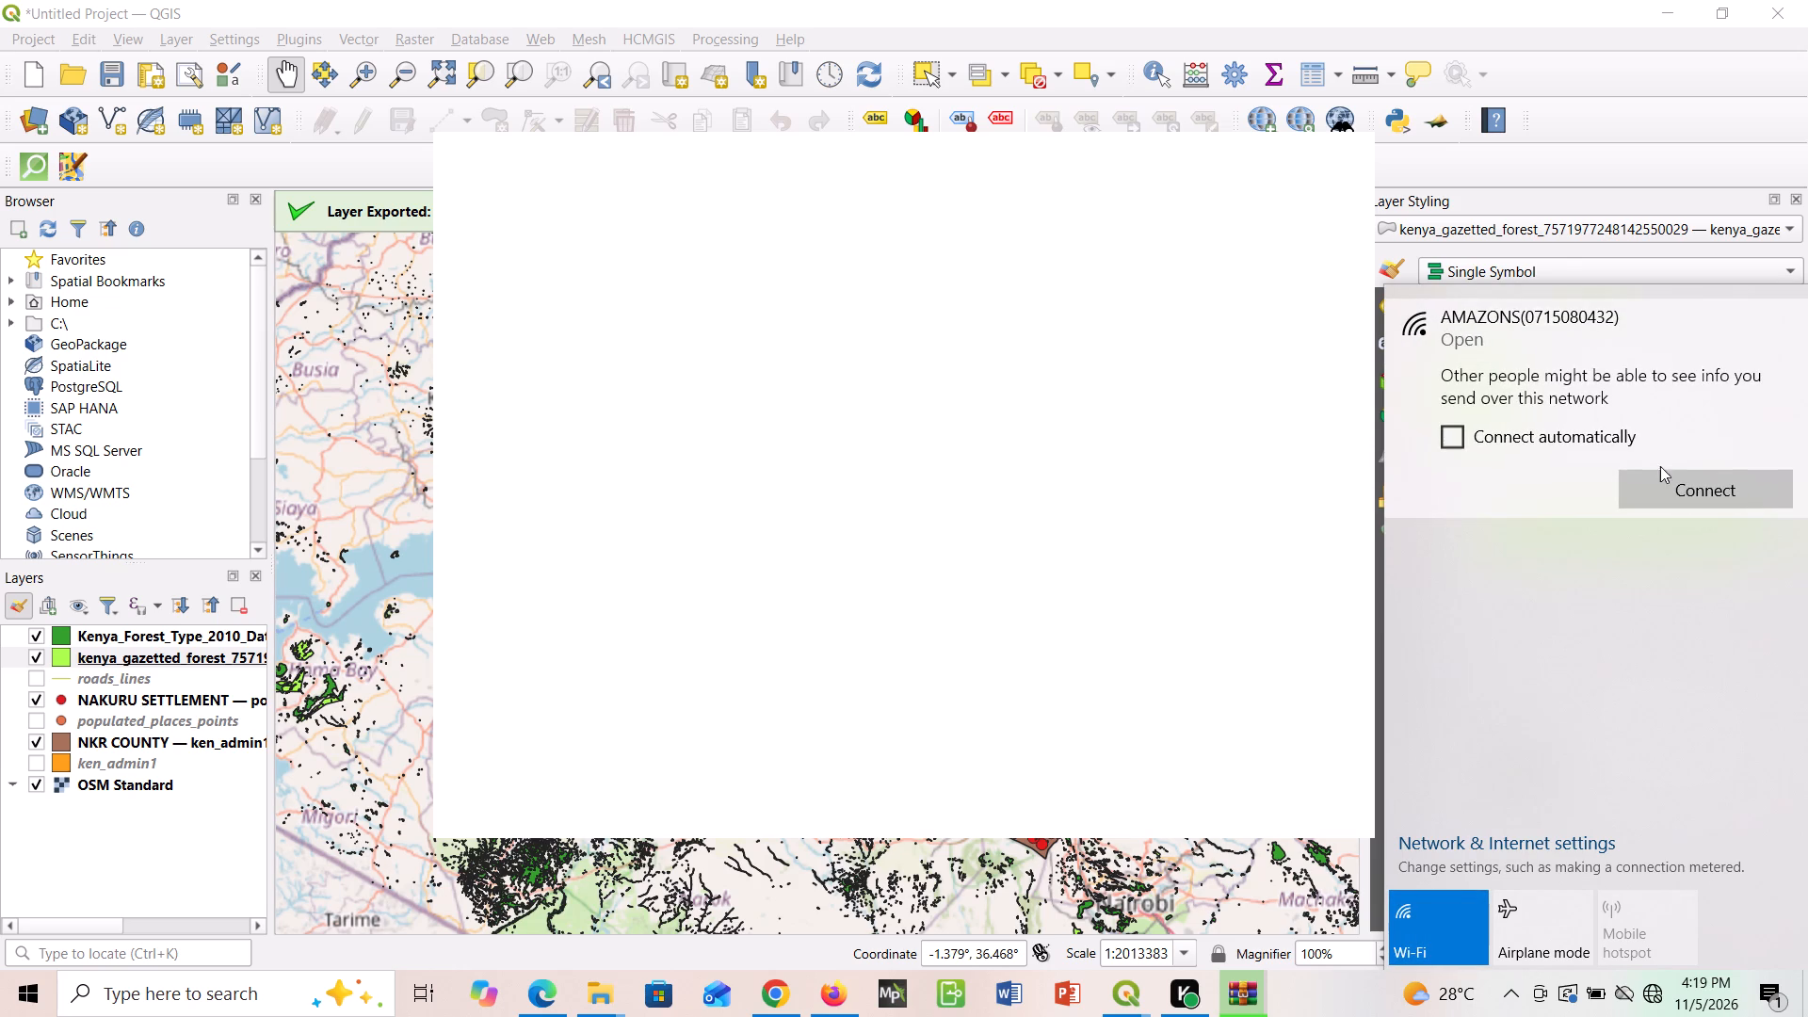
pyautogui.click(1692, 491)
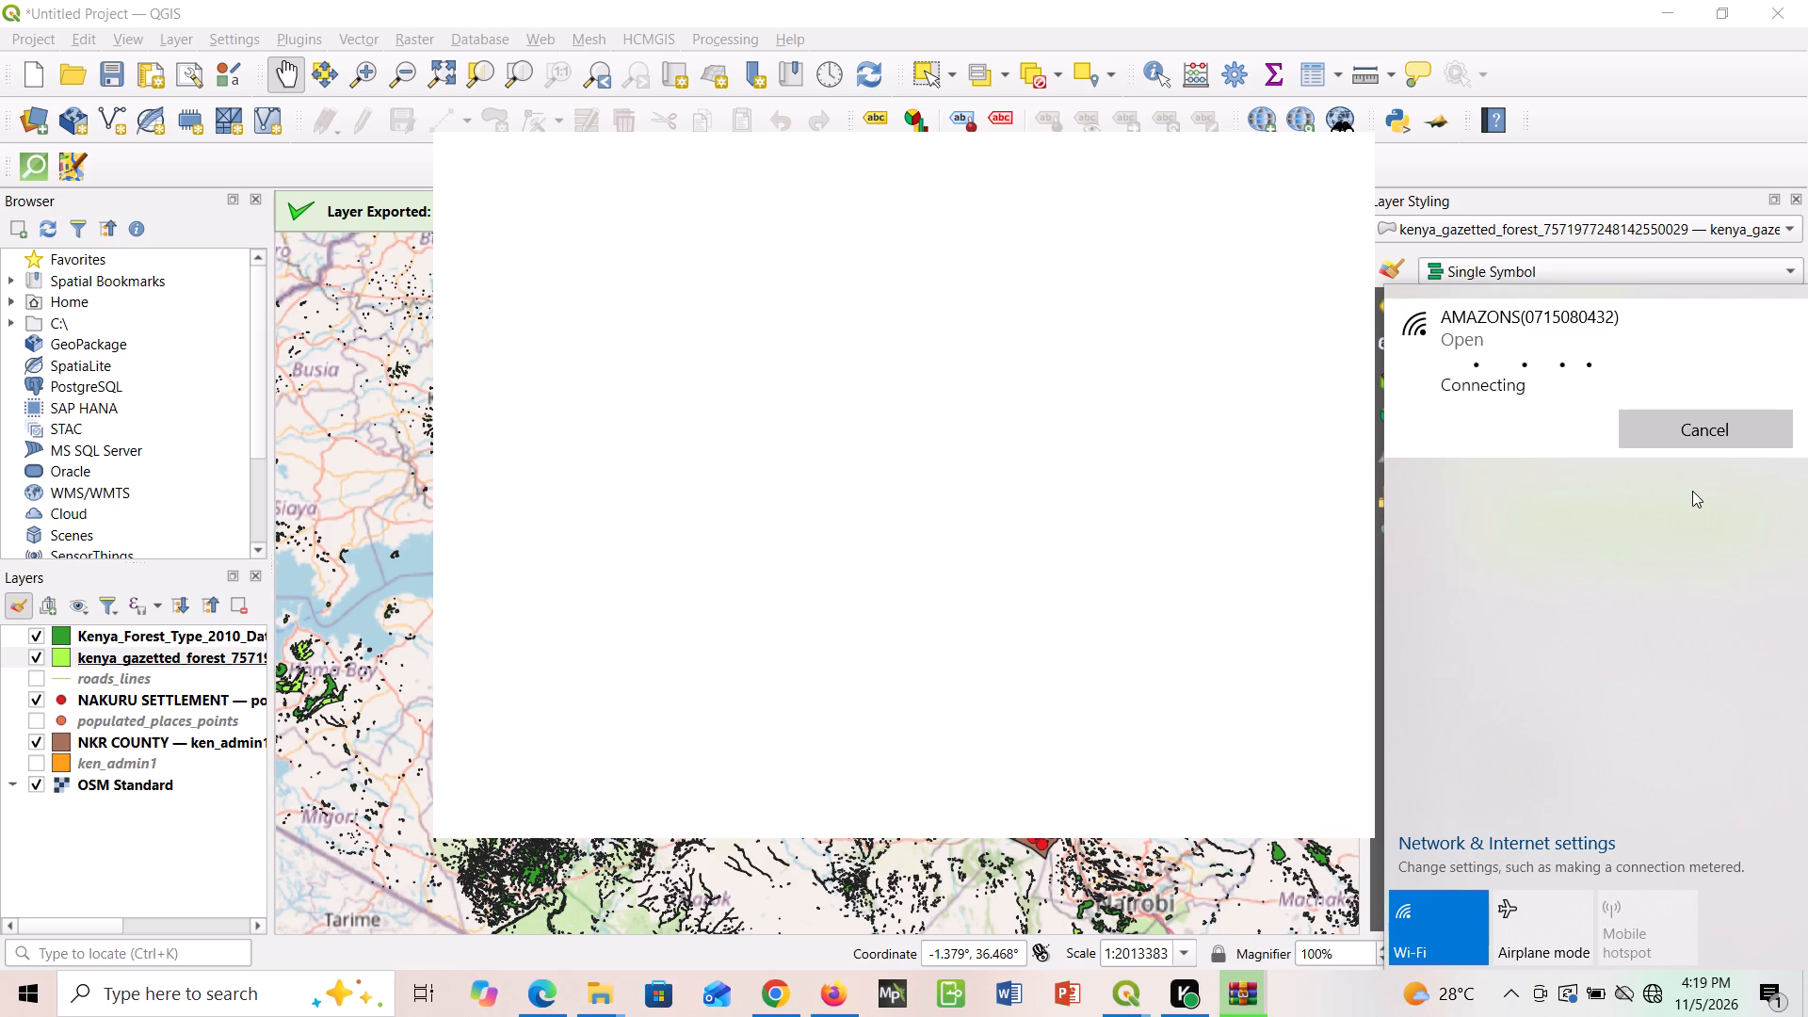
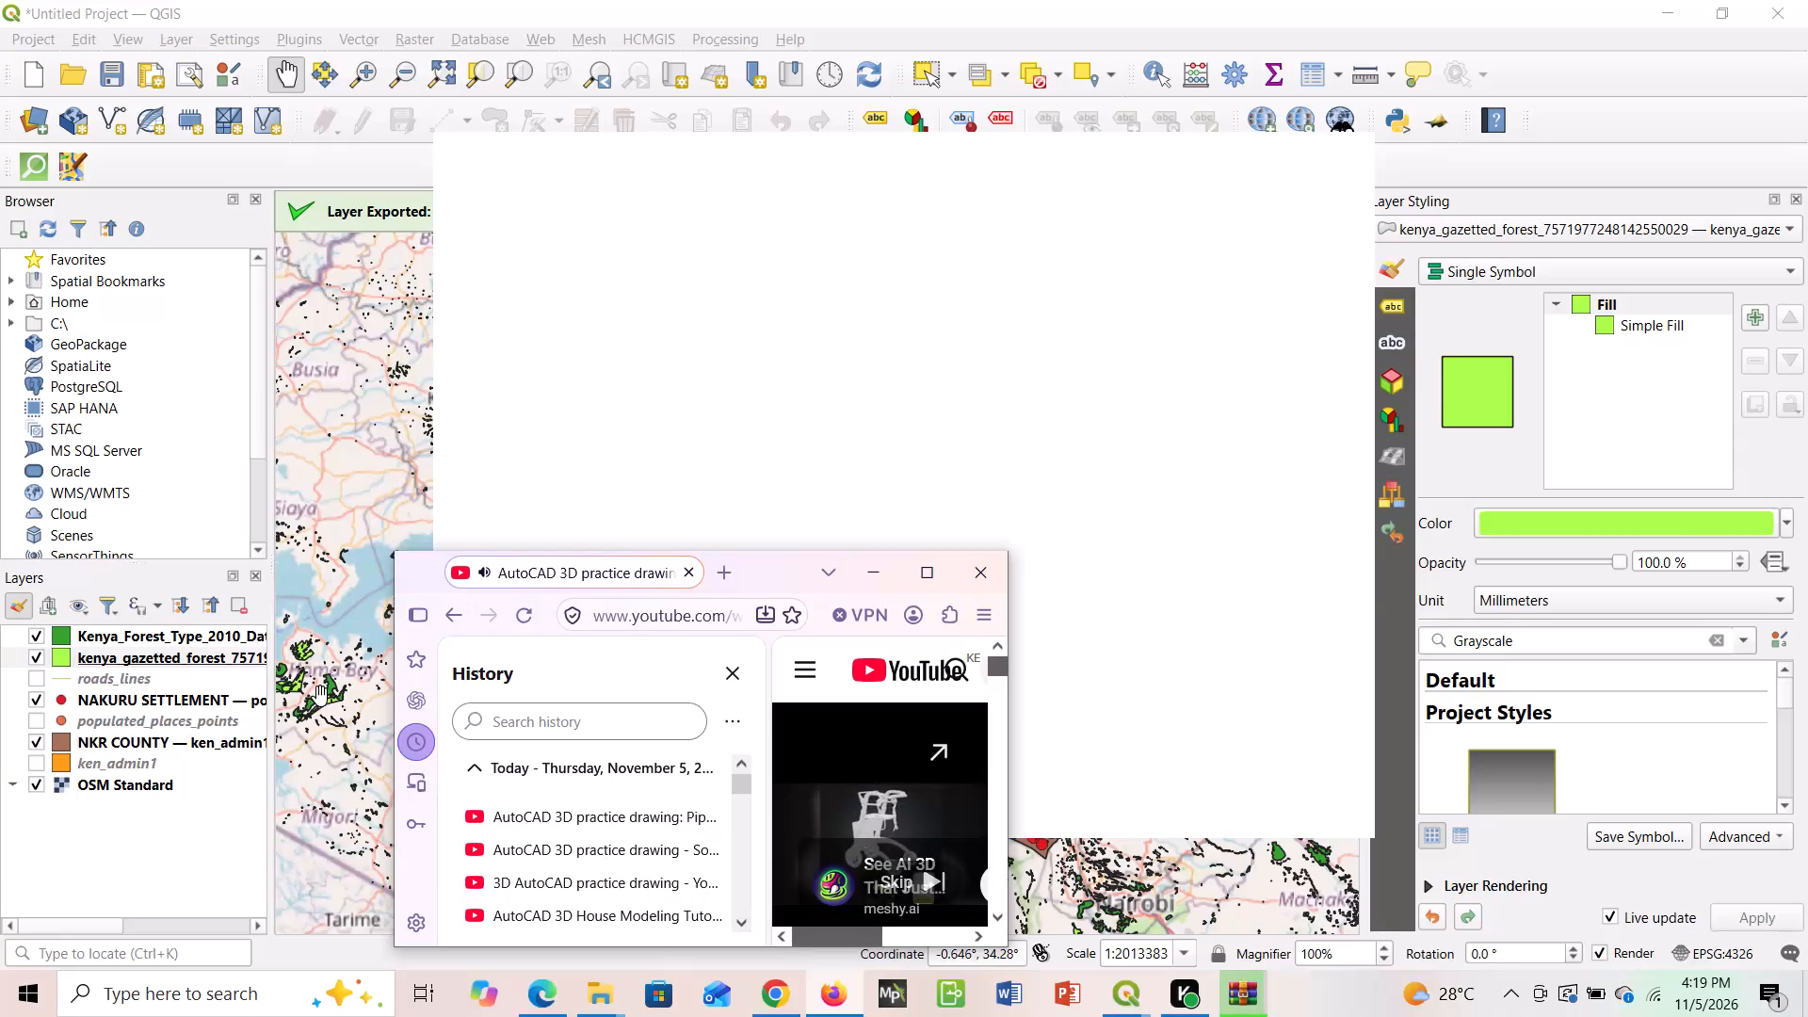
# Return to the QGIS project and view the Nakuru settlements and surrounding forests centred over the OSM basemap.
pyautogui.click(333, 612)
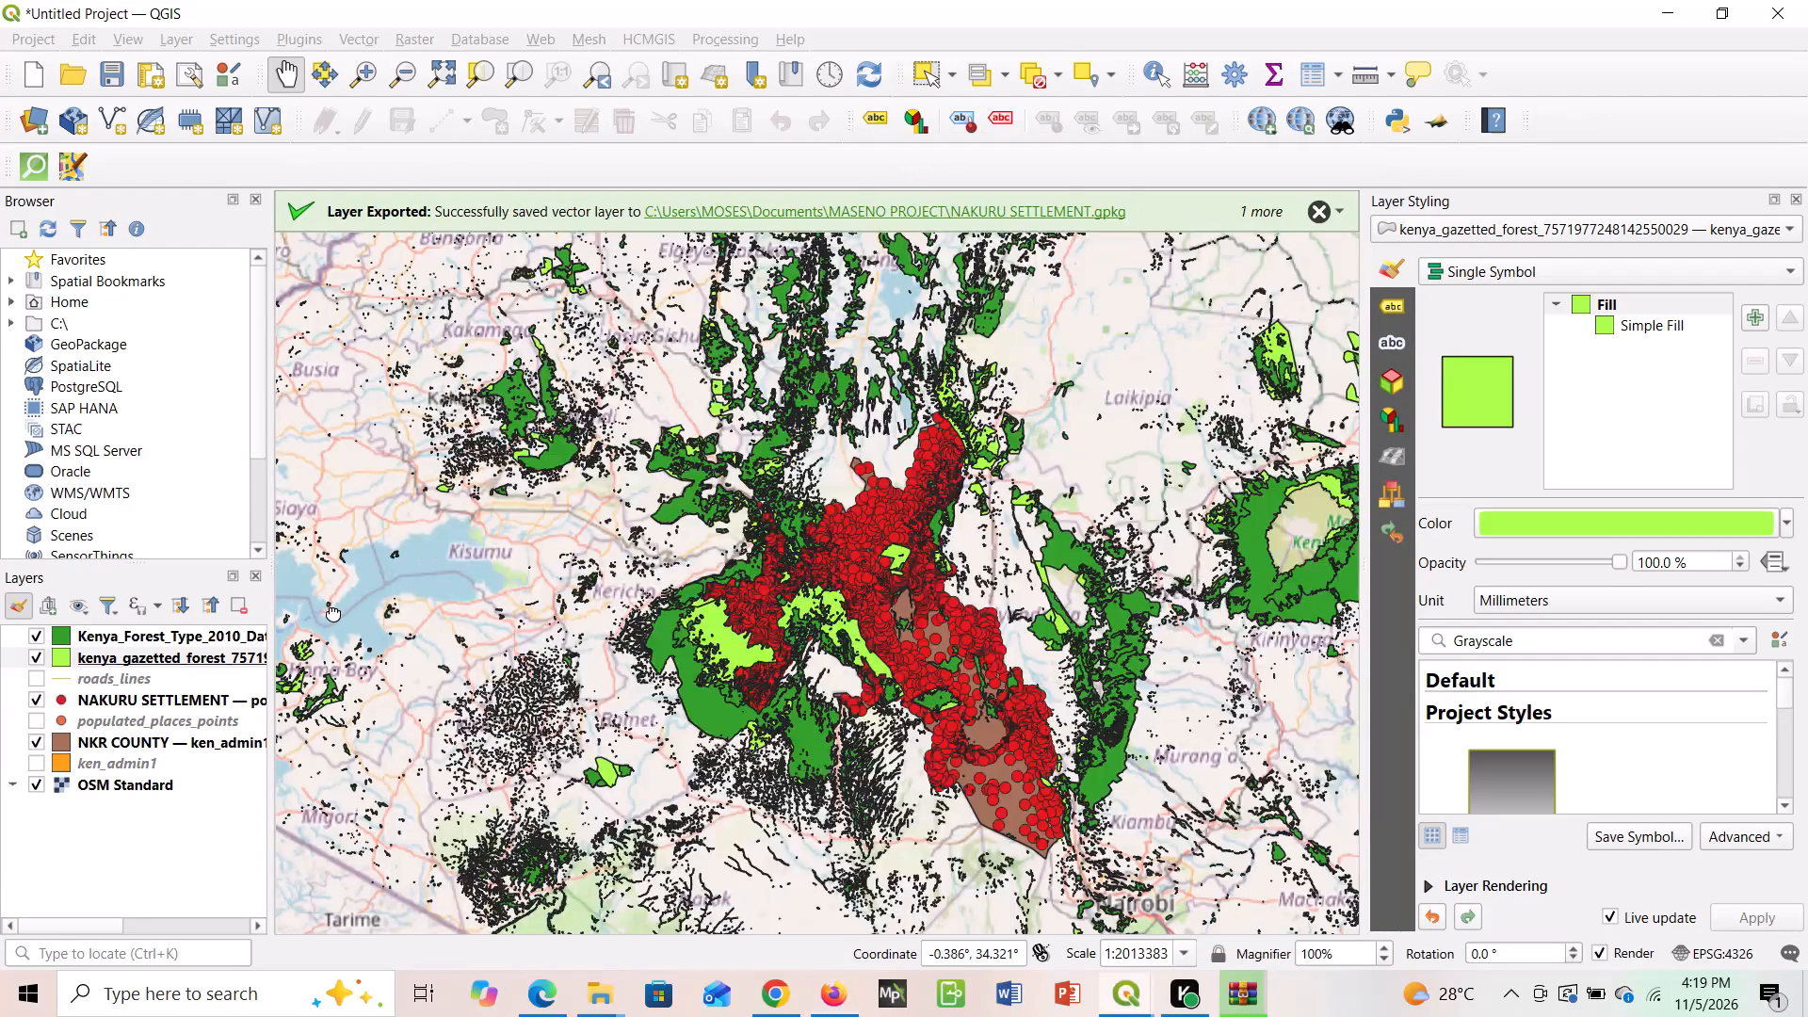
pyautogui.moveTo(1112, 639); pyautogui.dragTo(604, 665)
pyautogui.moveTo(932, 632); pyautogui.dragTo(817, 638)
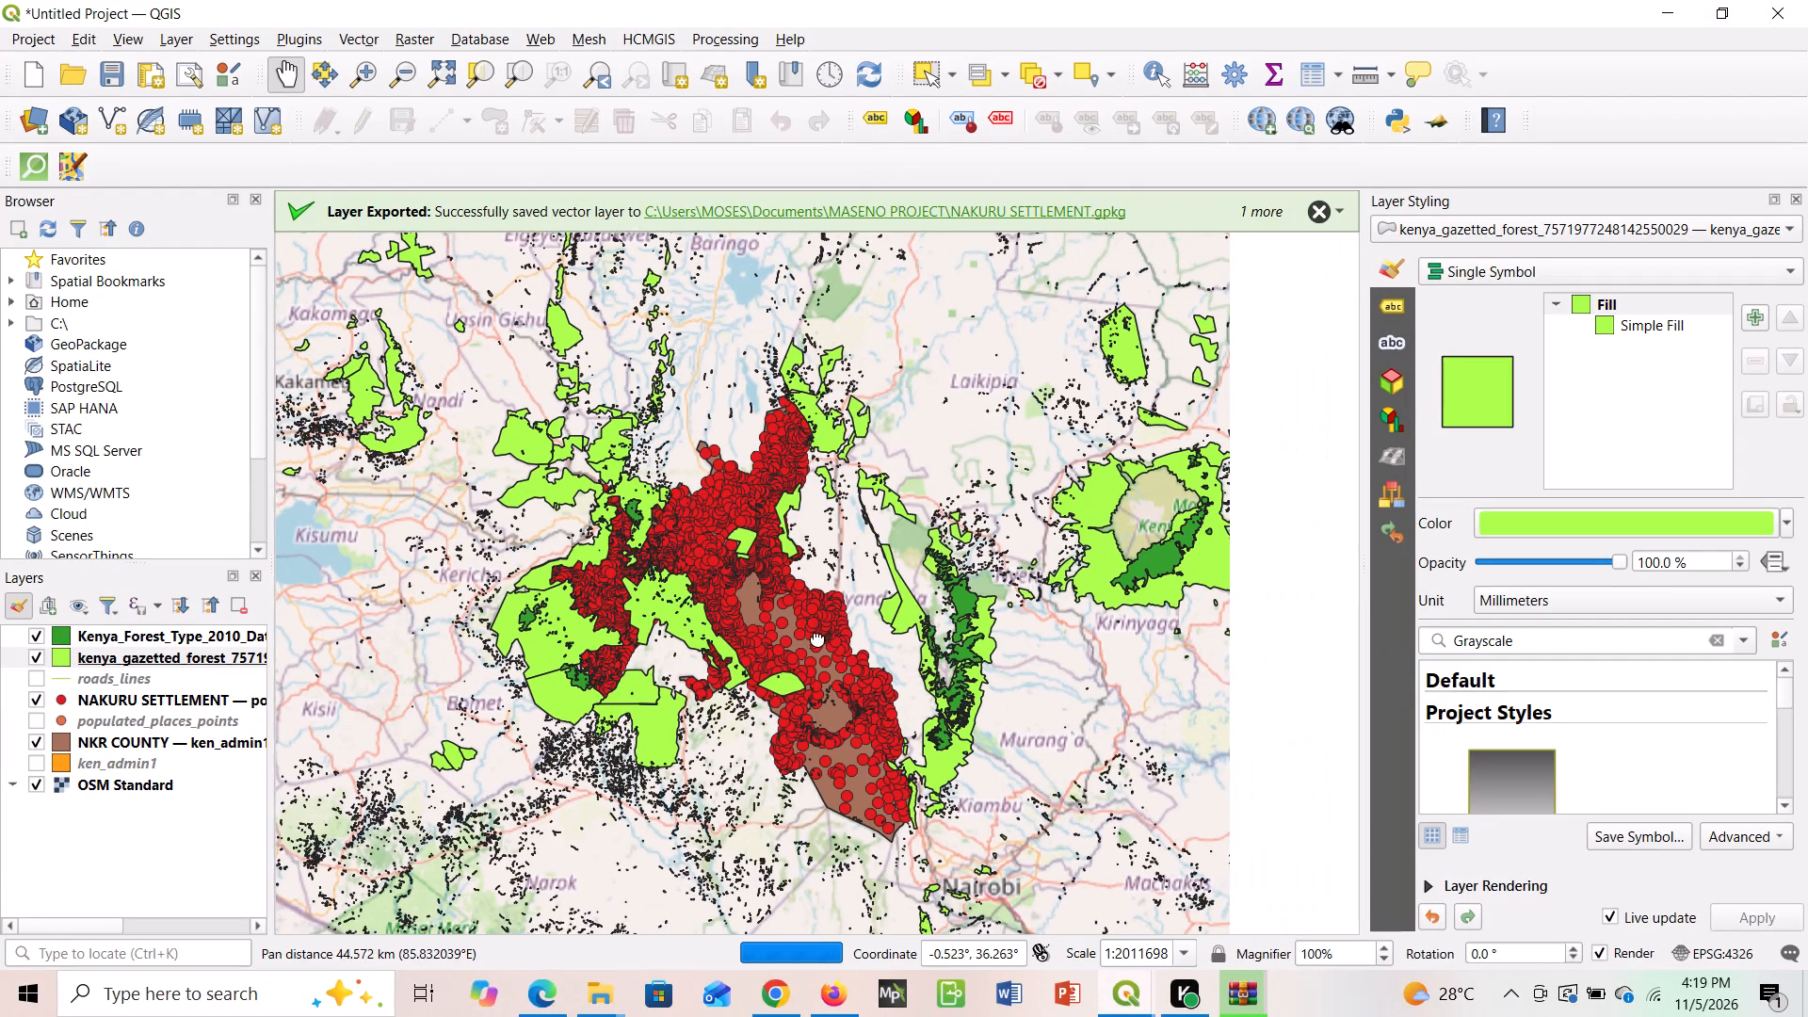
pyautogui.moveTo(817, 638); pyautogui.dragTo(852, 638)
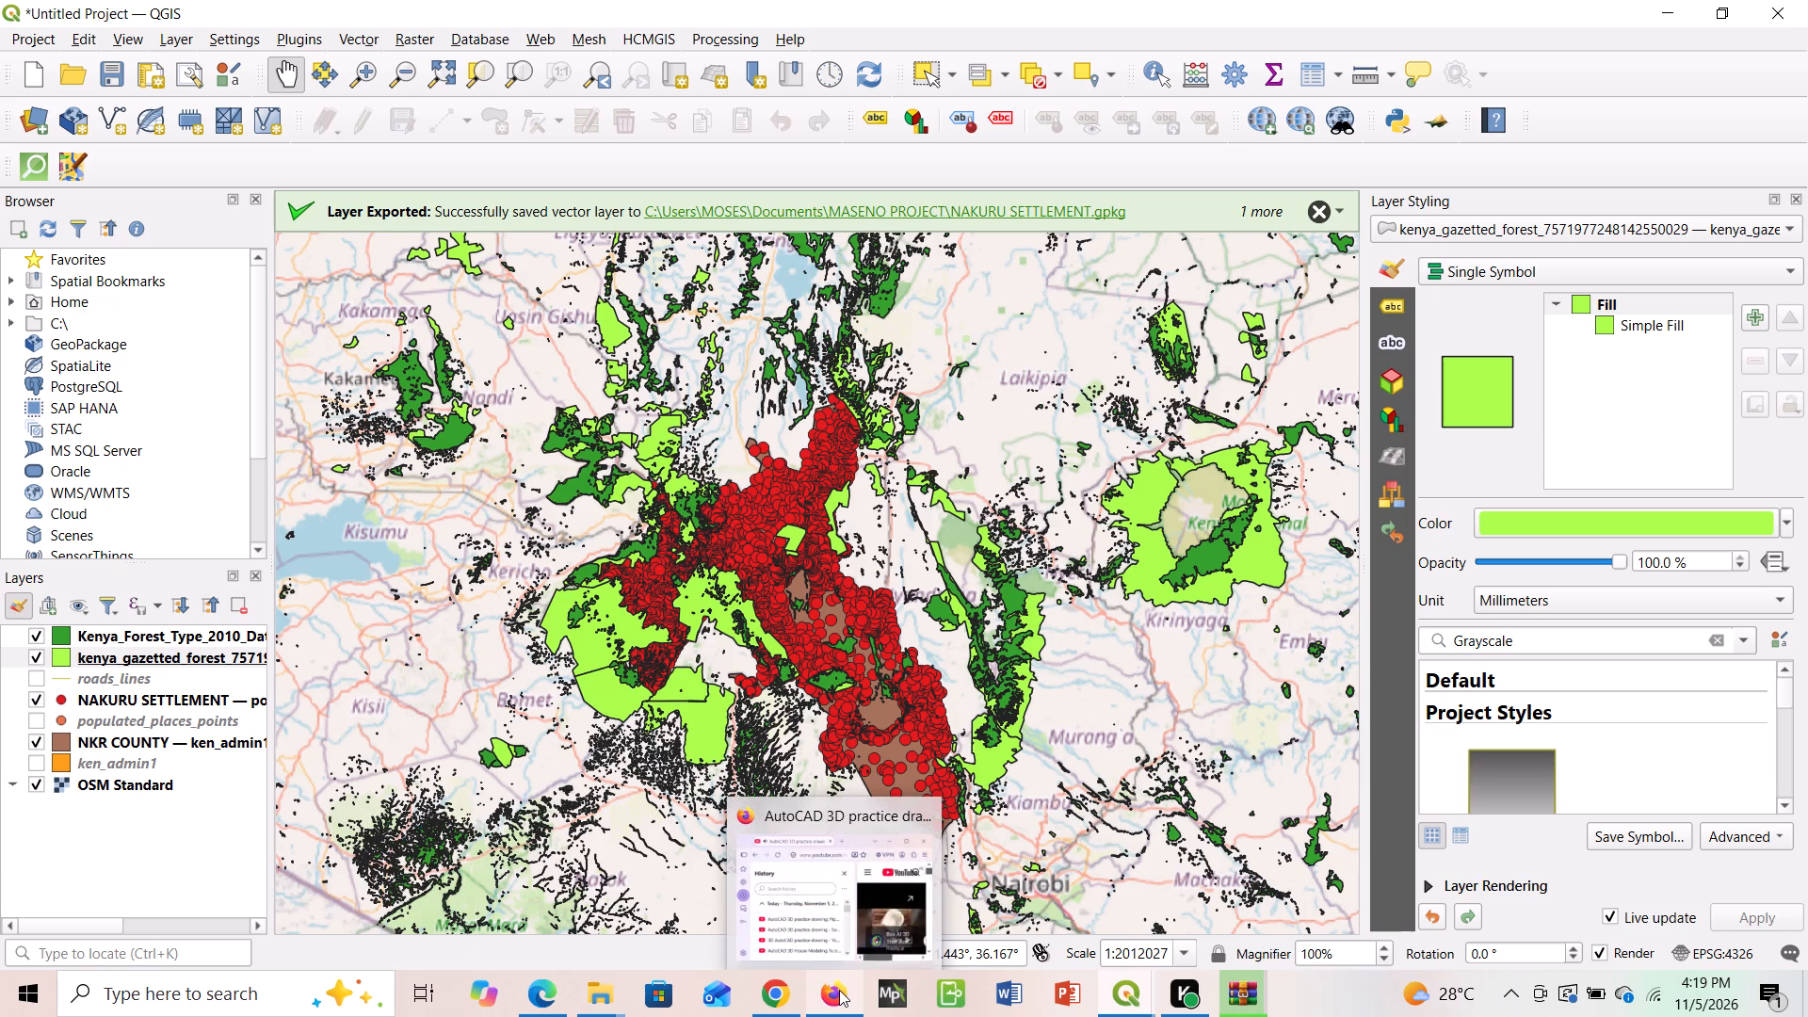
# Reduce the QGIS window from full screen and switch to Chrome's Humanitarian Data Exchange results for Kenya forest boundaries.
pyautogui.click(1725, 11)
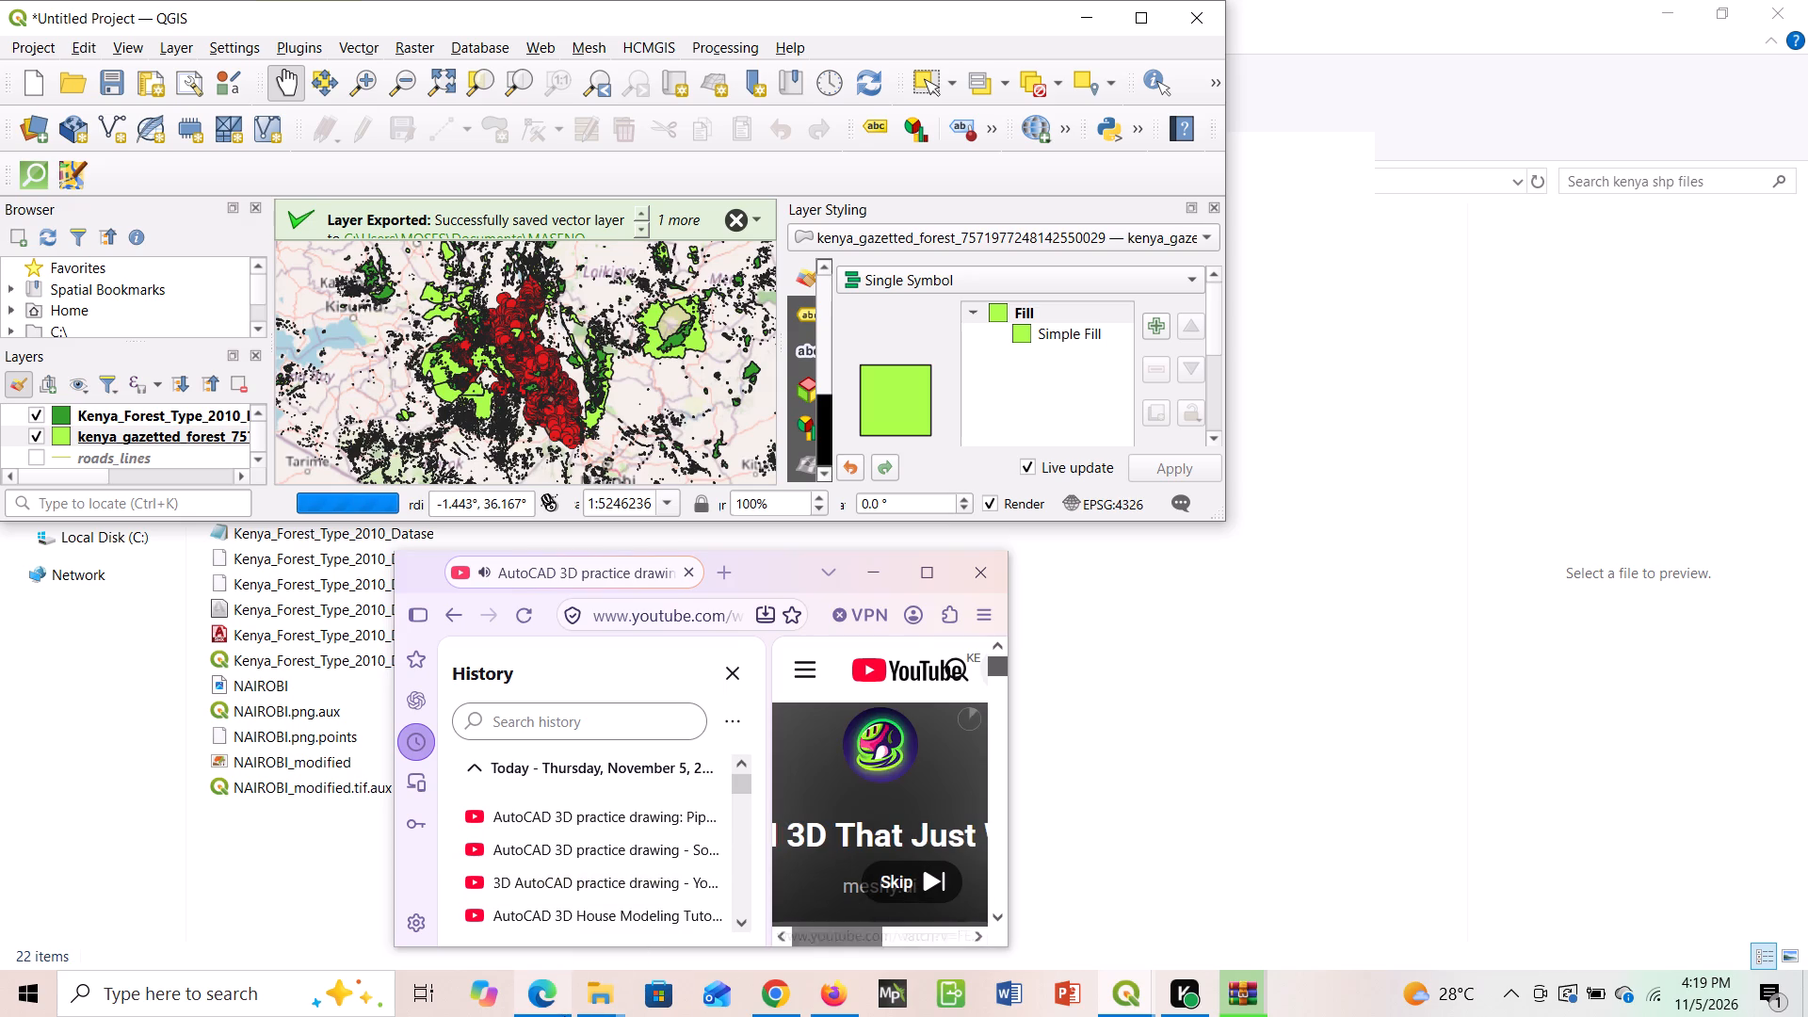
pyautogui.click(777, 993)
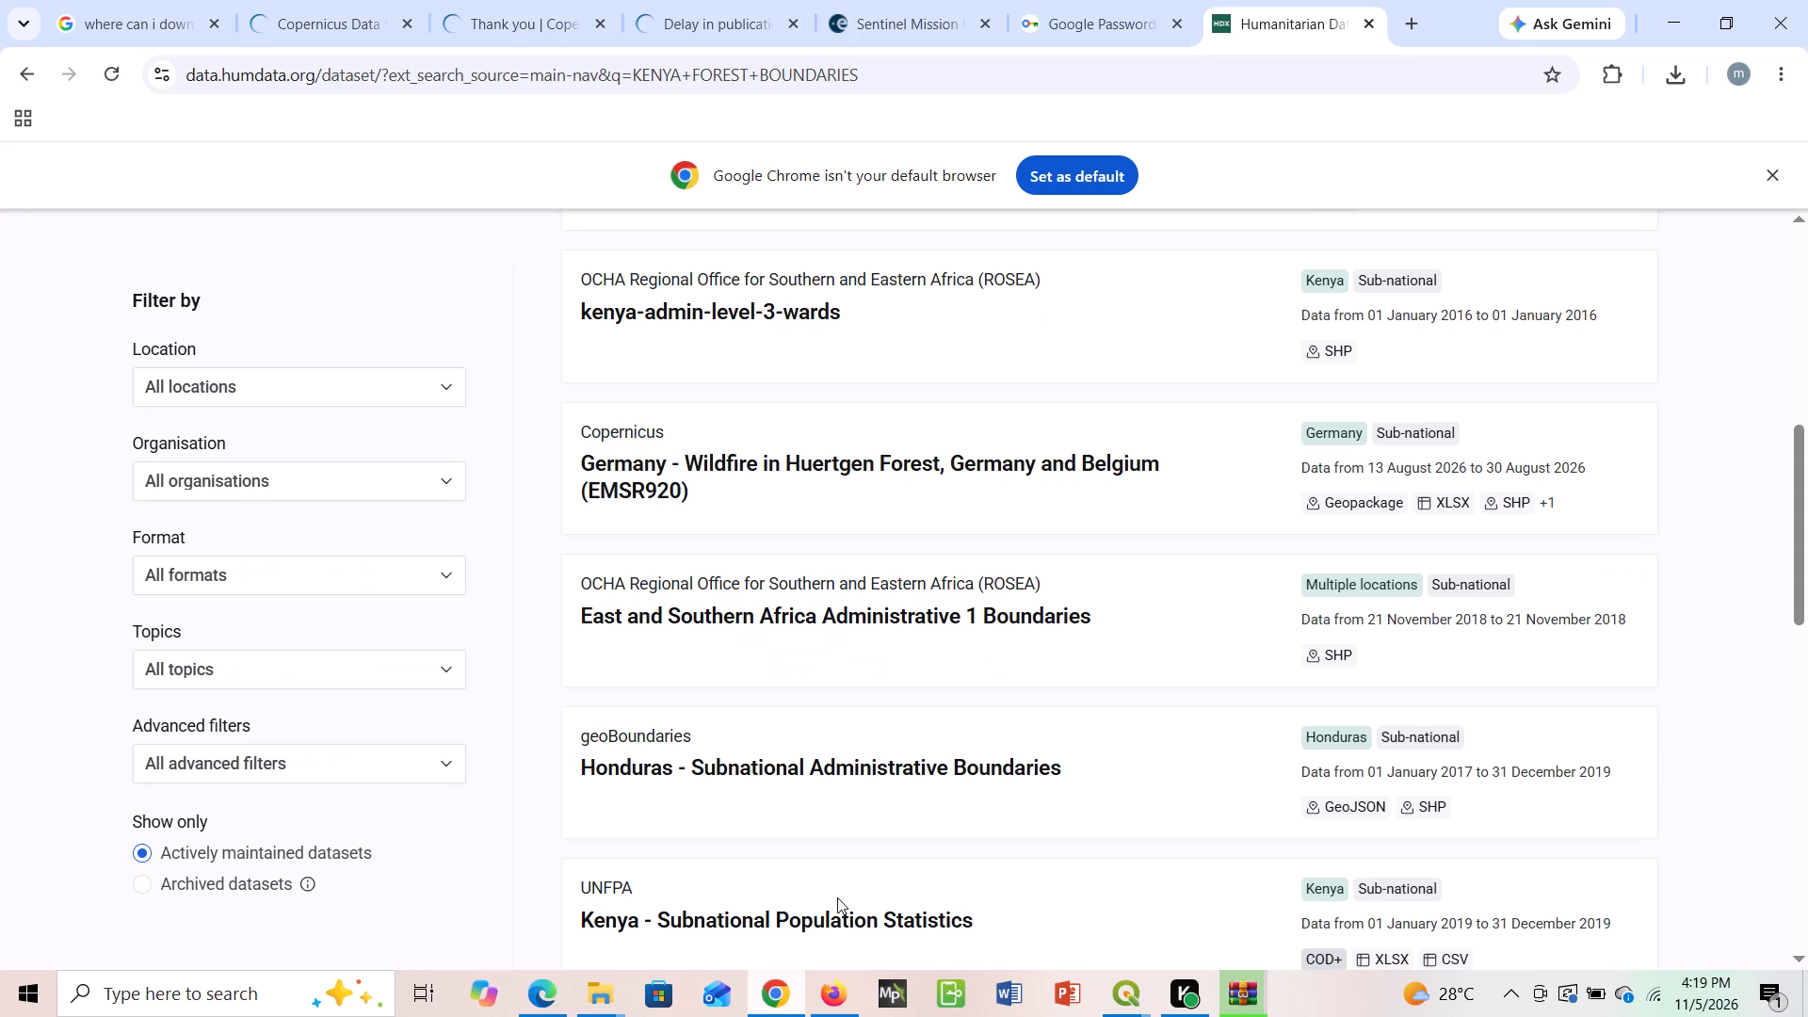
# Reduce the Chrome window from full screen and bring up the Edge window alongside the other open windows.
pyautogui.click(1714, 25)
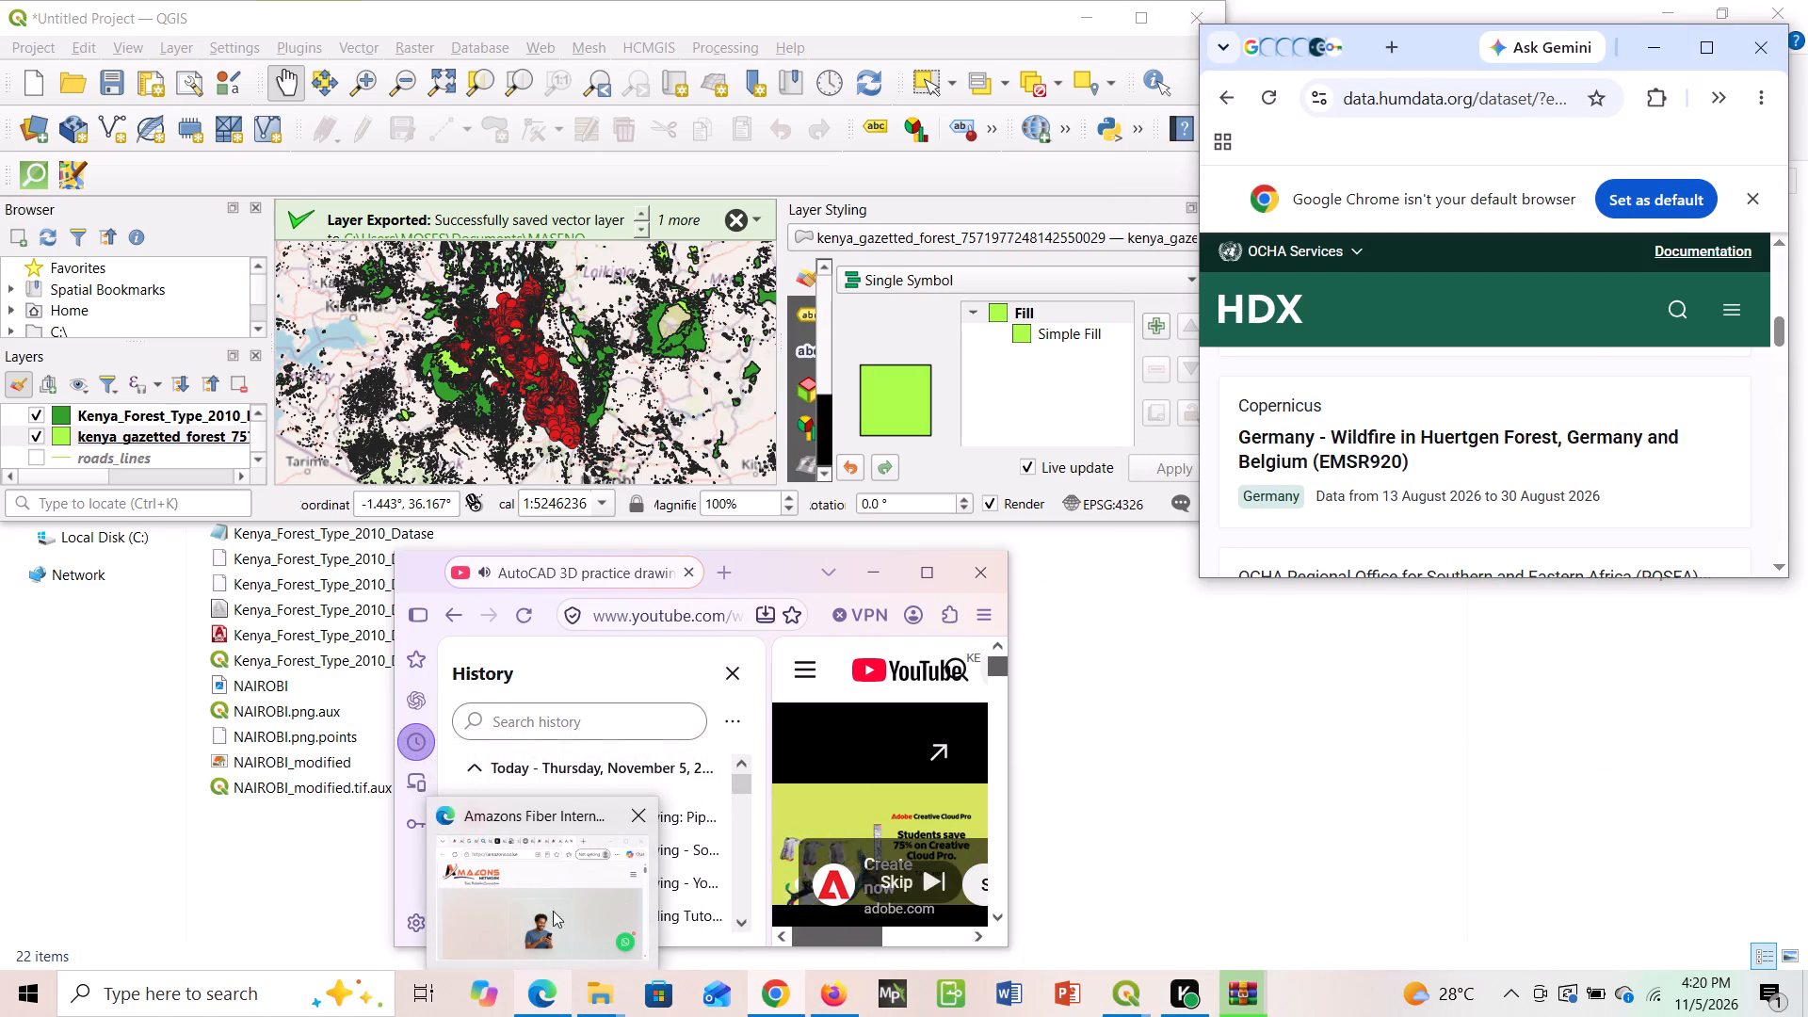
pyautogui.click(540, 988)
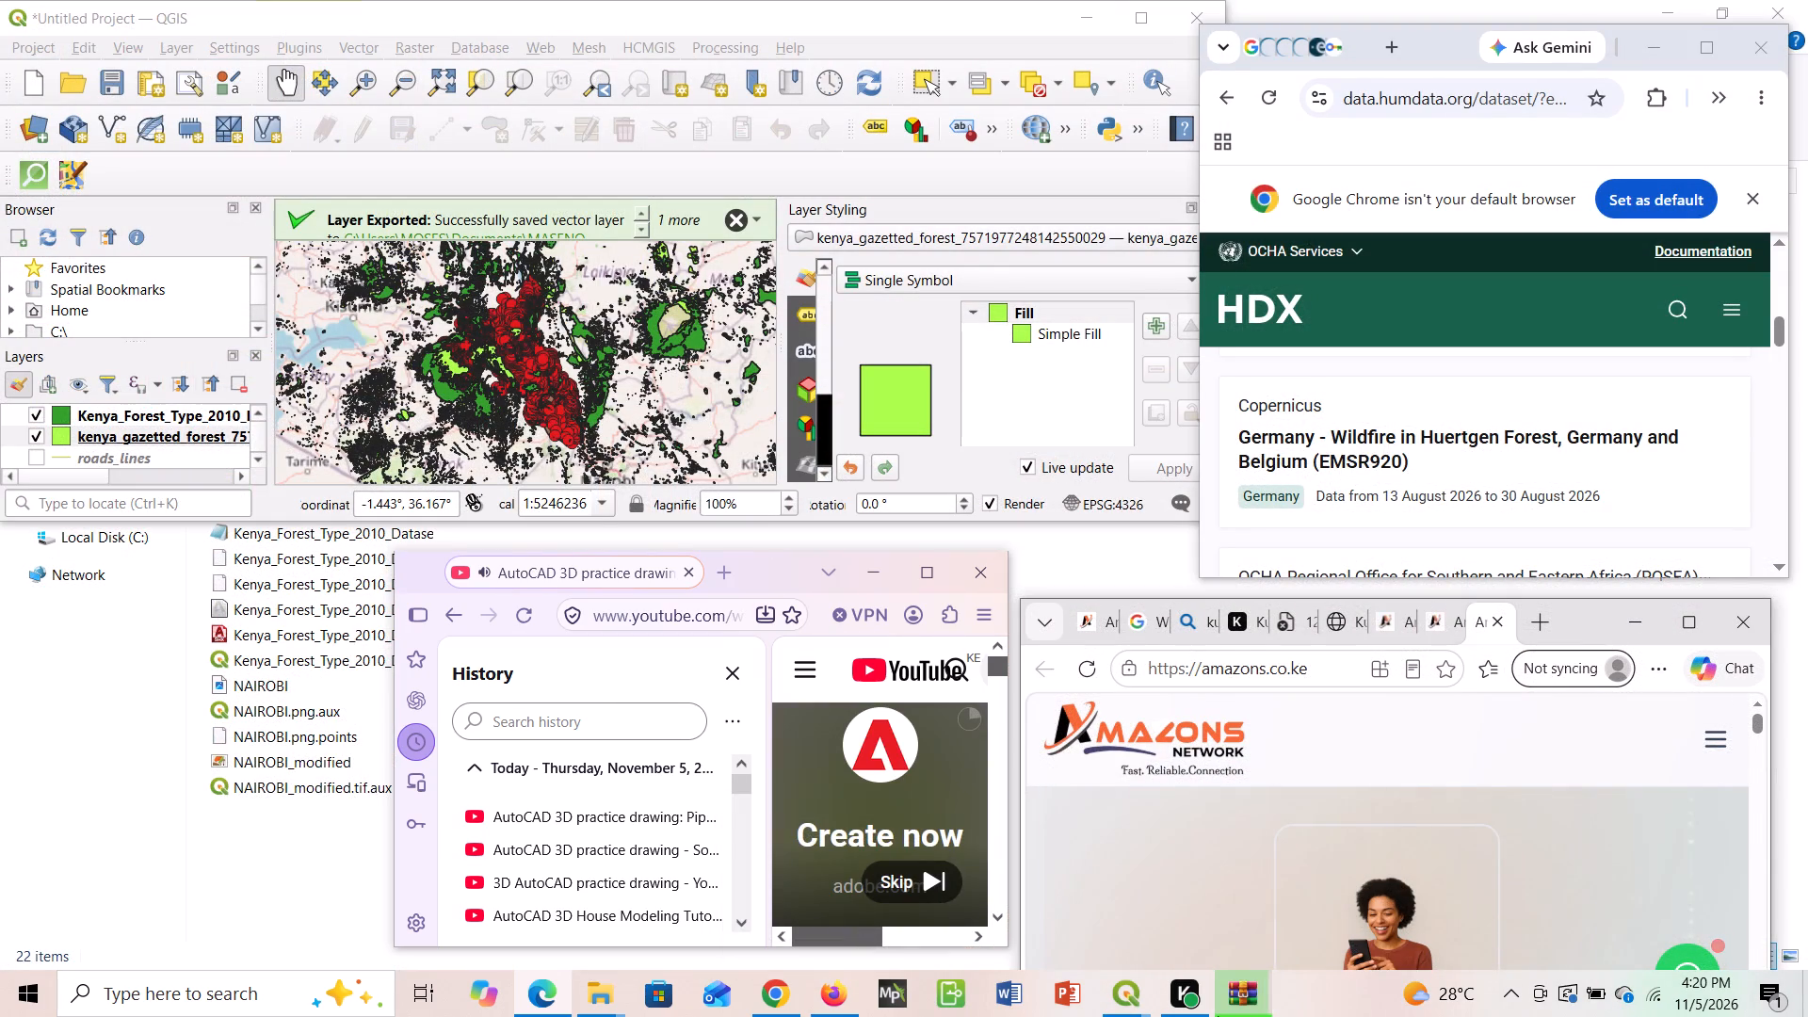
# Switch to Firefox and skip the advertisement playing before the AutoCAD 3D practice drawing video on YouTube.
pyautogui.click(928, 871)
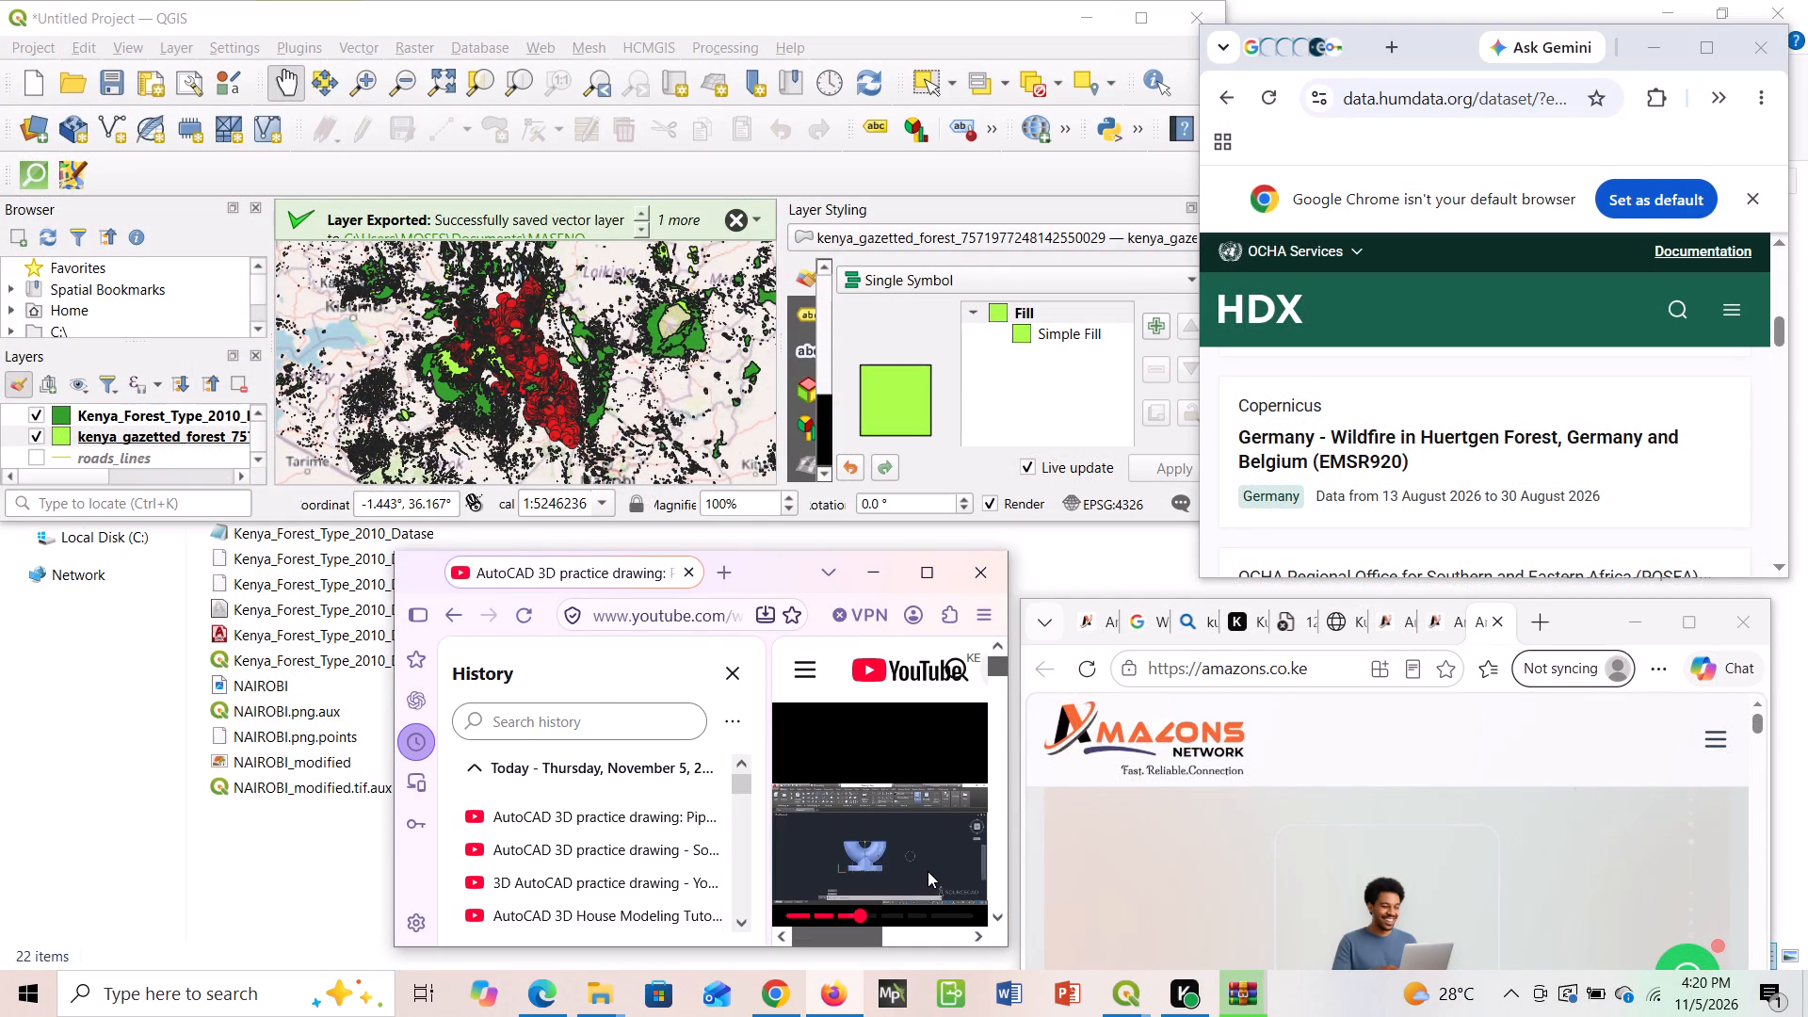
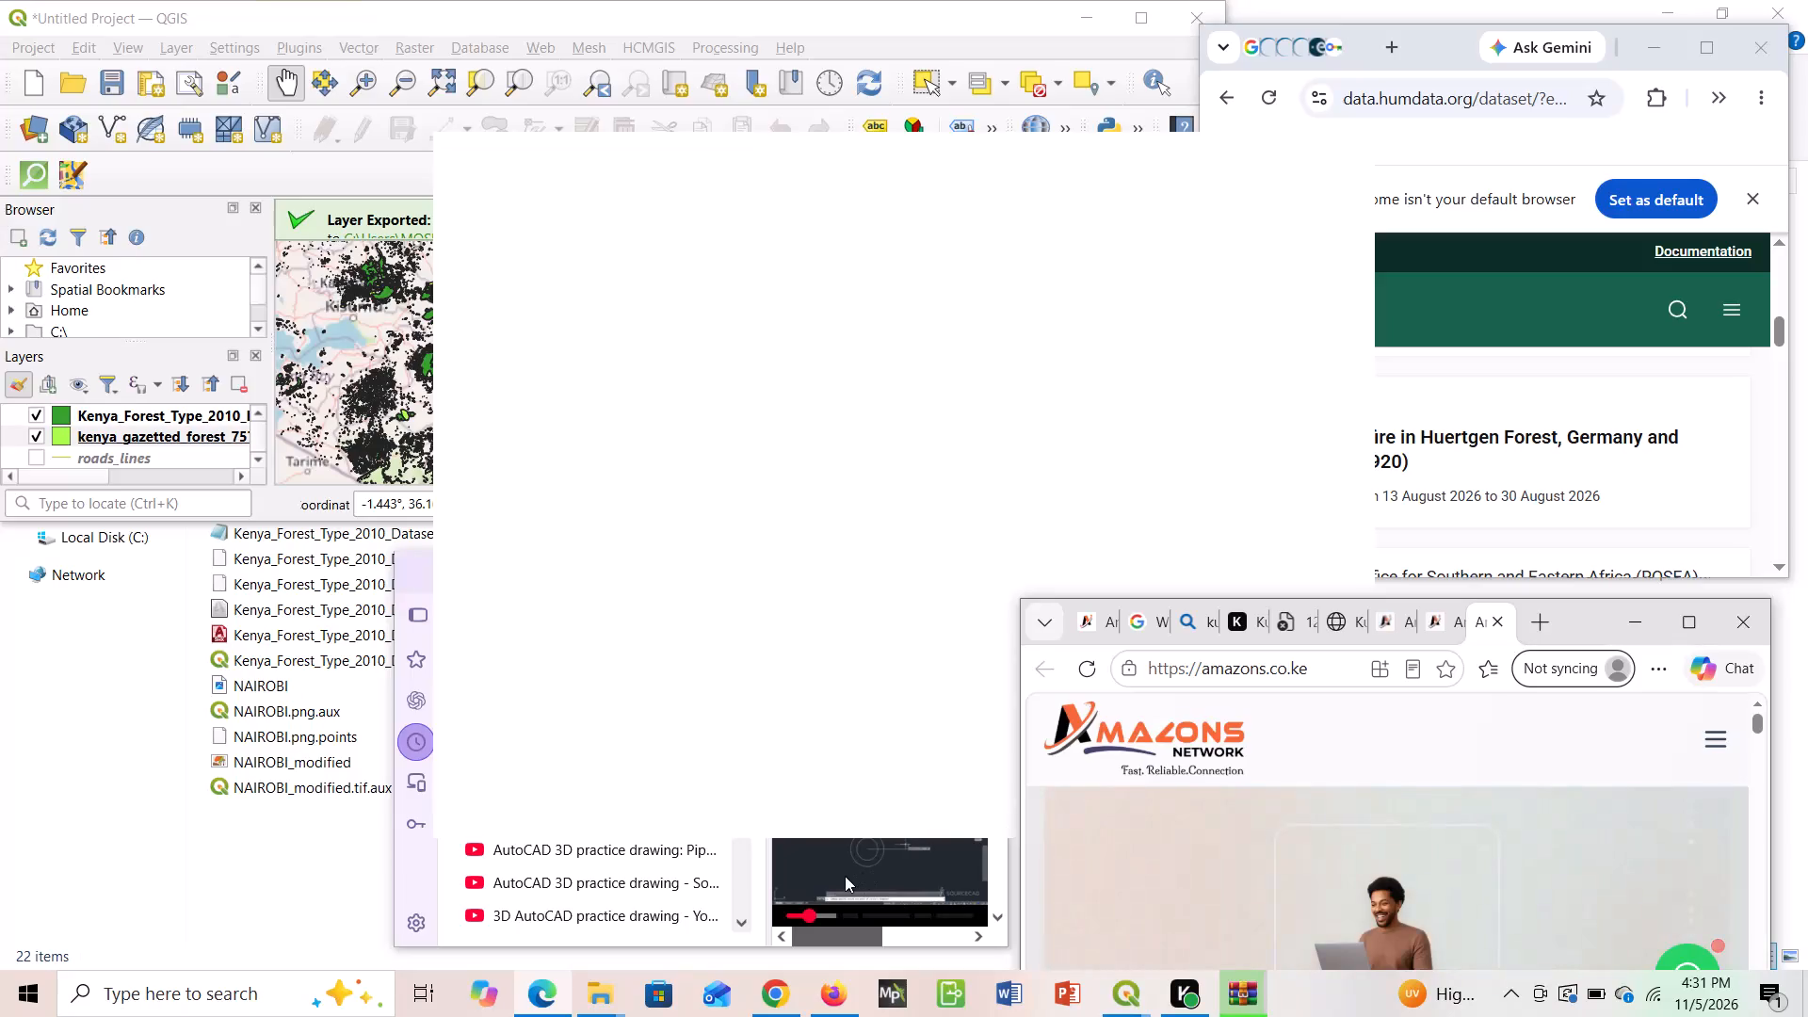
# Bring the Firefox window with the AutoCAD 3D practice drawing video to the front and toggle the video's playback.
pyautogui.click(843, 877)
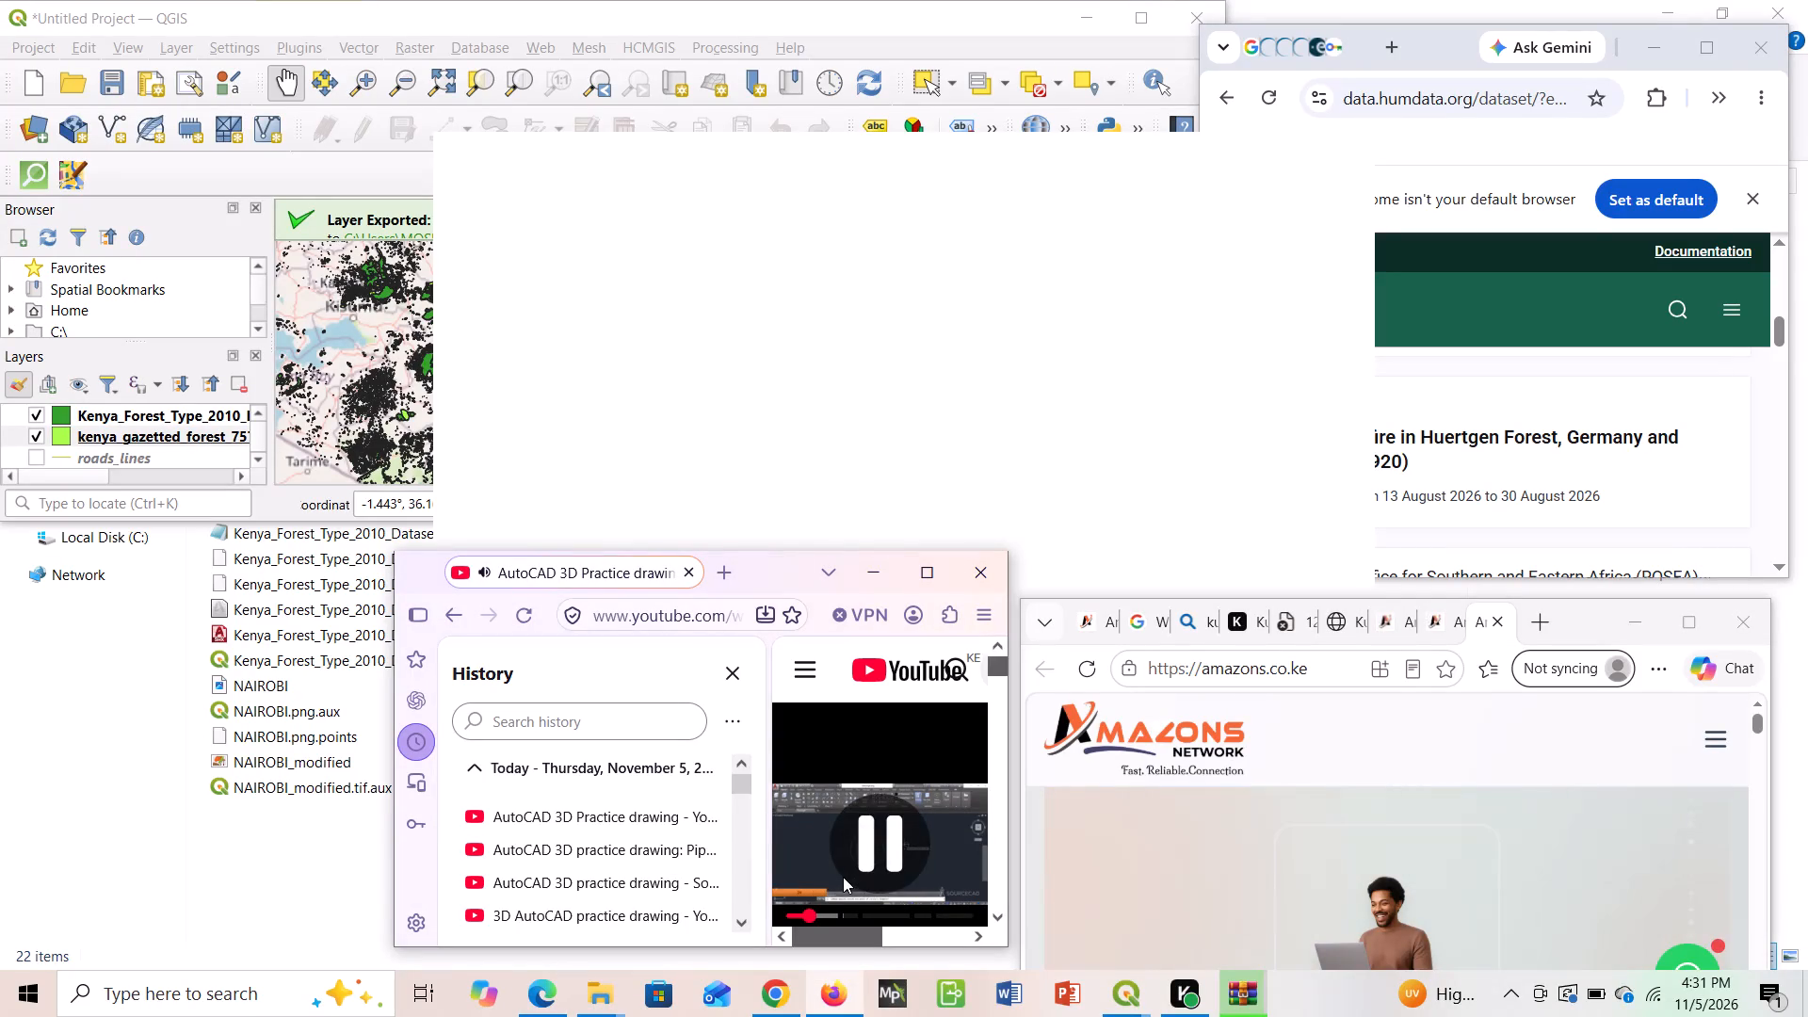
pyautogui.click(921, 734)
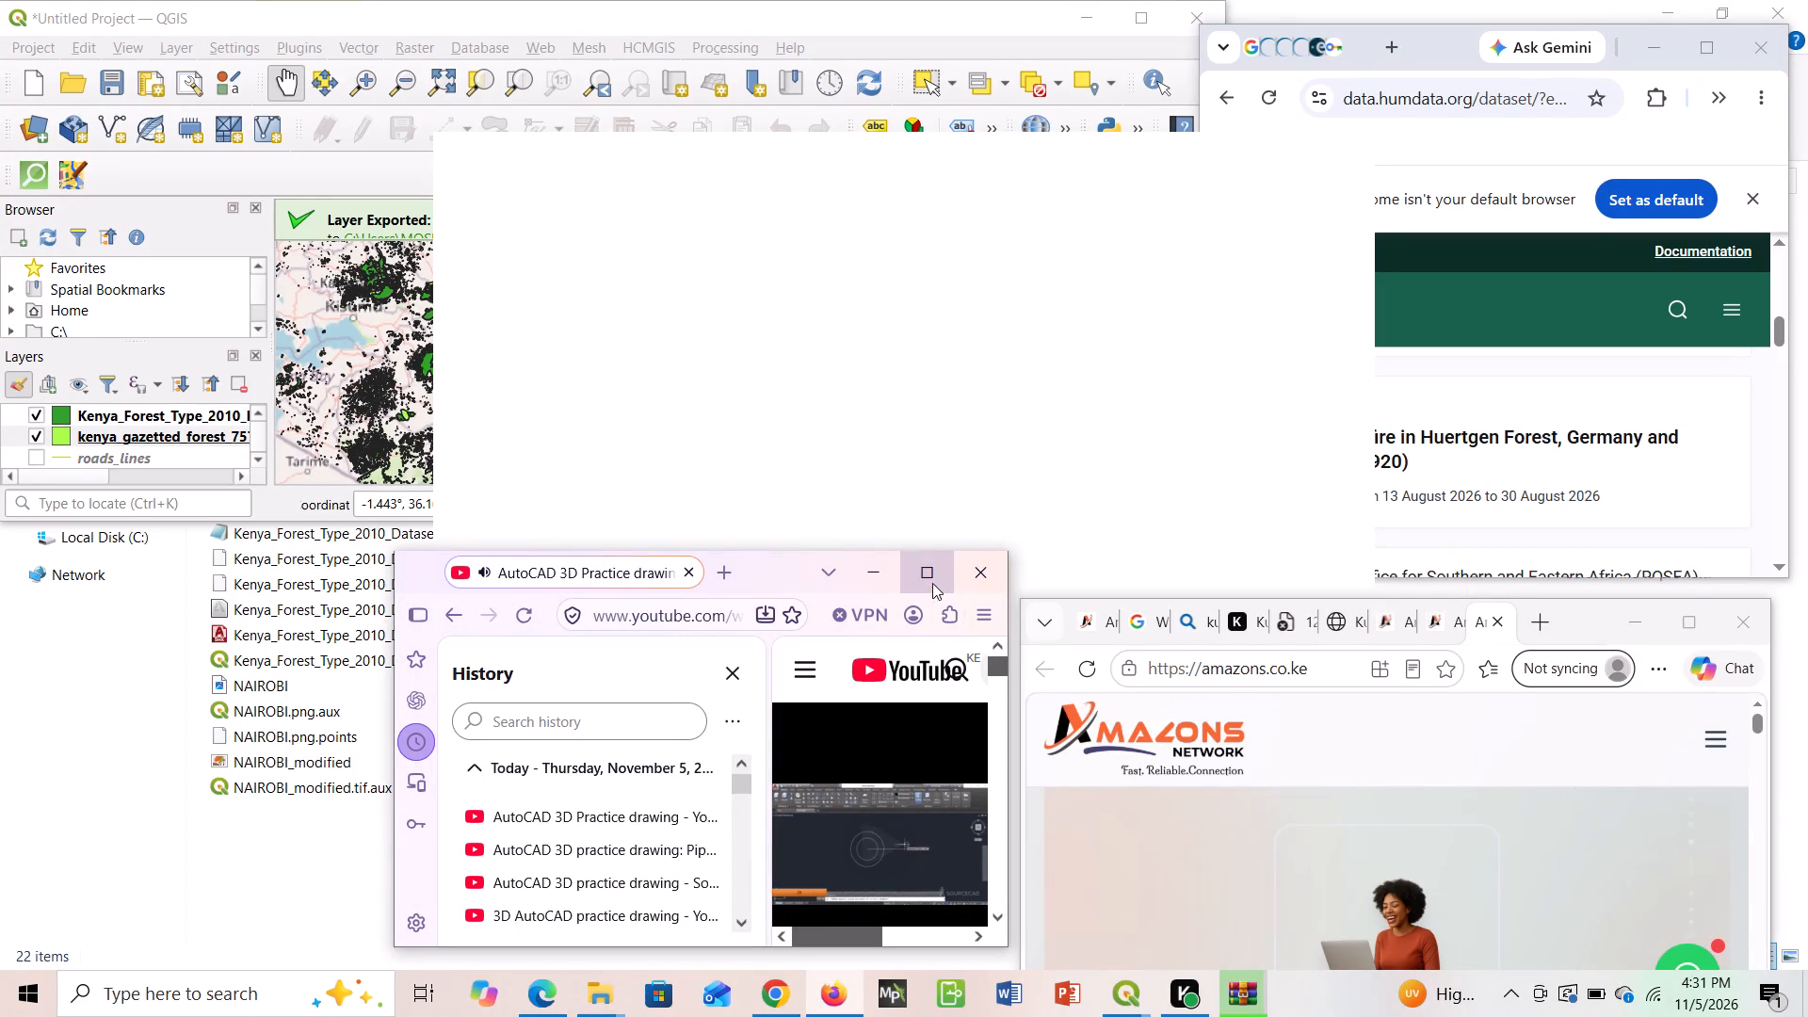